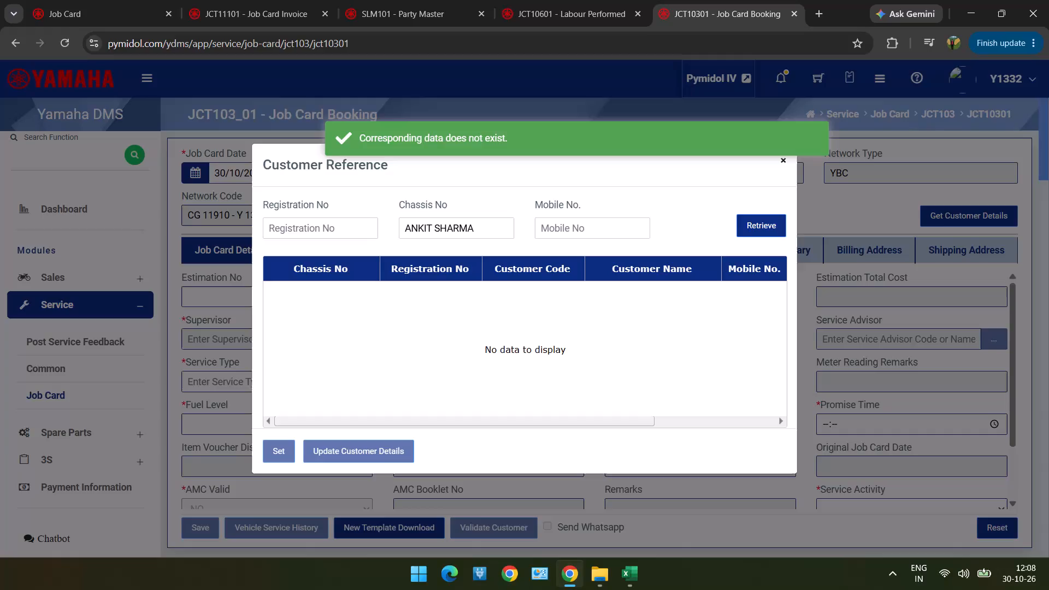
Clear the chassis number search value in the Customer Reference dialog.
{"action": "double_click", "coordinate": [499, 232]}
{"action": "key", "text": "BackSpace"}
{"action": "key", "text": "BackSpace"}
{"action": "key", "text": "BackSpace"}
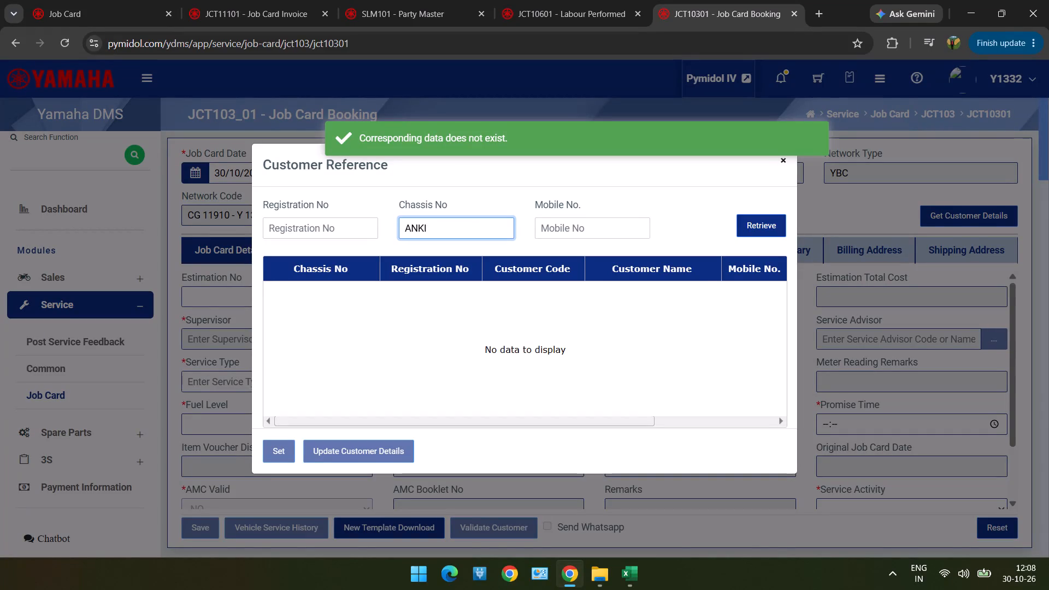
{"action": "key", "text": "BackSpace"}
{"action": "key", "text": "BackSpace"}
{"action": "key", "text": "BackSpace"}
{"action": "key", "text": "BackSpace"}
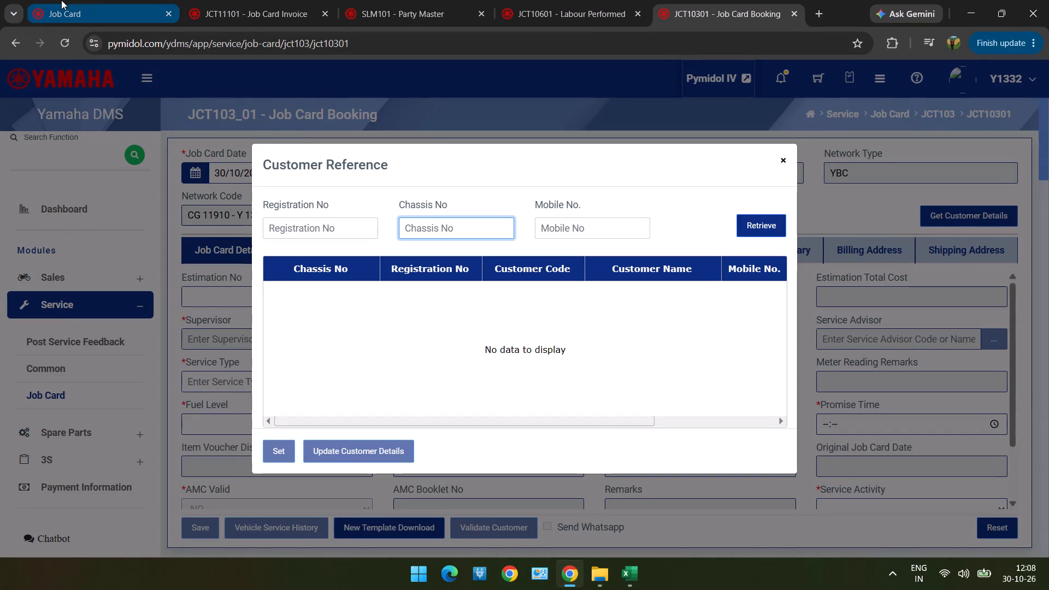
Check the list of available job cards on the Job Card Invoice page and close it.
{"action": "left_click", "coordinate": [251, 0]}
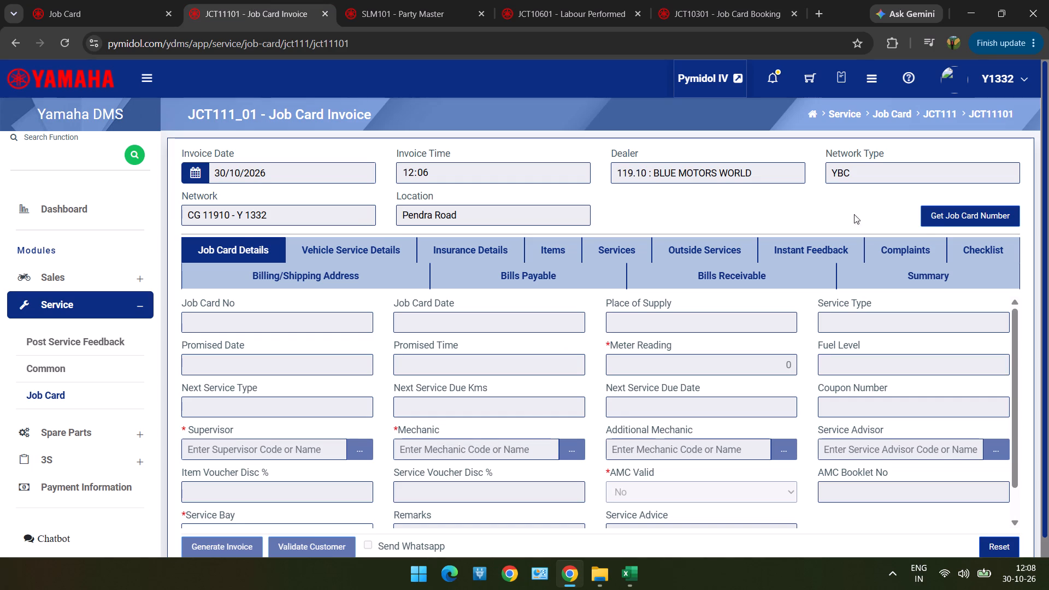
{"action": "left_click", "coordinate": [938, 219]}
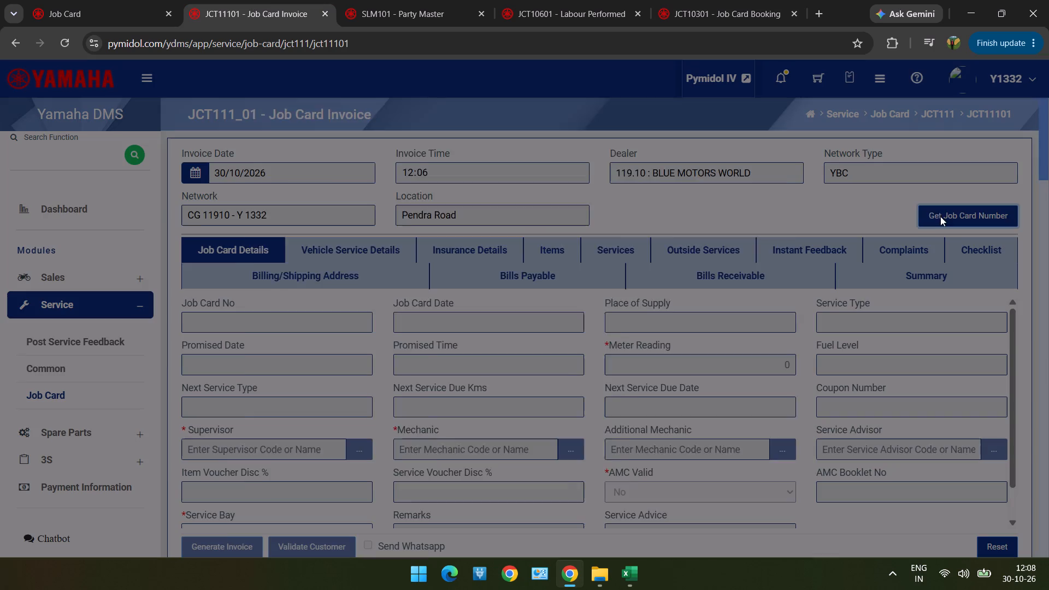
{"action": "left_click", "coordinate": [784, 125]}
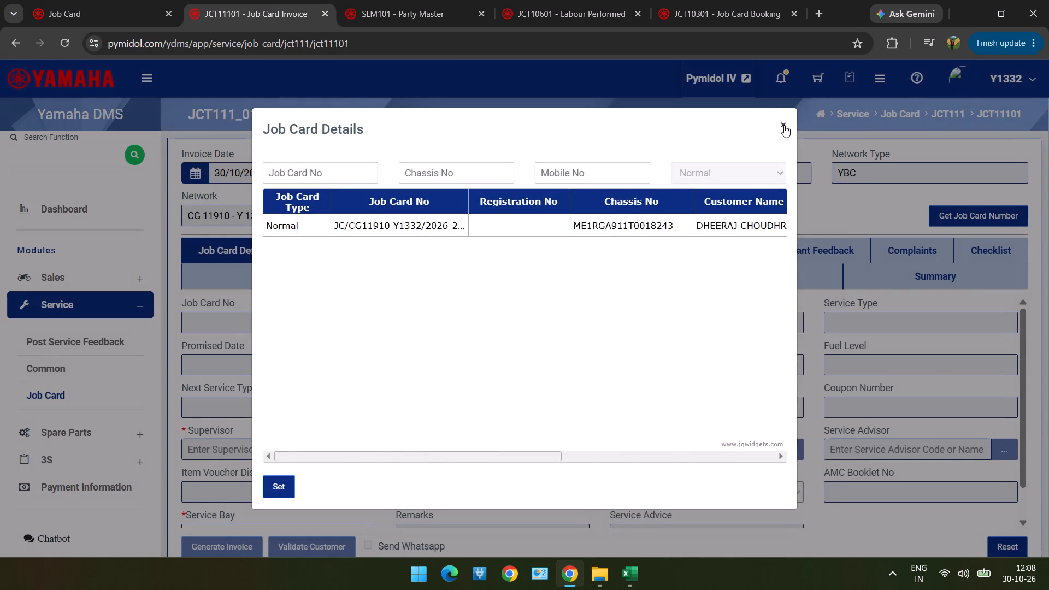
{"action": "left_click", "coordinate": [612, 23]}
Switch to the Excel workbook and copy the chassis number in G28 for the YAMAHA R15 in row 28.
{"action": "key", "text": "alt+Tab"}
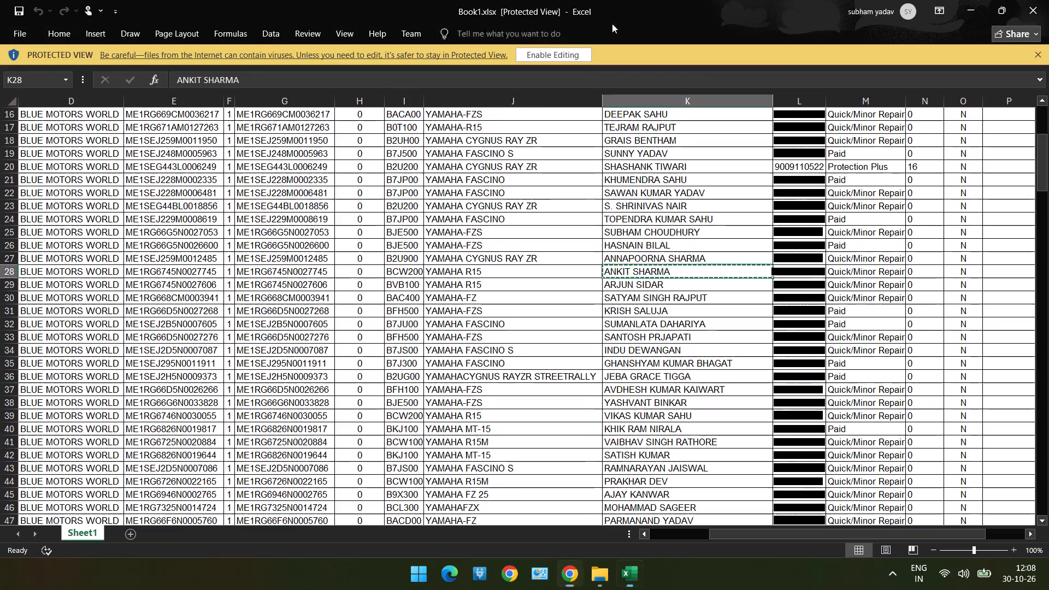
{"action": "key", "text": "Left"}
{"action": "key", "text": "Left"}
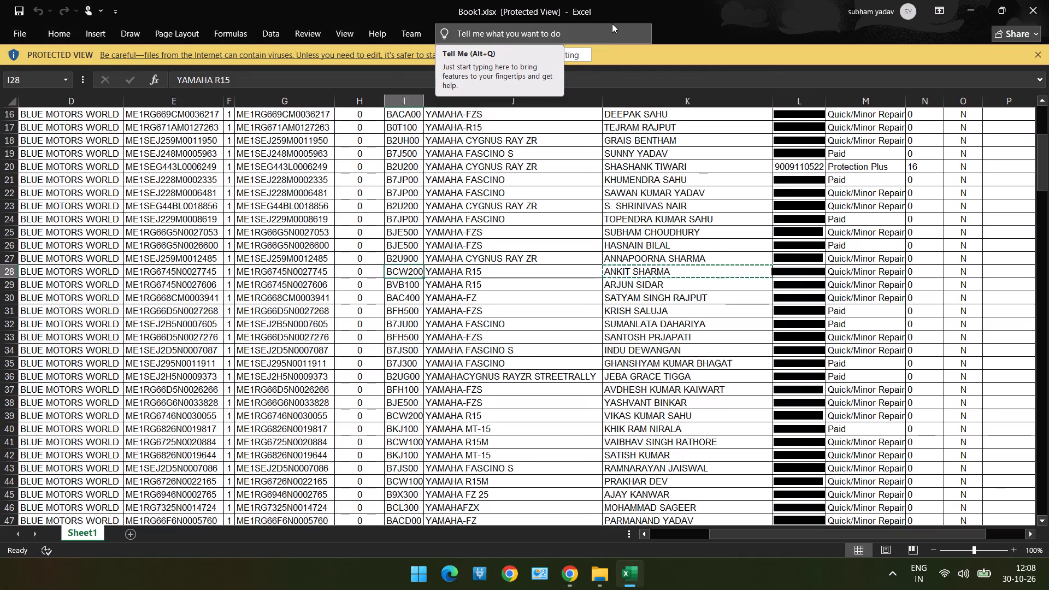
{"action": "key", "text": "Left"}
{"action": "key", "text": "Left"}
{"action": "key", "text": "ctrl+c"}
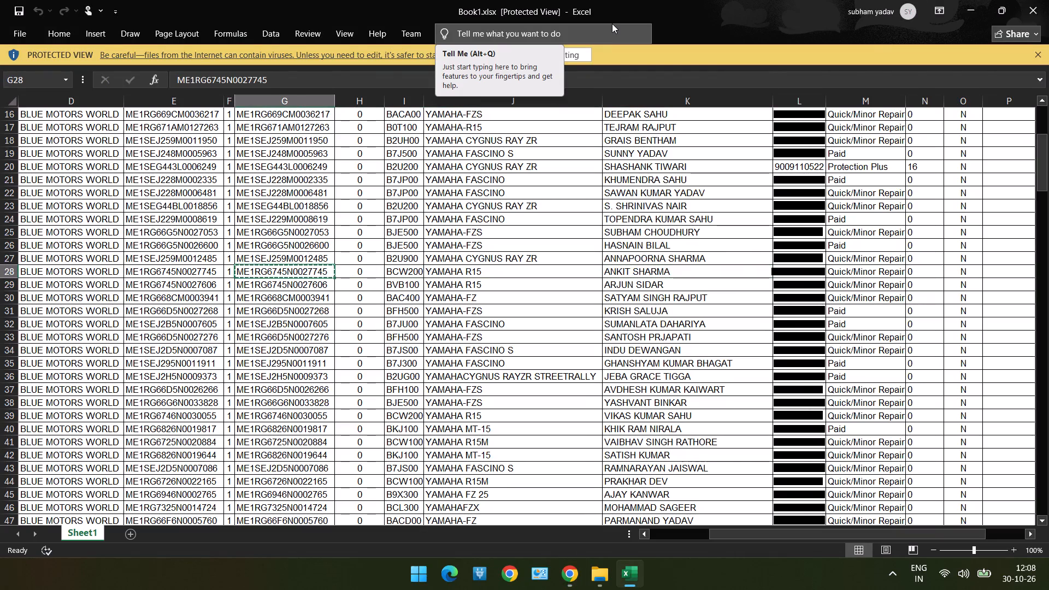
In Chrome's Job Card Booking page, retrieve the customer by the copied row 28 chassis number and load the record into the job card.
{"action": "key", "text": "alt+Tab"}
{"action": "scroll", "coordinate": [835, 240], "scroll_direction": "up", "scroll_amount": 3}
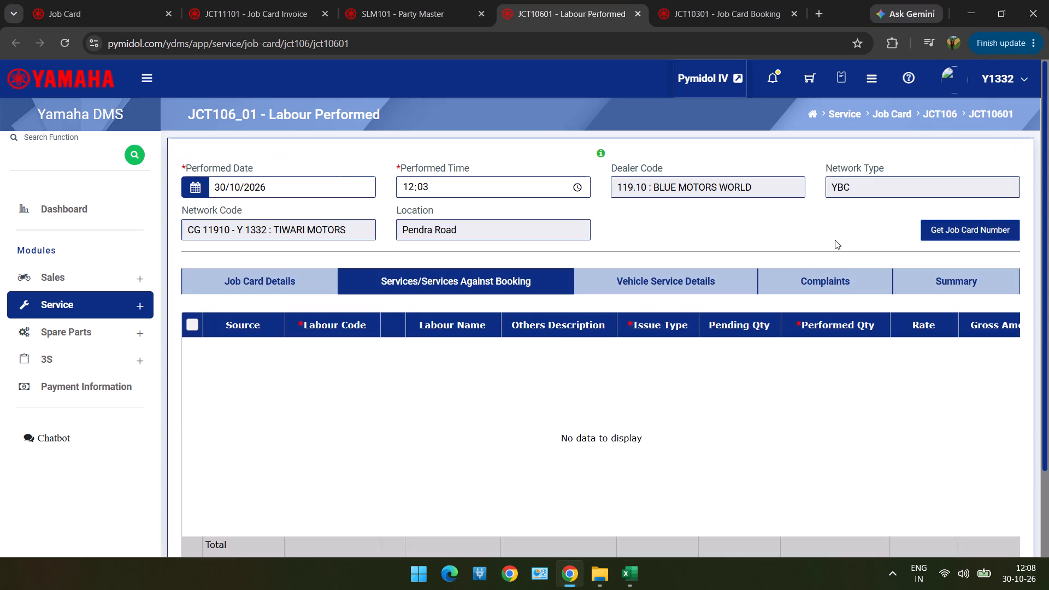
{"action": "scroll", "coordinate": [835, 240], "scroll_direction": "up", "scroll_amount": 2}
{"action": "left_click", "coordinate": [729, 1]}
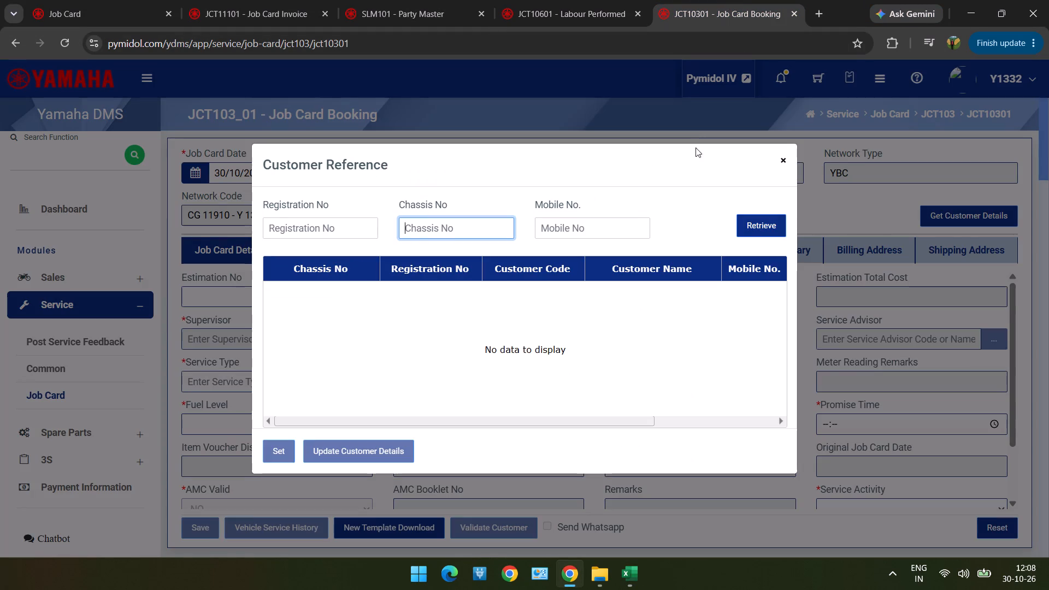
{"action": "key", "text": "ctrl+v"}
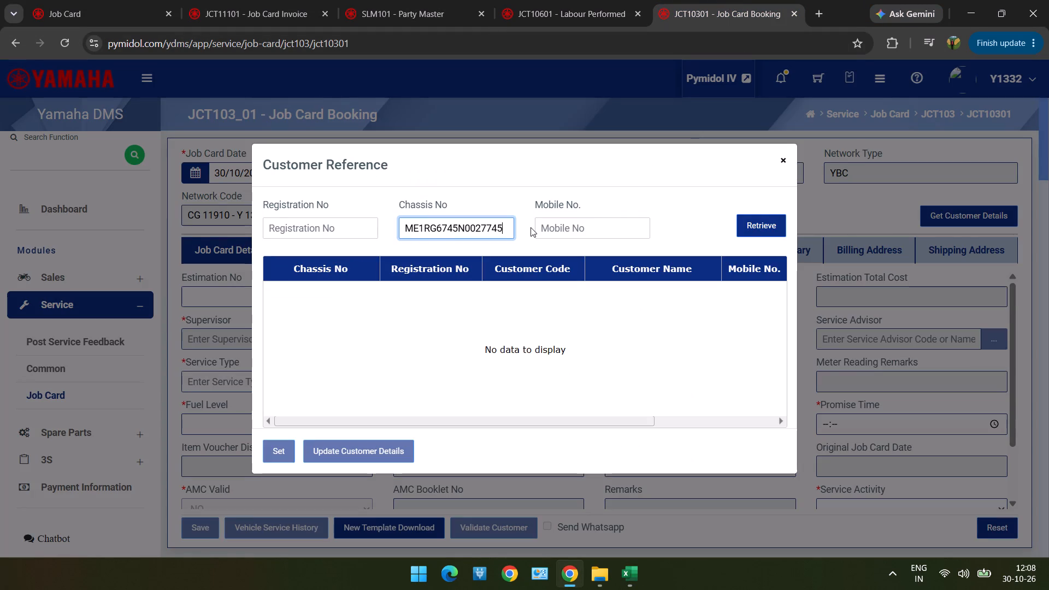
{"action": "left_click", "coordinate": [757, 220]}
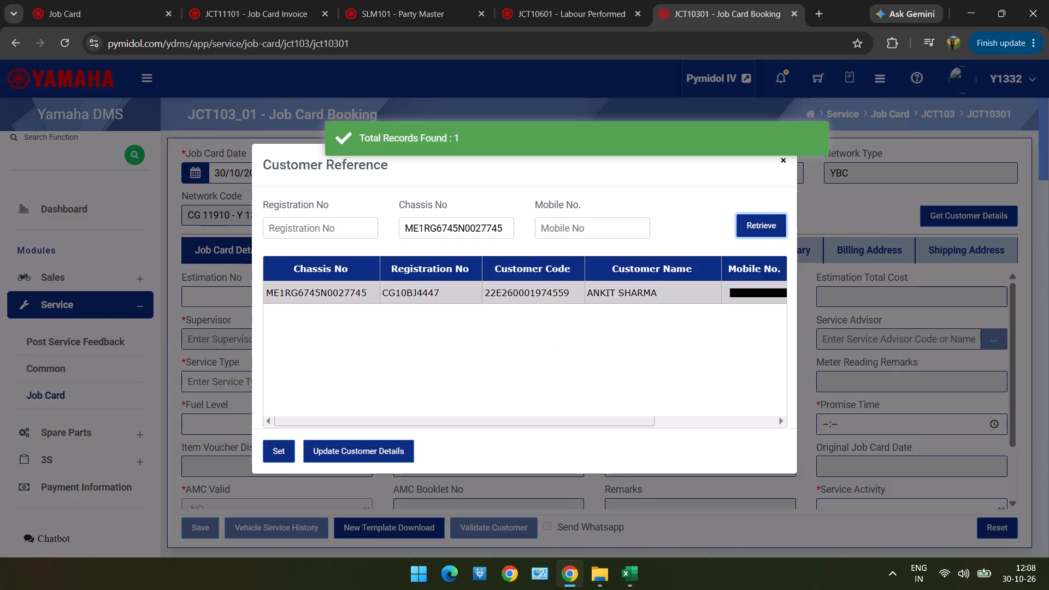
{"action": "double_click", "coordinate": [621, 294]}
Review the service history of the loaded YAMAHA R15 and close it.
{"action": "scroll", "coordinate": [621, 294], "scroll_direction": "down", "scroll_amount": 3}
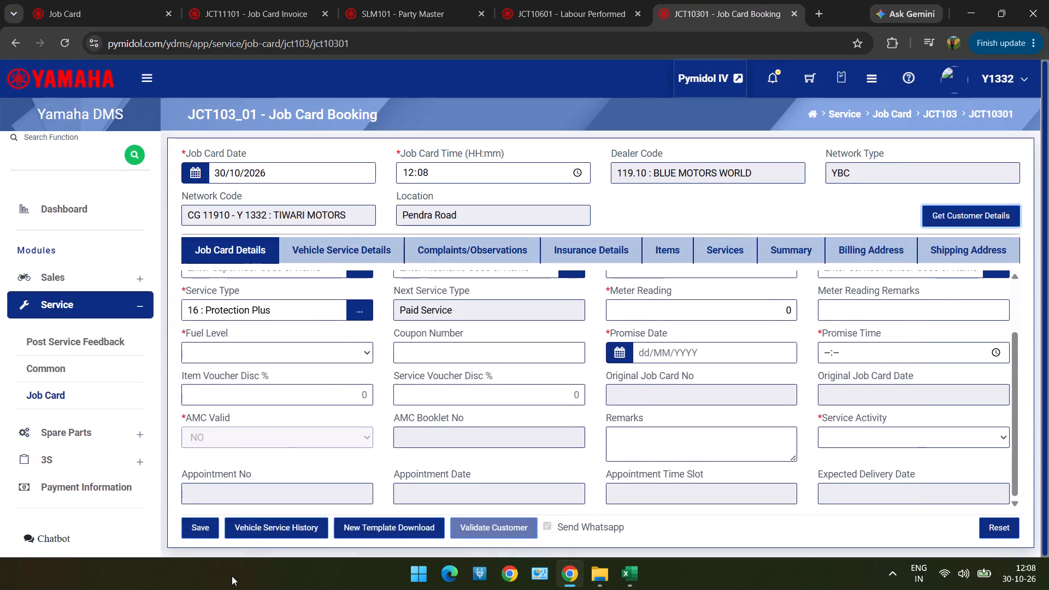
{"action": "left_click", "coordinate": [260, 525]}
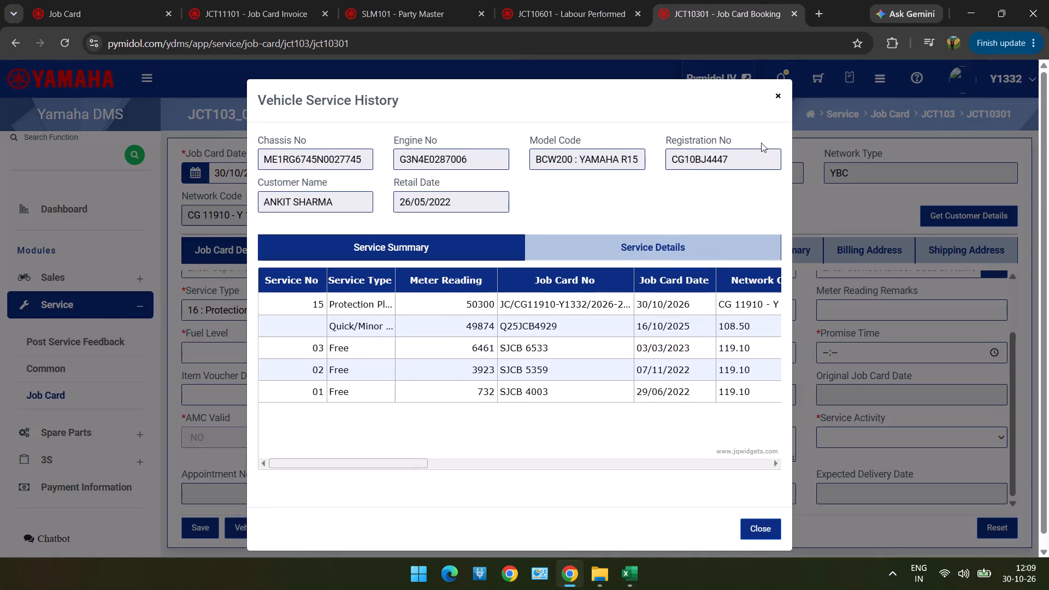
{"action": "left_click", "coordinate": [780, 99]}
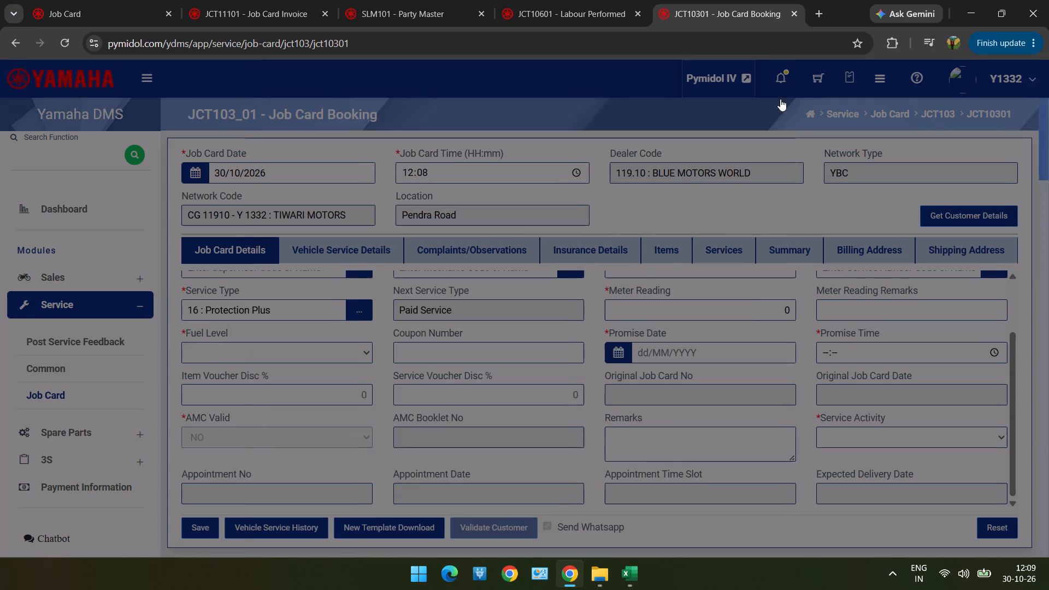
Switch to Excel and copy the chassis number in G27 for the YAMAHA CYGNUS RAY ZR in row 27.
{"action": "key", "text": "alt+Tab"}
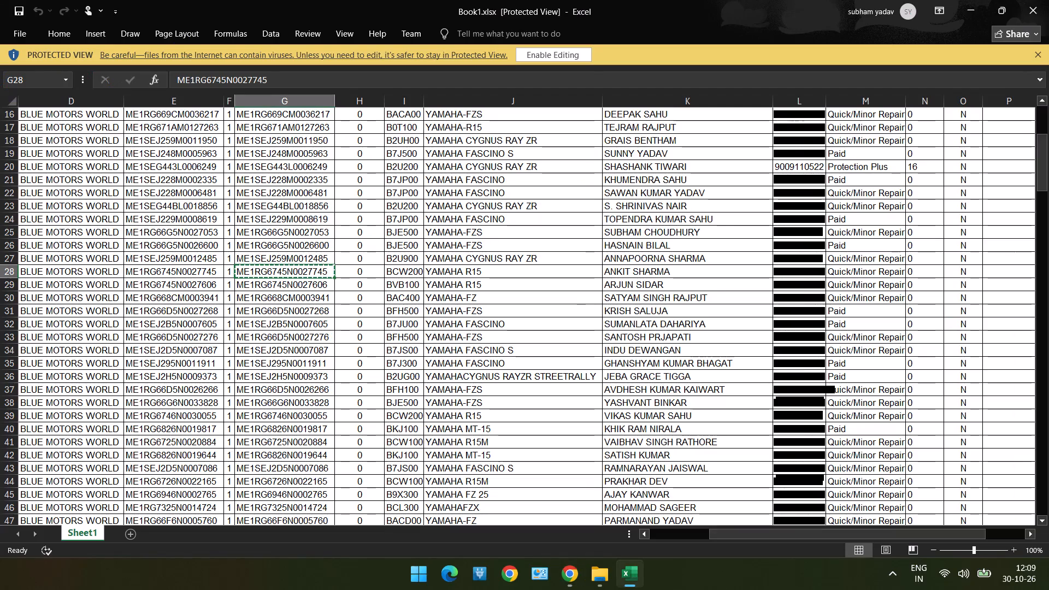
{"action": "key", "text": "Up"}
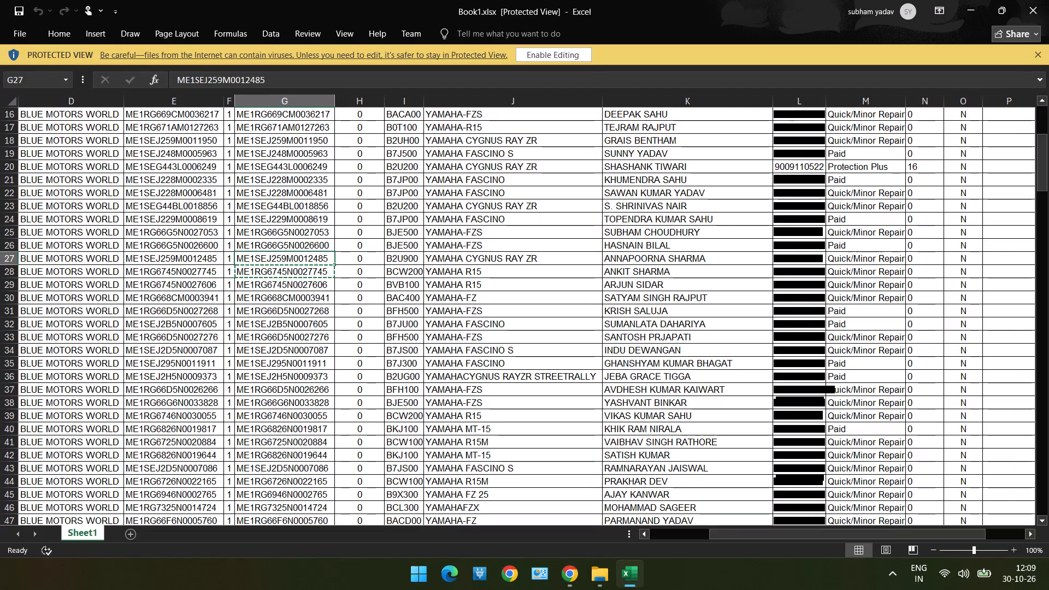
{"action": "key", "text": "ctrl+c"}
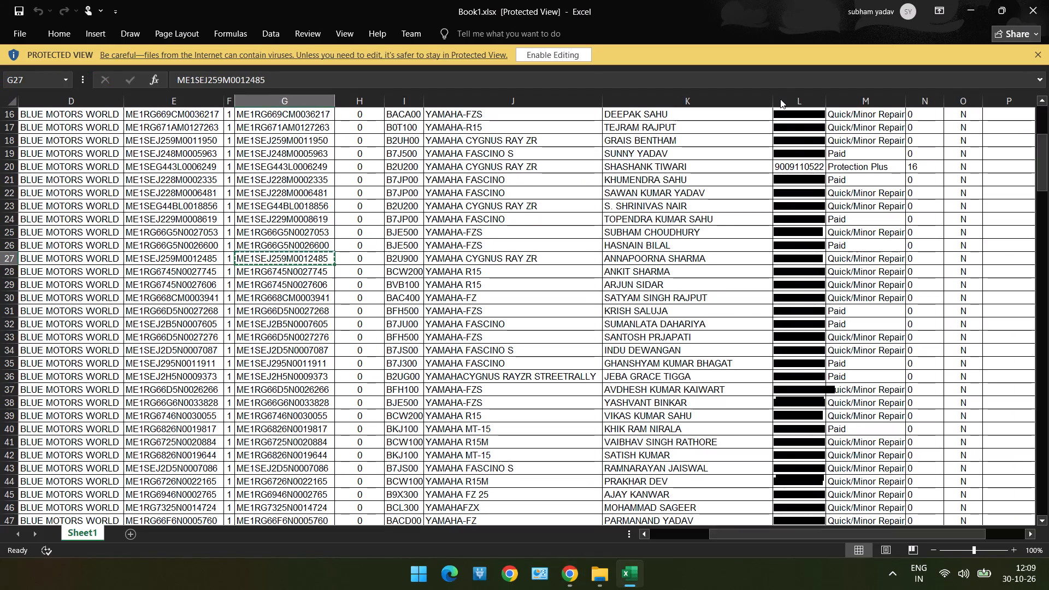
Back in Chrome, retrieve the customer by the copied row 27 chassis number and load the record into the job card booking.
{"action": "key", "text": "alt+Tab"}
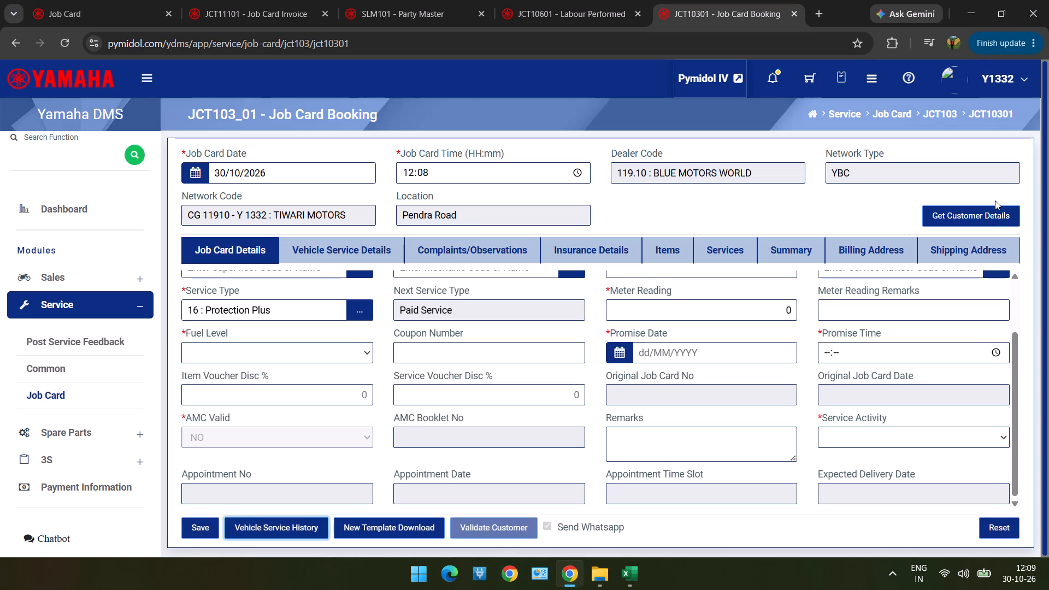
{"action": "left_click_drag", "start_coordinate": [994, 201], "coordinate": [993, 212]}
{"action": "left_click", "coordinate": [993, 212]}
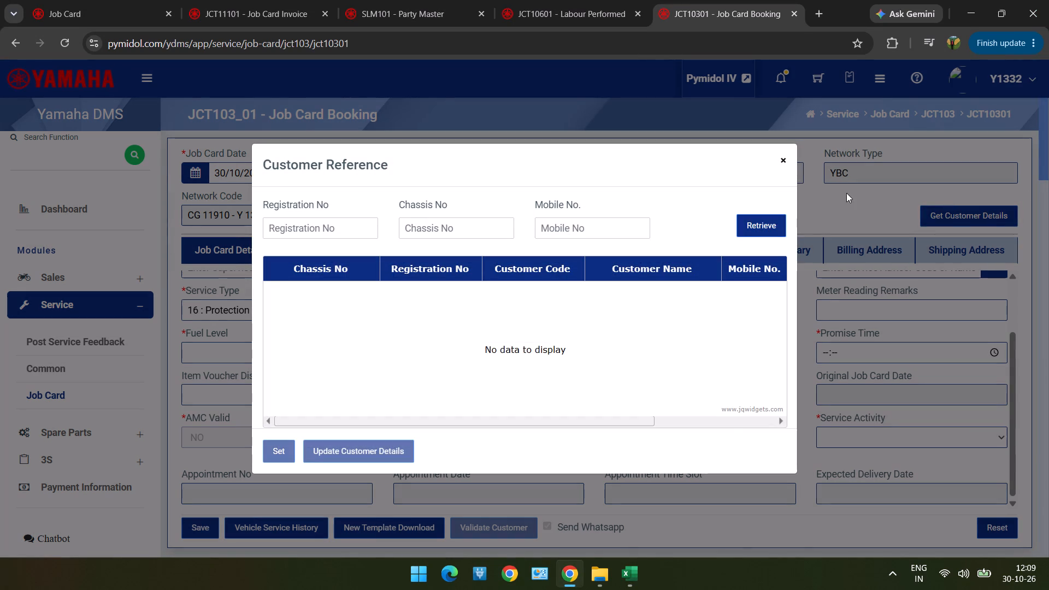
{"action": "left_click", "coordinate": [473, 231]}
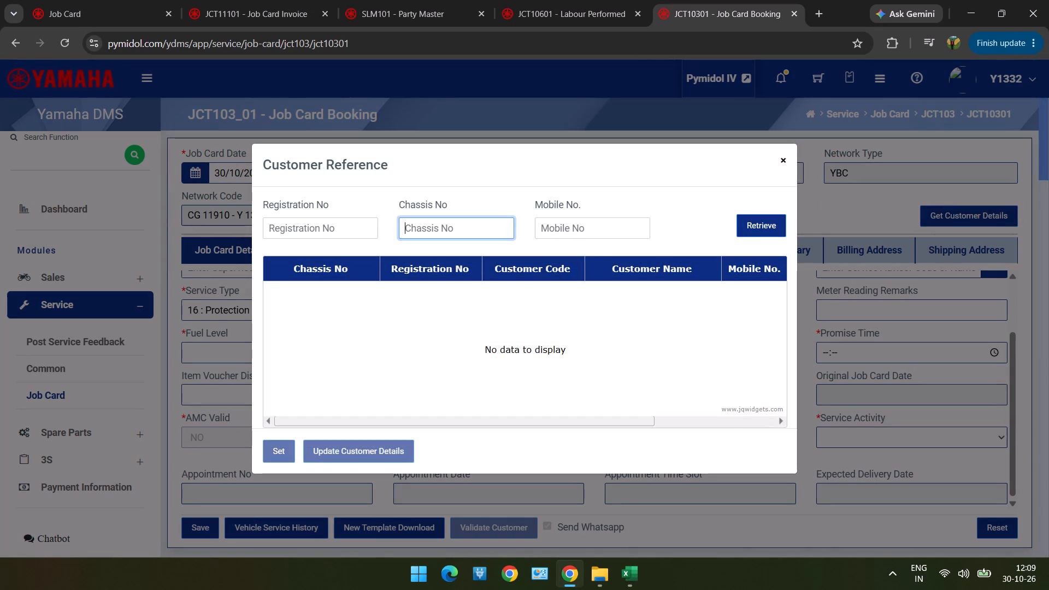
{"action": "key", "text": "ctrl+v"}
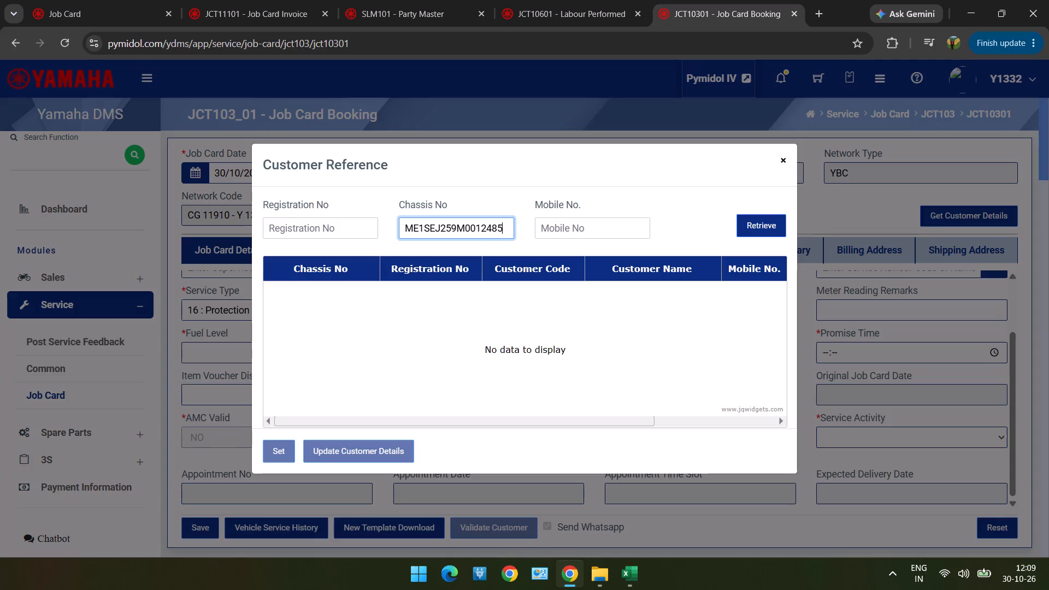
{"action": "left_click", "coordinate": [776, 229]}
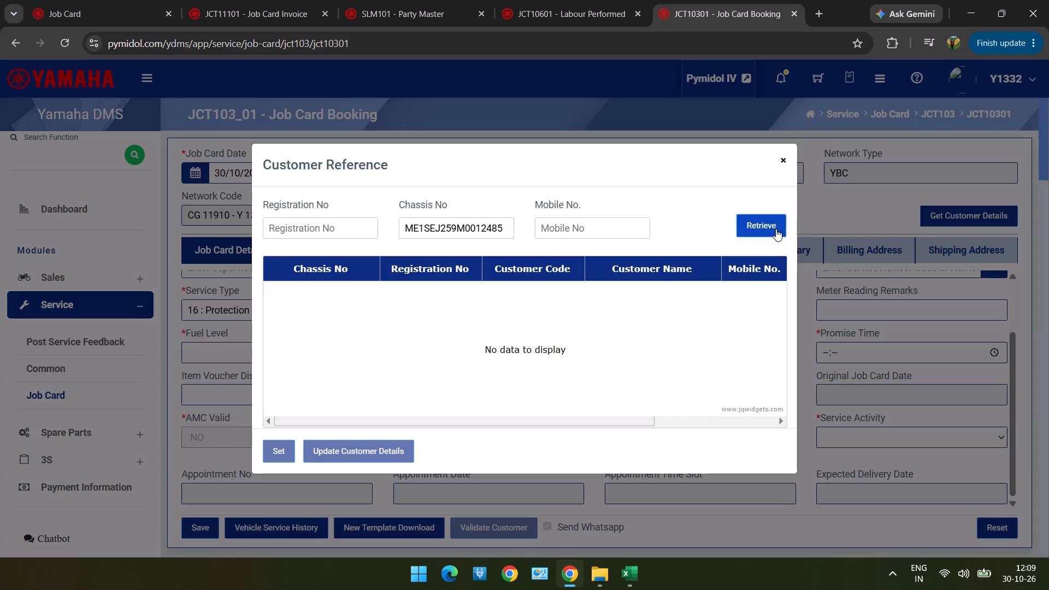
{"action": "double_click", "coordinate": [622, 293]}
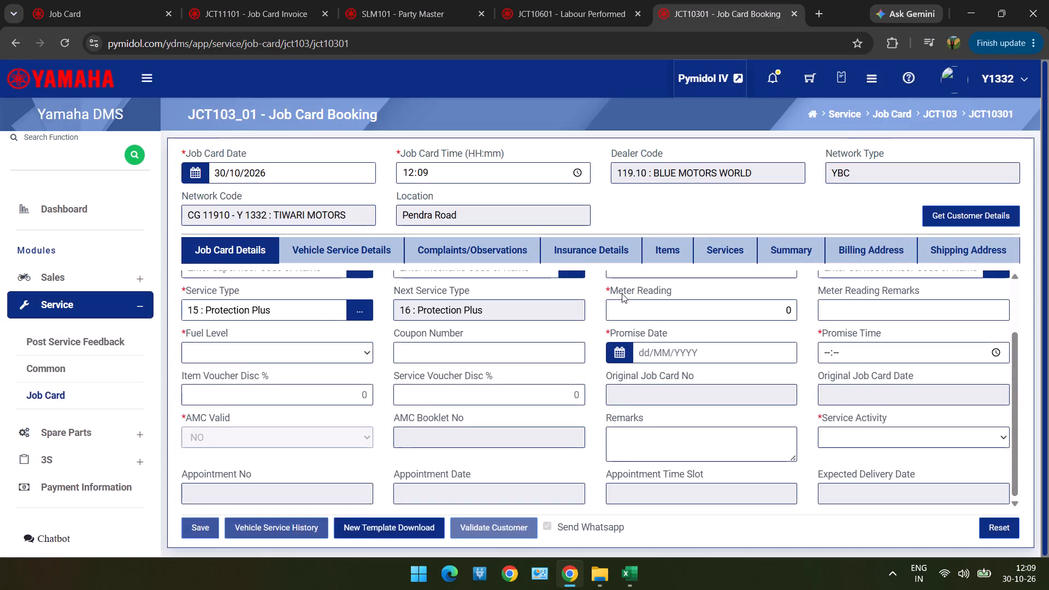
Assign pintu as supervisor, laxmik as mechanic and BAY1 as service bay on the job card.
{"action": "scroll", "coordinate": [622, 293], "scroll_direction": "up", "scroll_amount": 3}
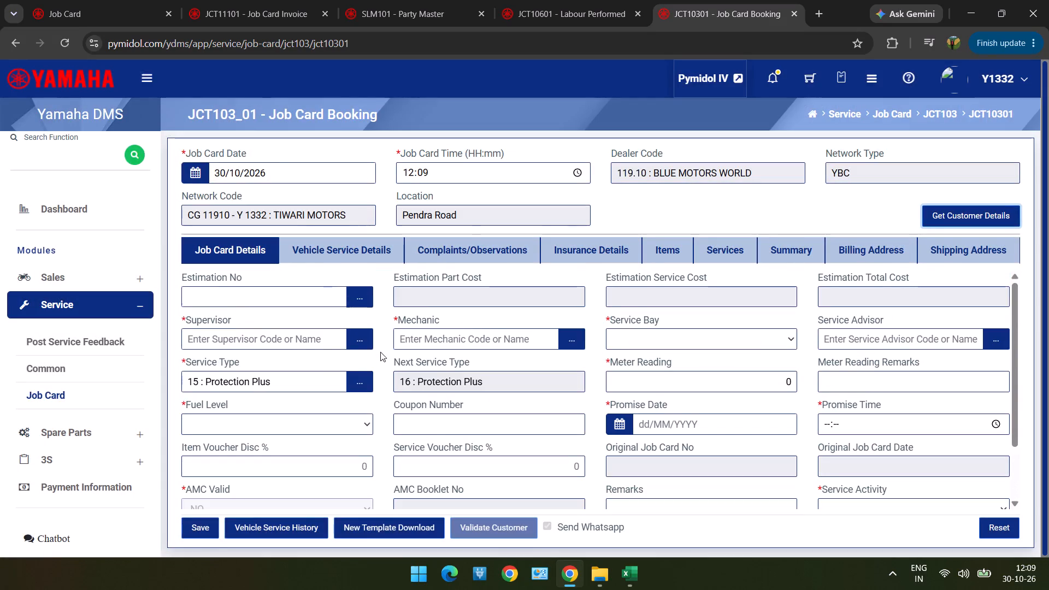
{"action": "left_click", "coordinate": [363, 339]}
{"action": "double_click", "coordinate": [435, 231]}
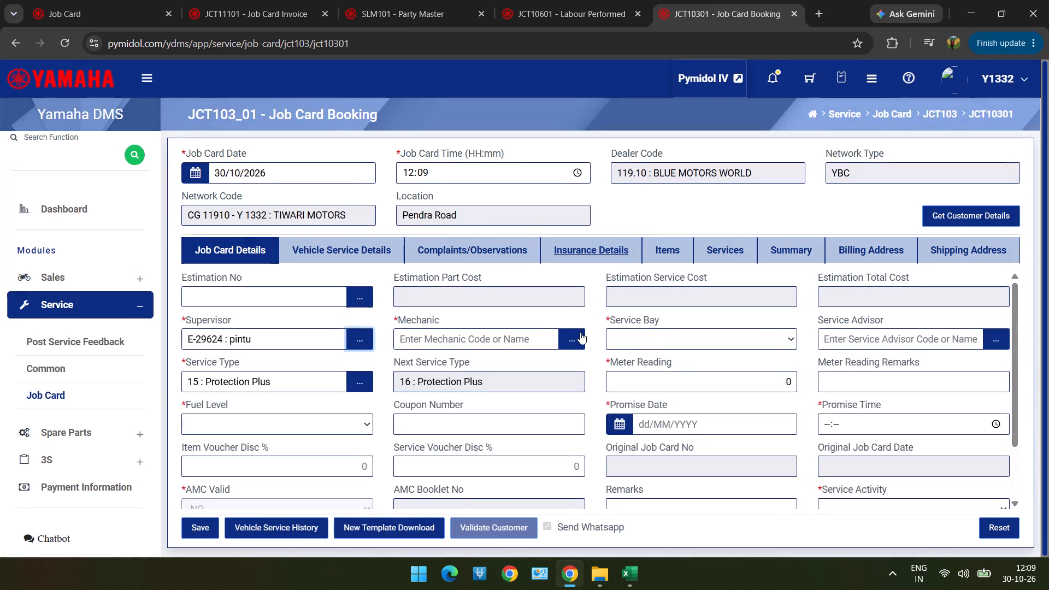
{"action": "left_click", "coordinate": [580, 332]}
{"action": "double_click", "coordinate": [581, 228]}
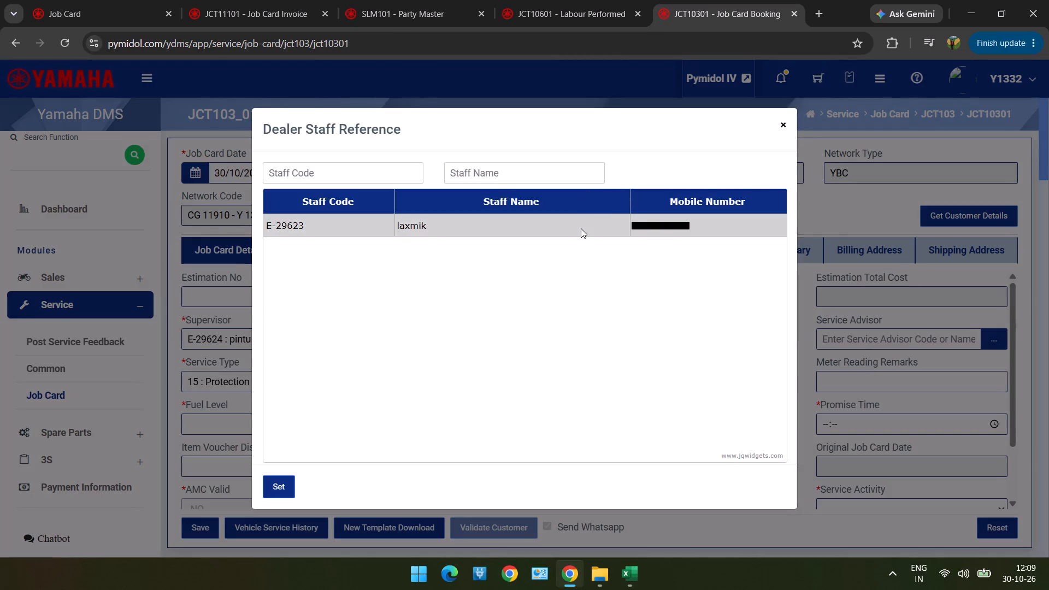
{"action": "left_click", "coordinate": [650, 344]}
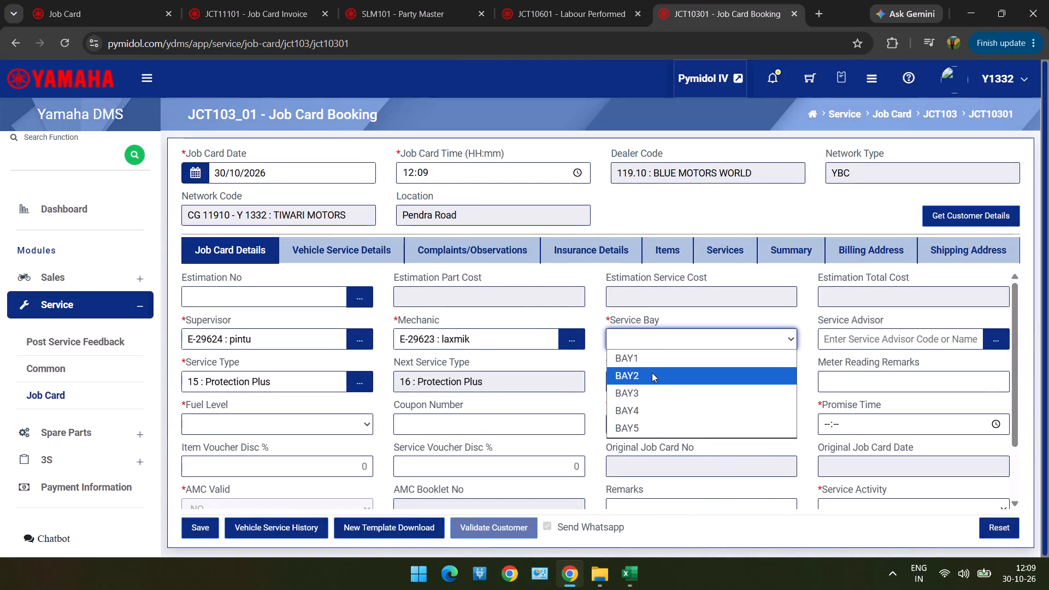
{"action": "left_click", "coordinate": [652, 360]}
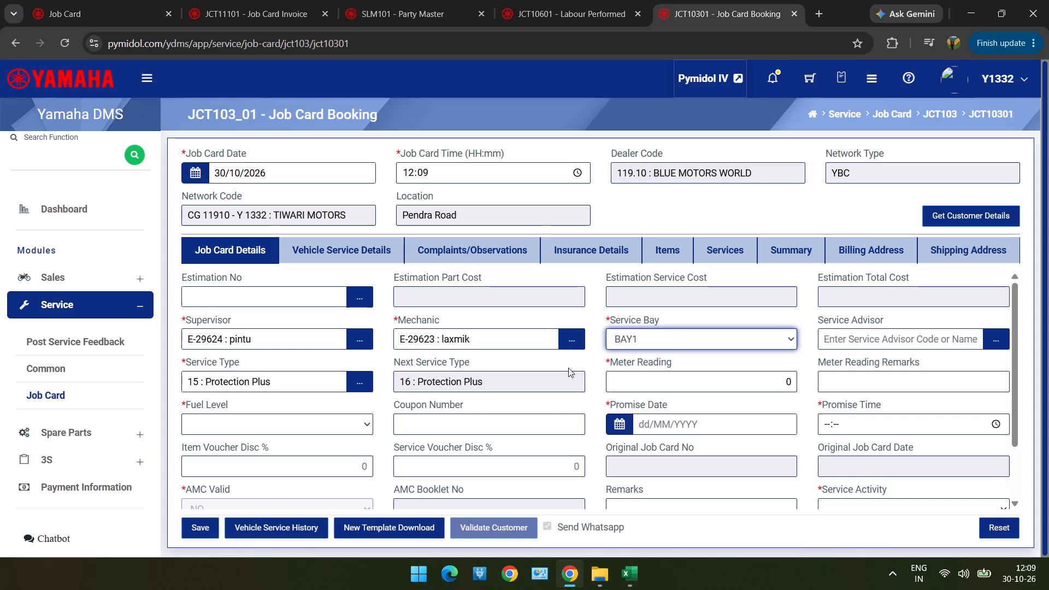
Review the past meter readings in the loaded vehicle's service history and close it.
{"action": "left_click_drag", "start_coordinate": [663, 383], "coordinate": [310, 528]}
{"action": "left_click", "coordinate": [310, 528]}
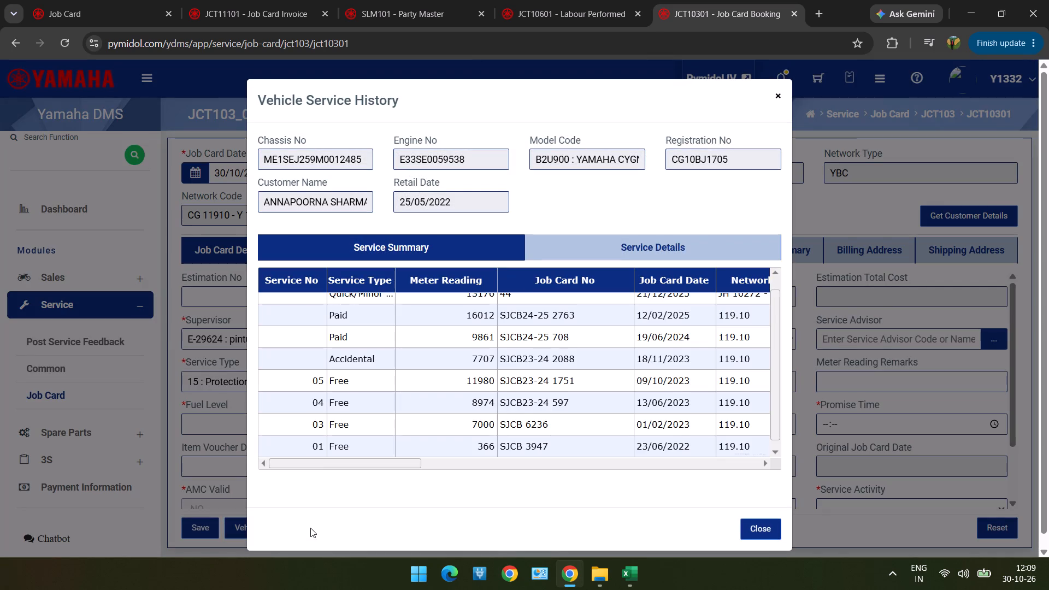
{"action": "scroll", "coordinate": [446, 334], "scroll_direction": "up", "scroll_amount": 2}
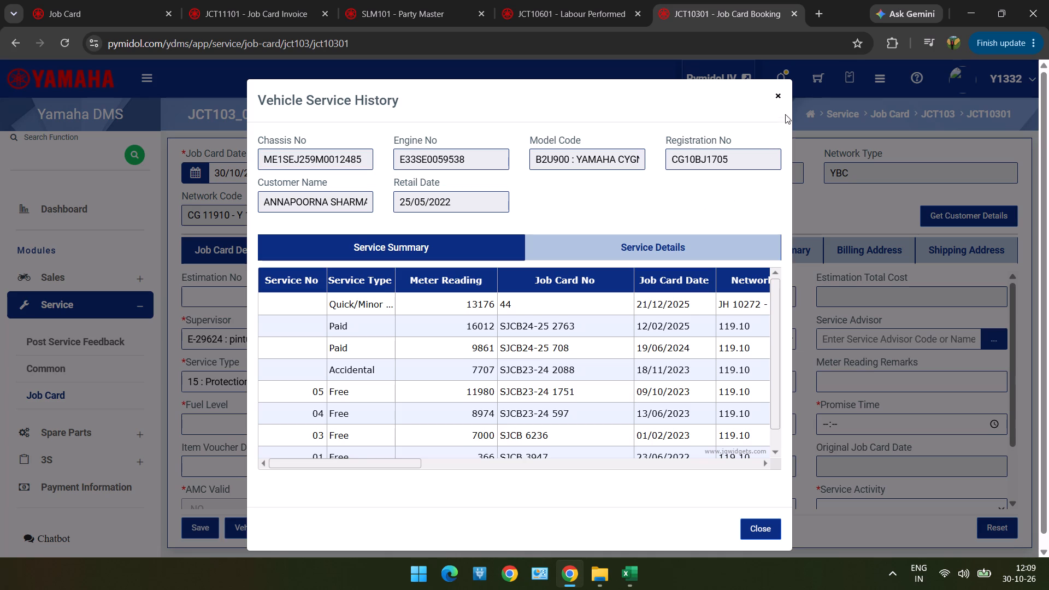
{"action": "left_click", "coordinate": [780, 96]}
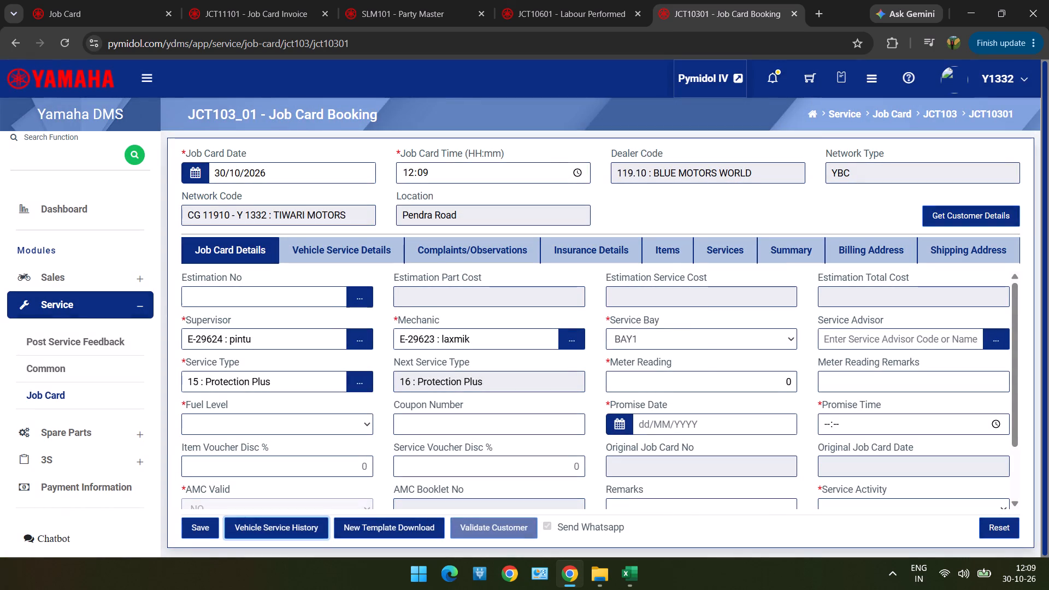
Set the job card's meter reading to 14370.
{"action": "left_click", "coordinate": [708, 392]}
{"action": "type", "text": "1437"}
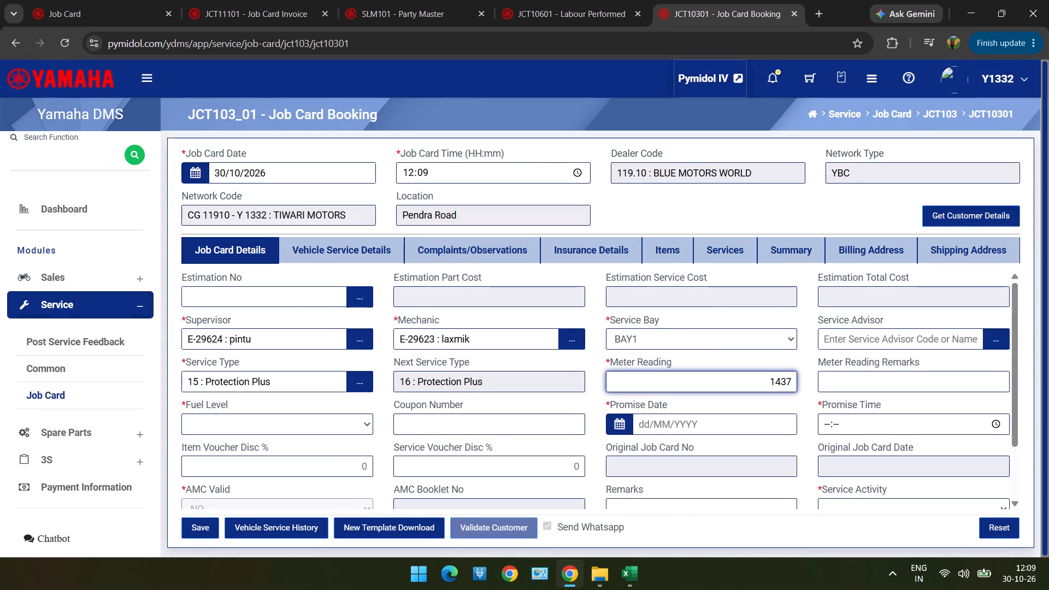
{"action": "key", "text": "0"}
Set the job card's fuel level to 1-Points, the promise to 30/10/2026 at 12:10 and the service activity to Normal Scheme.
{"action": "scroll", "coordinate": [708, 392], "scroll_direction": "down", "scroll_amount": 2}
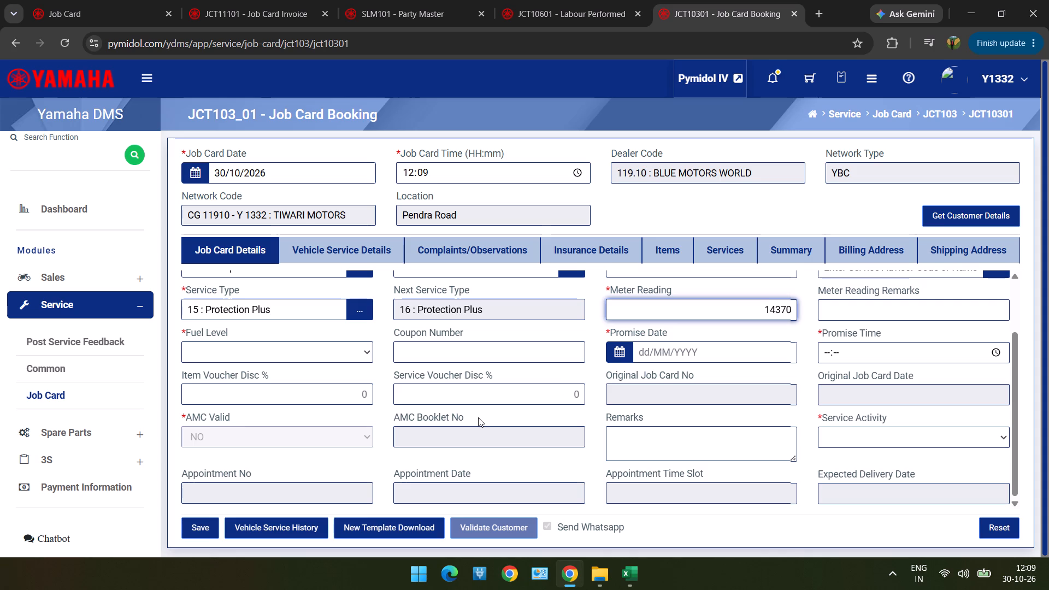
{"action": "left_click", "coordinate": [341, 352]}
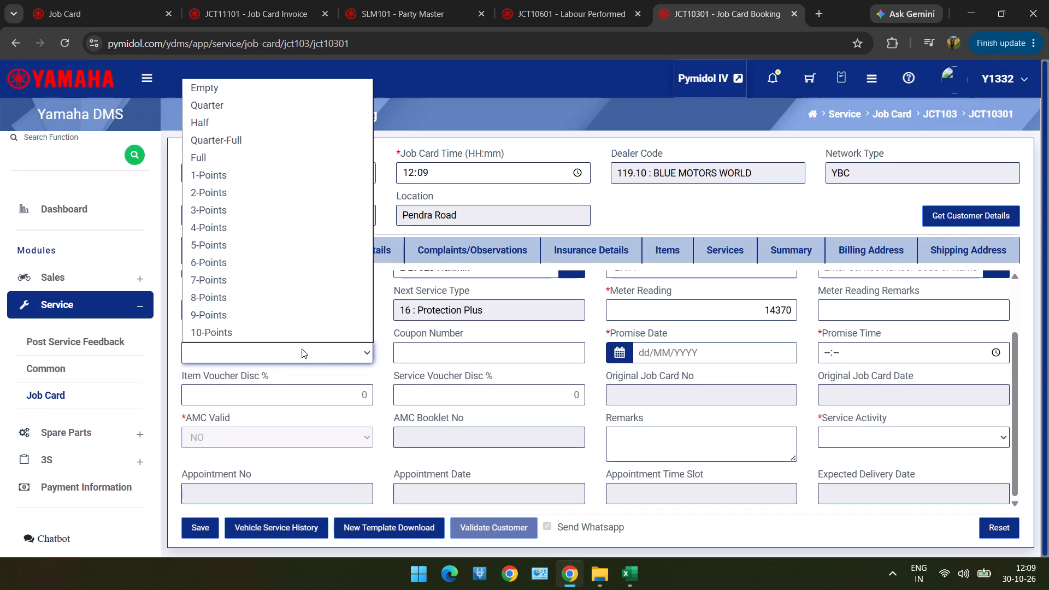
{"action": "left_click", "coordinate": [237, 174]}
{"action": "left_click", "coordinate": [661, 352]}
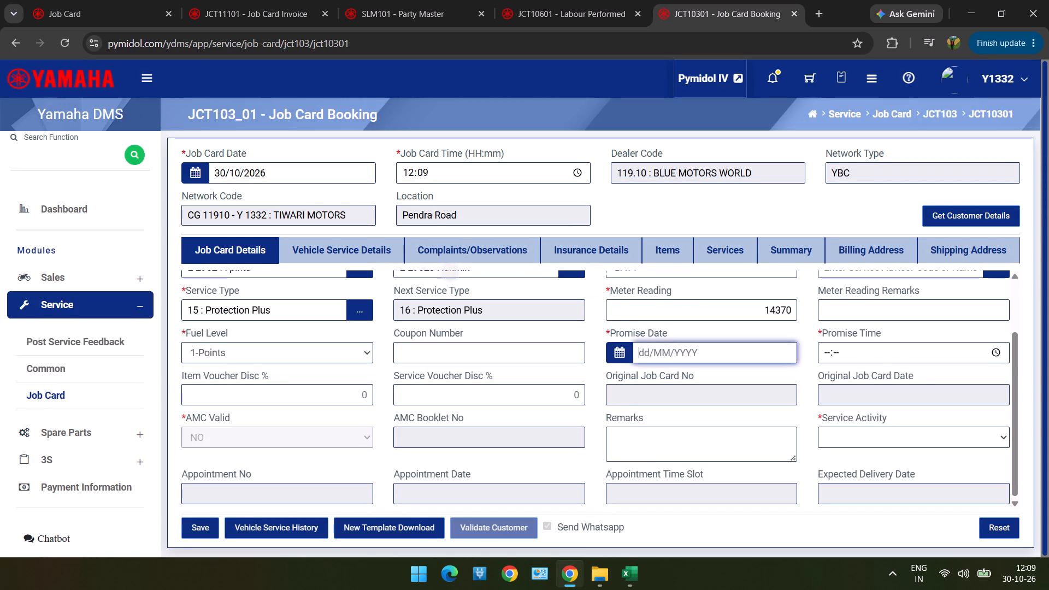
{"action": "left_click", "coordinate": [584, 406]}
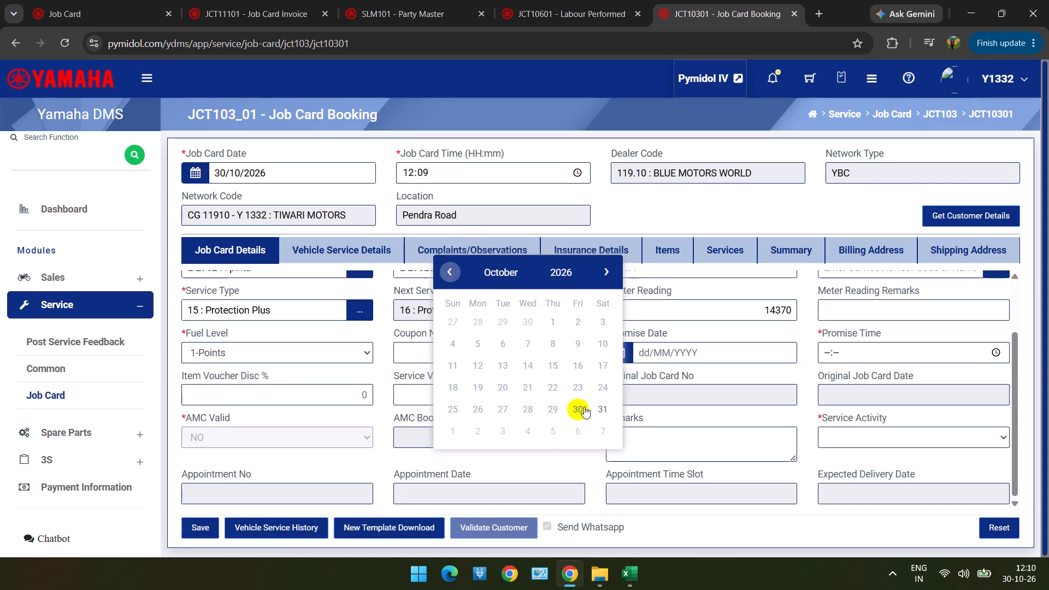
{"action": "left_click", "coordinate": [821, 352]}
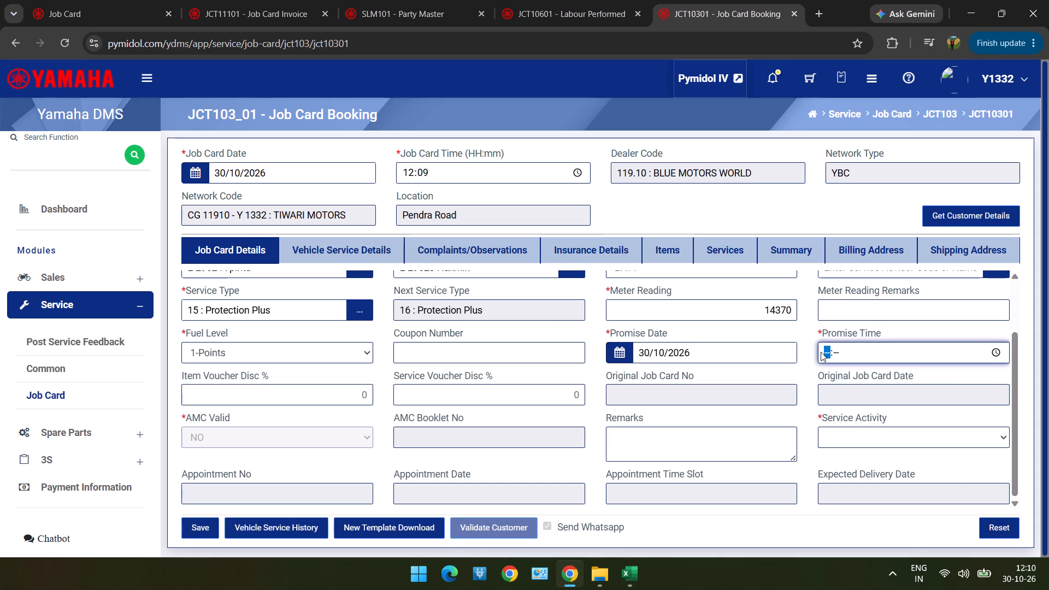
{"action": "type", "text": "121"}
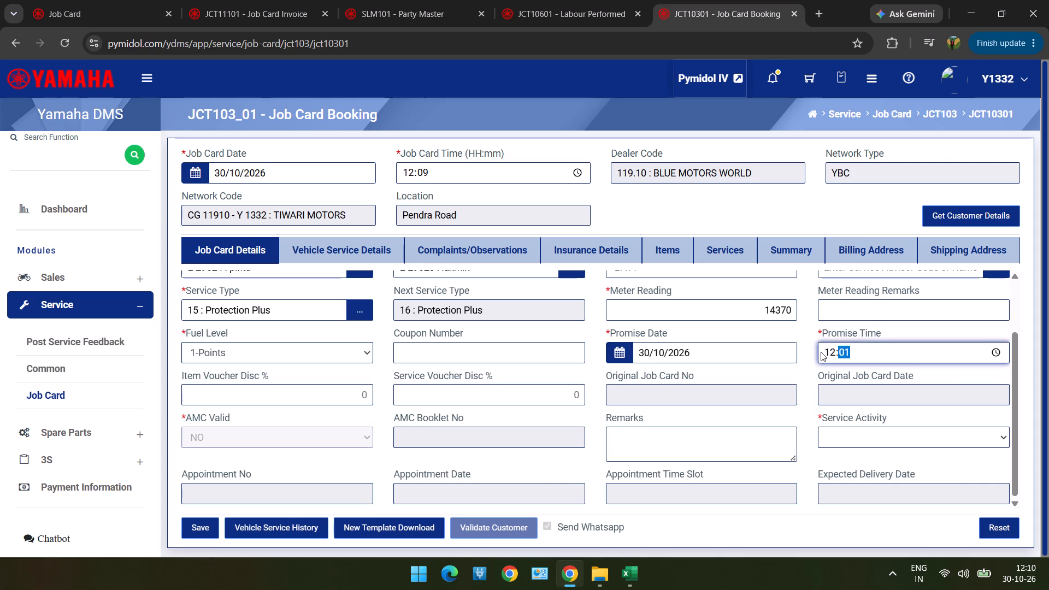
{"action": "key", "text": "0"}
{"action": "scroll", "coordinate": [821, 352], "scroll_direction": "down", "scroll_amount": 1}
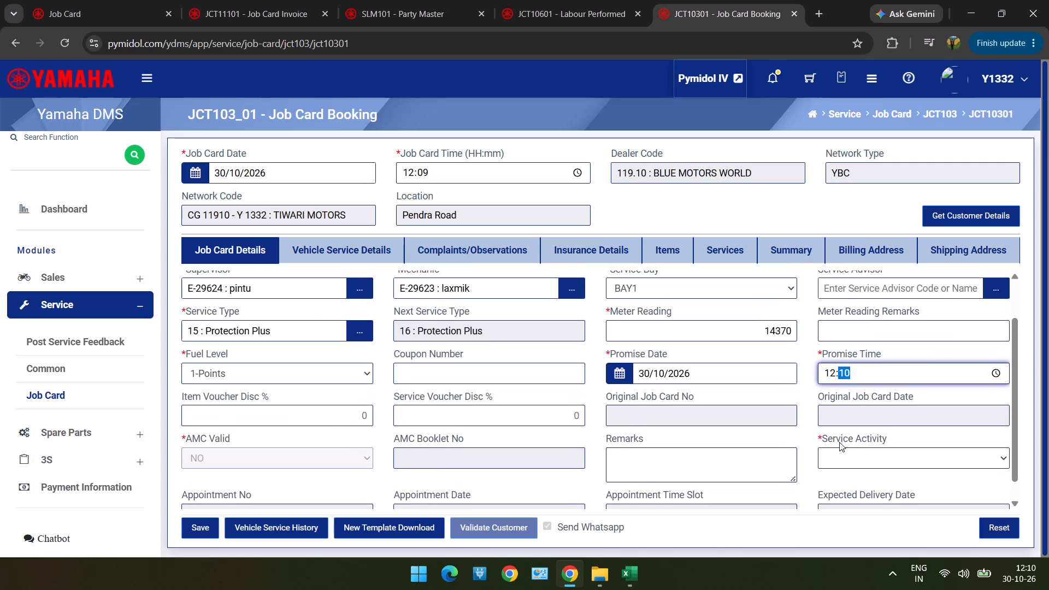
{"action": "left_click", "coordinate": [844, 462]}
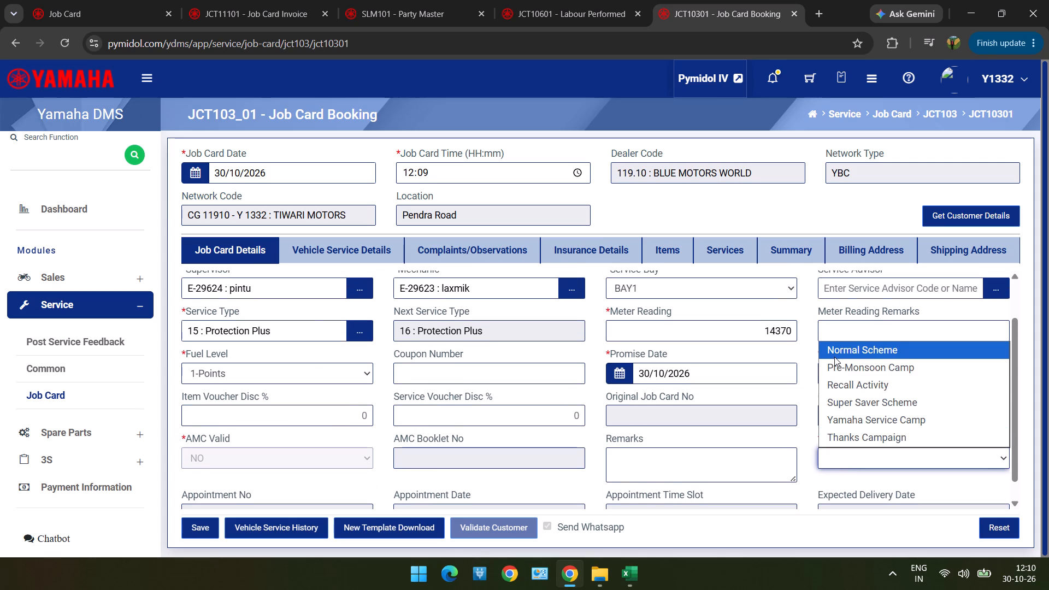
{"action": "left_click", "coordinate": [834, 357]}
Add complaint Comp83, GENERAL SERVICE, to the job card and try to save it.
{"action": "scroll", "coordinate": [834, 357], "scroll_direction": "up", "scroll_amount": 2}
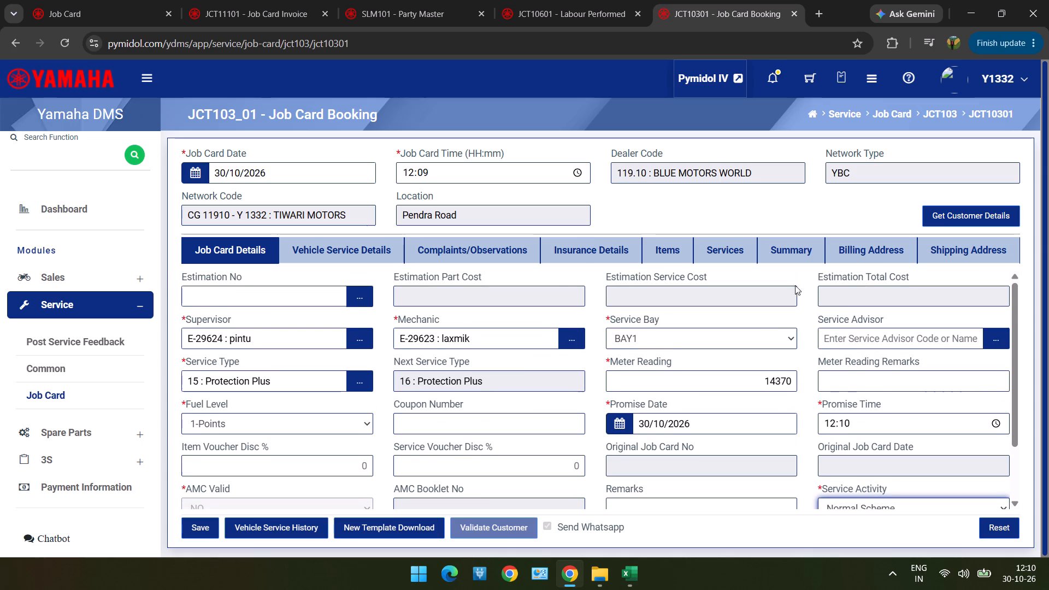
{"action": "left_click", "coordinate": [521, 250]}
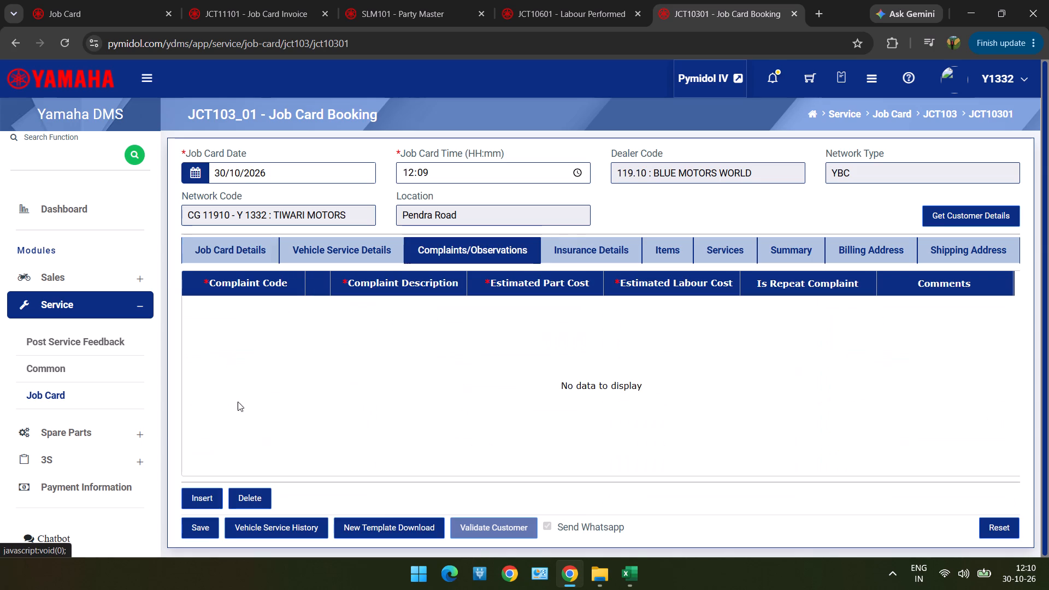
{"action": "left_click", "coordinate": [202, 495]}
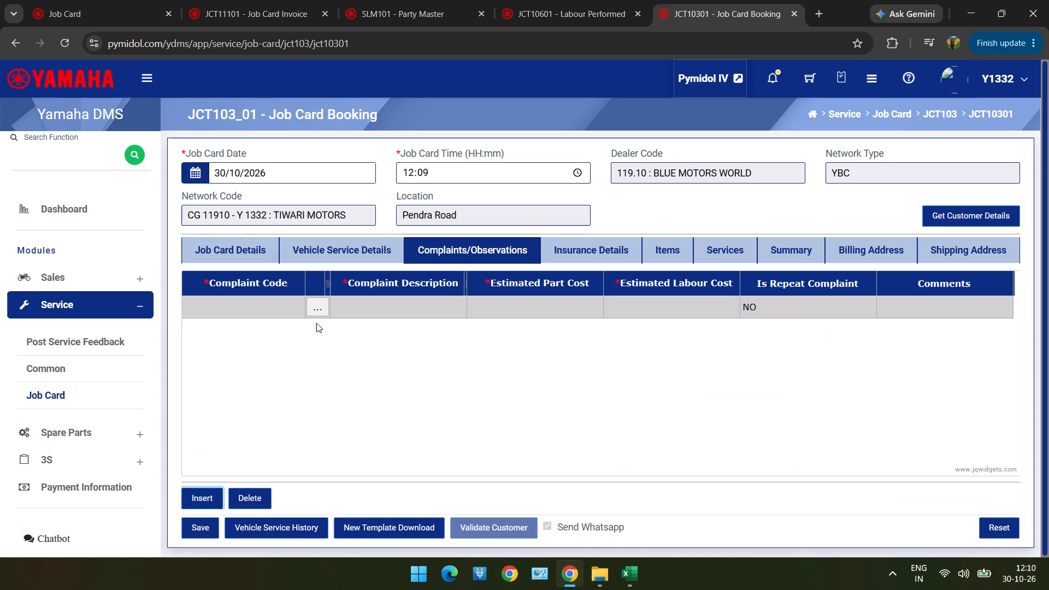
{"action": "left_click", "coordinate": [314, 305]}
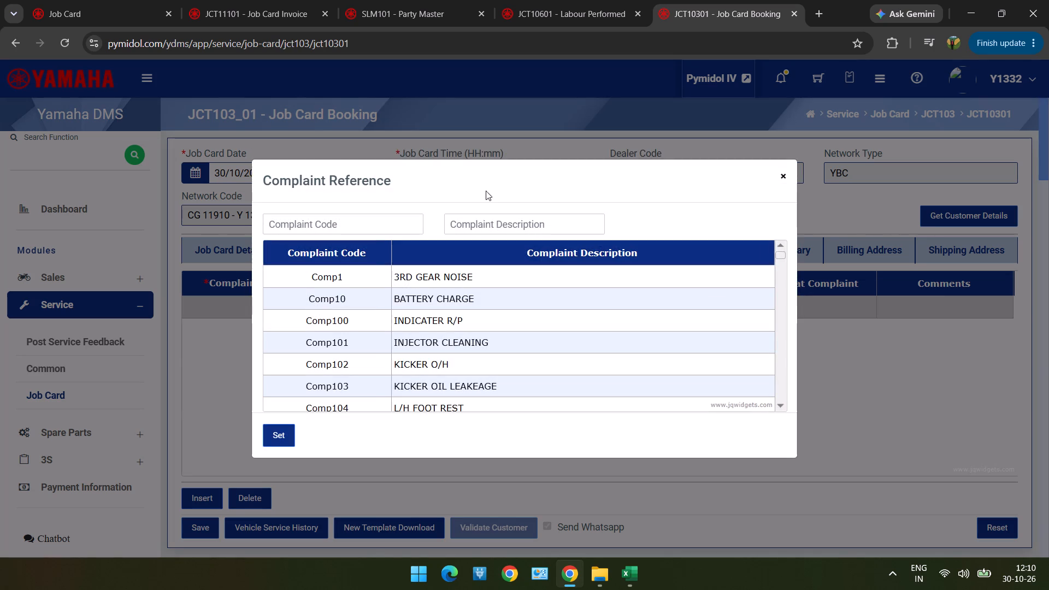
{"action": "left_click", "coordinate": [499, 225]}
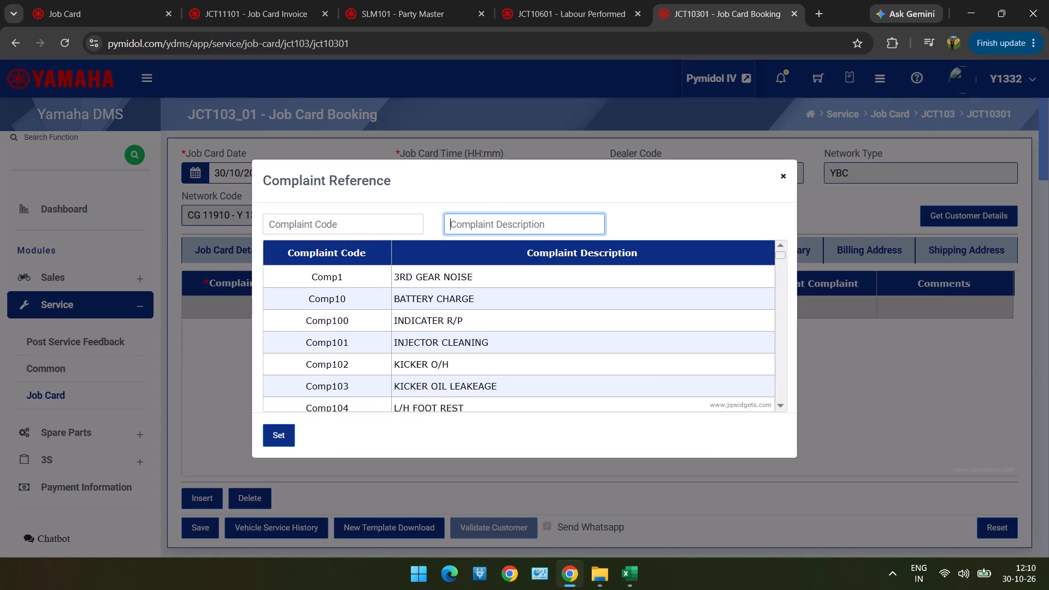
{"action": "type", "text": "gen"}
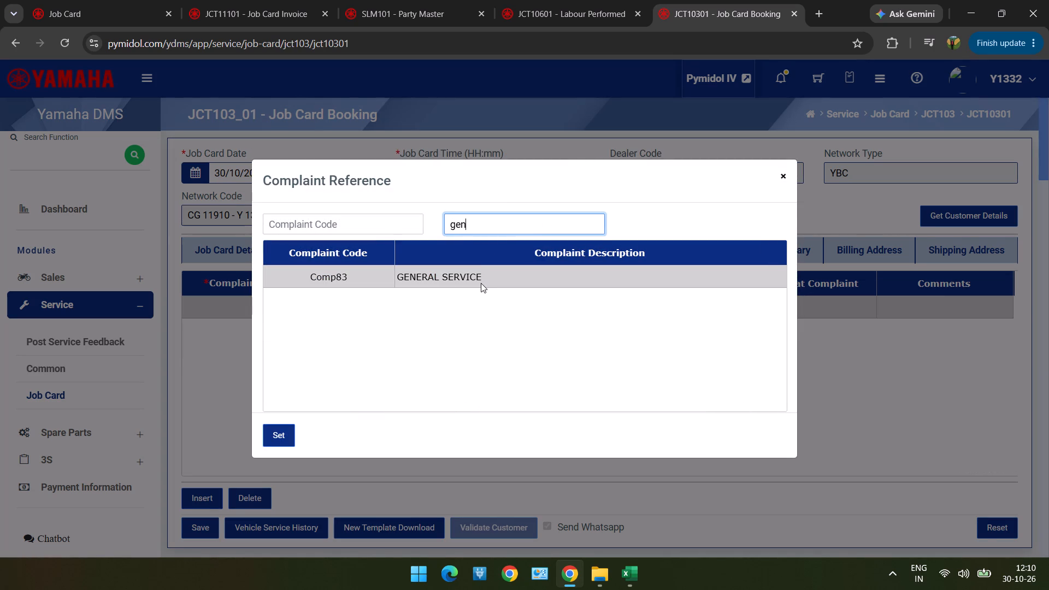
{"action": "double_click", "coordinate": [481, 283]}
{"action": "left_click", "coordinate": [203, 529]}
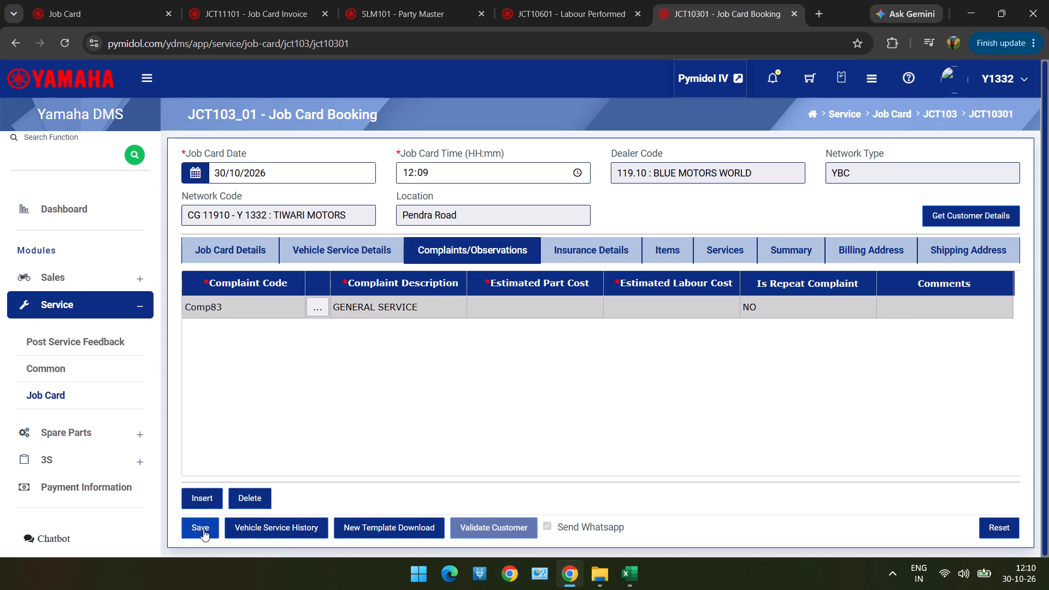
Delete the recommended parts 90793AD81000 and 90793AD40700 from the job card's items.
{"action": "left_click_drag", "start_coordinate": [307, 341], "coordinate": [247, 501]}
{"action": "left_click_drag", "start_coordinate": [247, 501], "coordinate": [337, 318]}
{"action": "left_click", "coordinate": [337, 318]}
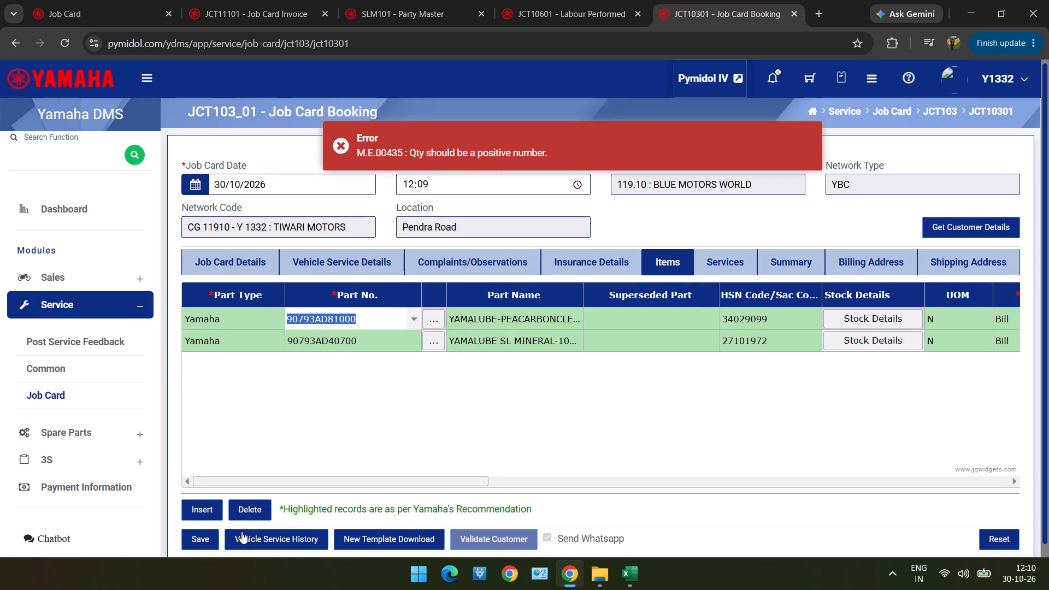
{"action": "left_click", "coordinate": [246, 512]}
{"action": "left_click", "coordinate": [332, 322]}
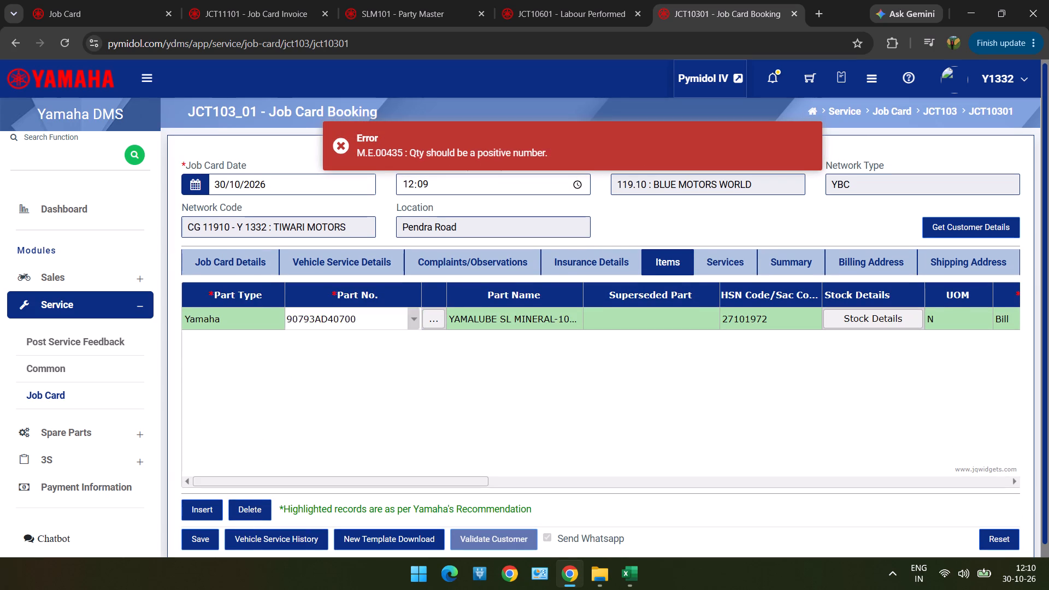
{"action": "left_click", "coordinate": [254, 506]}
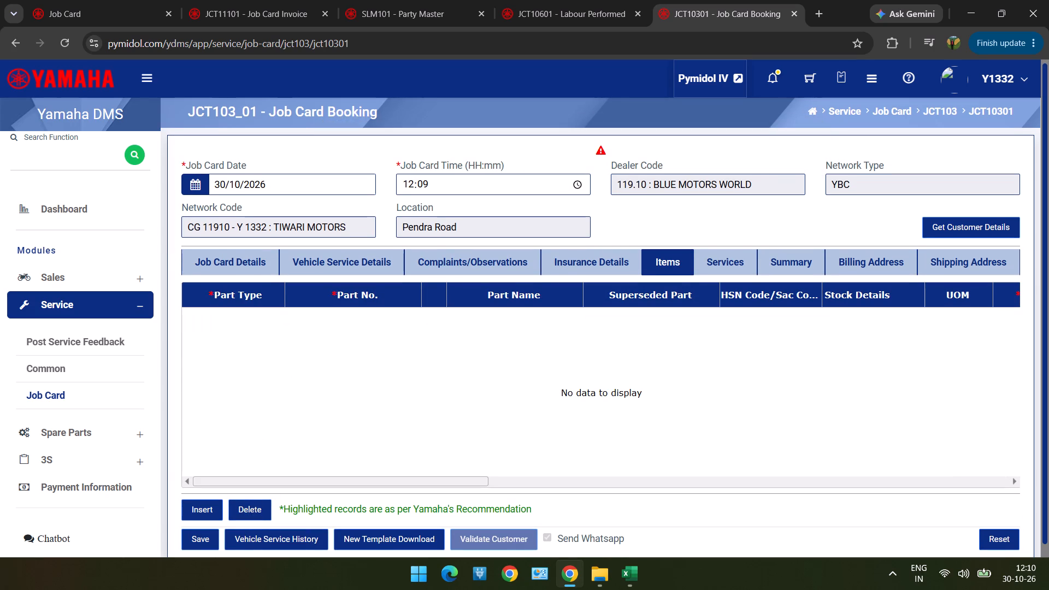
Delete the recommended Race Bearing Lubrication labour from the job card's services.
{"action": "left_click", "coordinate": [709, 257]}
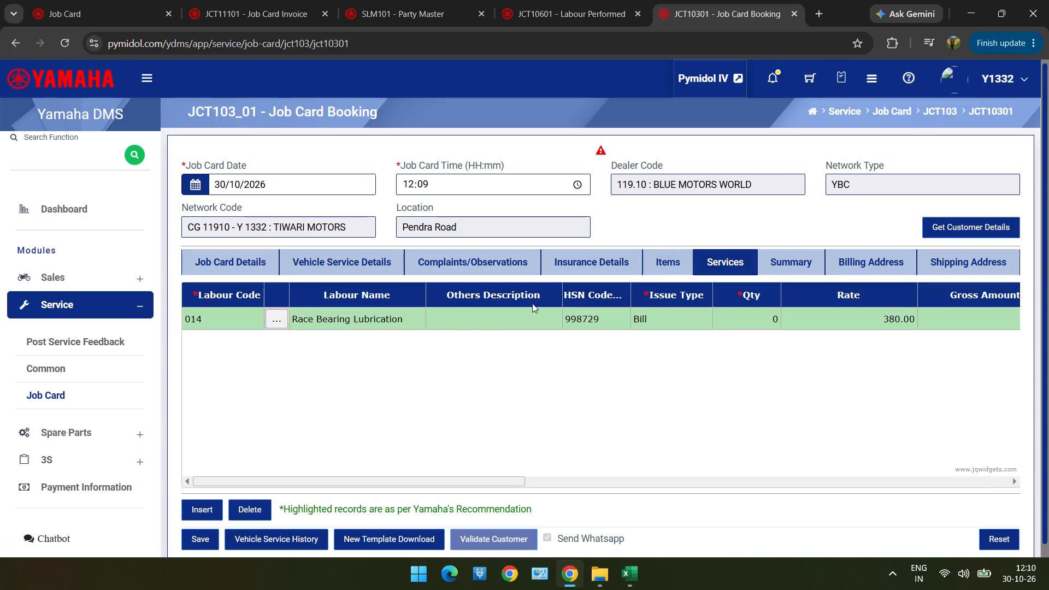
{"action": "left_click", "coordinate": [394, 323]}
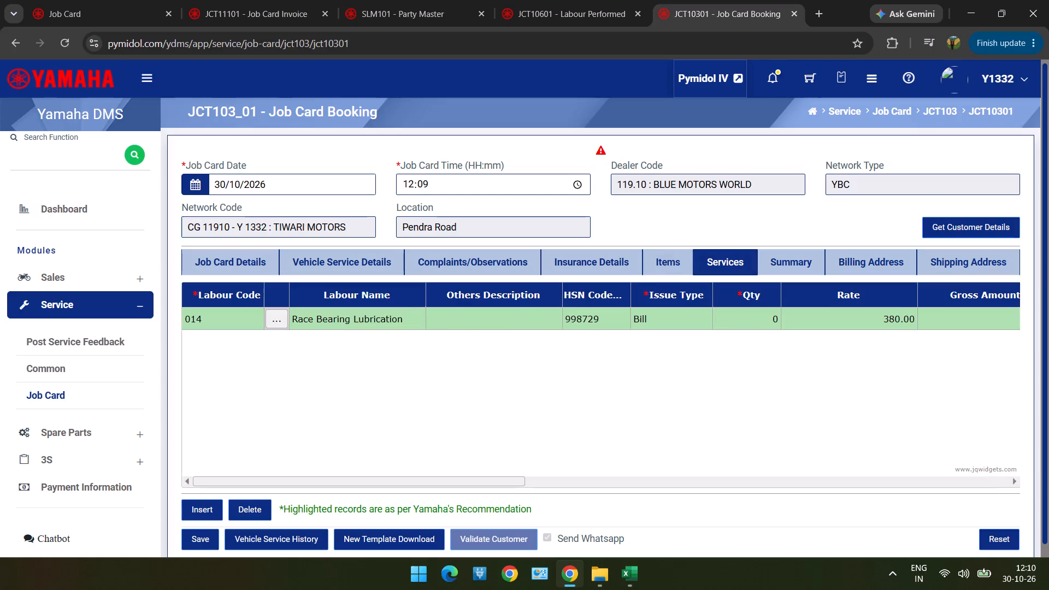
{"action": "left_click", "coordinate": [381, 323]}
{"action": "double_click", "coordinate": [381, 323]}
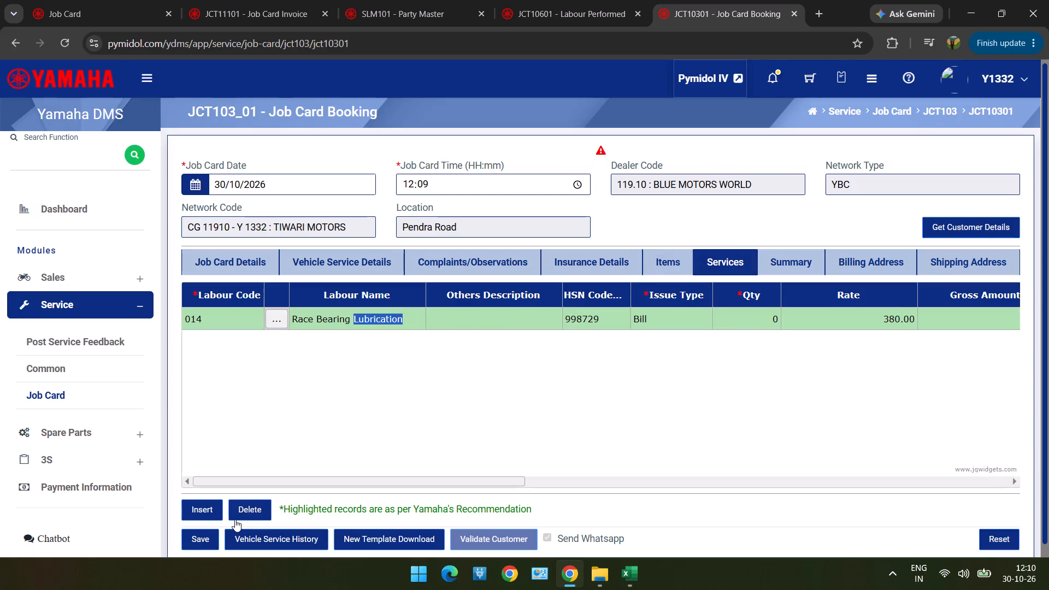
{"action": "left_click", "coordinate": [235, 520]}
Save the job card booking and confirm it.
{"action": "left_click", "coordinate": [206, 539]}
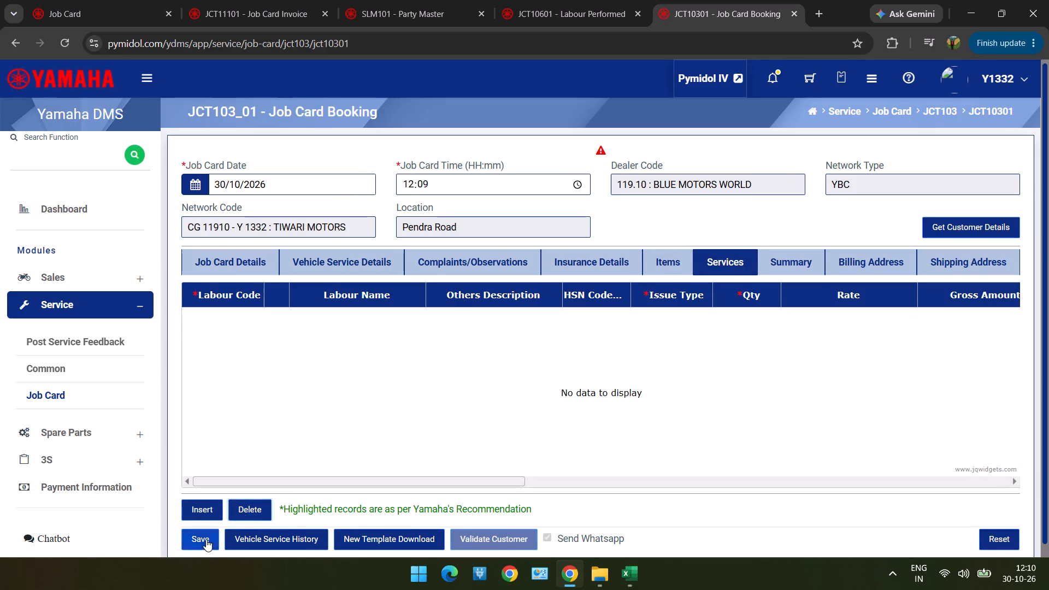
{"action": "left_click", "coordinate": [447, 415]}
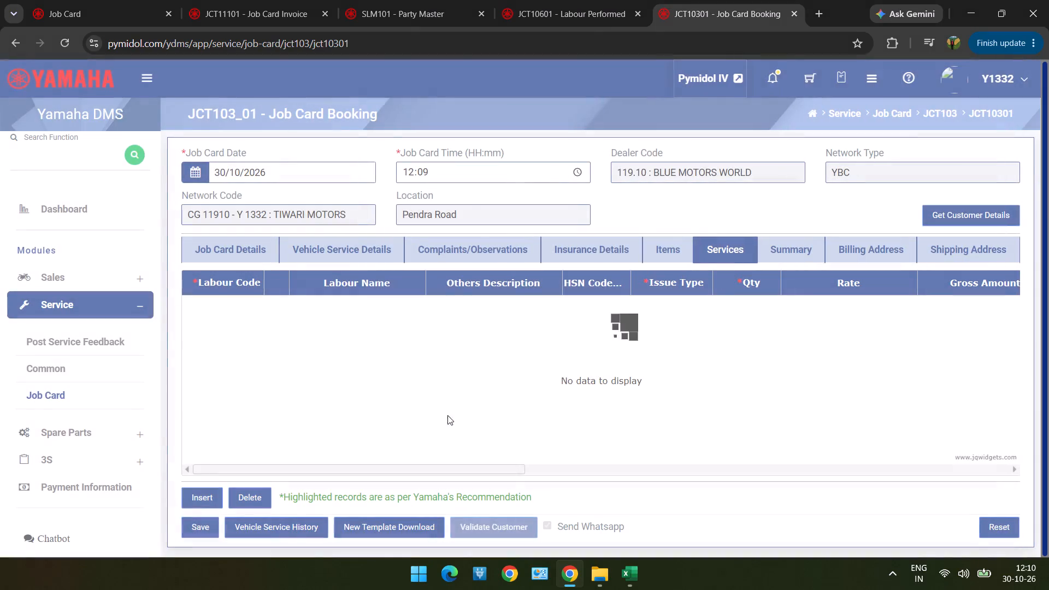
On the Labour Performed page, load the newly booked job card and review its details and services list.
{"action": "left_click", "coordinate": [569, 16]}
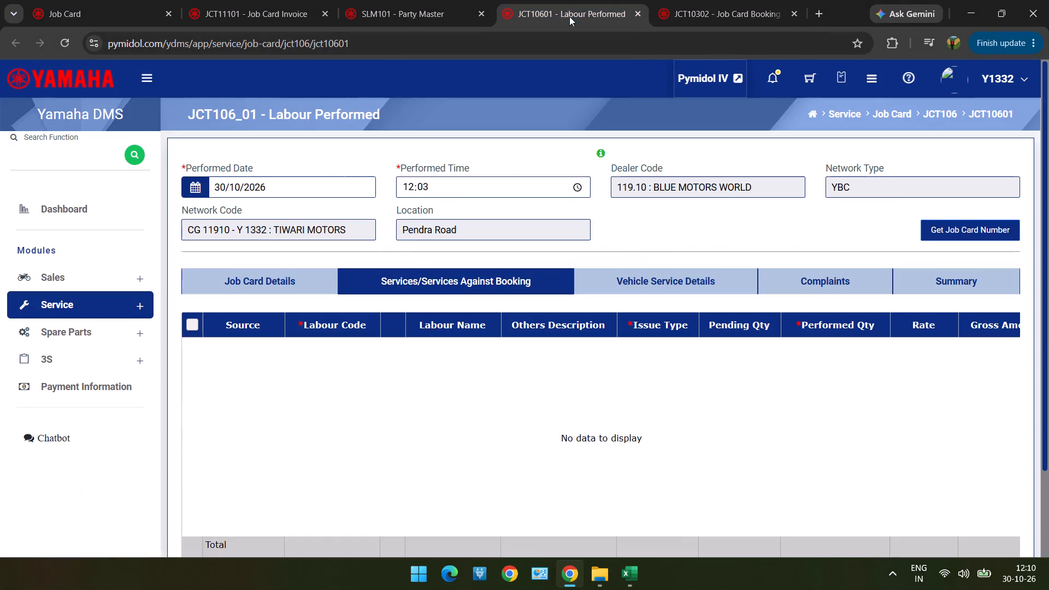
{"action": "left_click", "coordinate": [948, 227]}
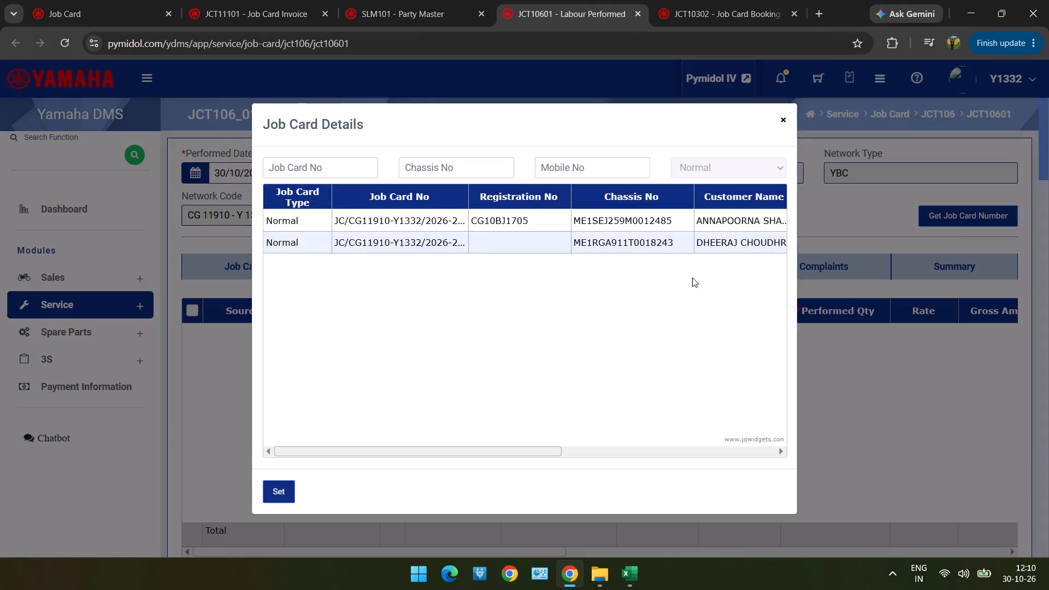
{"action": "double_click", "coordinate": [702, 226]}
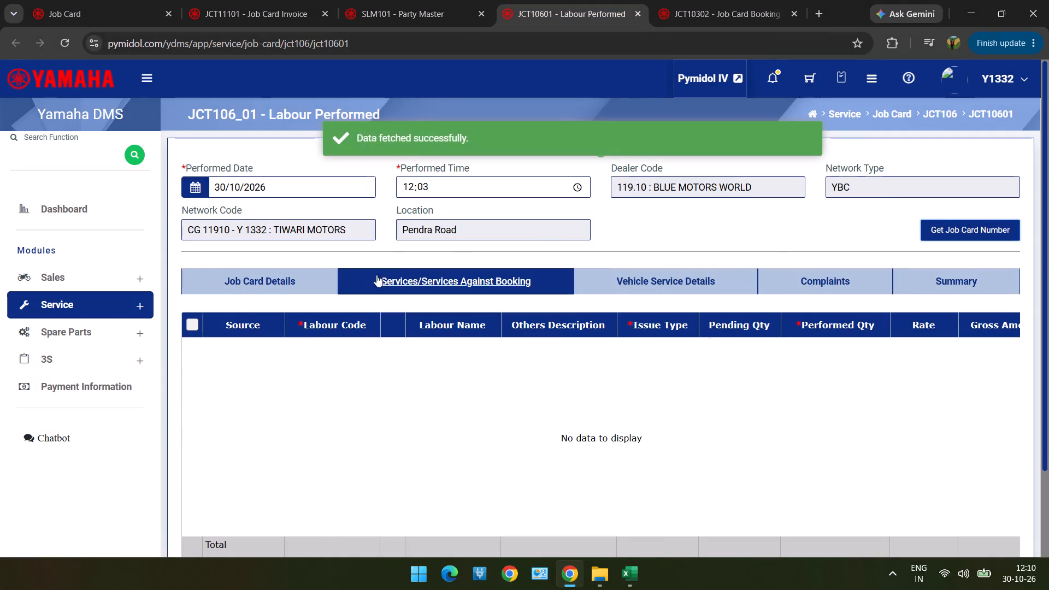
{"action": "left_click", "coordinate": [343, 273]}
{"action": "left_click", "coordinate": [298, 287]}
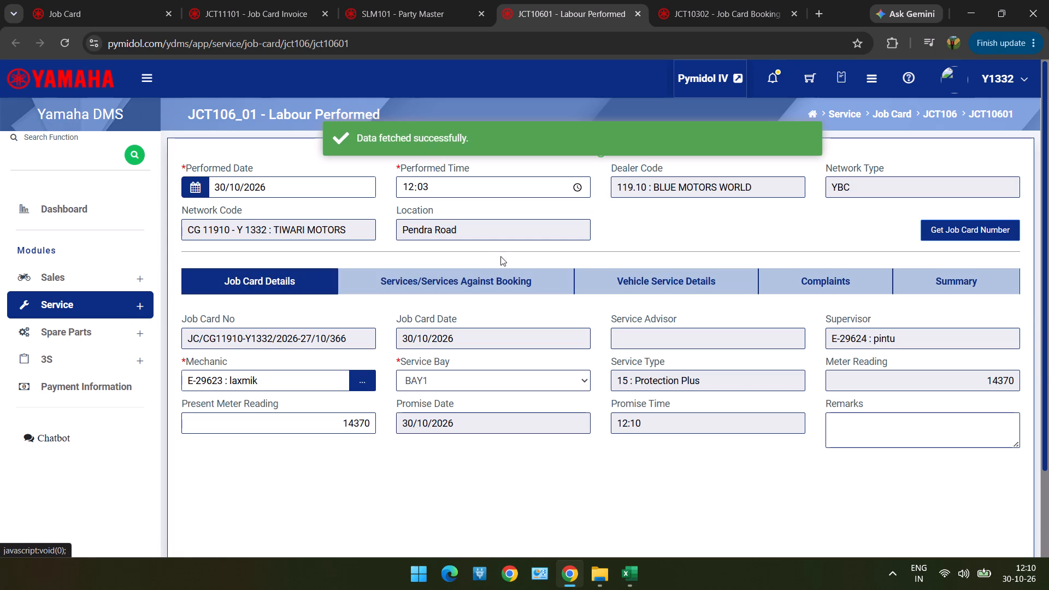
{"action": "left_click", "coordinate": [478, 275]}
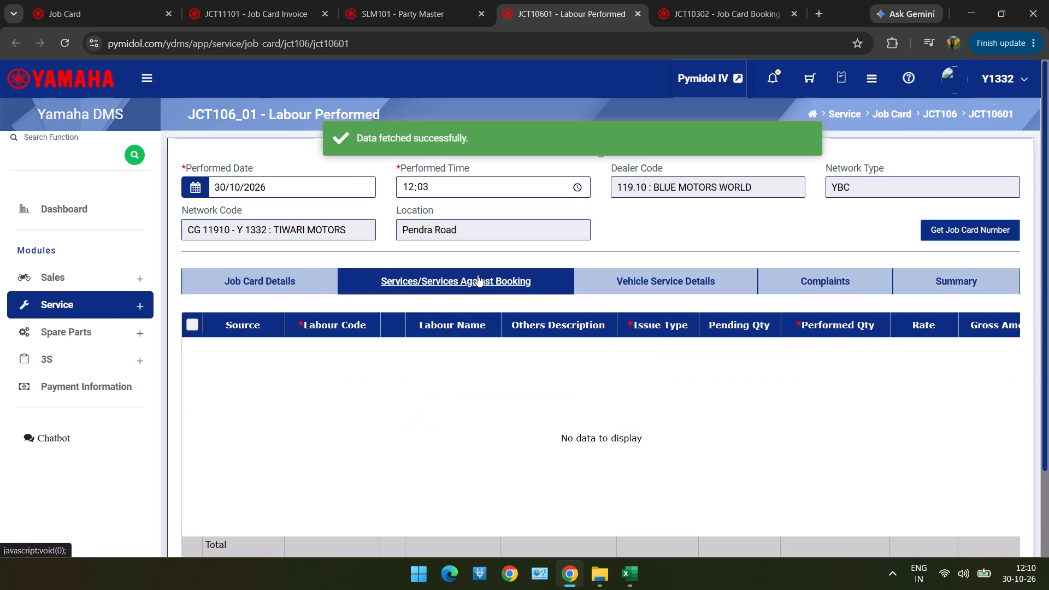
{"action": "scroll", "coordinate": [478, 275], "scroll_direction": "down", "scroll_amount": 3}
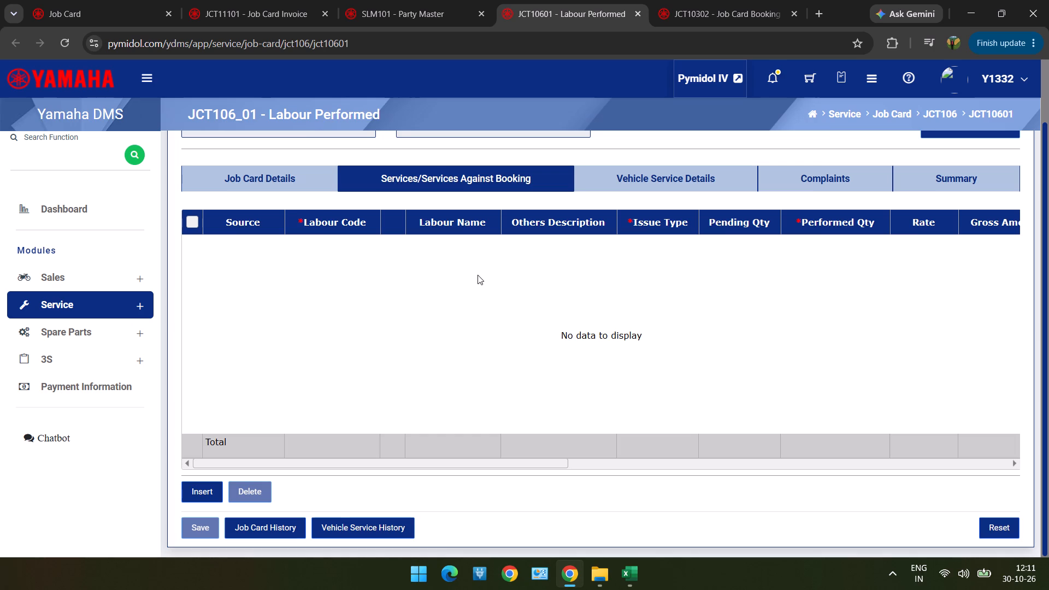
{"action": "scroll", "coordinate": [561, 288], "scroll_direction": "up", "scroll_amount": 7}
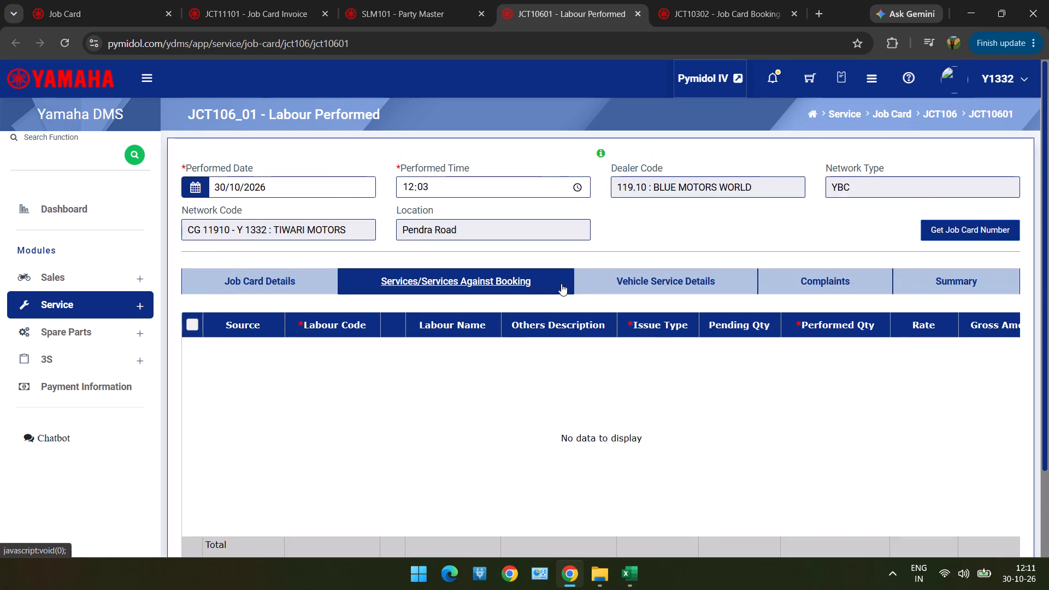
Return from the Job Card Booking print page to a blank booking form.
{"action": "left_click", "coordinate": [688, 17]}
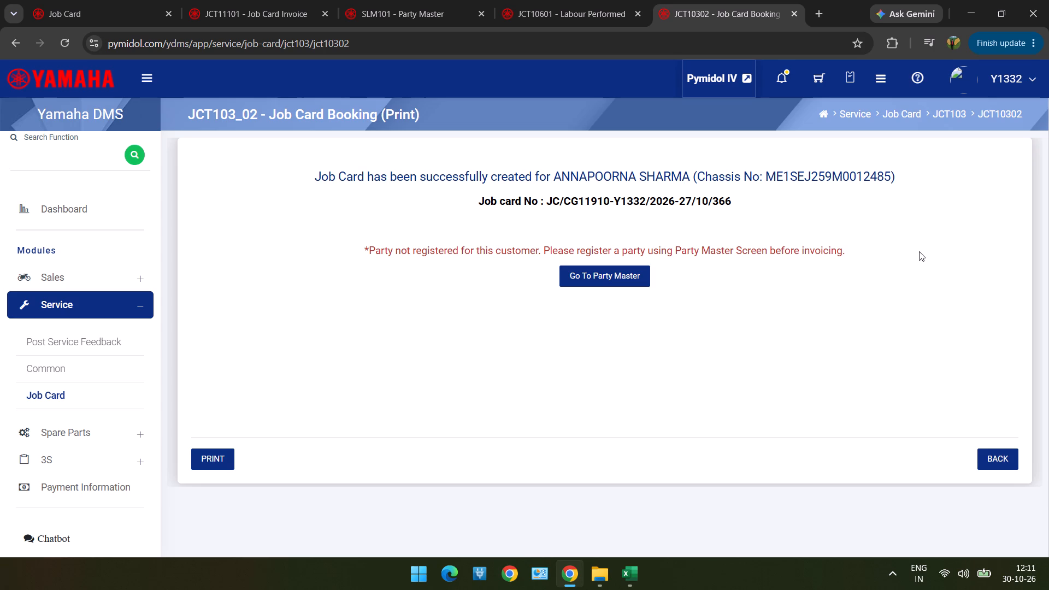
{"action": "left_click", "coordinate": [1005, 468]}
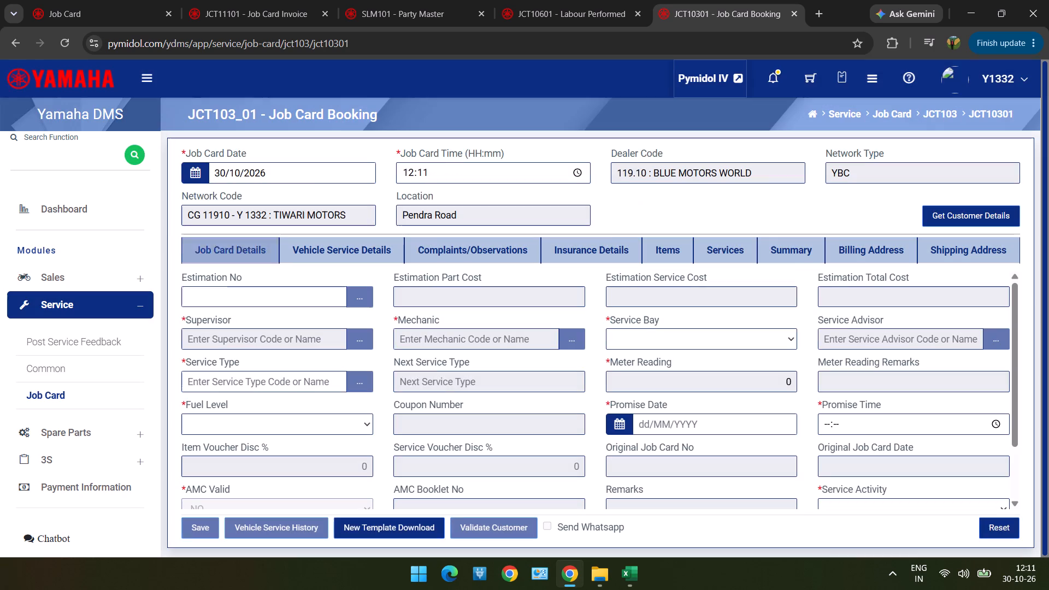
On the Labour Performed page, load the newly booked job card again, check its details and show its services list.
{"action": "left_click", "coordinate": [570, 8]}
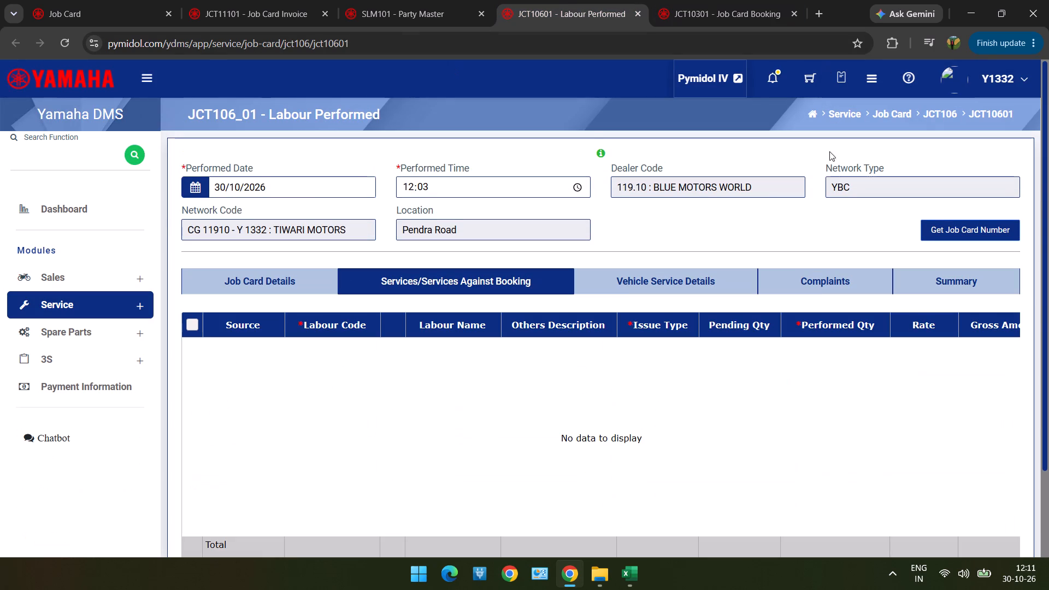
{"action": "left_click", "coordinate": [964, 238]}
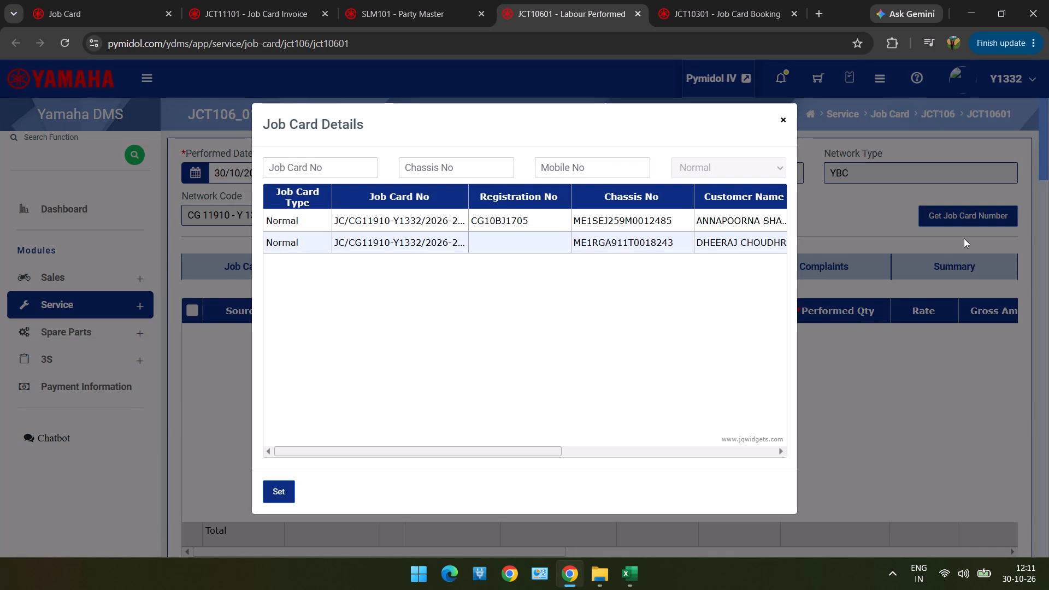
{"action": "double_click", "coordinate": [752, 216]}
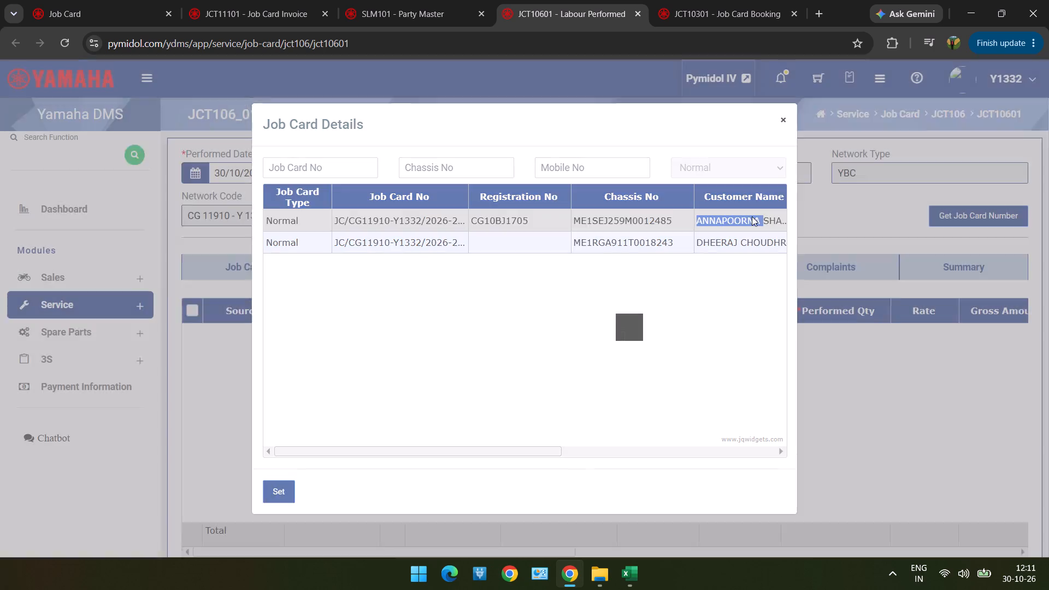
{"action": "left_click", "coordinate": [243, 297]}
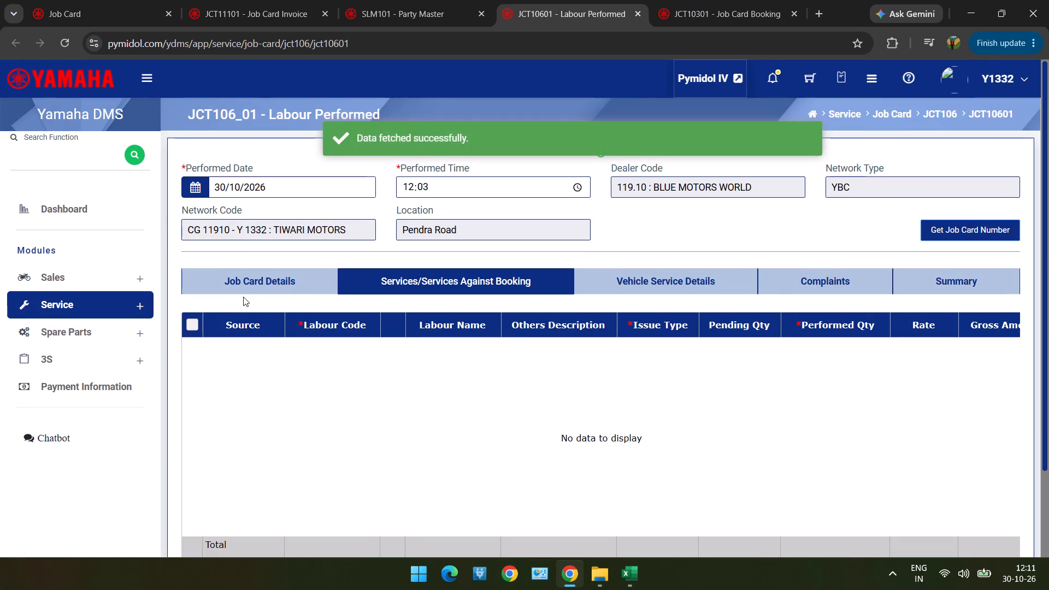
{"action": "left_click", "coordinate": [250, 290]}
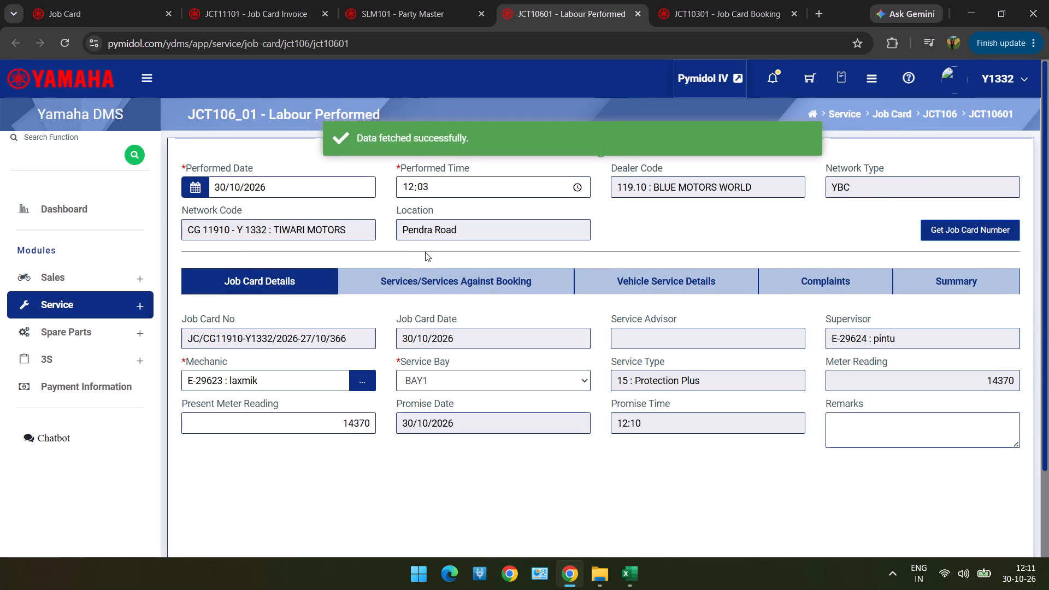
{"action": "left_click_drag", "start_coordinate": [423, 304], "coordinate": [427, 258]}
{"action": "left_click", "coordinate": [421, 280]}
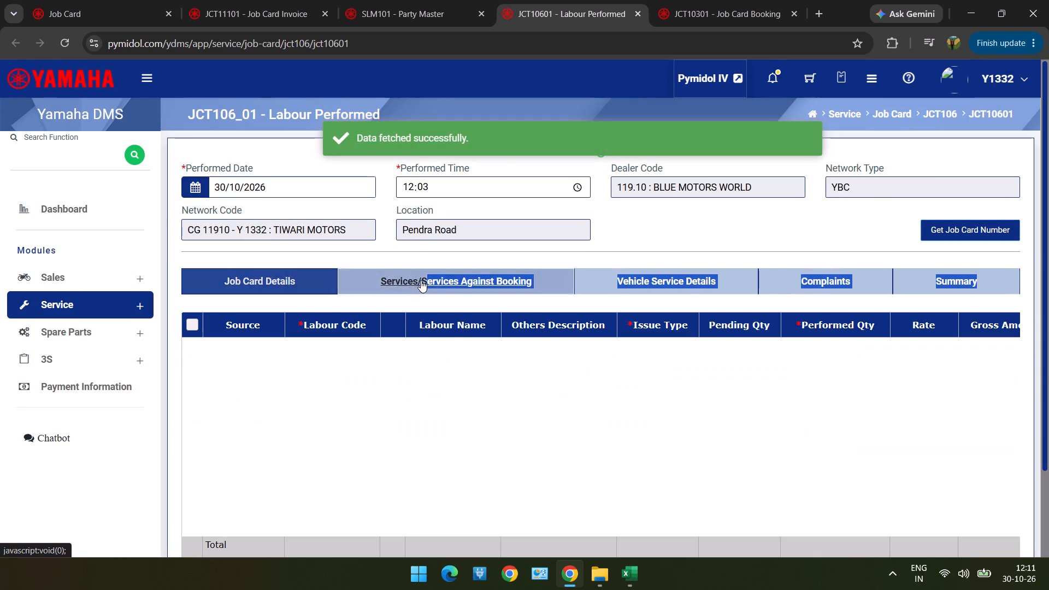
{"action": "left_click", "coordinate": [547, 451]}
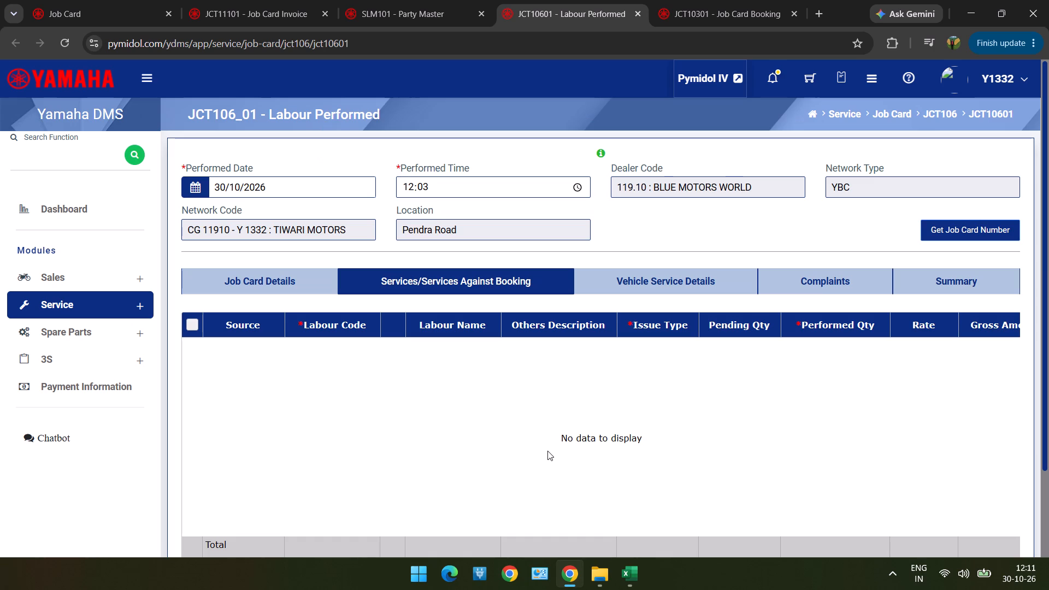
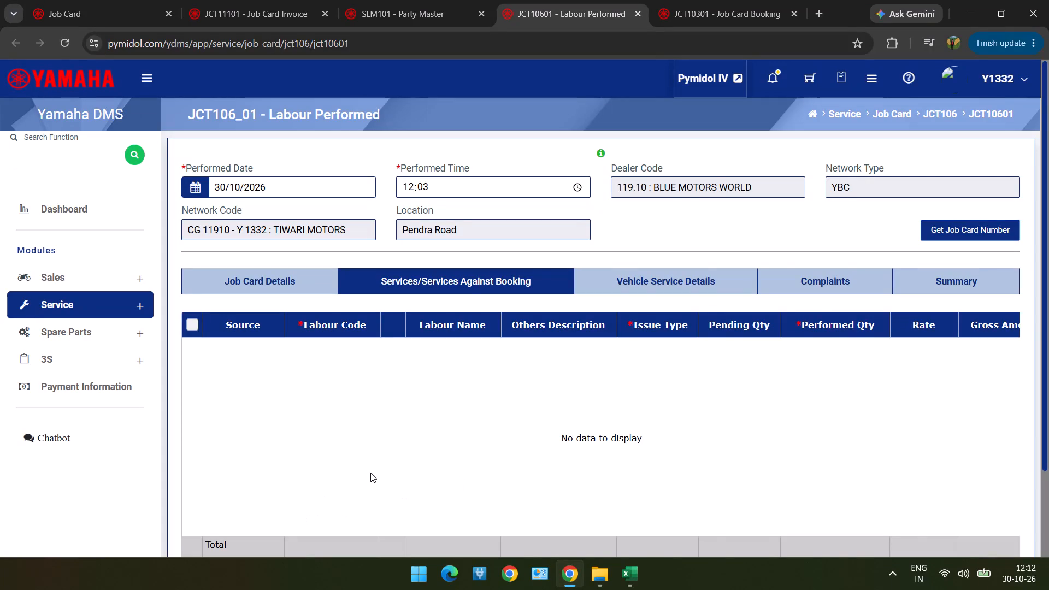
Insert a new row in the services list and choose labour code 001, Paid Service Including Washing, from the Service Reference.
{"action": "scroll", "coordinate": [370, 473], "scroll_direction": "down", "scroll_amount": 3}
{"action": "scroll", "coordinate": [370, 473], "scroll_direction": "up", "scroll_amount": 19}
{"action": "scroll", "coordinate": [439, 180], "scroll_direction": "down", "scroll_amount": 2}
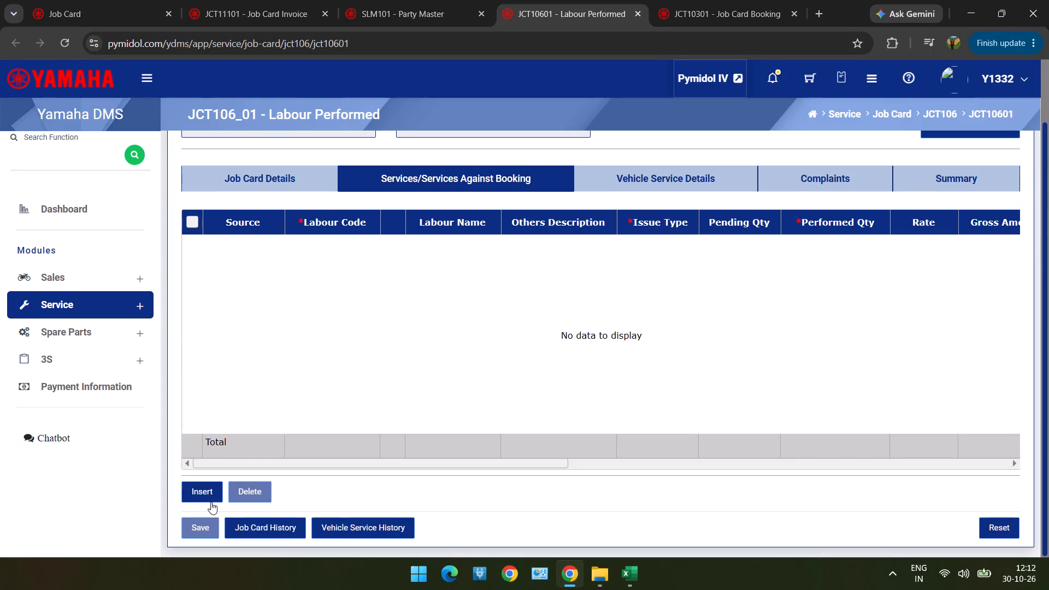
{"action": "left_click", "coordinate": [211, 502]}
{"action": "left_click", "coordinate": [387, 254]}
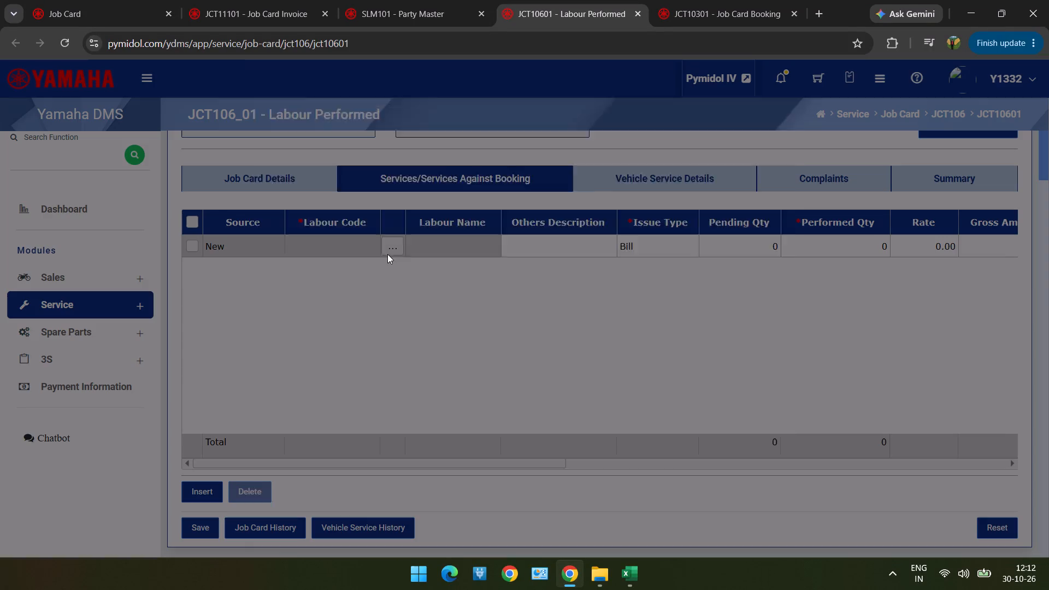
{"action": "left_click", "coordinate": [437, 226]}
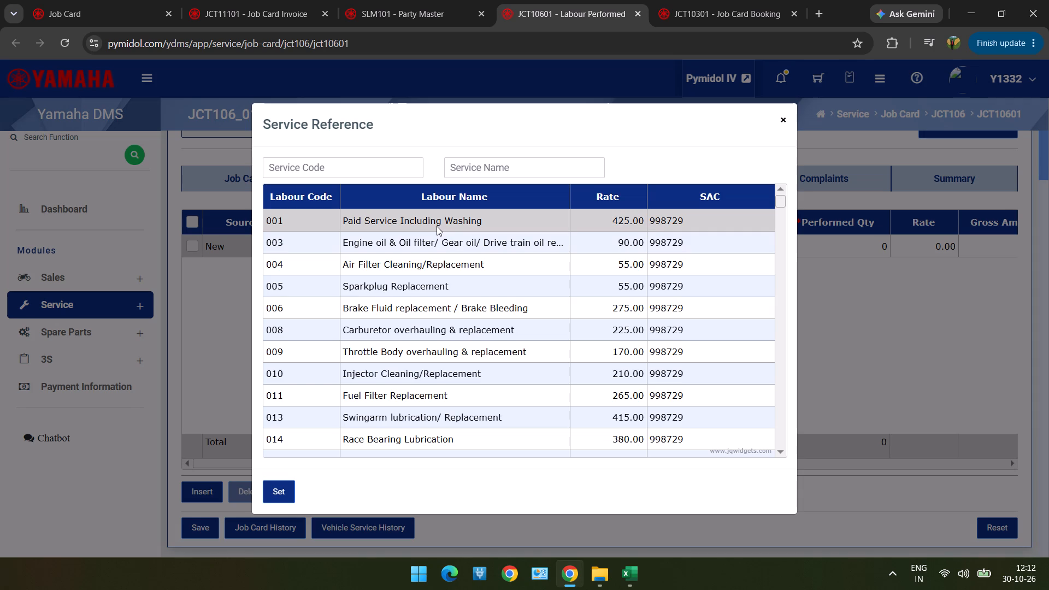
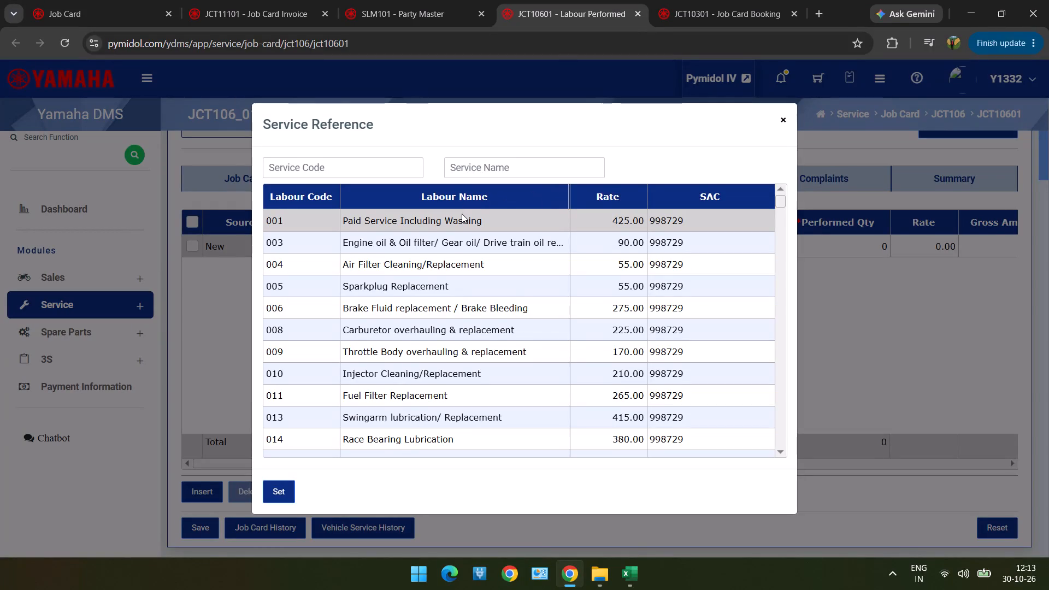
Apply labour code 001 to the new services row with issue type FOC, and try to save the ticked row.
{"action": "double_click", "coordinate": [462, 221]}
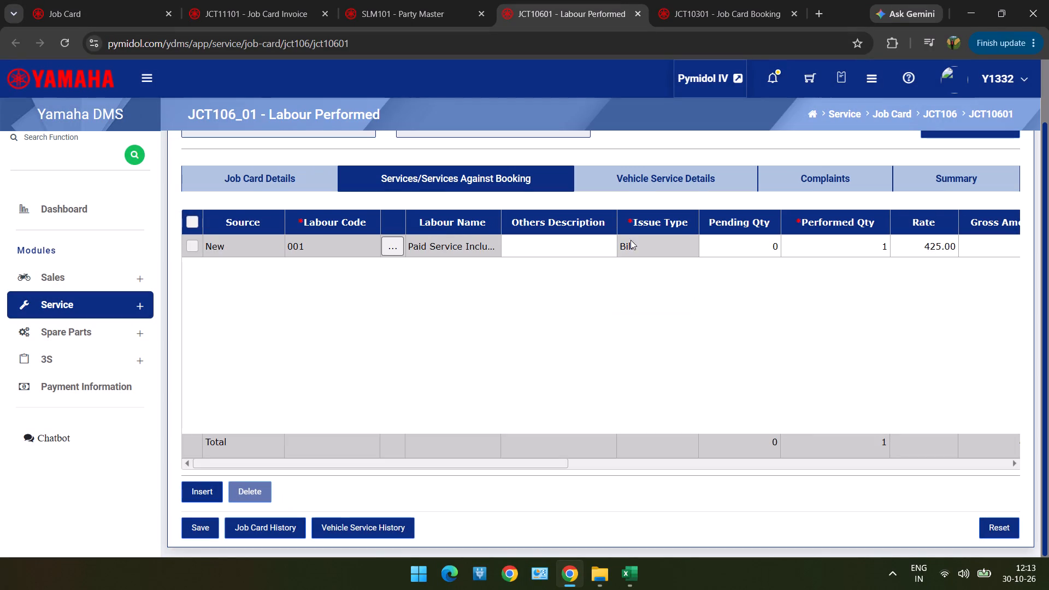
{"action": "left_click", "coordinate": [642, 238]}
{"action": "left_click_drag", "start_coordinate": [642, 238], "coordinate": [640, 267]}
{"action": "left_click", "coordinate": [640, 267]}
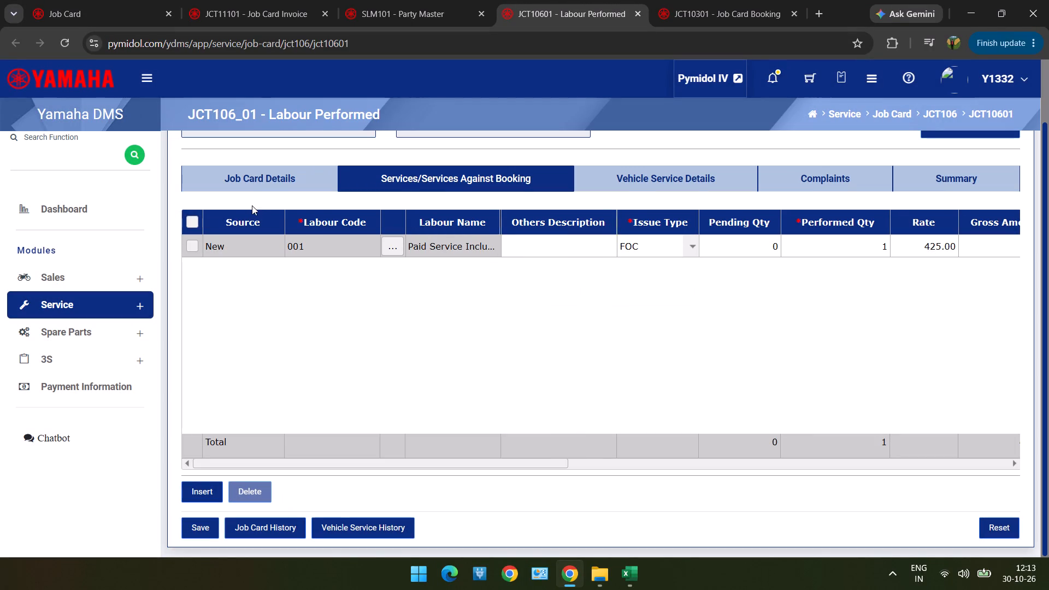
{"action": "left_click", "coordinate": [191, 221]}
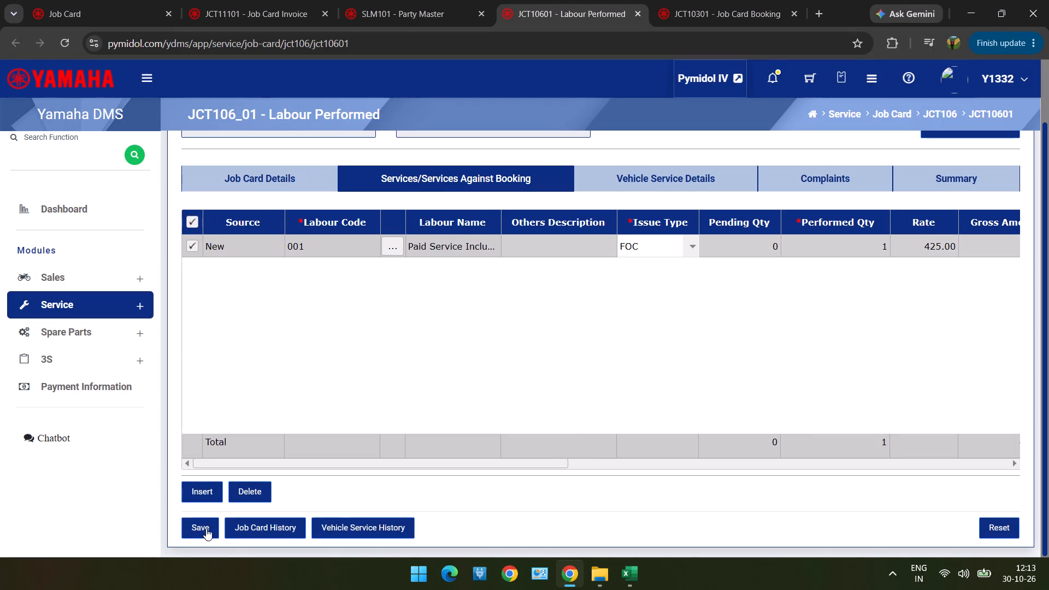
{"action": "left_click", "coordinate": [203, 528]}
Set the Performed Time to 12:13 and save the labour performed record.
{"action": "scroll", "coordinate": [354, 351], "scroll_direction": "up", "scroll_amount": 5}
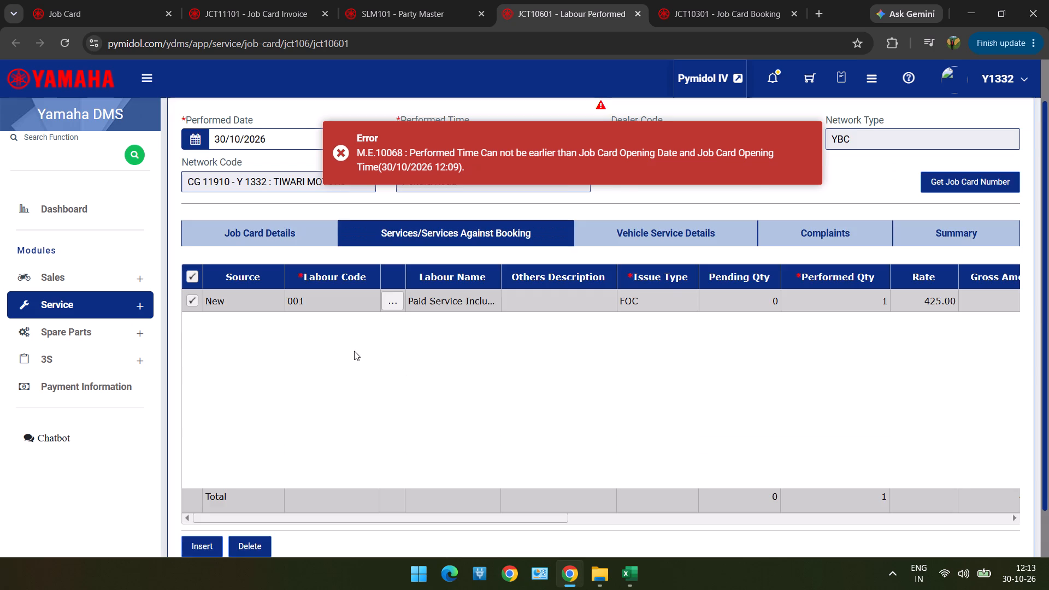
{"action": "left_click", "coordinate": [409, 193]}
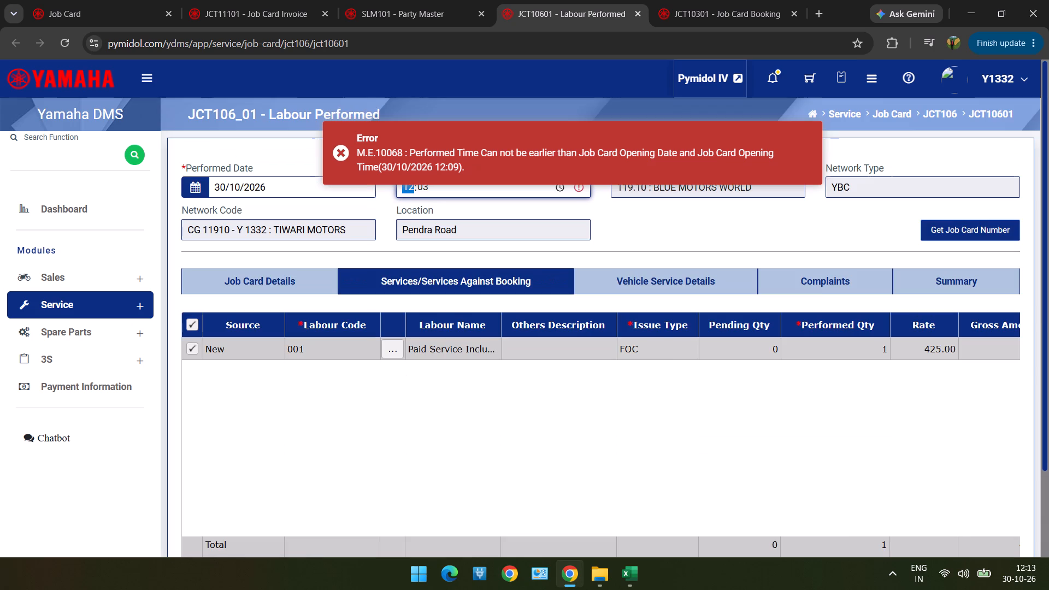
{"action": "type", "text": "121"}
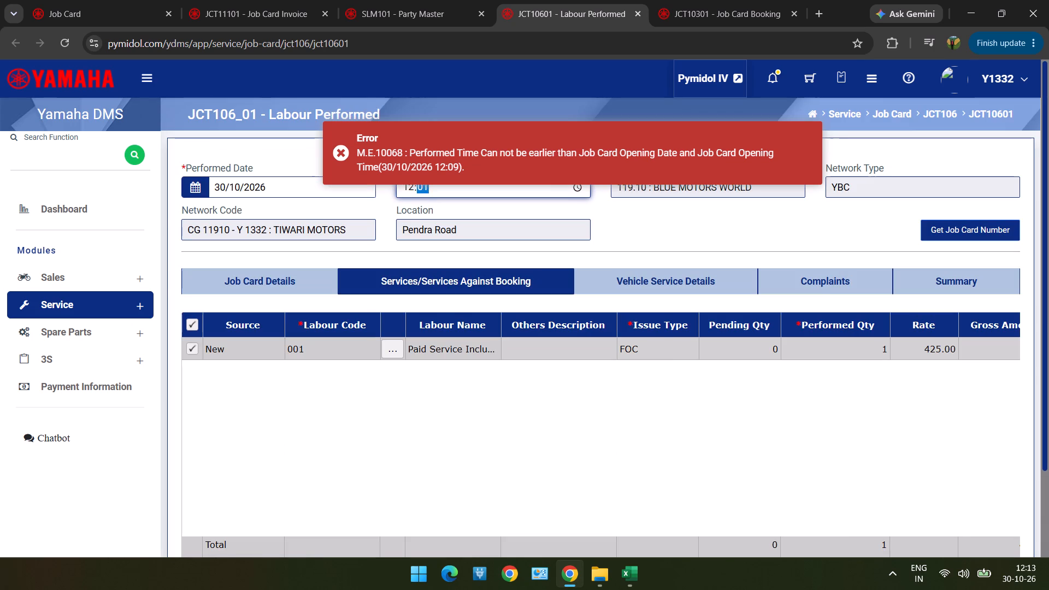
{"action": "key", "text": "3"}
{"action": "scroll", "coordinate": [409, 193], "scroll_direction": "down", "scroll_amount": 2}
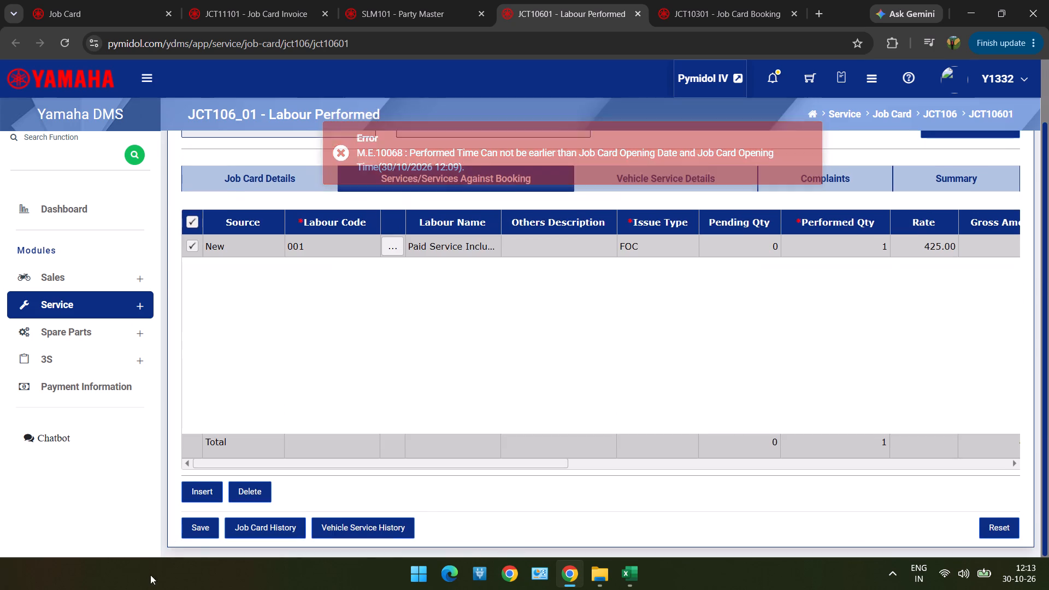
{"action": "left_click", "coordinate": [195, 529]}
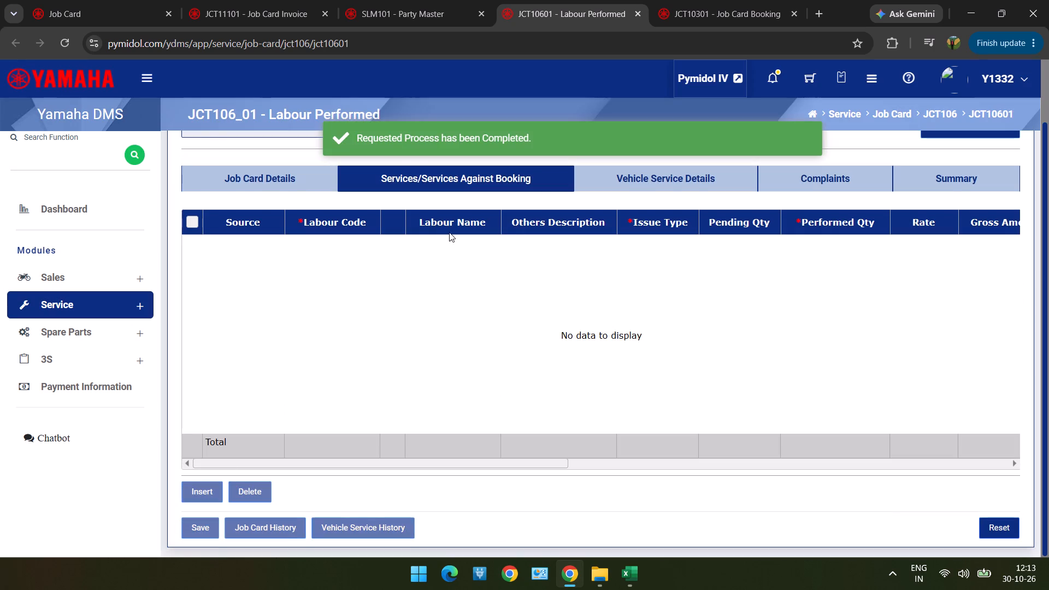
Create a new Party Master record and fill Party Name with the customer name copied from row 27 of the Excel list.
{"action": "scroll", "coordinate": [448, 241], "scroll_direction": "up", "scroll_amount": 4}
{"action": "left_click", "coordinate": [412, 14]}
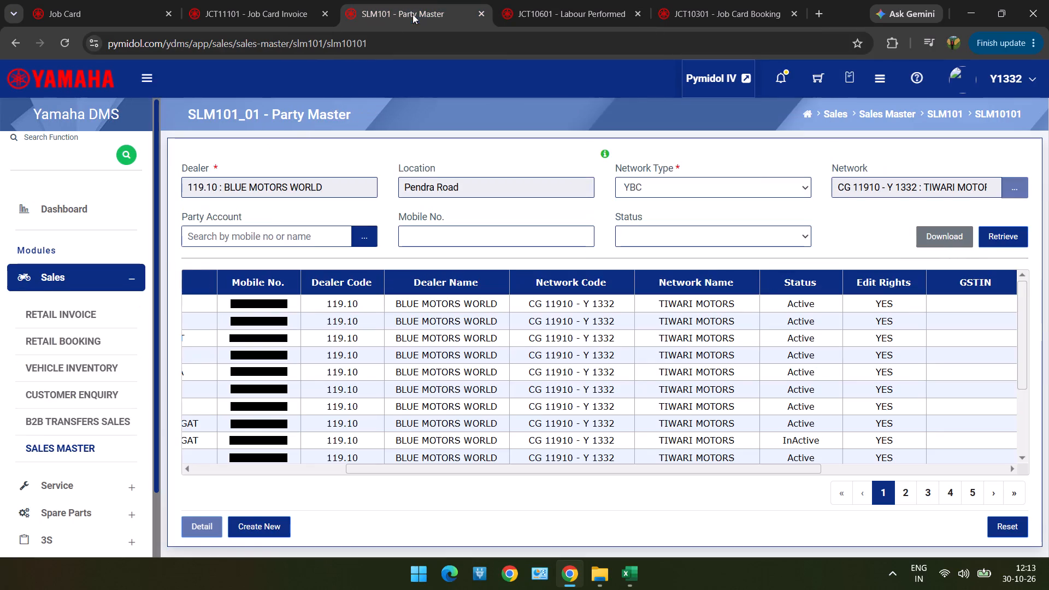
{"action": "left_click", "coordinate": [246, 527]}
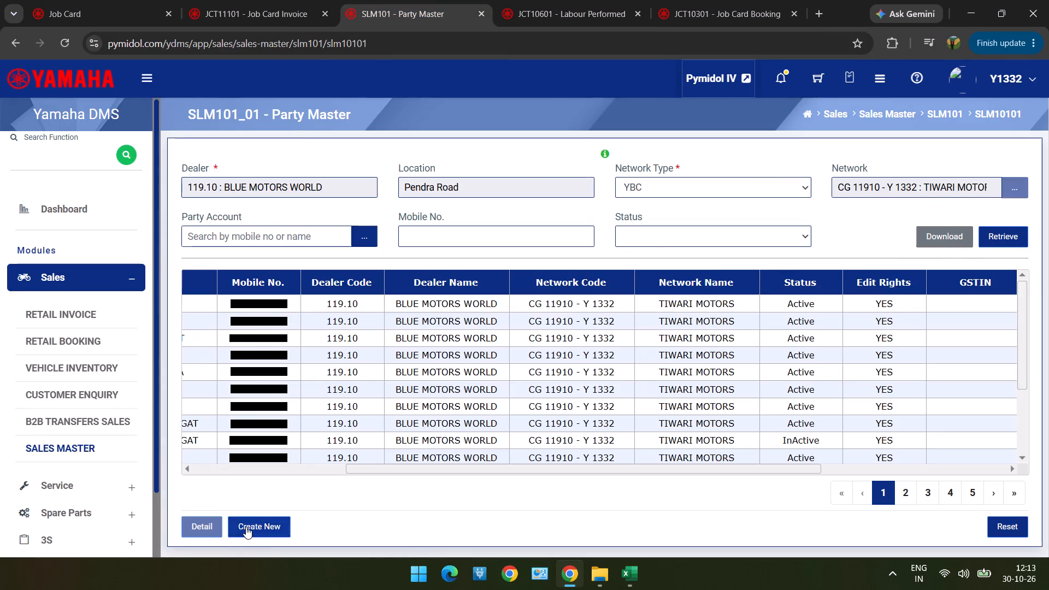
{"action": "key", "text": "alt+Tab"}
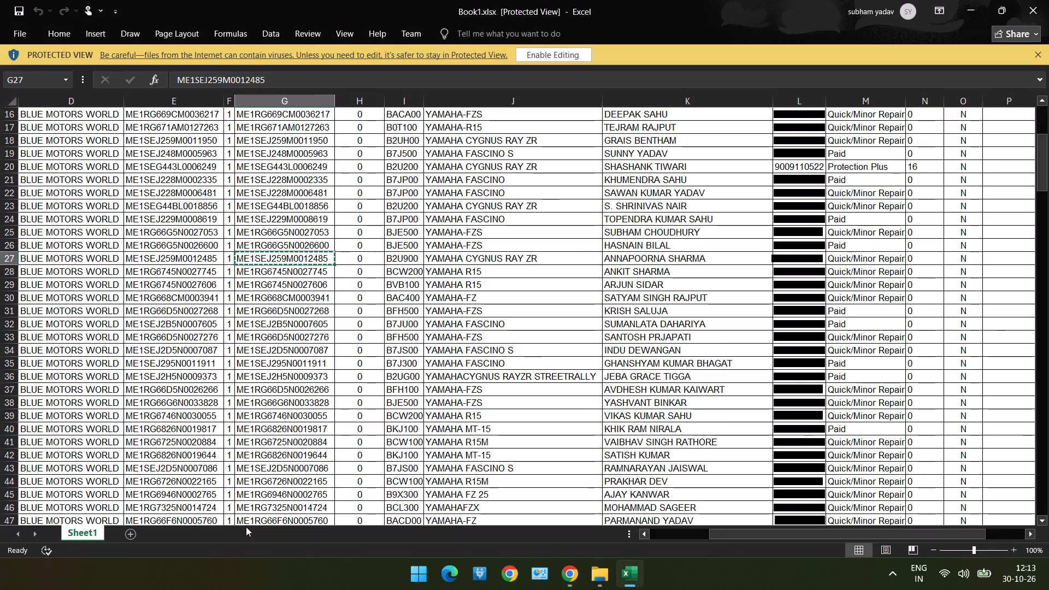
{"action": "key", "text": "Tab"}
{"action": "key", "text": "Tab"}
{"action": "key", "text": "Tab"}
{"action": "key", "text": "Tab"}
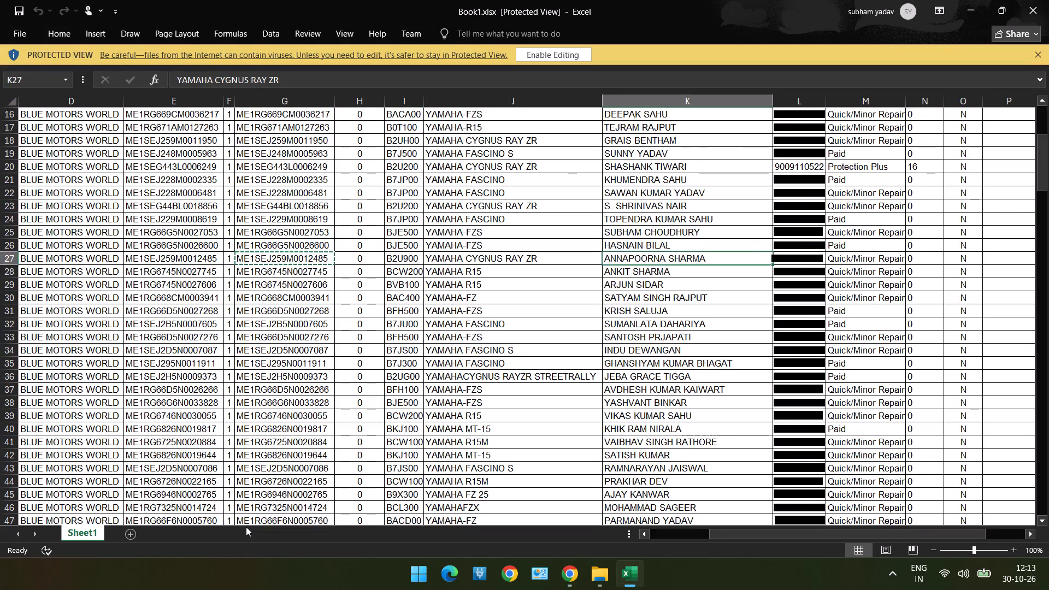
{"action": "key", "text": "ctrl+c"}
{"action": "key", "text": "alt+Tab"}
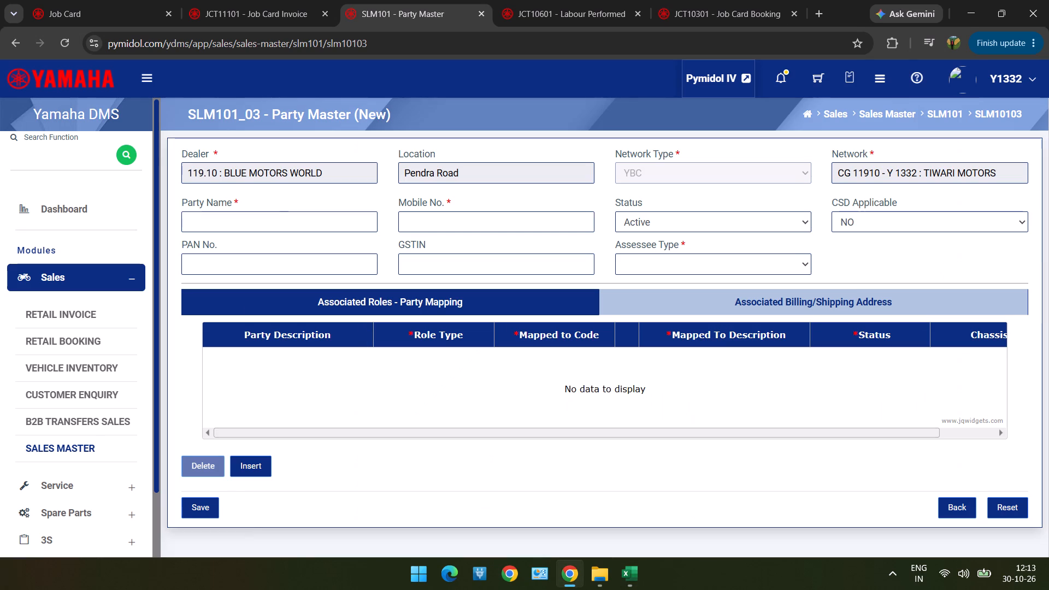
{"action": "left_click", "coordinate": [261, 232]}
{"action": "key", "text": "ctrl+v"}
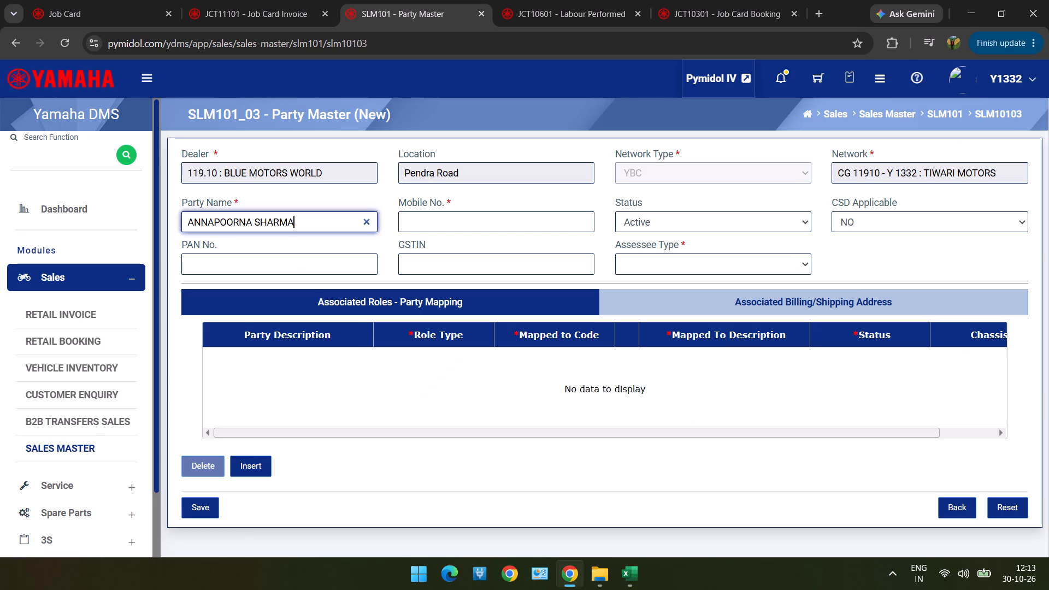
Fill the new party's Mobile No. with the customer's mobile number copied from row 27 of the Excel list.
{"action": "left_click", "coordinate": [410, 229]}
{"action": "key", "text": "alt+Tab"}
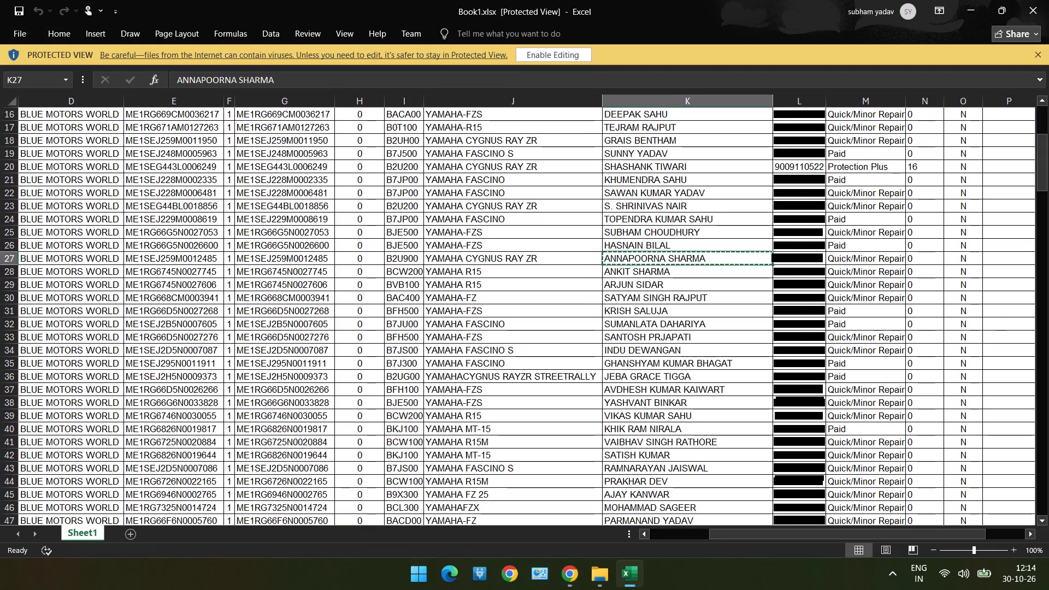
{"action": "key", "text": "Tab"}
{"action": "key", "text": "ctrl+c"}
{"action": "key", "text": "alt+Tab"}
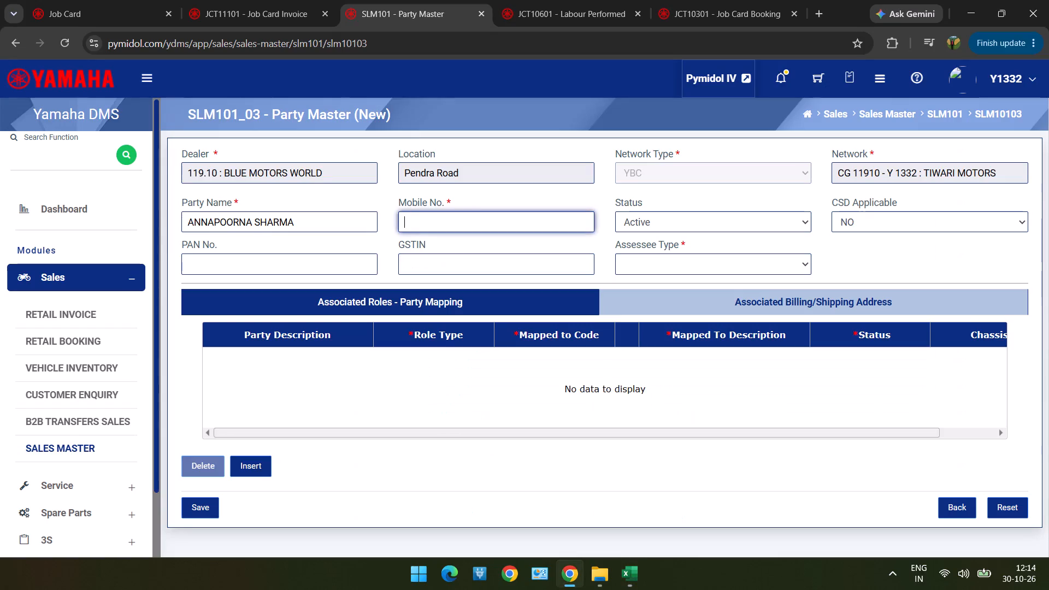
{"action": "key", "text": "ctrl+v"}
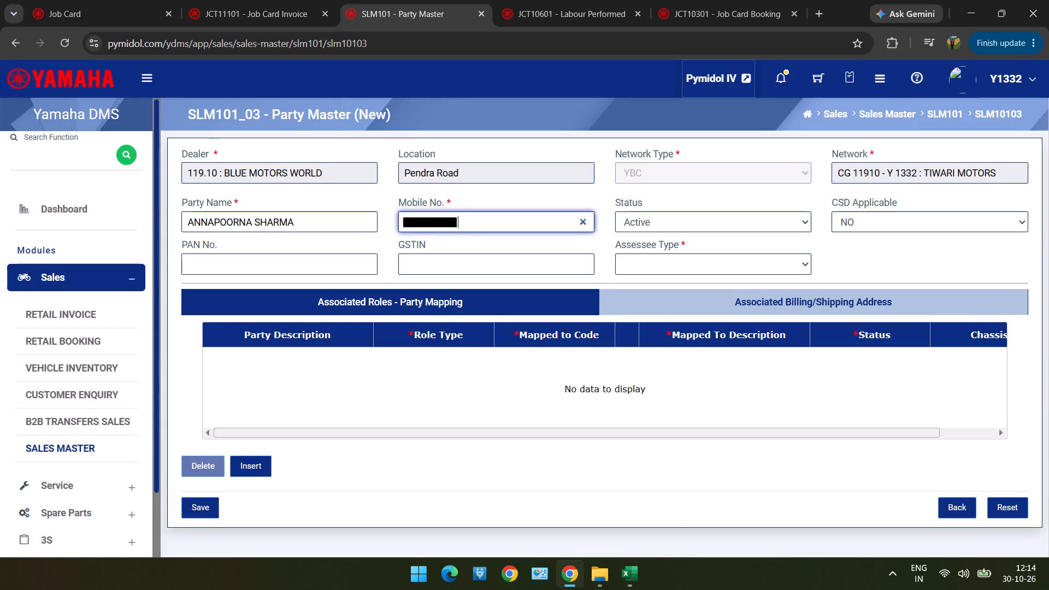
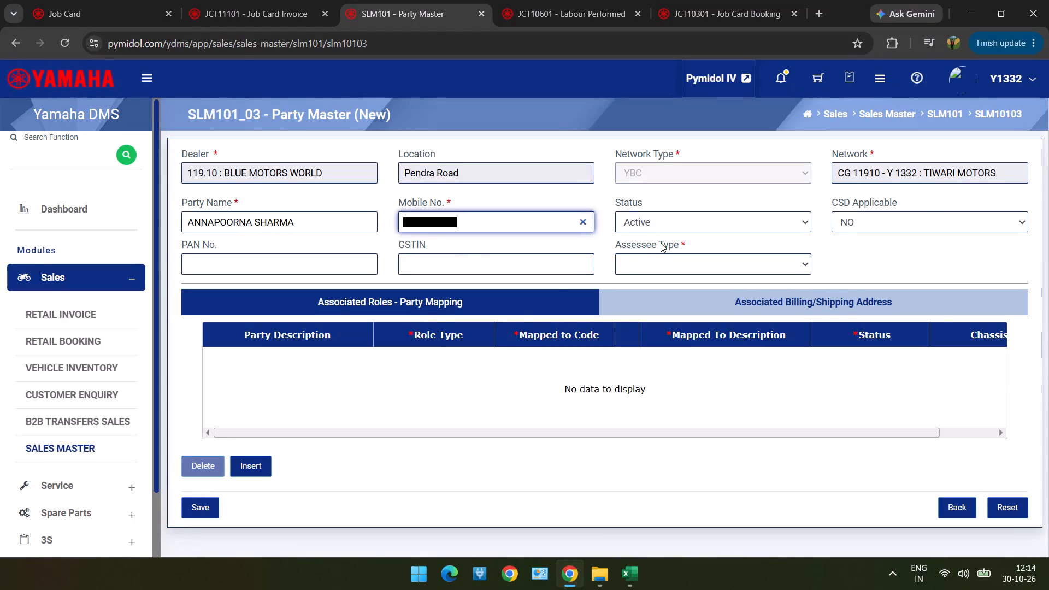
Set the new party's Assessee Type to Unregistered.
{"action": "left_click", "coordinate": [644, 253]}
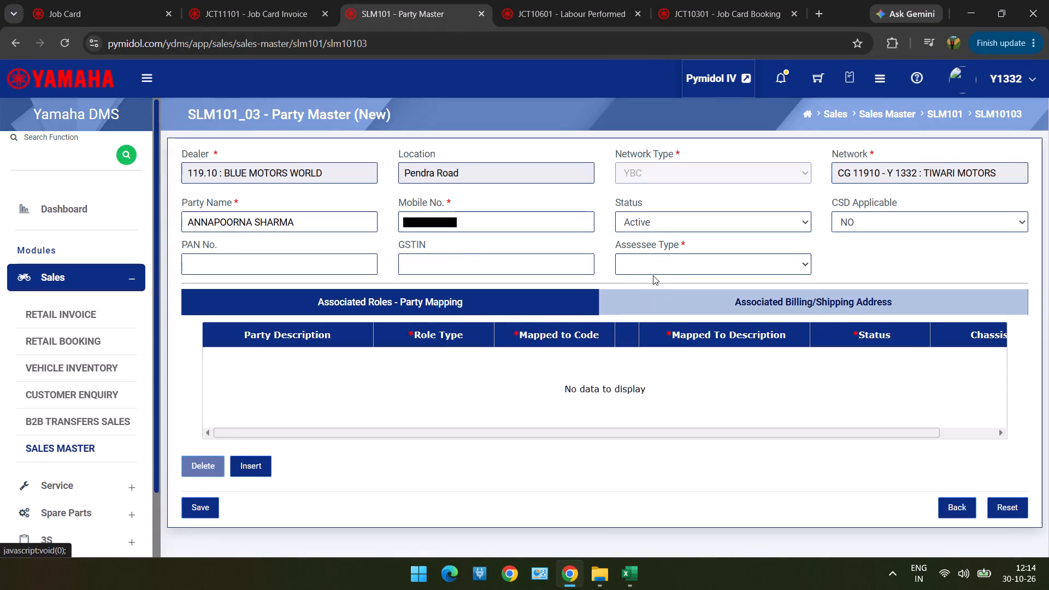
{"action": "left_click", "coordinate": [653, 275]}
{"action": "left_click", "coordinate": [652, 270]}
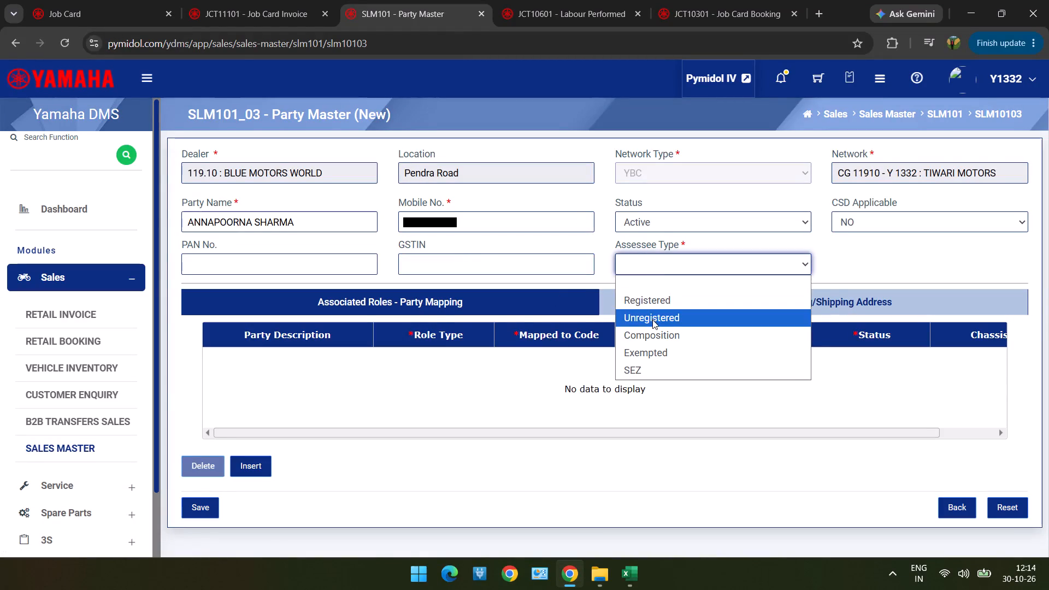
{"action": "left_click", "coordinate": [652, 320]}
Insert a party mapping row for the new party and set its Role Type to Vehicle Retail Customer.
{"action": "left_click", "coordinate": [264, 470]}
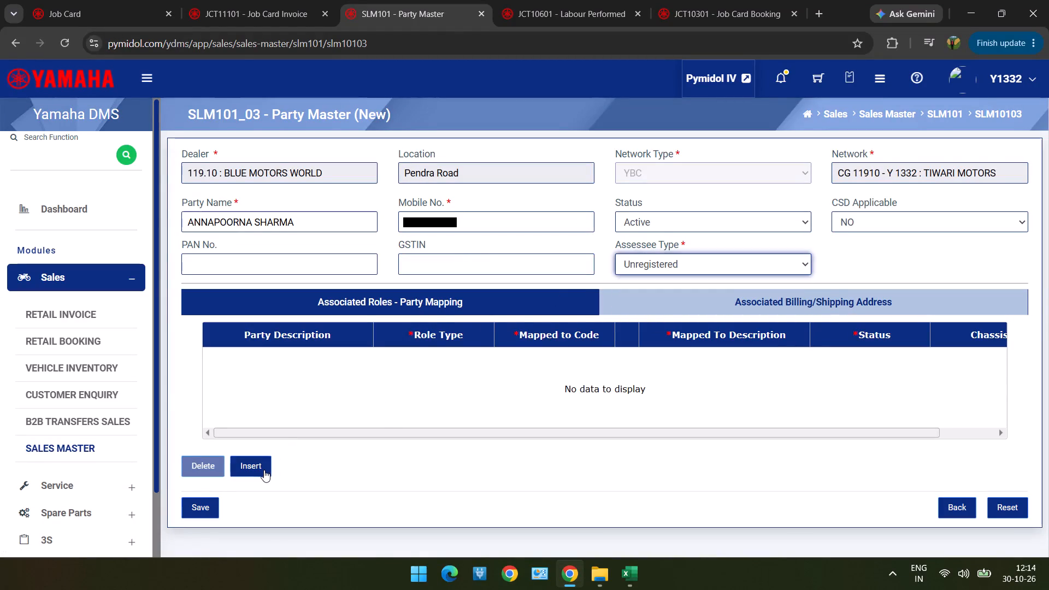
{"action": "double_click", "coordinate": [446, 371]}
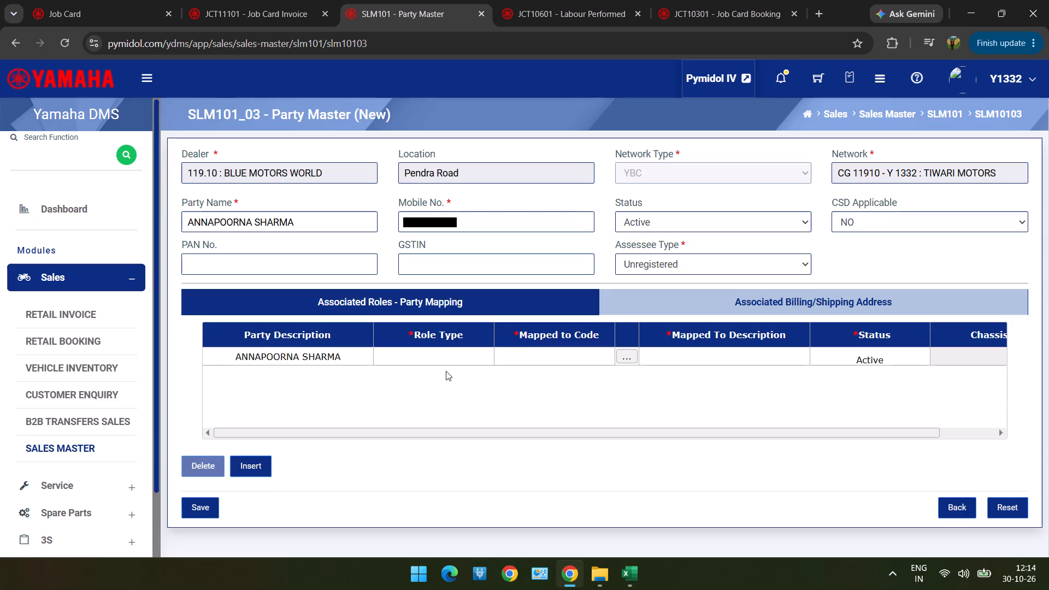
{"action": "left_click_drag", "start_coordinate": [446, 371], "coordinate": [446, 358]}
{"action": "double_click", "coordinate": [446, 358]}
{"action": "left_click", "coordinate": [446, 358]}
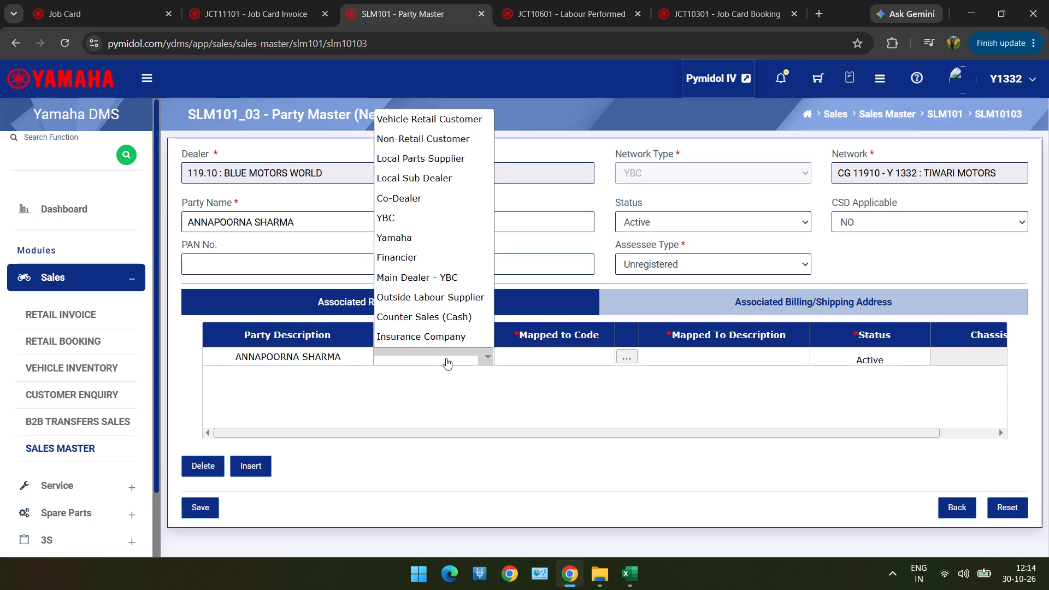
{"action": "left_click", "coordinate": [438, 117]}
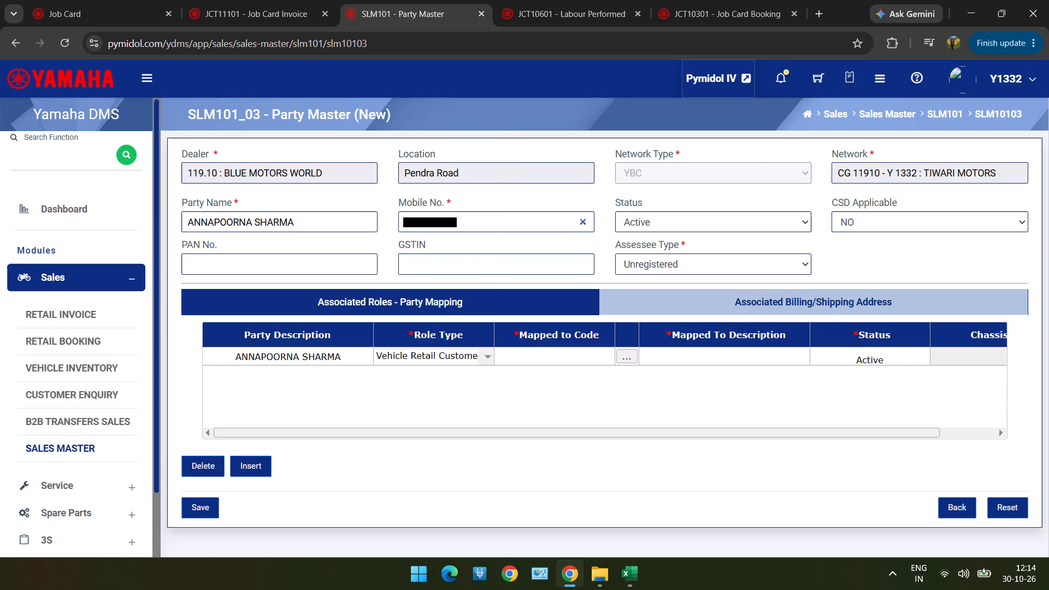
Map the role row to the retail customer record found by searching with the copied mobile number.
{"action": "left_click", "coordinate": [628, 362]}
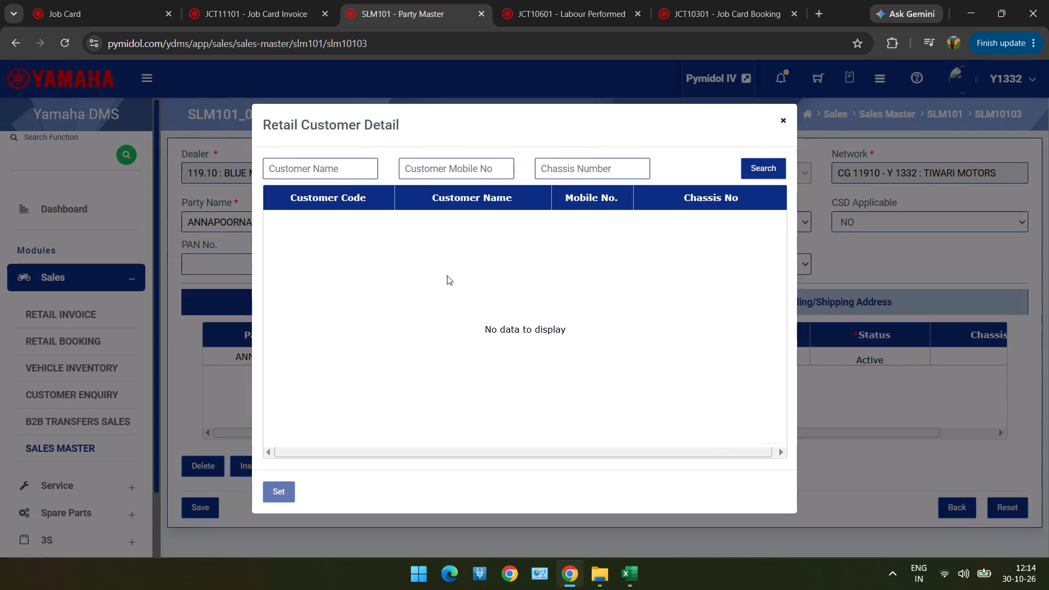
{"action": "left_click", "coordinate": [477, 172]}
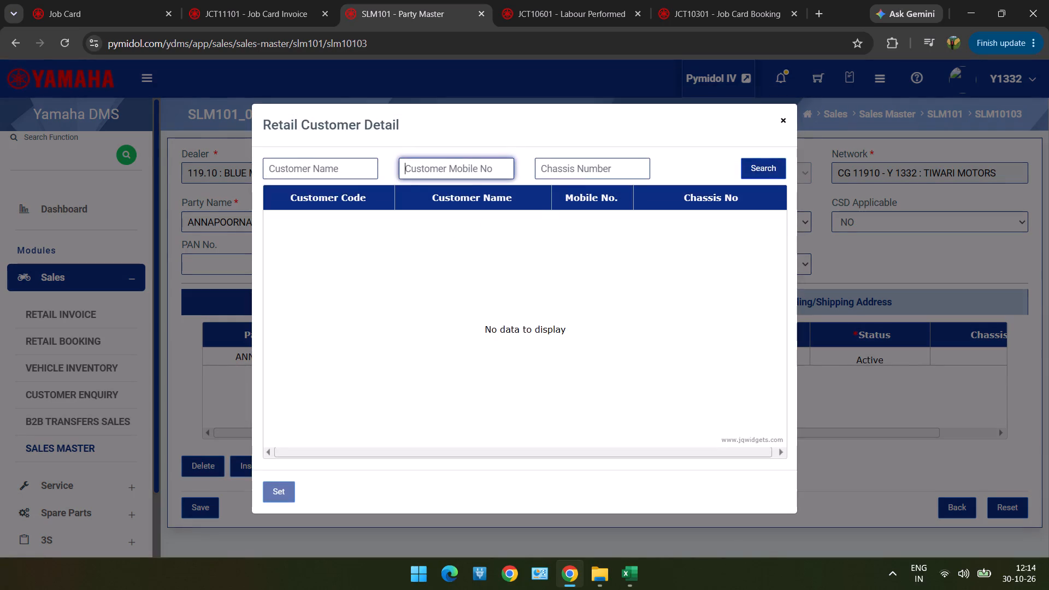
{"action": "key", "text": "ctrl+v"}
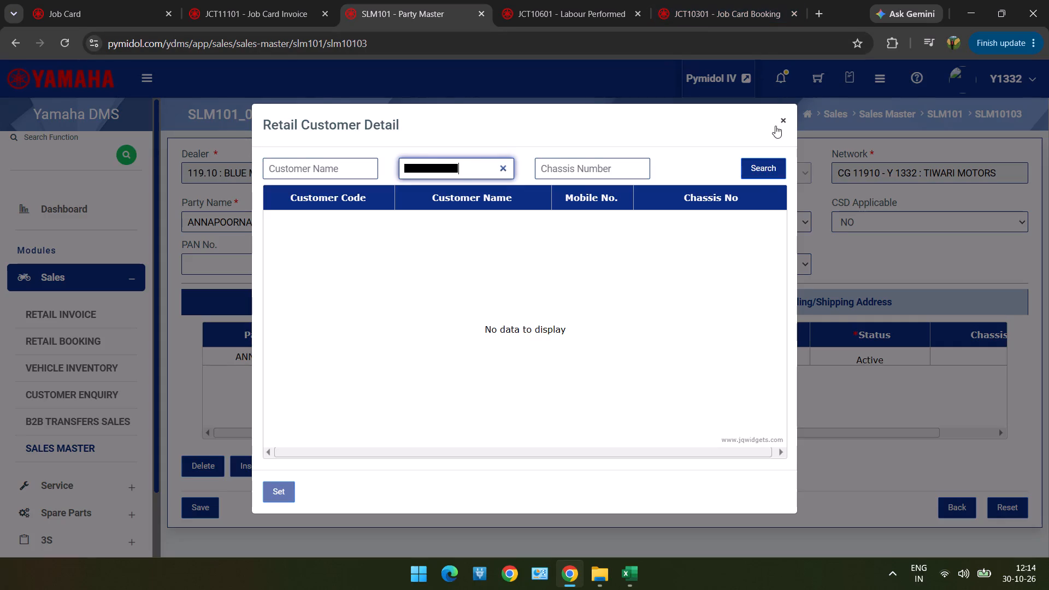
{"action": "left_click", "coordinate": [770, 176]}
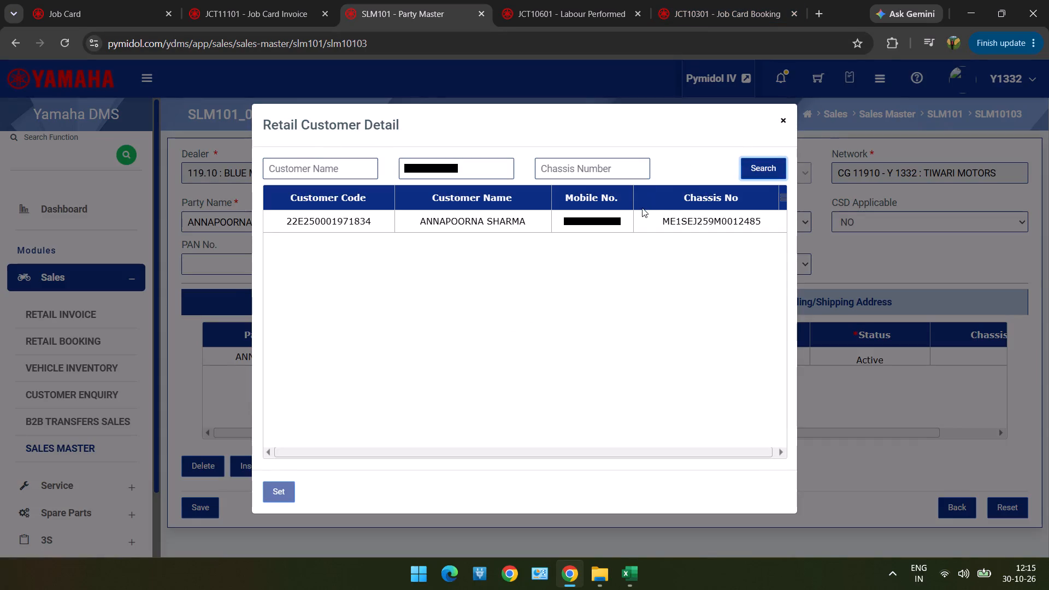
{"action": "double_click", "coordinate": [632, 231]}
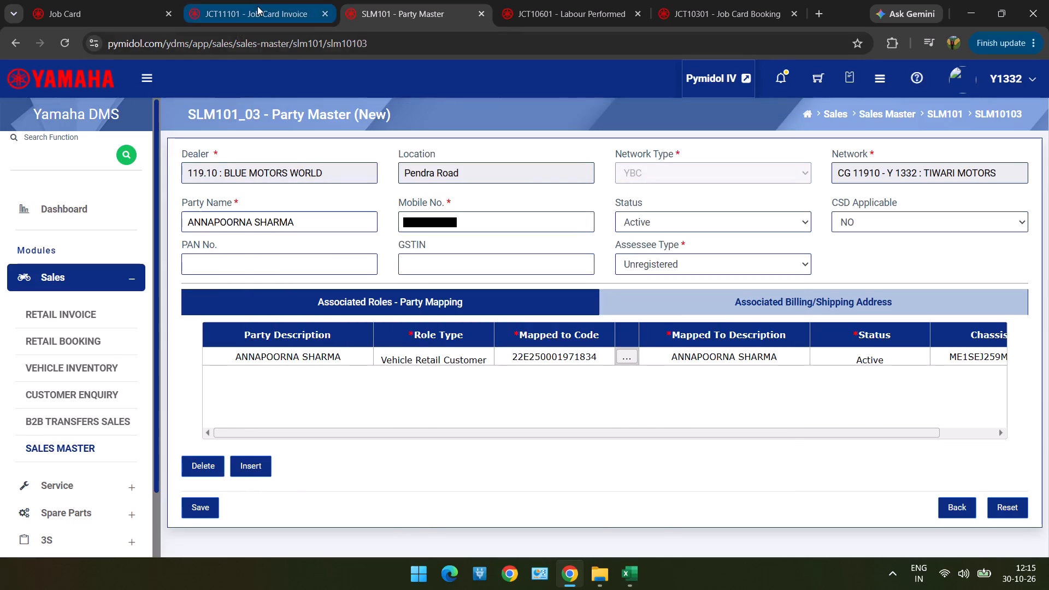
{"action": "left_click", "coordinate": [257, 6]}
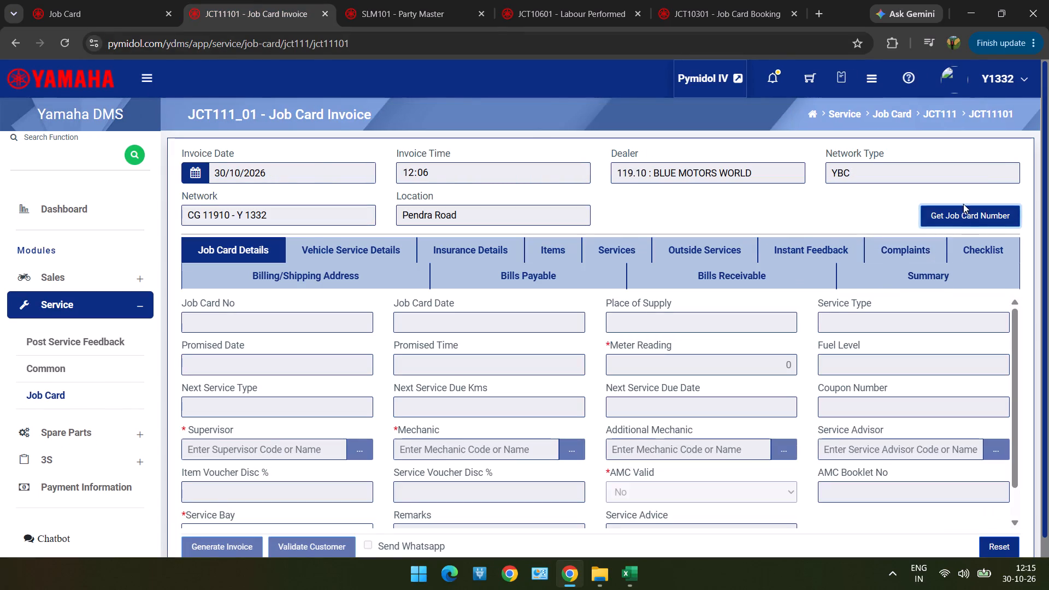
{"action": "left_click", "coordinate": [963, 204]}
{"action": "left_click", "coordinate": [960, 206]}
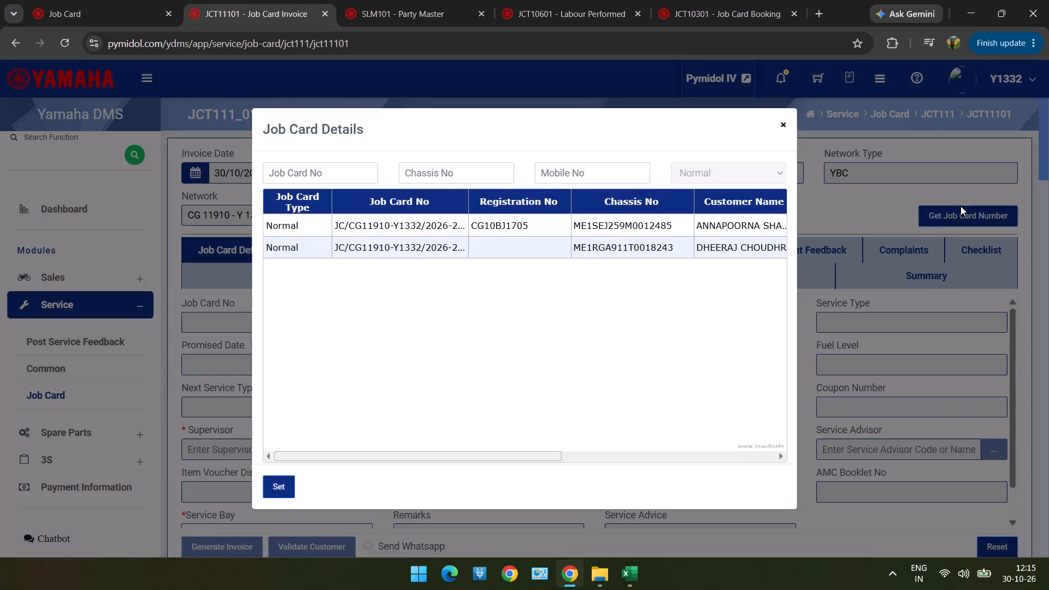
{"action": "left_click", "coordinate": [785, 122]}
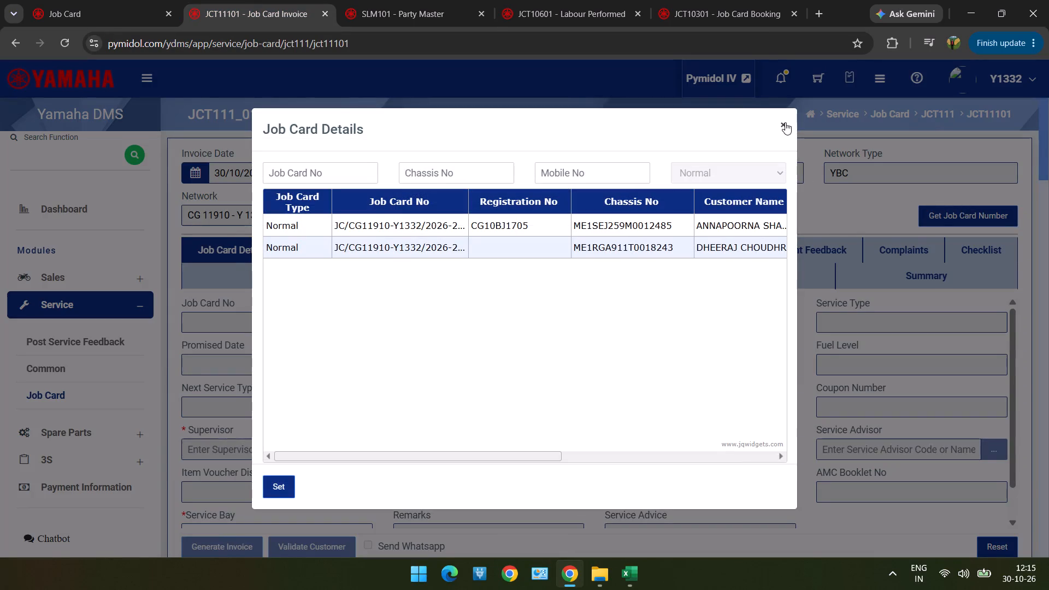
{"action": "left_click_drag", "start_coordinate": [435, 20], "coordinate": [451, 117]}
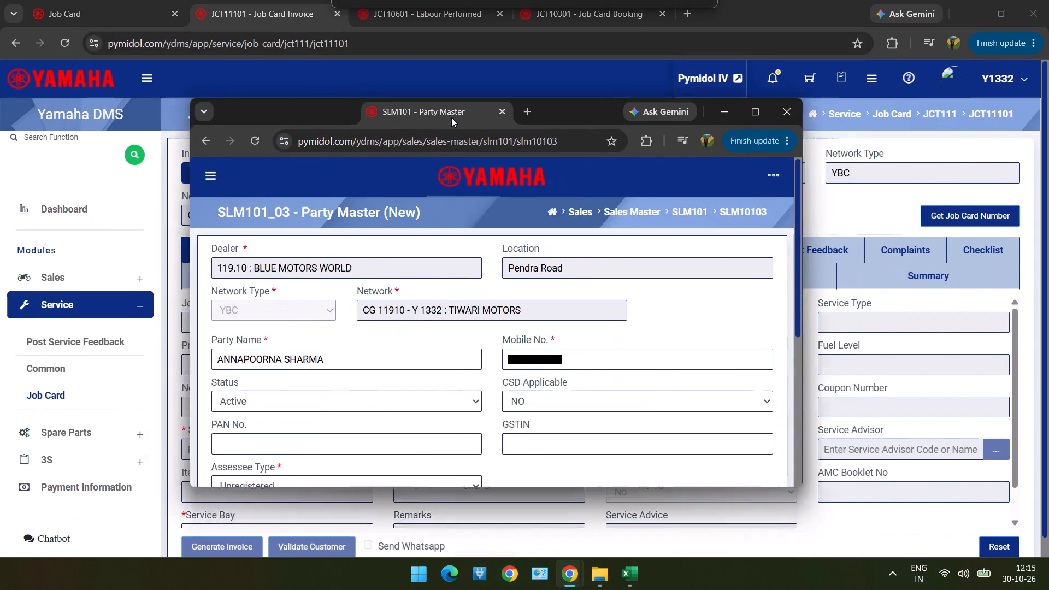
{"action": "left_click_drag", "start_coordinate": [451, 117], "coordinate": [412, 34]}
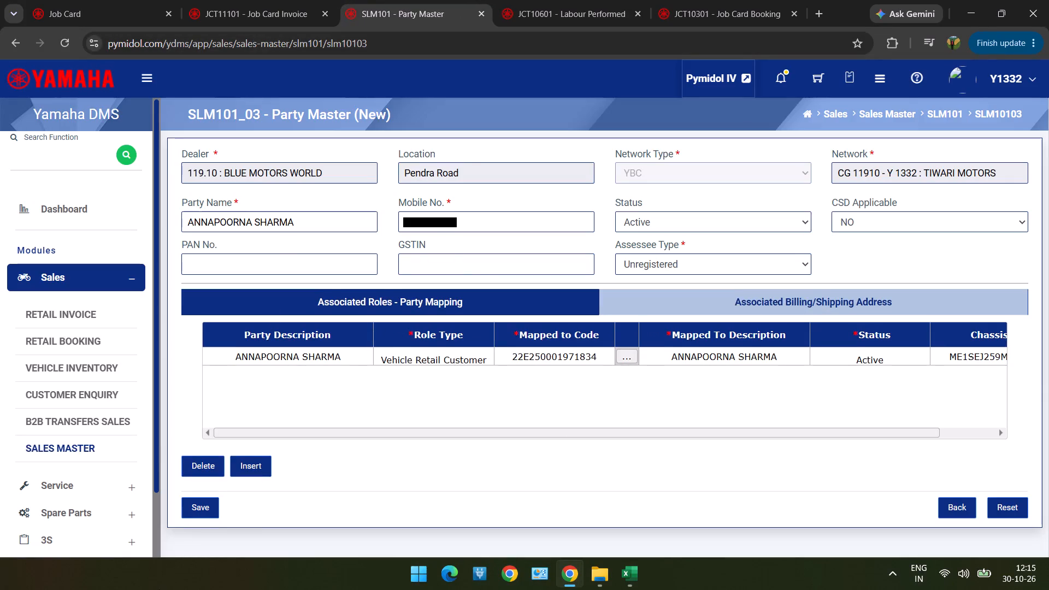
Save the new Party Master record and confirm the save.
{"action": "left_click", "coordinate": [216, 524]}
{"action": "left_click", "coordinate": [207, 500]}
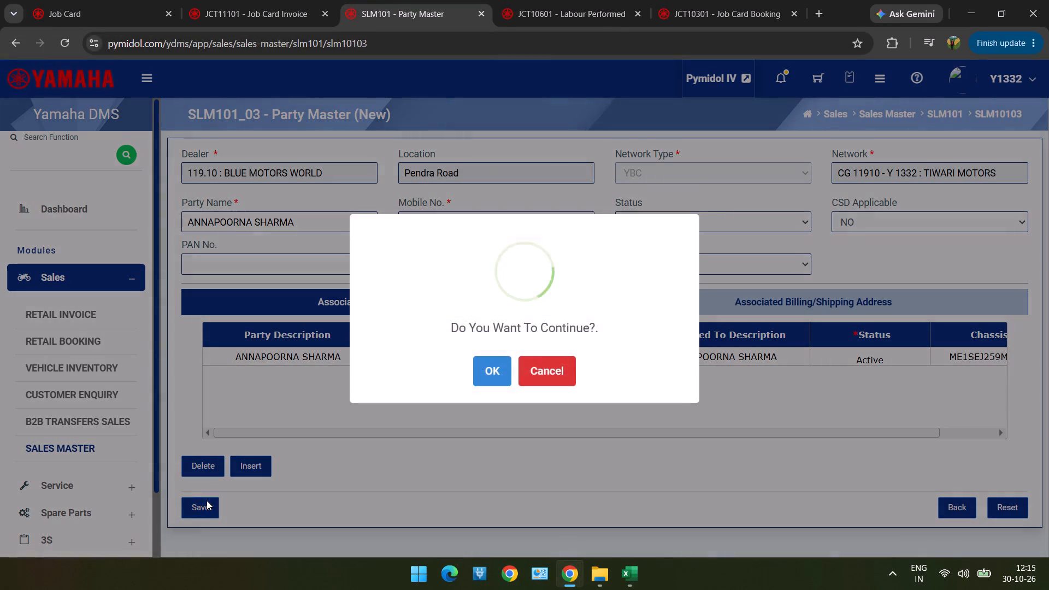
{"action": "left_click", "coordinate": [499, 352]}
{"action": "left_click", "coordinate": [498, 362]}
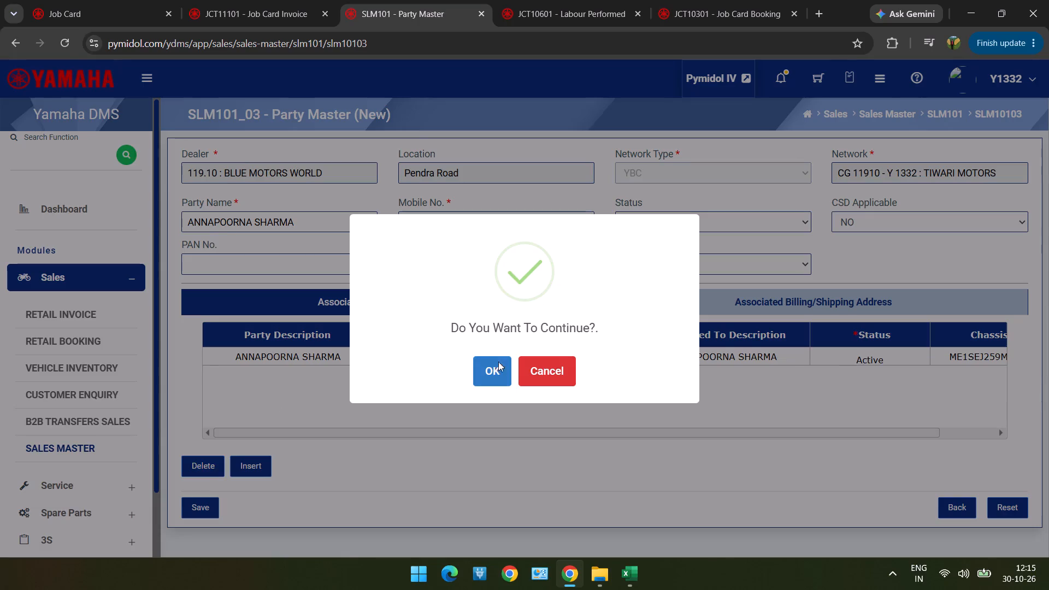
{"action": "left_click", "coordinate": [524, 406]}
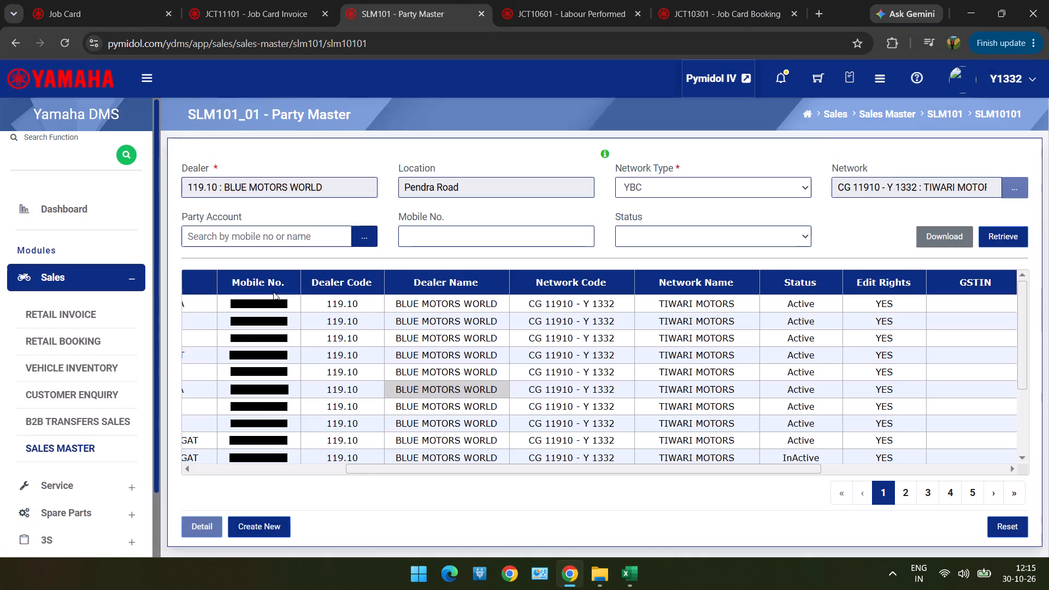
{"action": "left_click", "coordinate": [221, 3]}
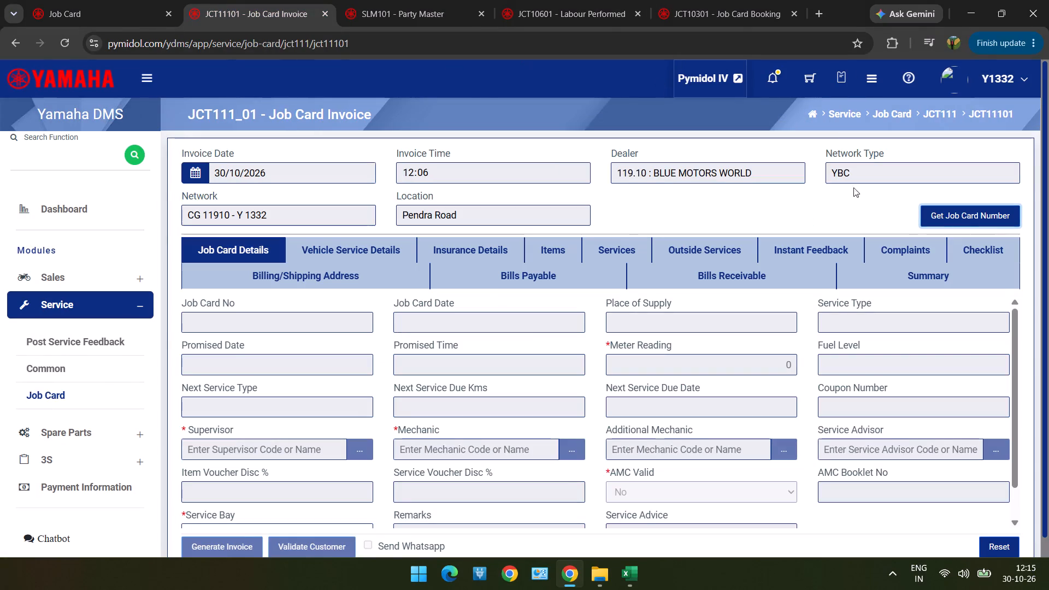
{"action": "left_click", "coordinate": [965, 215]}
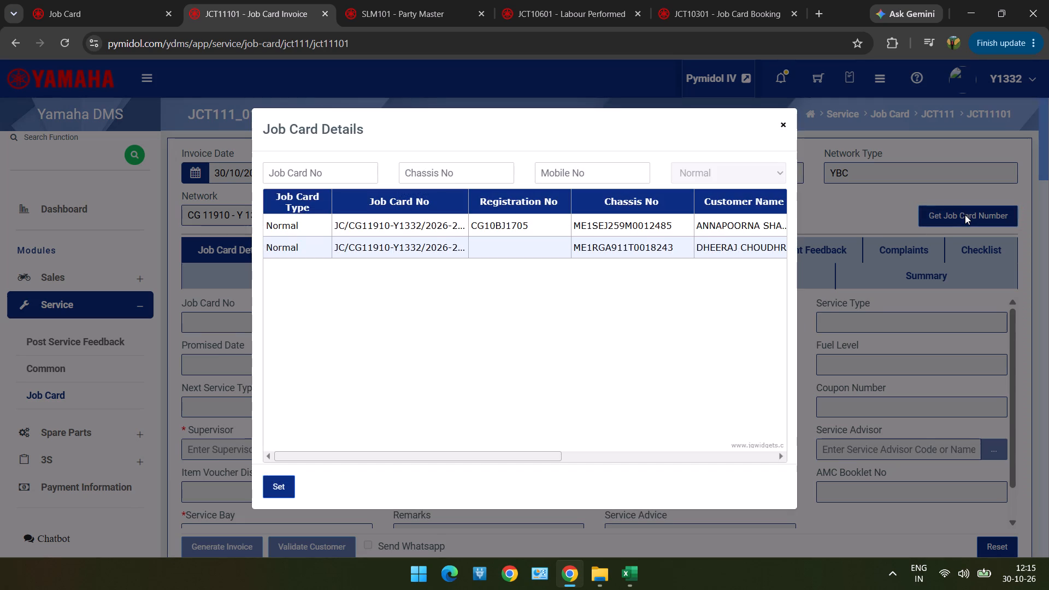
{"action": "double_click", "coordinate": [764, 228]}
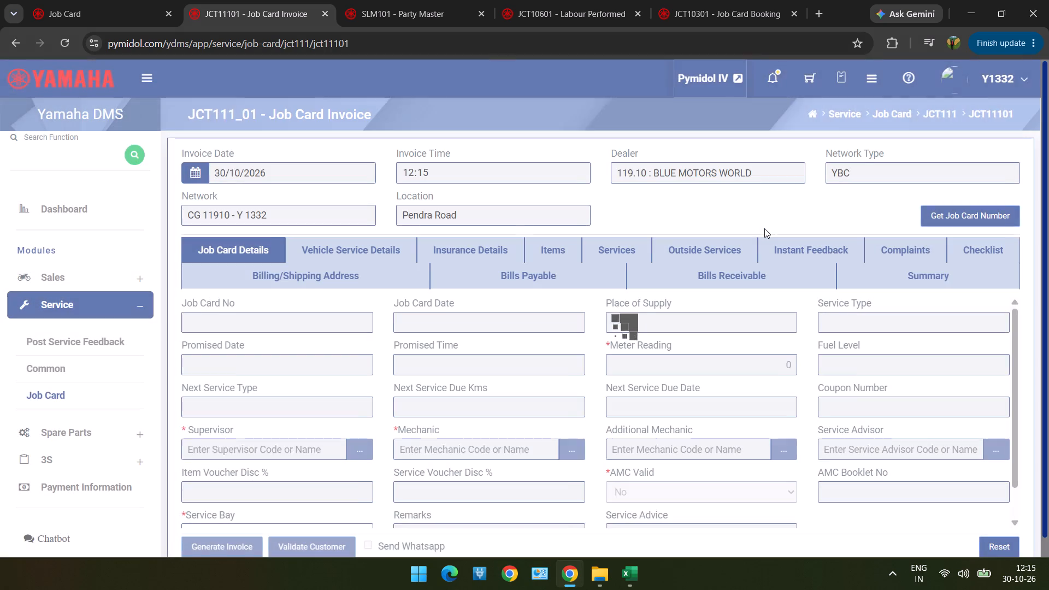
{"action": "scroll", "coordinate": [764, 228], "scroll_direction": "down", "scroll_amount": 2}
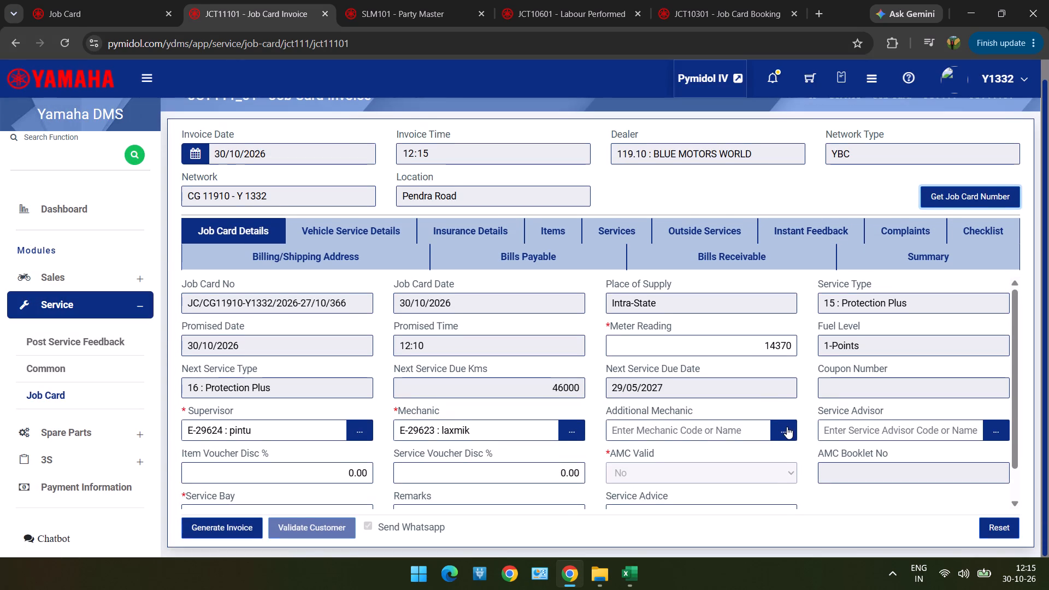
{"action": "left_click", "coordinate": [787, 427]}
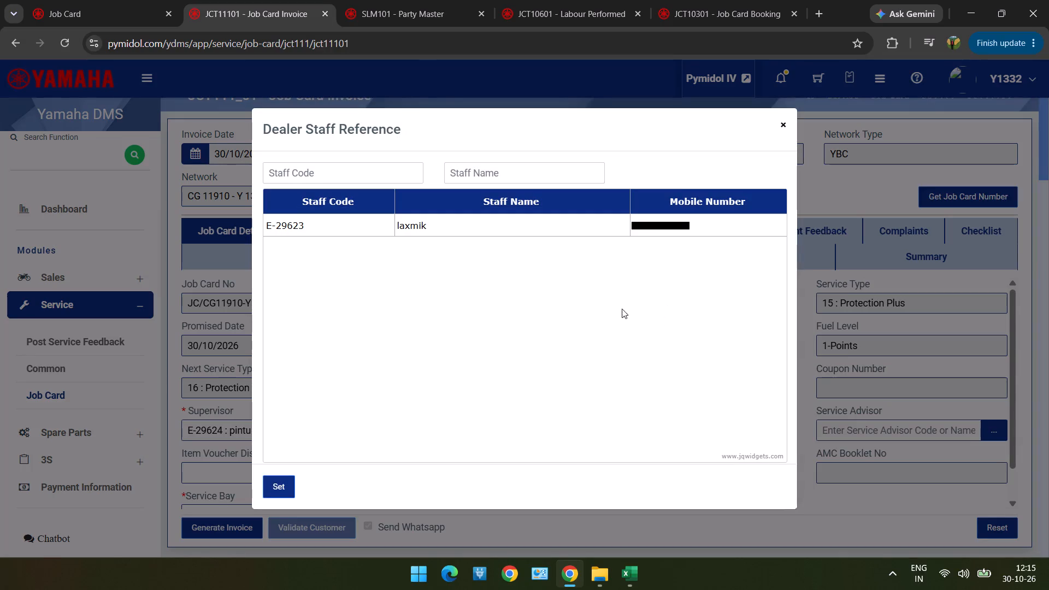
{"action": "double_click", "coordinate": [599, 227]}
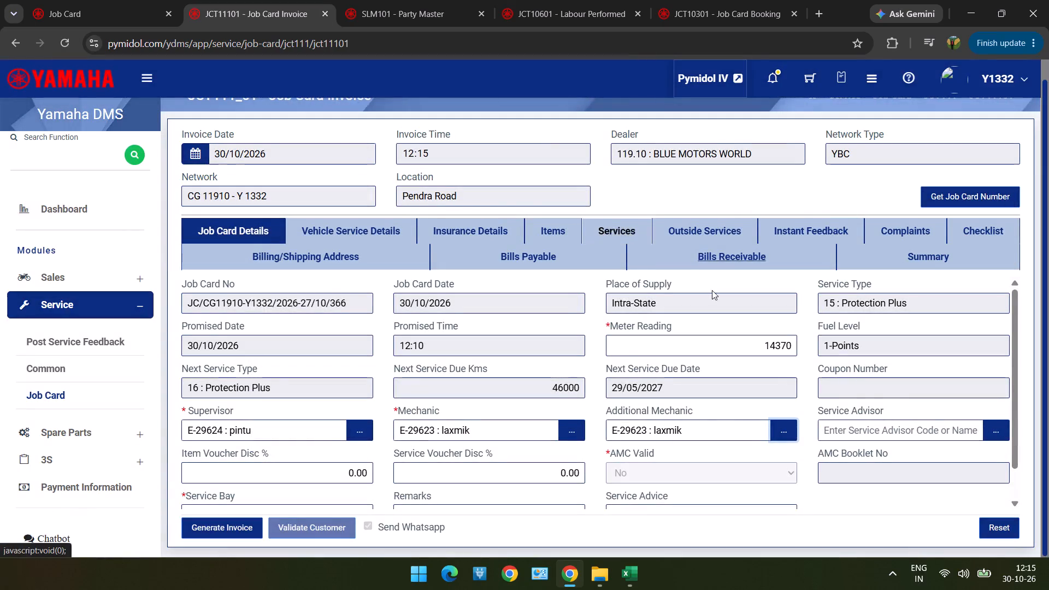
Answer the Instant Feedback questions with Yes for Delivery on time and Replaced Parts handover, and Ok for the other four.
{"action": "left_click", "coordinate": [785, 225]}
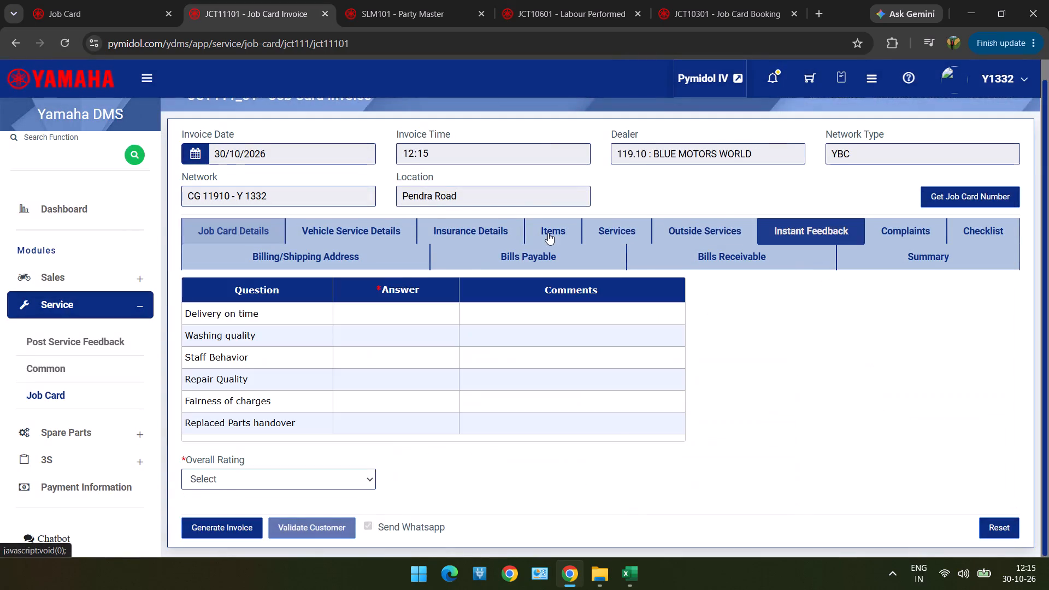
{"action": "double_click", "coordinate": [425, 318]}
{"action": "triple_click", "coordinate": [413, 339]}
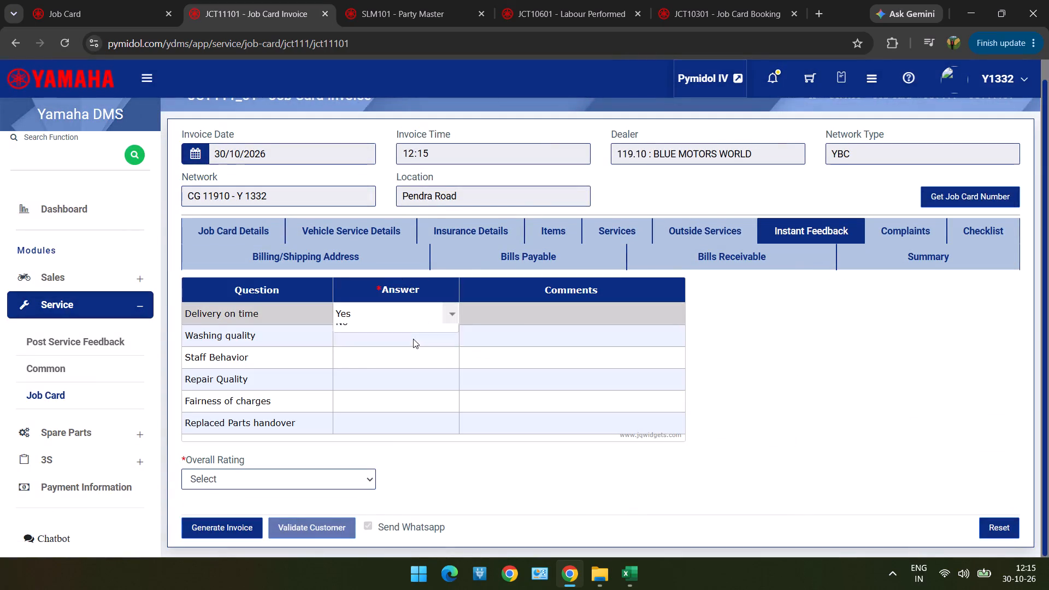
{"action": "triple_click", "coordinate": [398, 361]}
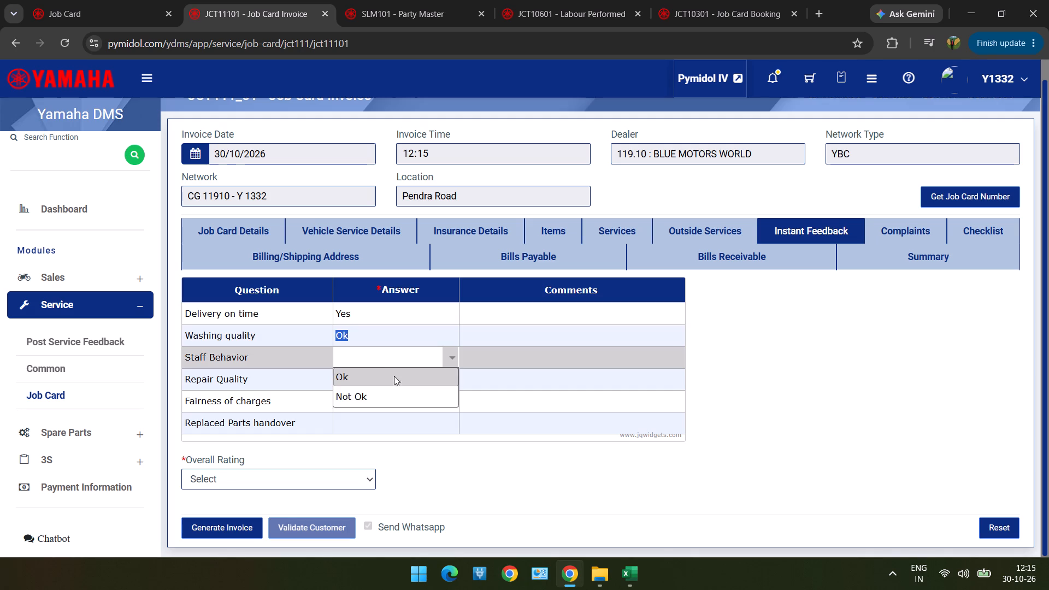
{"action": "triple_click", "coordinate": [393, 381]}
{"action": "triple_click", "coordinate": [390, 404]}
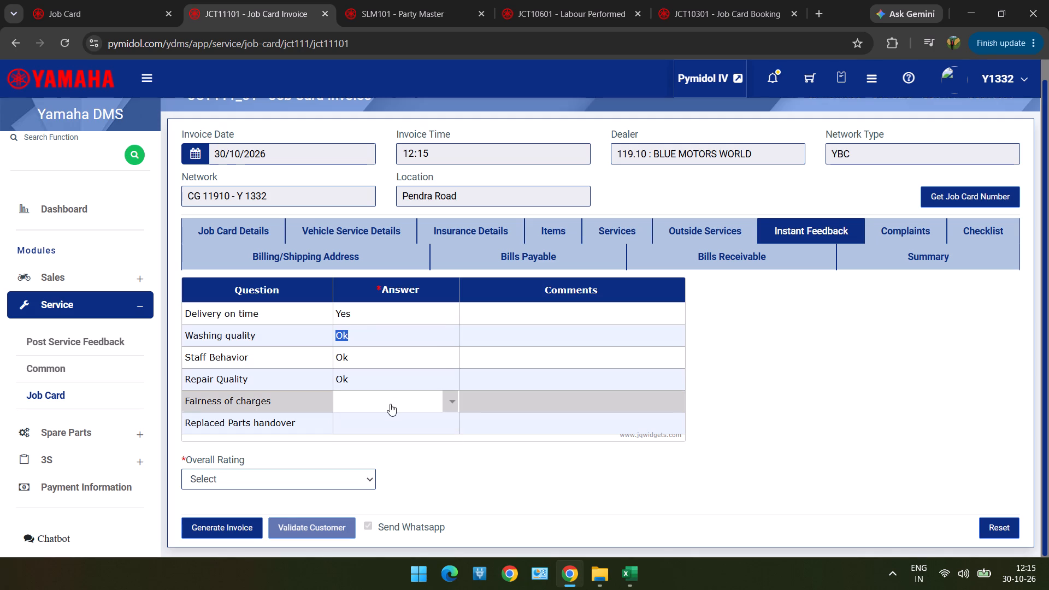
{"action": "left_click", "coordinate": [386, 416]}
{"action": "double_click", "coordinate": [386, 428]}
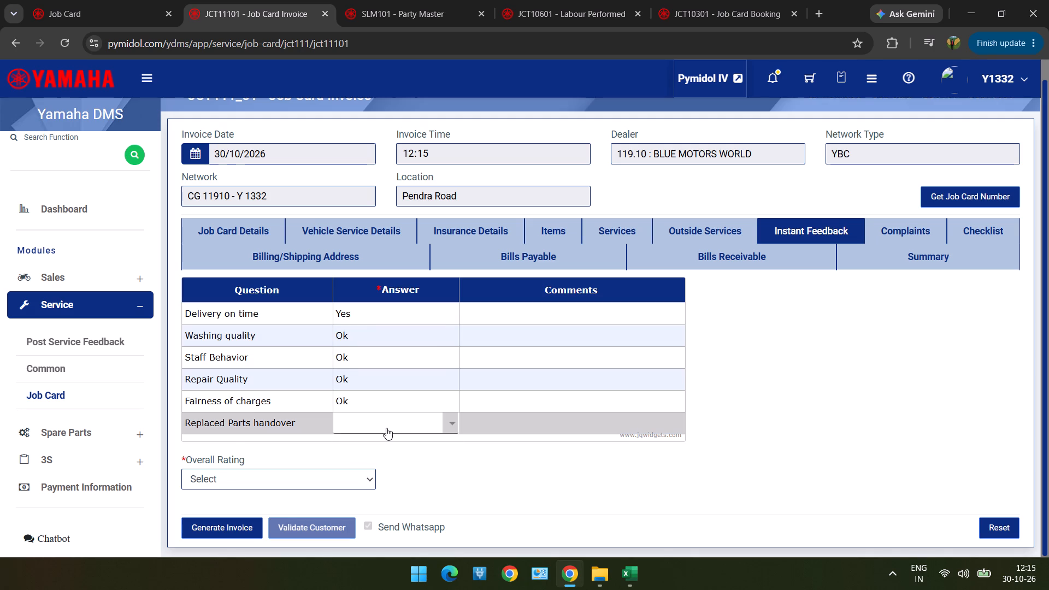
{"action": "left_click", "coordinate": [386, 440]}
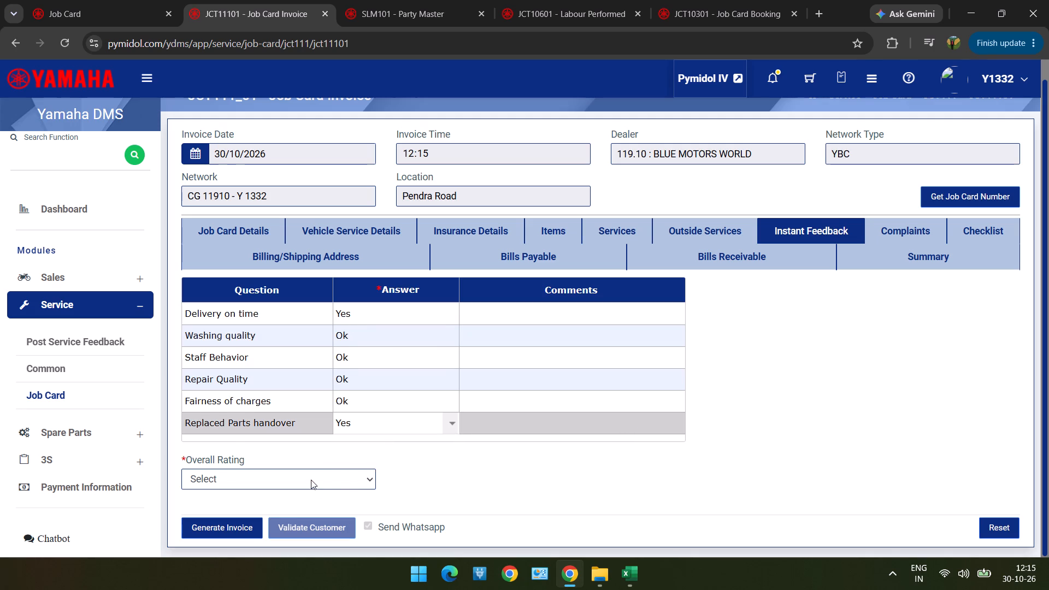
Set the feedback's Overall Rating to Excellent (5).
{"action": "left_click", "coordinate": [311, 480]}
{"action": "left_click_drag", "start_coordinate": [311, 480], "coordinate": [291, 466]}
{"action": "left_click", "coordinate": [291, 466]}
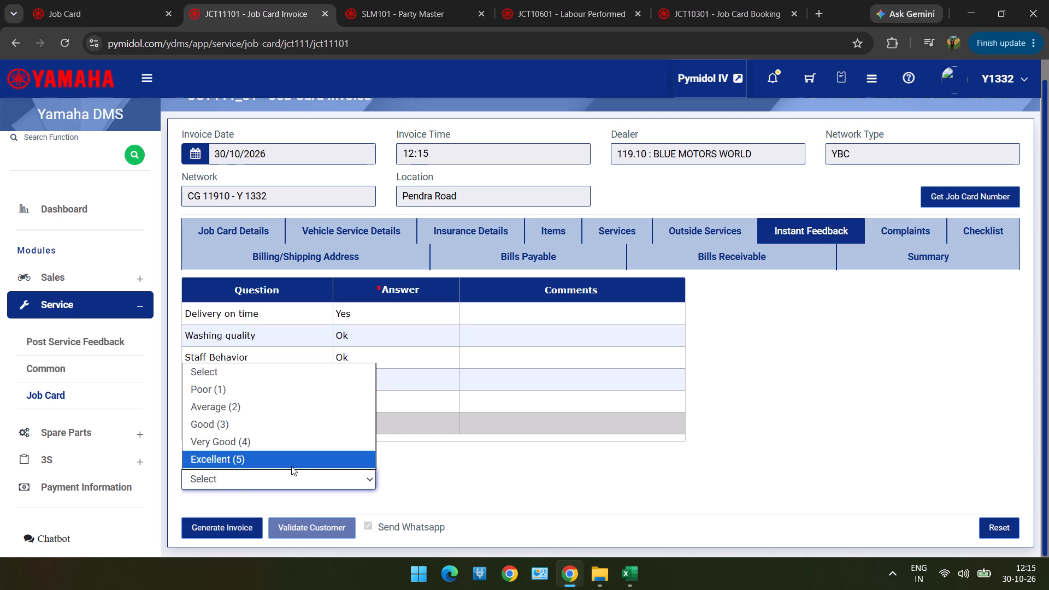
Mark the GENERAL SERVICE complaint on the invoice as resolved with Yes.
{"action": "left_click", "coordinate": [881, 243]}
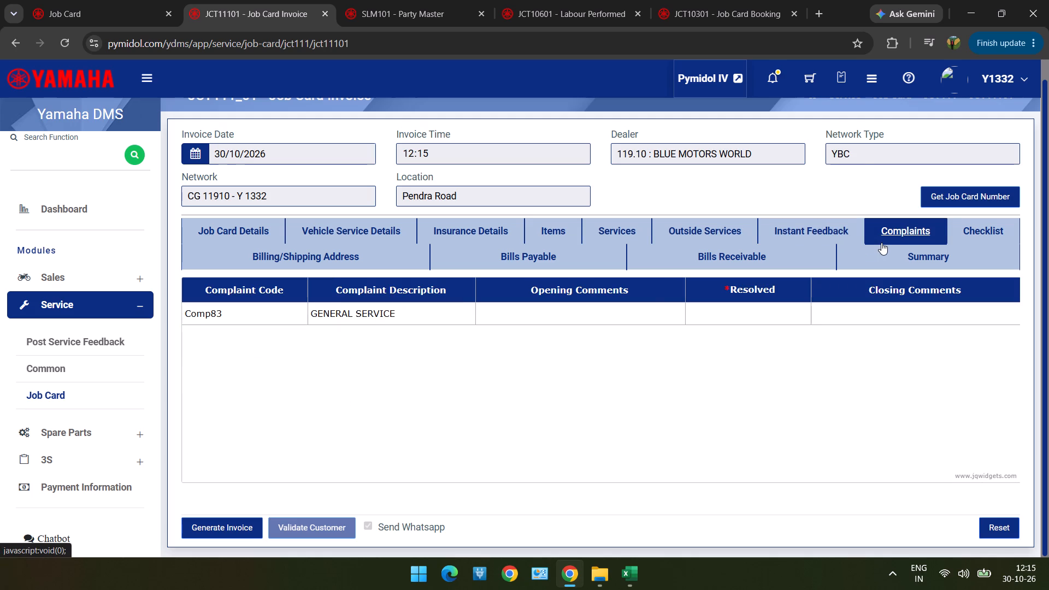
{"action": "double_click", "coordinate": [791, 320]}
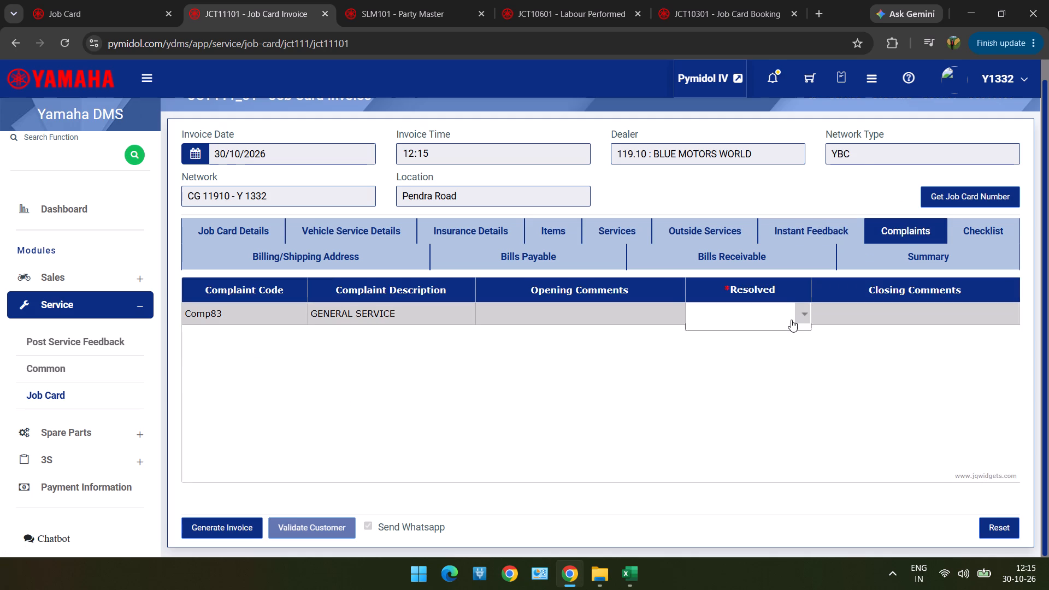
{"action": "left_click", "coordinate": [780, 330]}
{"action": "left_click", "coordinate": [848, 263]}
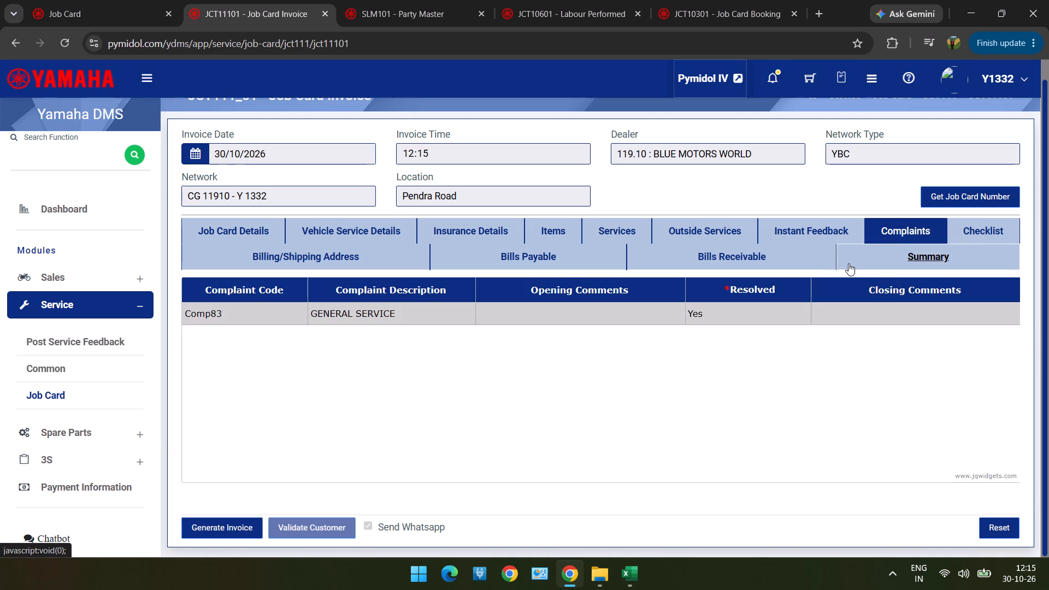
Set the invoice summary's Division Code to 2355 : SERVICE, the Service Division Default.
{"action": "left_click", "coordinate": [364, 471]}
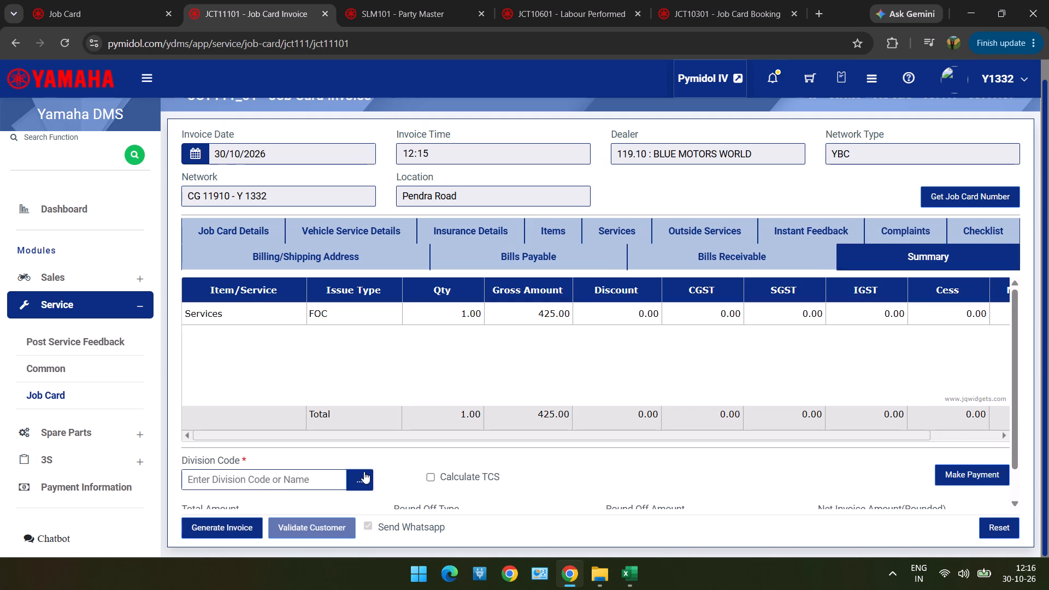
{"action": "scroll", "coordinate": [364, 471], "scroll_direction": "down", "scroll_amount": 5}
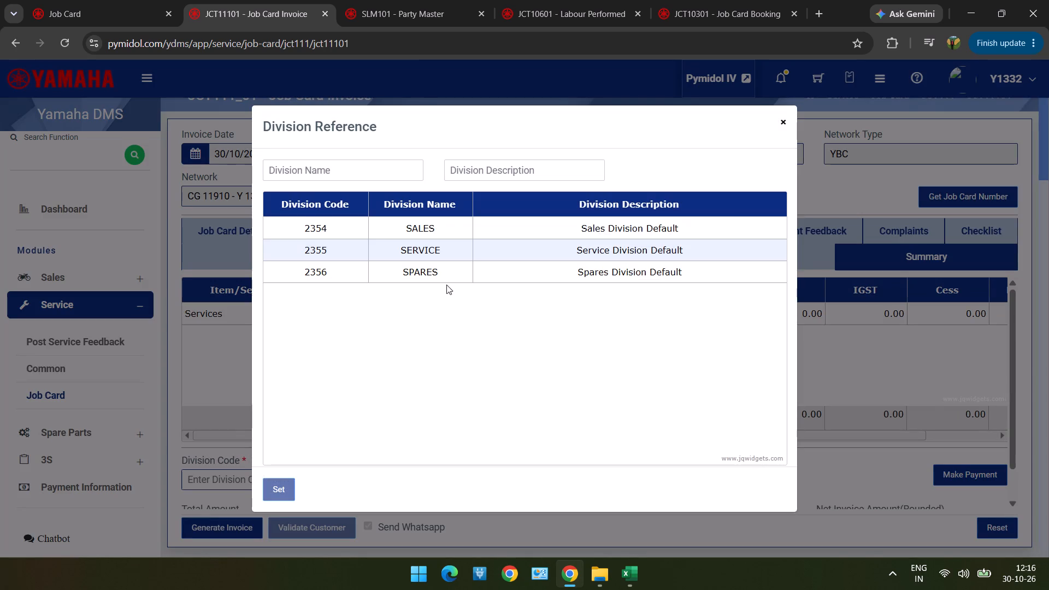
{"action": "double_click", "coordinate": [481, 246]}
Generate the job card invoice and go back from the print page to the blank Job Card Invoice form.
{"action": "scroll", "coordinate": [481, 246], "scroll_direction": "down", "scroll_amount": 2}
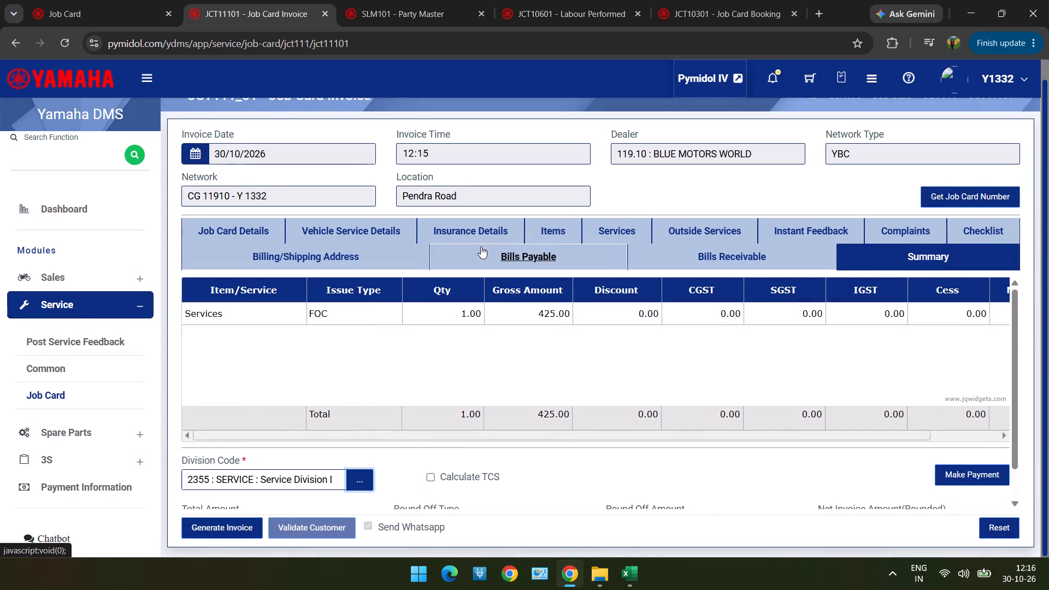
{"action": "scroll", "coordinate": [457, 495], "scroll_direction": "down", "scroll_amount": 3}
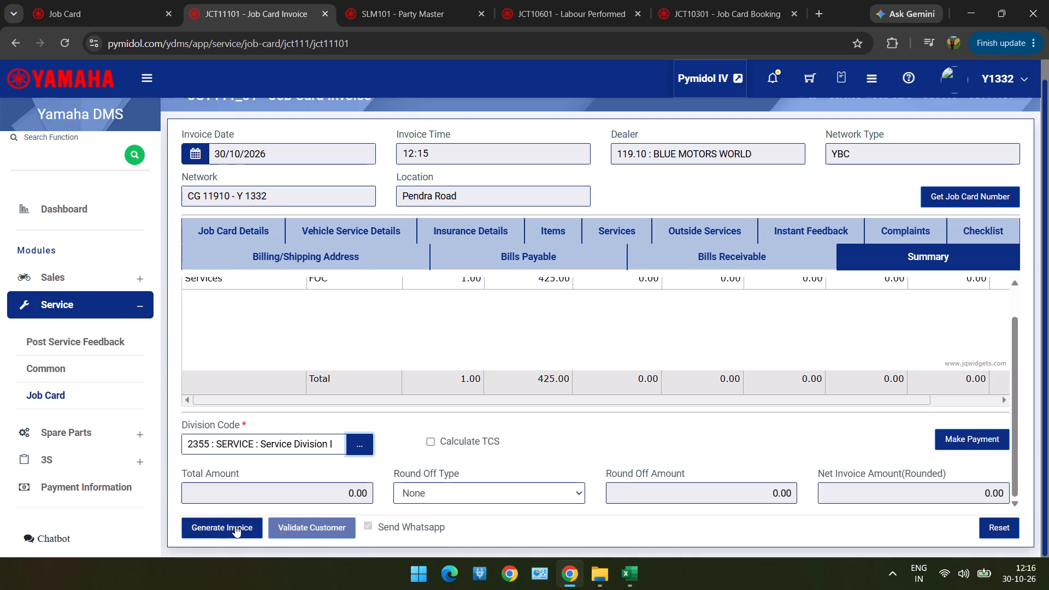
{"action": "left_click", "coordinate": [235, 526]}
{"action": "left_click", "coordinate": [449, 403]}
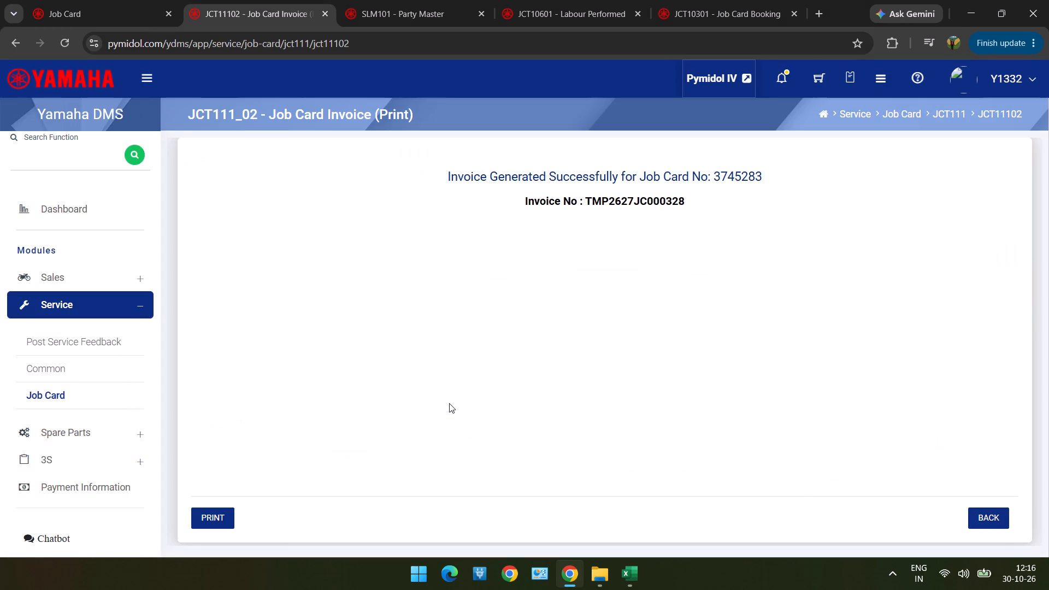
{"action": "left_click", "coordinate": [977, 517]}
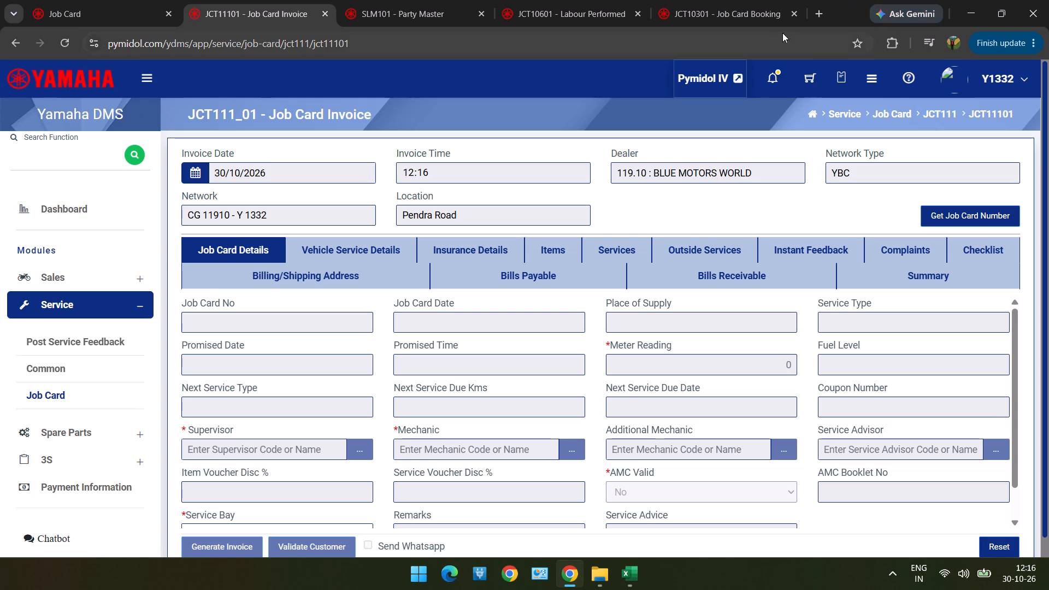
Switch to the open Job Card Booking form to start another job card.
{"action": "left_click", "coordinate": [756, 26]}
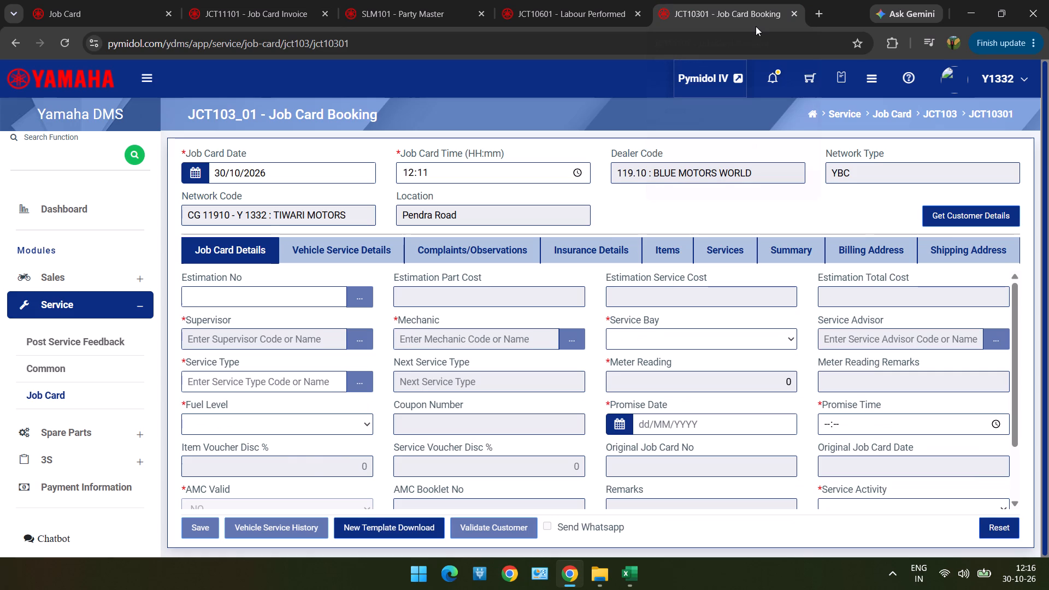
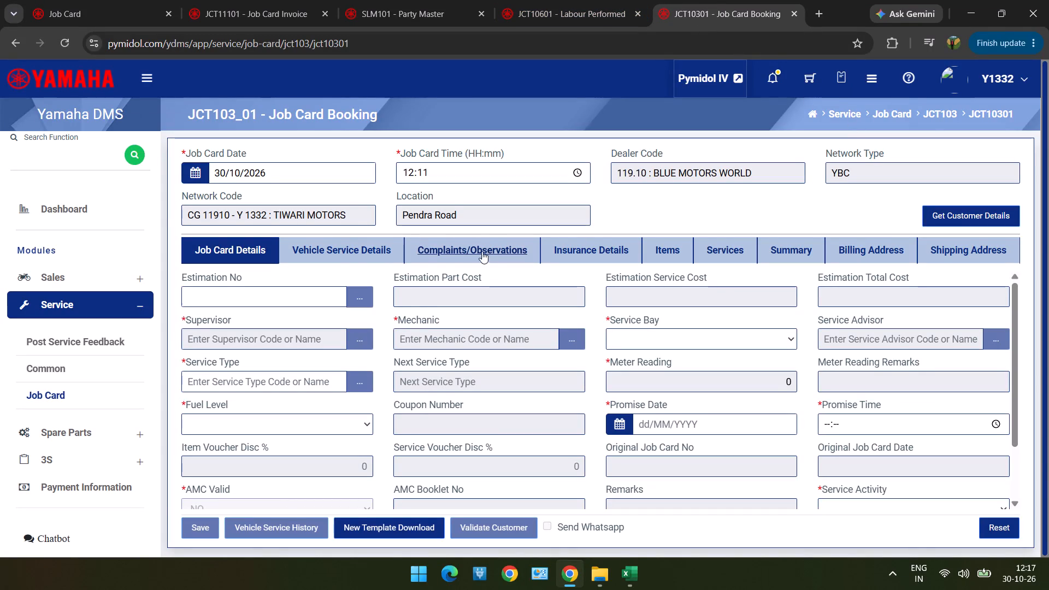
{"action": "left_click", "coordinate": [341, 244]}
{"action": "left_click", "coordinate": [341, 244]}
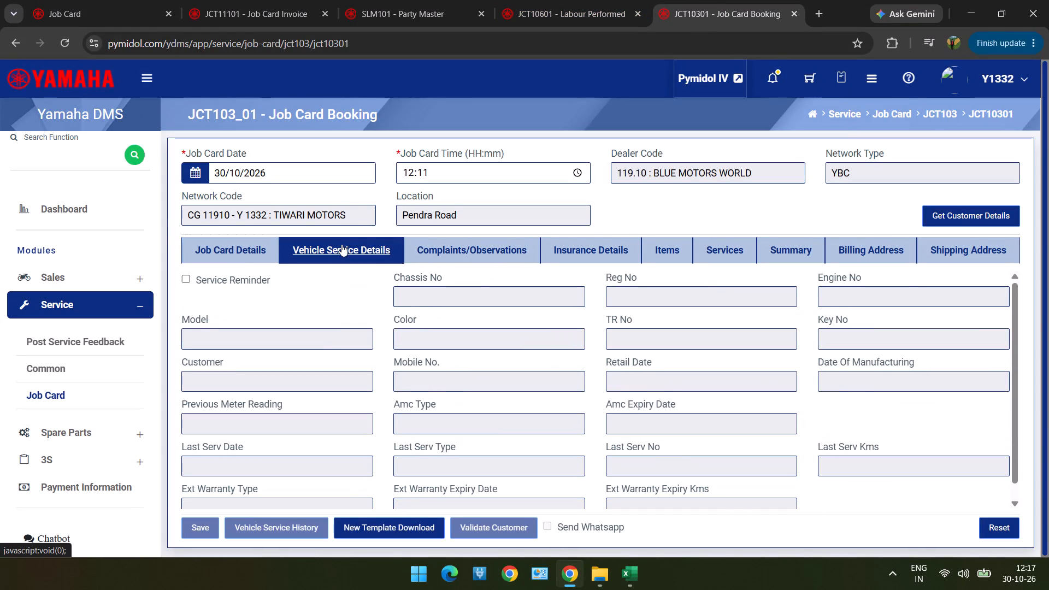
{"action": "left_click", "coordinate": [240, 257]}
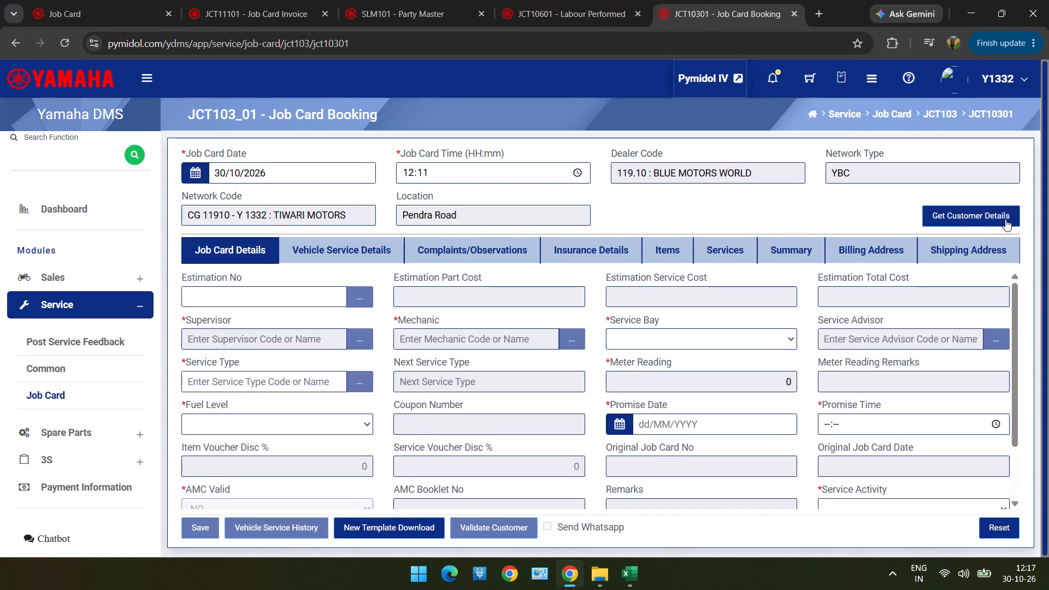
Open the customer details lookup for the new job card and activate its Chassis No search field.
{"action": "left_click", "coordinate": [996, 216]}
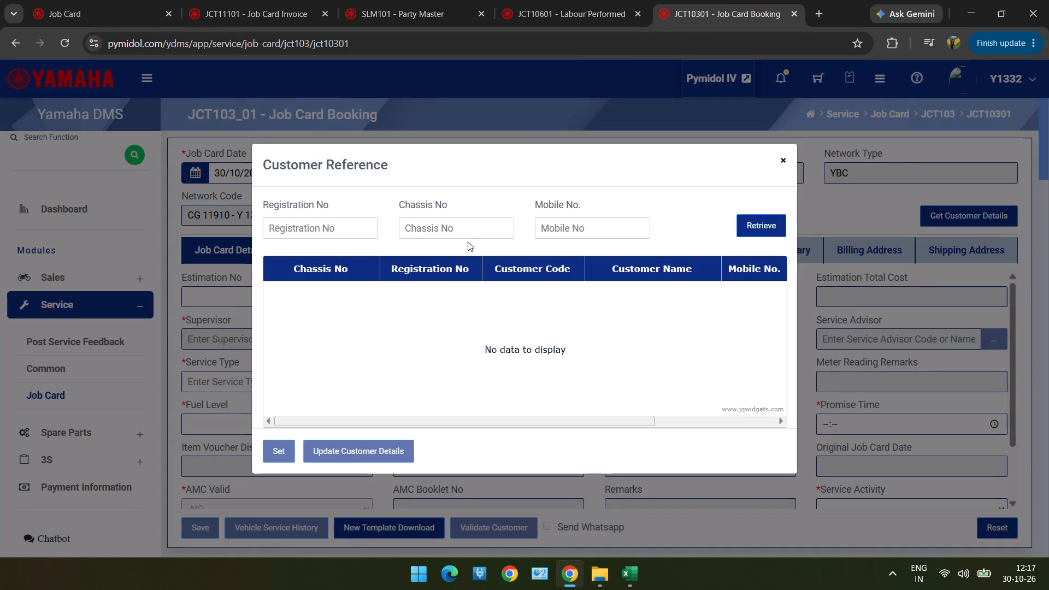
{"action": "double_click", "coordinate": [467, 240]}
{"action": "left_click", "coordinate": [464, 231]}
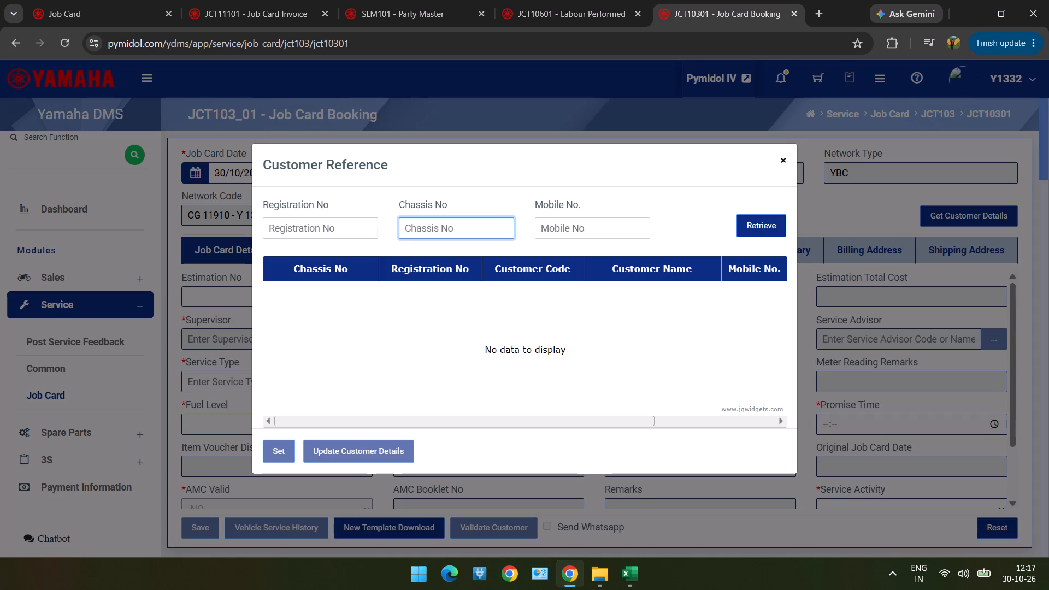
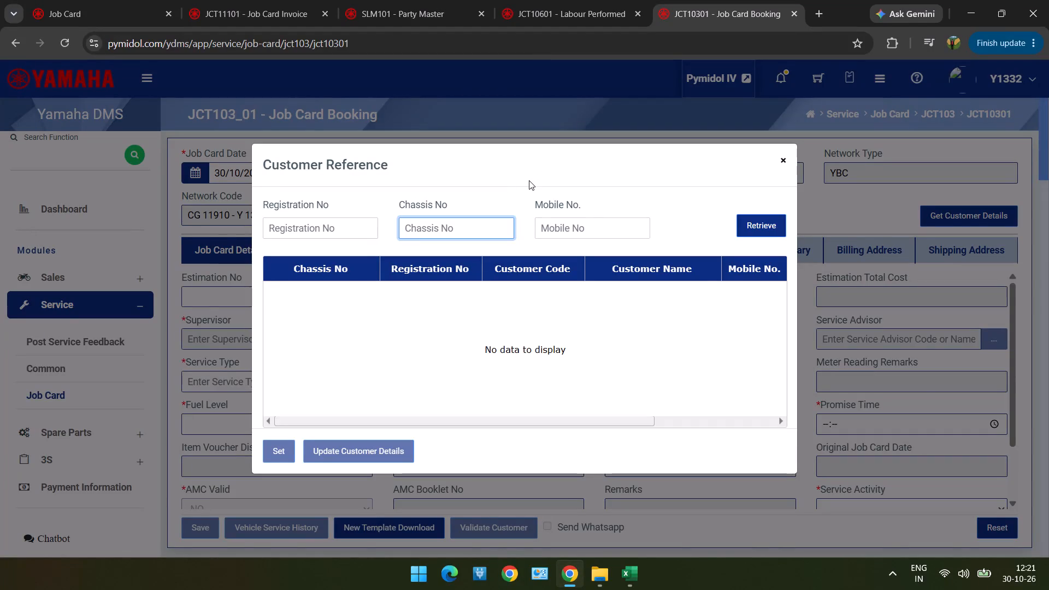
Switch to the Excel vehicle list and select the chassis number of the YAMAHA CYGNUS RAY ZR in row 27.
{"action": "key", "text": "alt+Tab"}
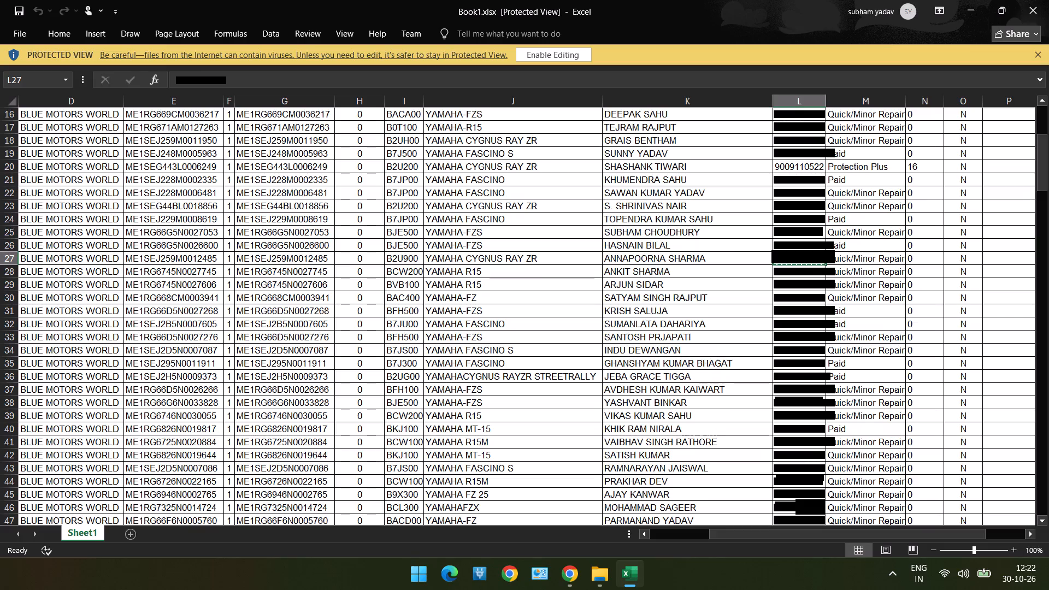
{"action": "key", "text": "Left"}
{"action": "key", "text": "Left"}
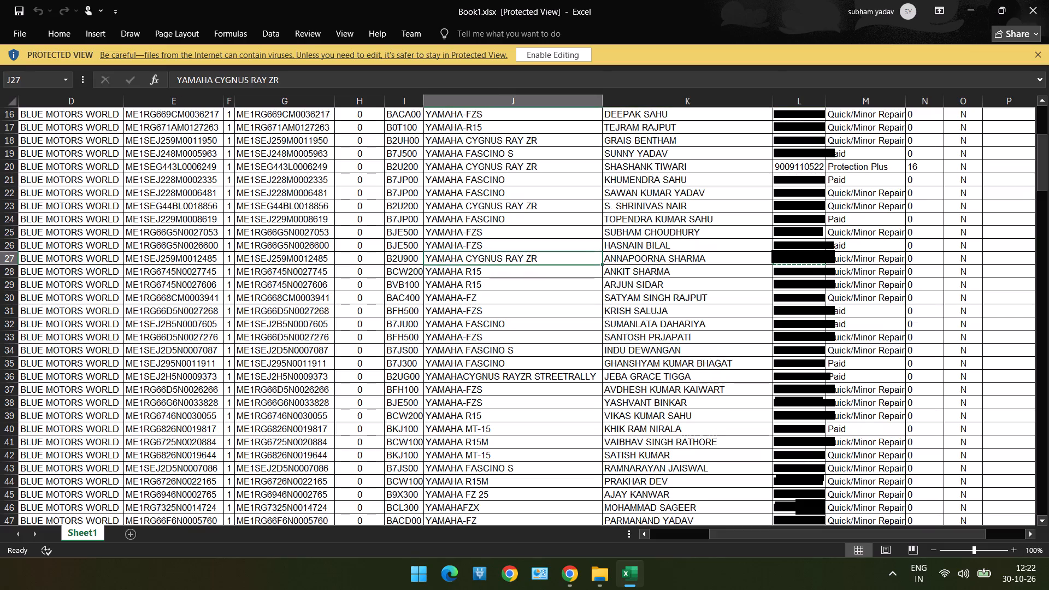
{"action": "key", "text": "Left"}
{"action": "key", "text": "Left"}
{"action": "key", "text": "Left"}
{"action": "key", "text": "Left"}
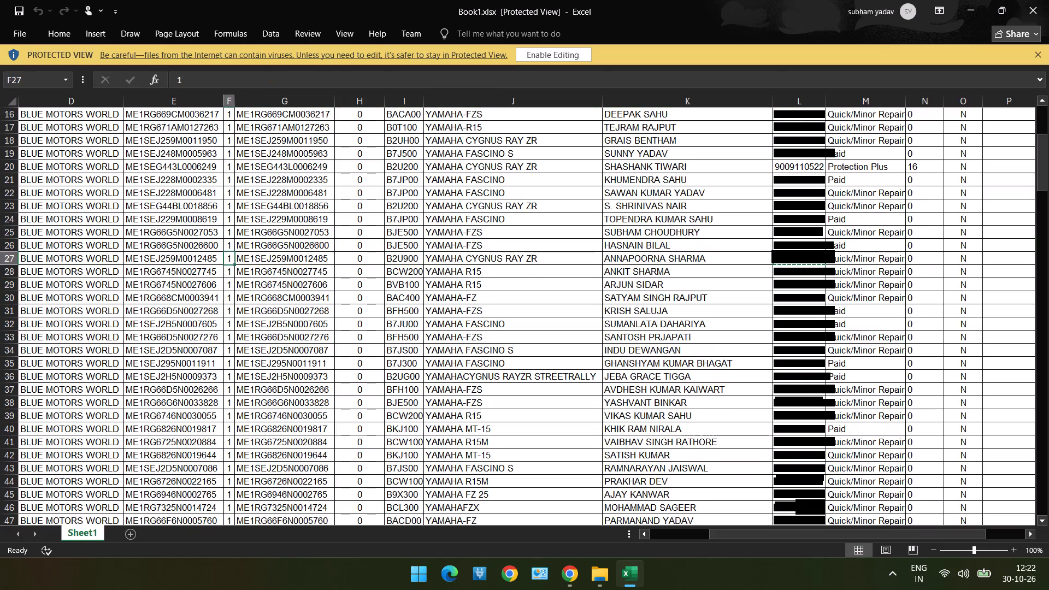
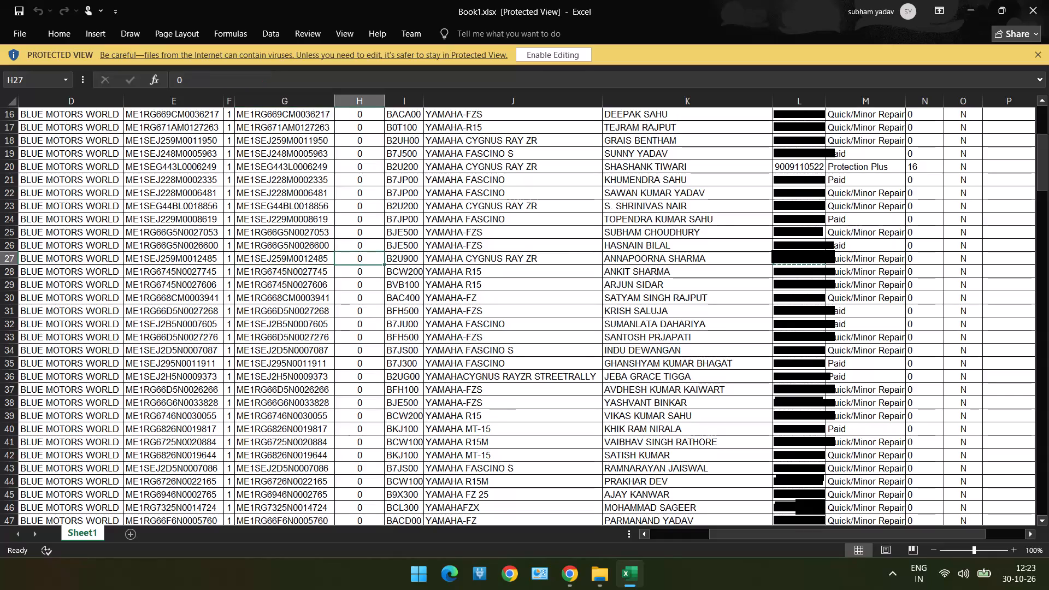
Select the customer name cell for the YAMAHA CYGNUS RAY ZR in row 27 of the vehicle list.
{"action": "key", "text": "Tab"}
{"action": "key", "text": "Tab"}
{"action": "key", "text": "Tab"}
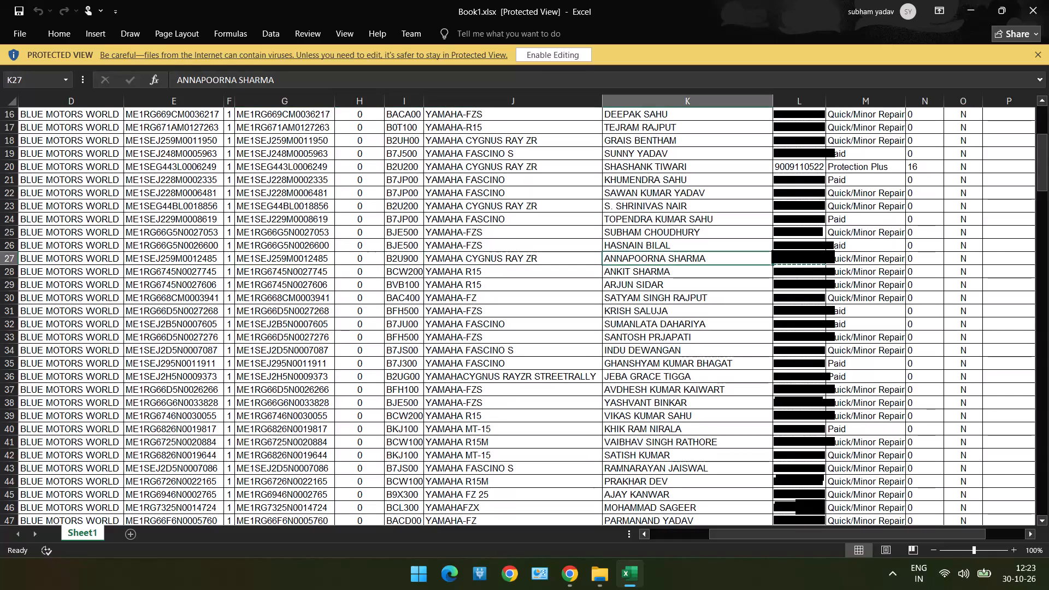
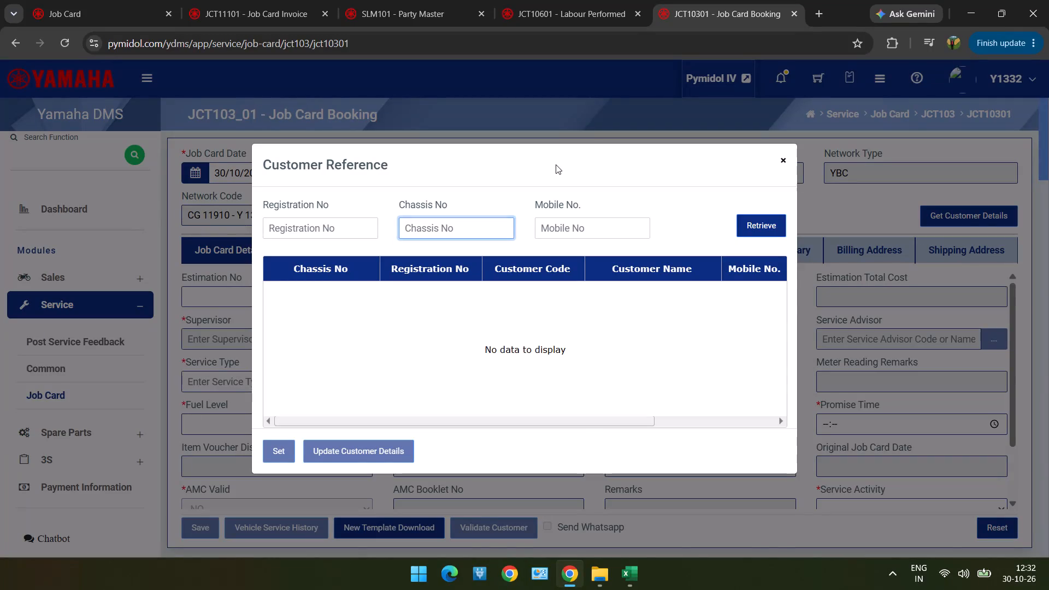
Copy the chassis number of the YAMAHA-FZS in row 26 of the Excel vehicle list.
{"action": "key", "text": "alt+Tab"}
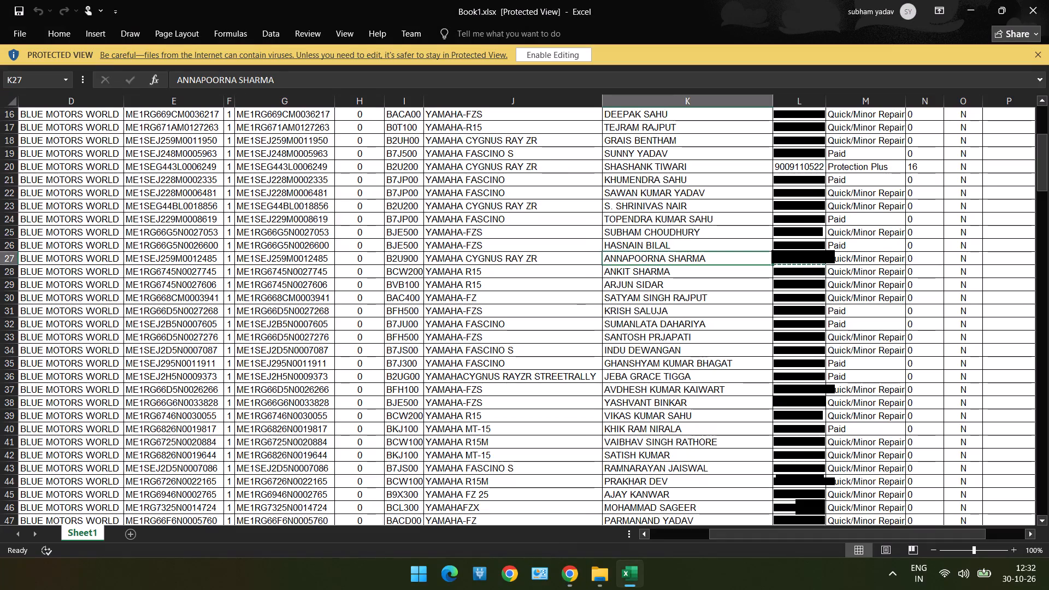
{"action": "key", "text": "Up"}
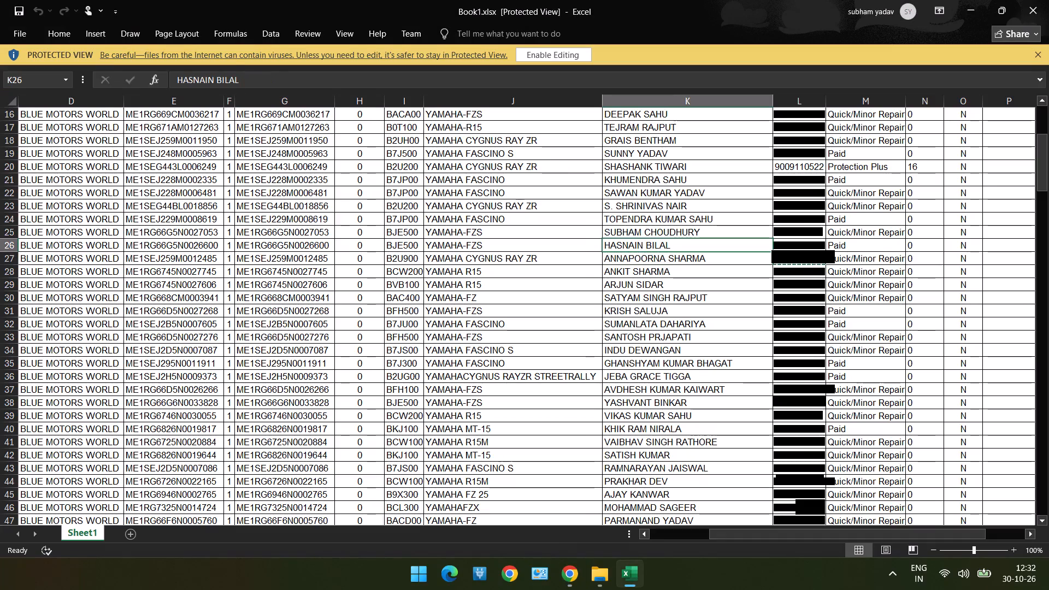
{"action": "key", "text": "alt+Tab"}
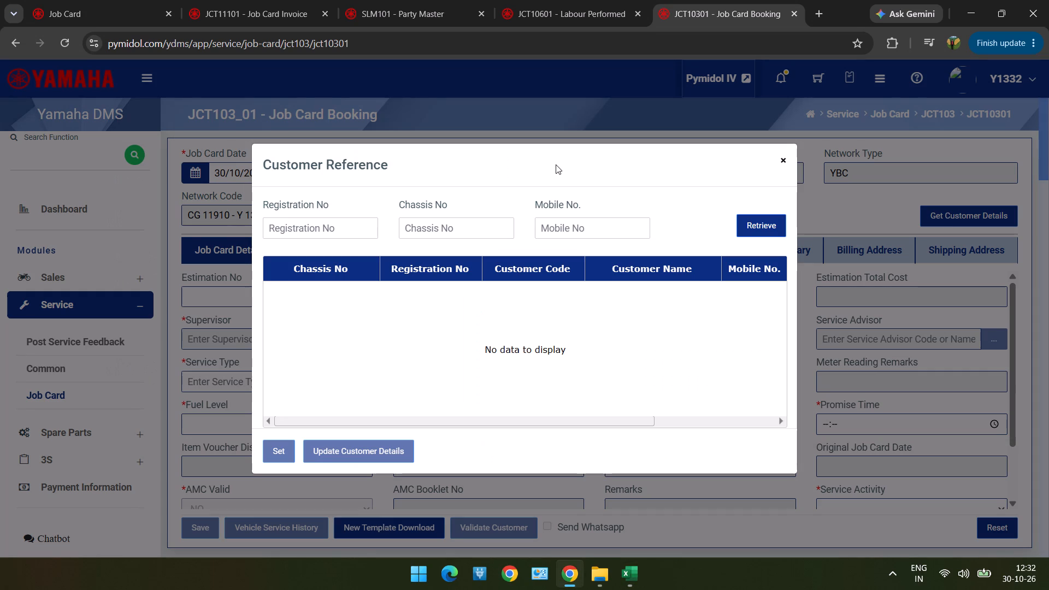
{"action": "key", "text": "alt+Tab"}
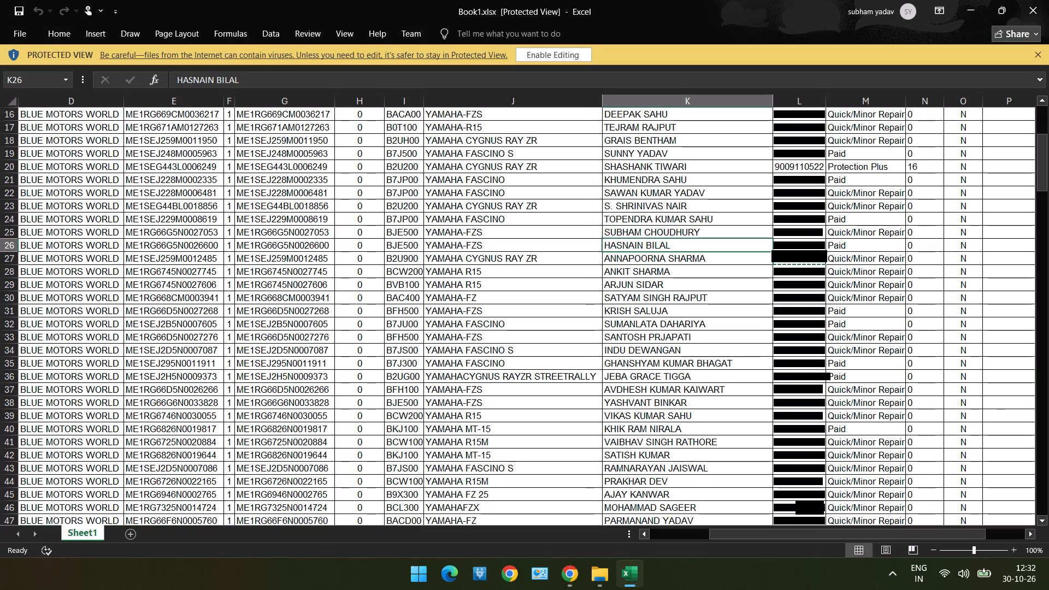
{"action": "key", "text": "Left"}
{"action": "key", "text": "Left"}
{"action": "key", "text": "Left"}
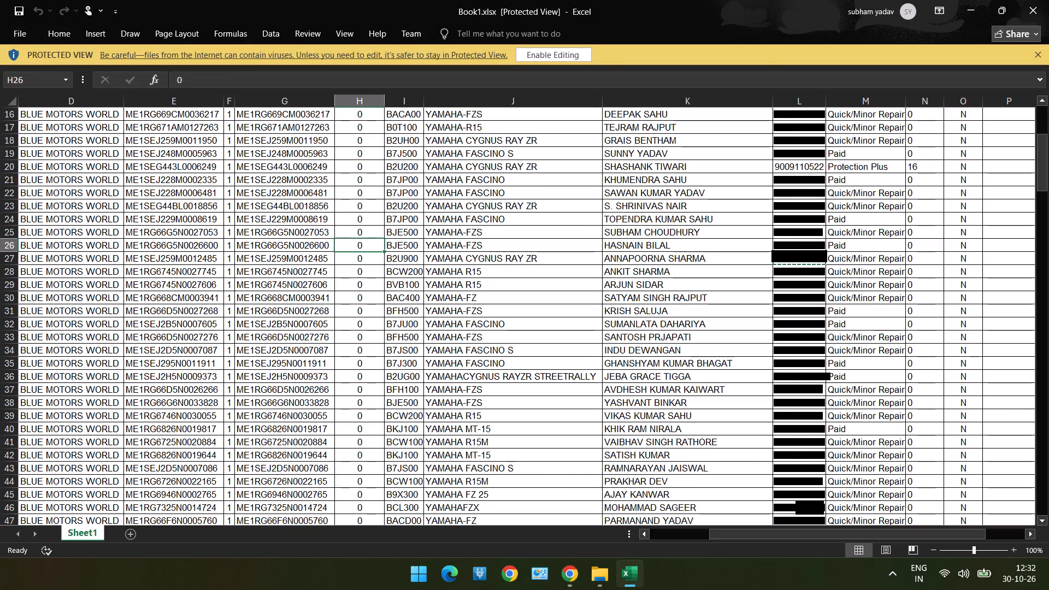
{"action": "key", "text": "Left"}
{"action": "key", "text": "ctrl+c"}
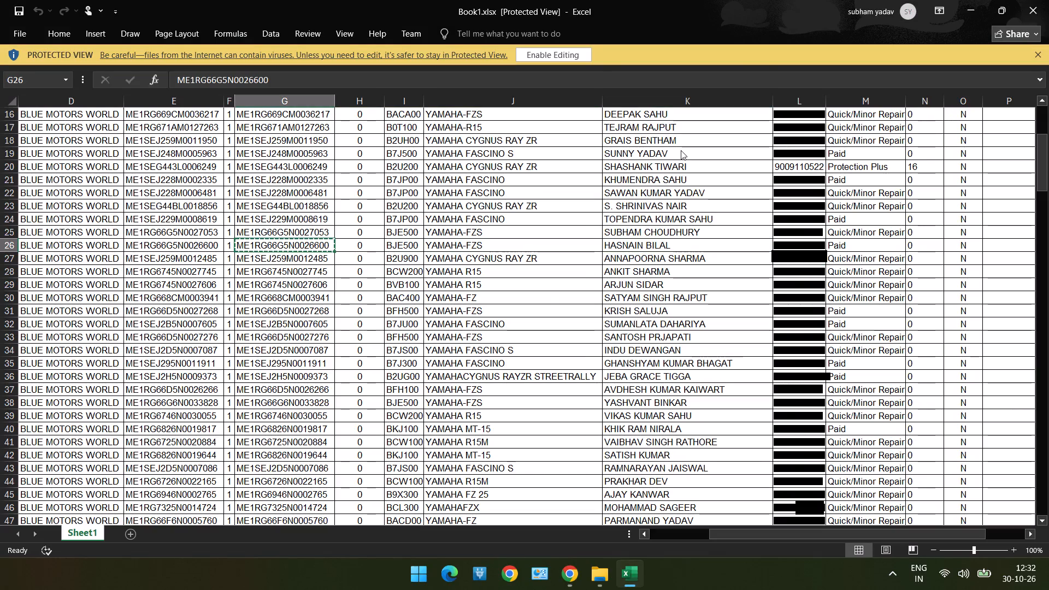
In Job Card Booking, retrieve the customer by the copied chassis number and load the matching record into the job card.
{"action": "key", "text": "alt+Tab"}
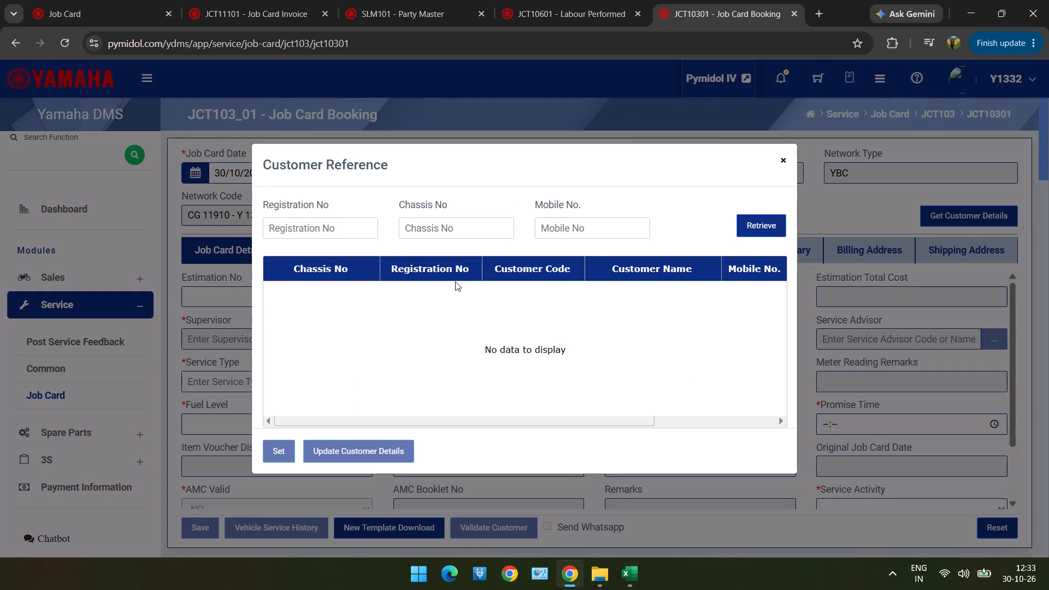
{"action": "left_click", "coordinate": [462, 233]}
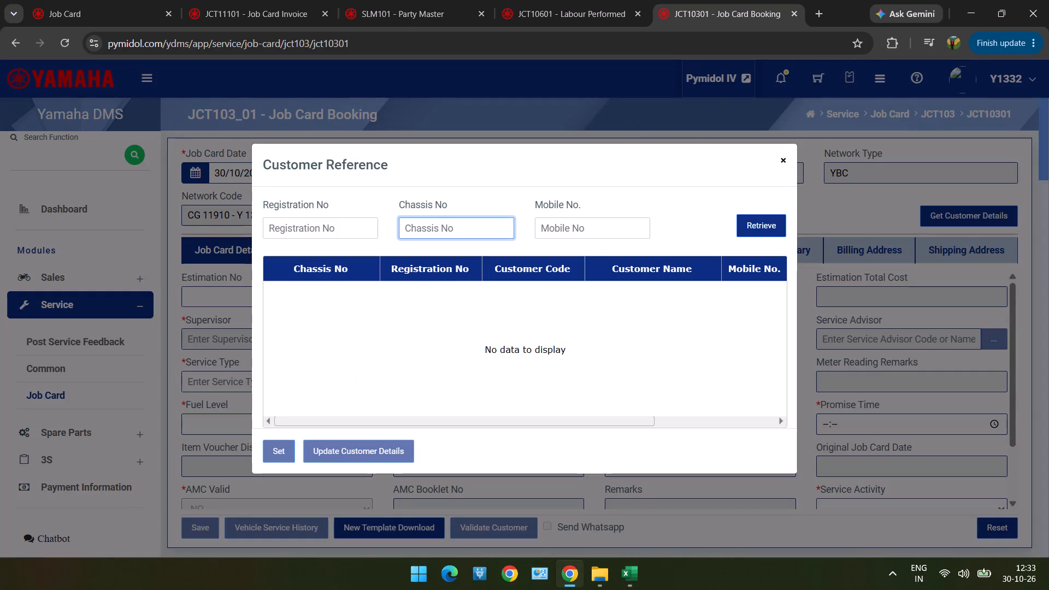
{"action": "key", "text": "ctrl+v"}
{"action": "left_click", "coordinate": [767, 221]}
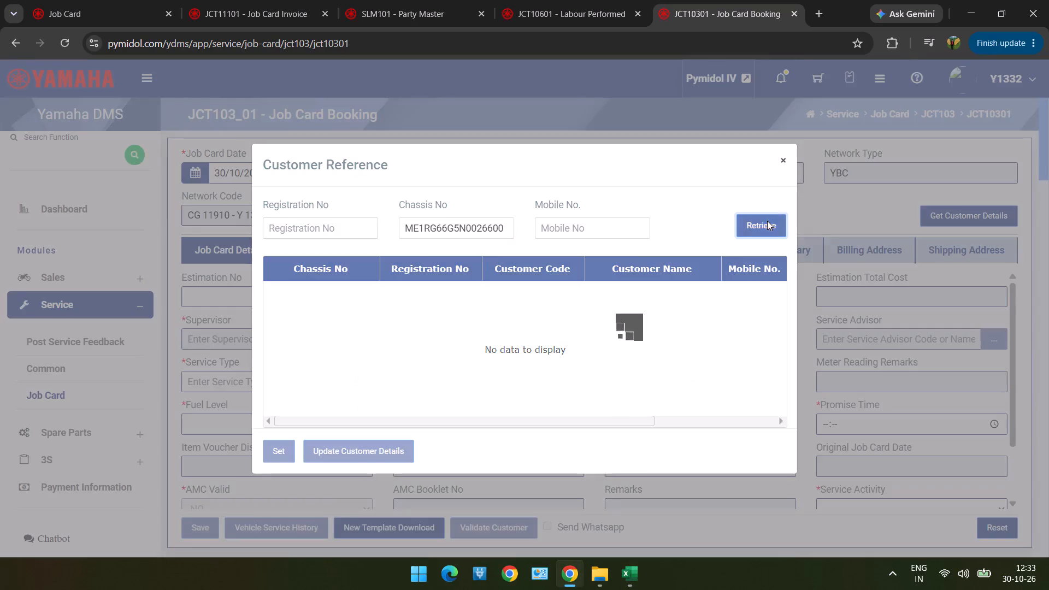
{"action": "double_click", "coordinate": [639, 293]}
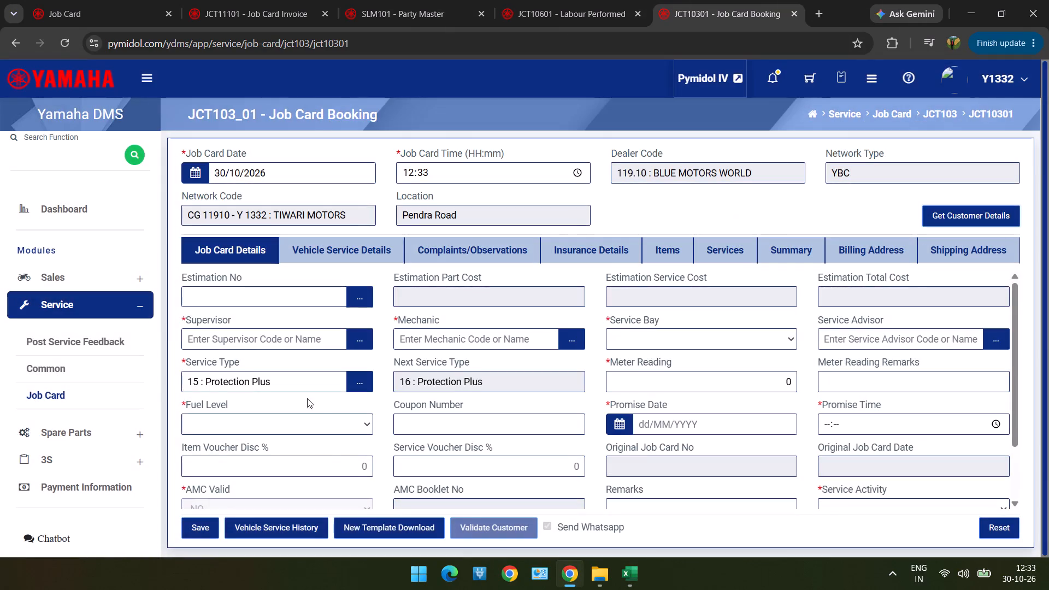
Assign pintu as supervisor, laxmik as mechanic and BAY1 as service bay on the job card.
{"action": "left_click", "coordinate": [367, 335]}
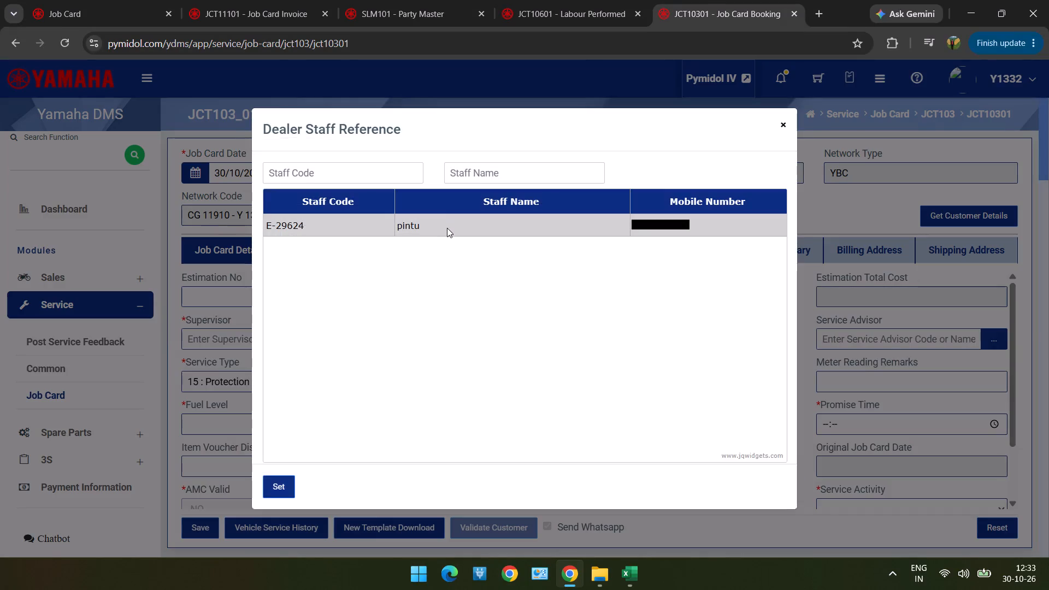
{"action": "double_click", "coordinate": [447, 228]}
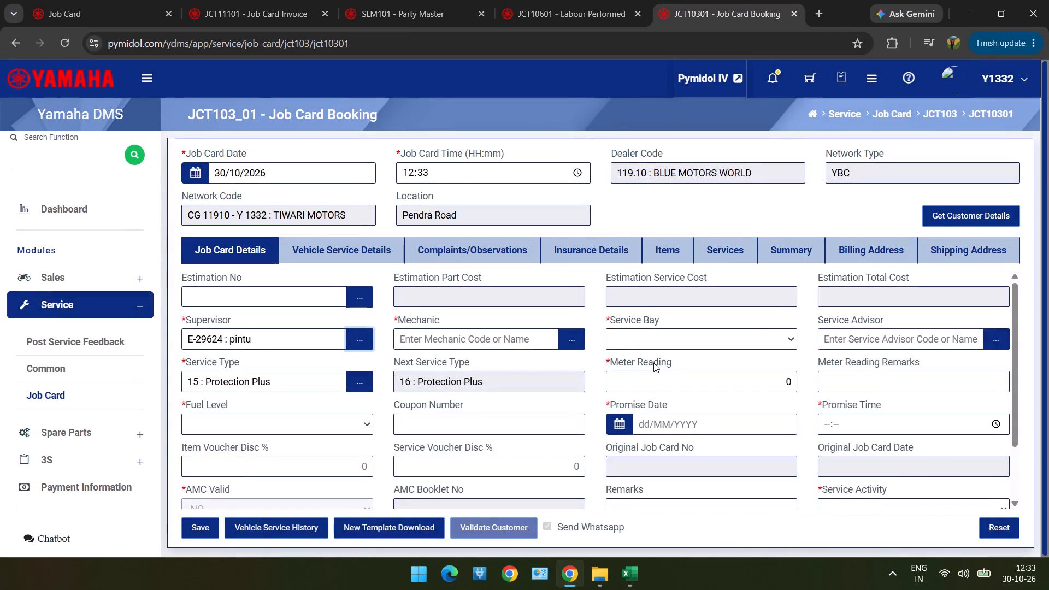
{"action": "left_click", "coordinate": [559, 337]}
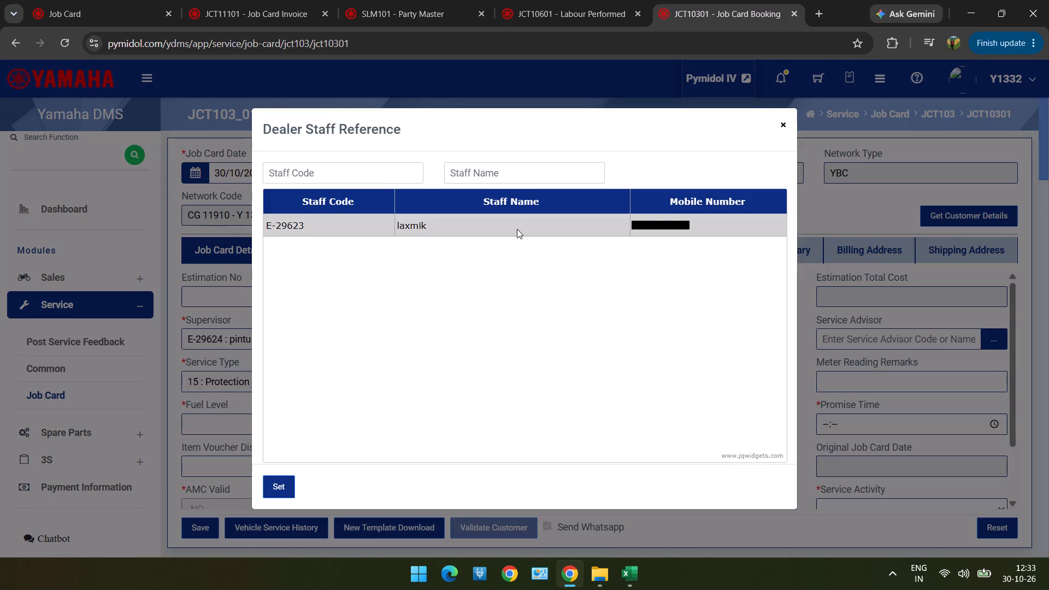
{"action": "double_click", "coordinate": [517, 229]}
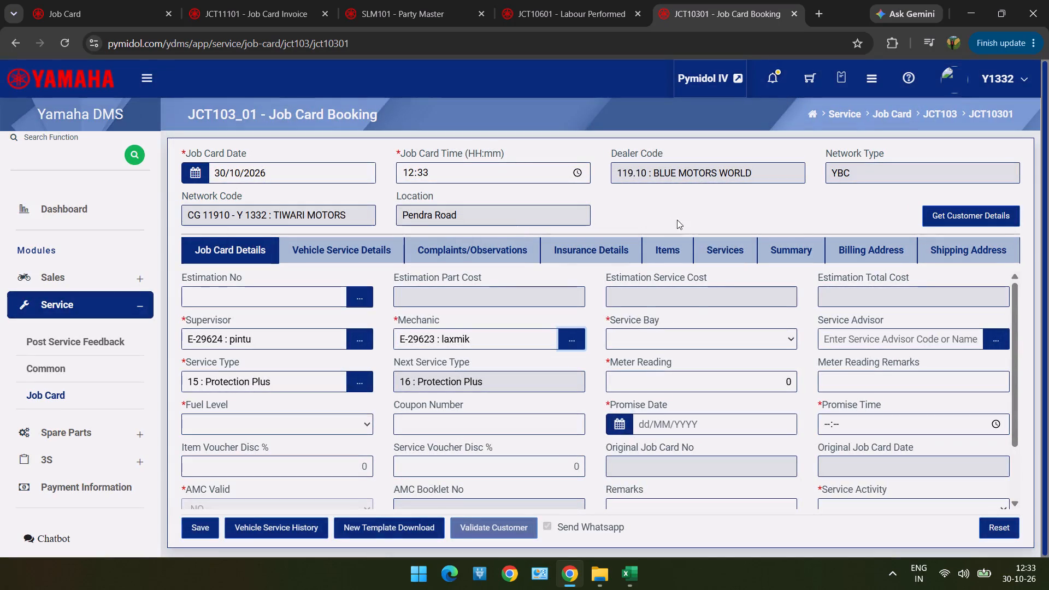
{"action": "left_click", "coordinate": [691, 355]}
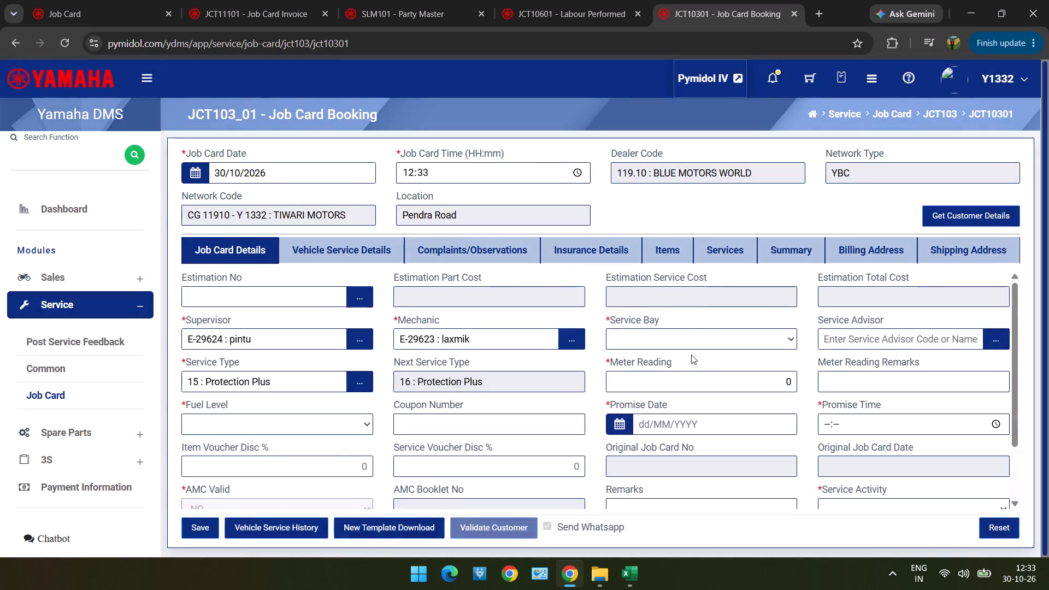
{"action": "left_click", "coordinate": [687, 339]}
{"action": "left_click", "coordinate": [689, 353]}
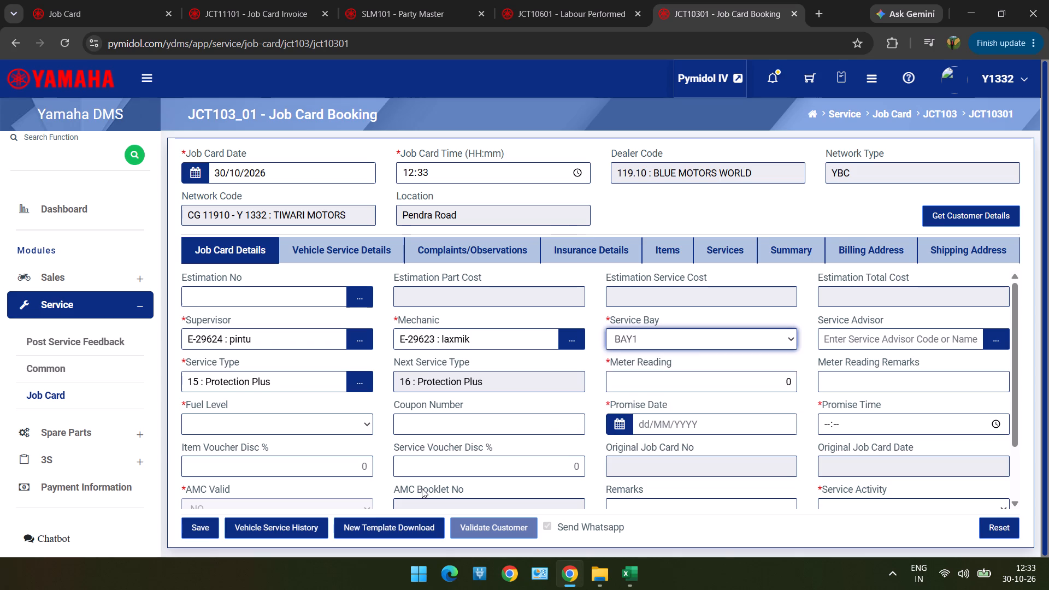
Check the vehicle's service history for earlier meter readings and set the job card's meter reading to 13278.
{"action": "left_click", "coordinate": [286, 526]}
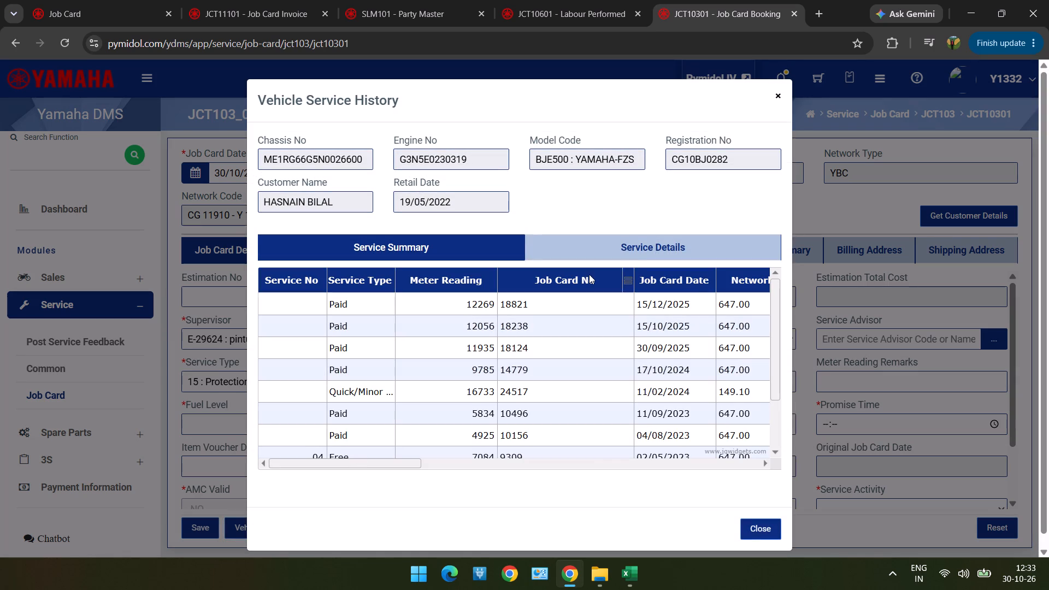
{"action": "left_click", "coordinate": [780, 97]}
{"action": "left_click", "coordinate": [739, 374]}
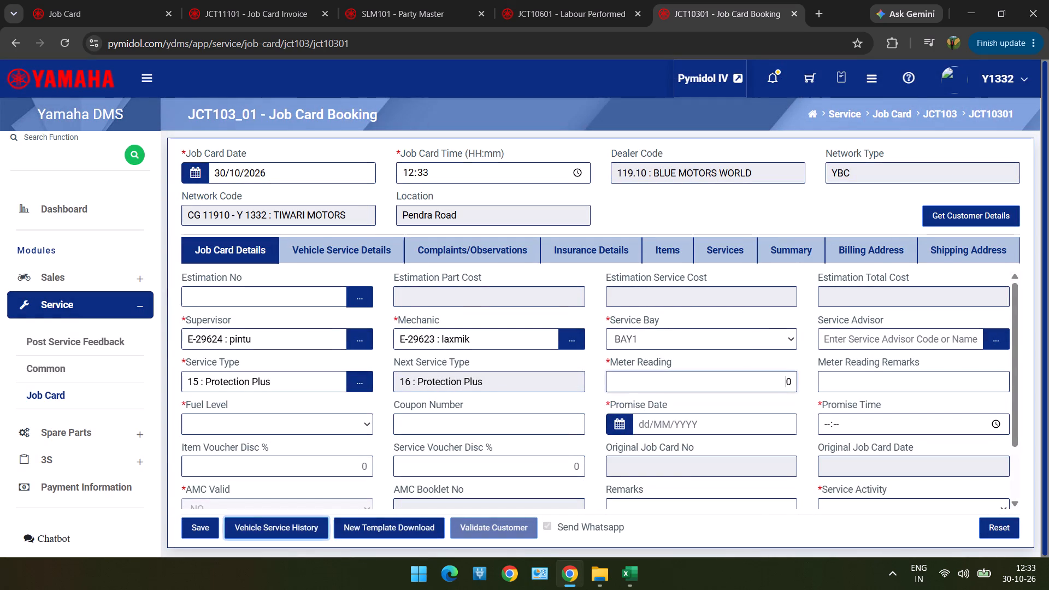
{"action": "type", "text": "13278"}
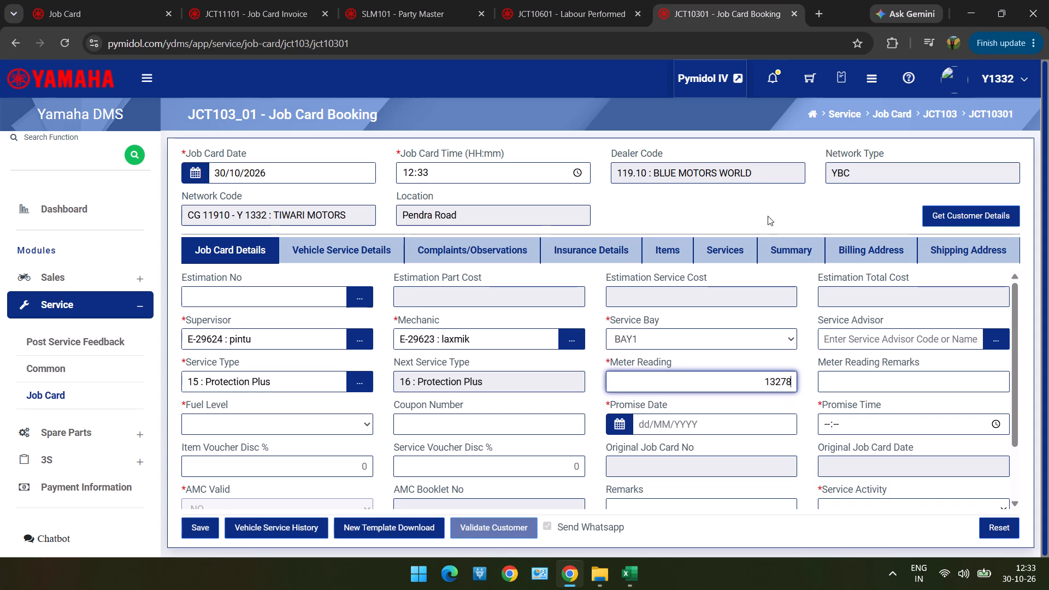
Set the fuel level to 1-Points, promise date to 30/10/2026, promise time to 12:33 and service activity to Normal Scheme.
{"action": "scroll", "coordinate": [750, 471], "scroll_direction": "down", "scroll_amount": 1}
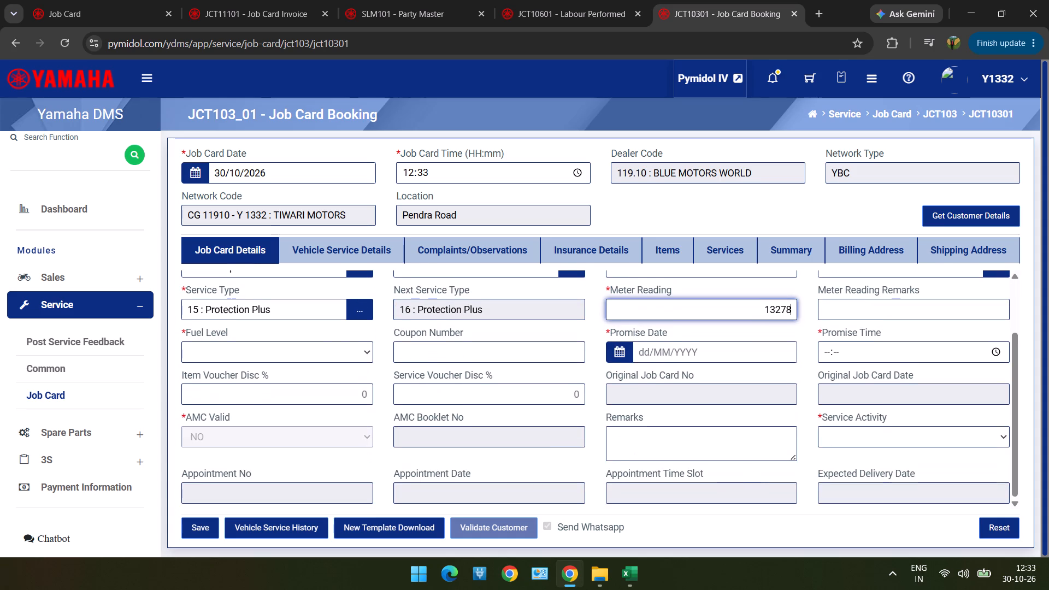
{"action": "left_click", "coordinate": [323, 345]}
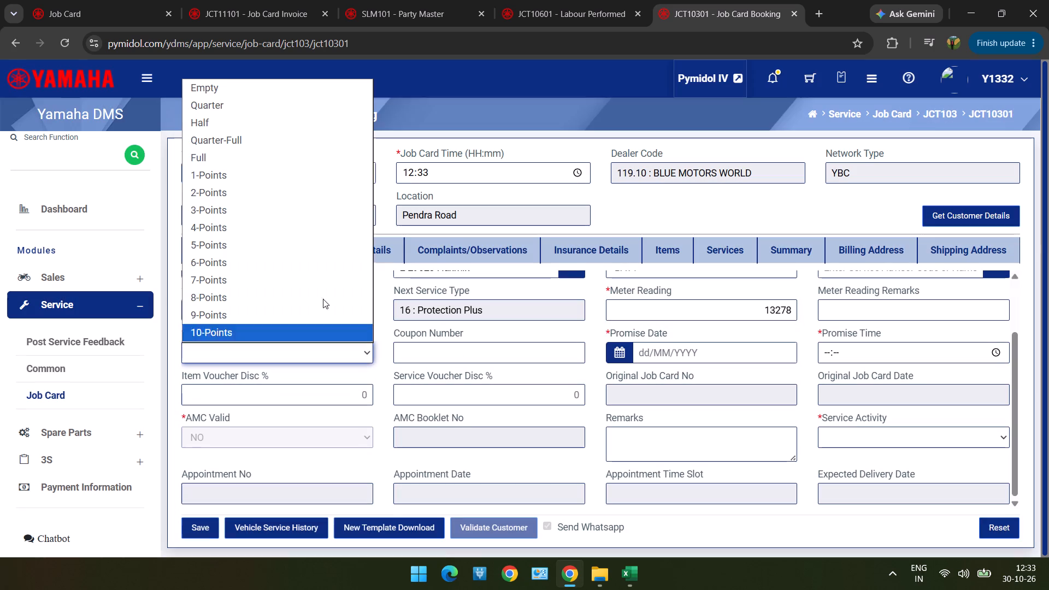
{"action": "left_click", "coordinate": [316, 172]}
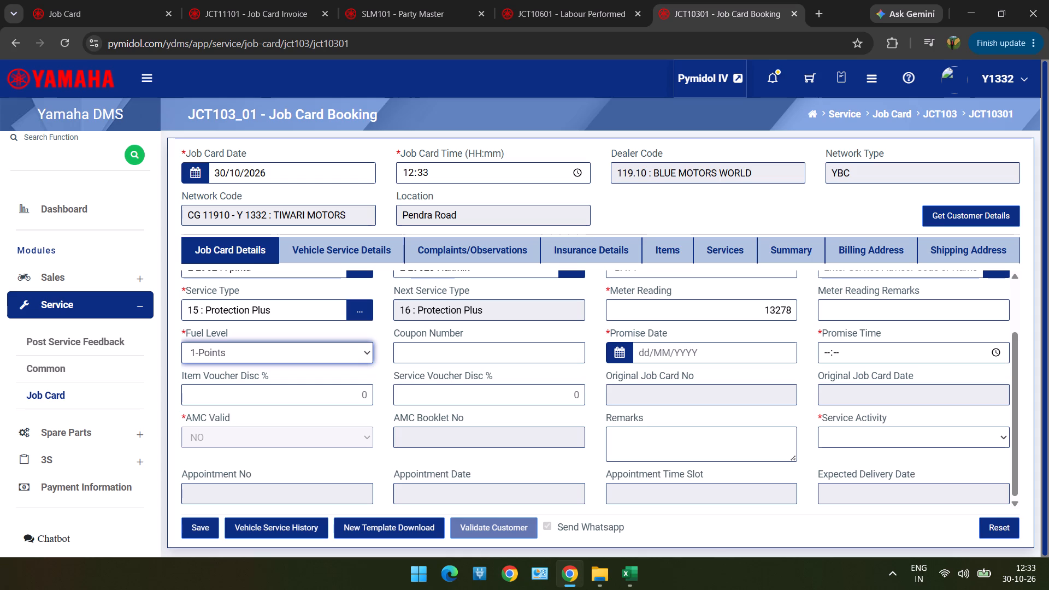
{"action": "left_click", "coordinate": [665, 362]}
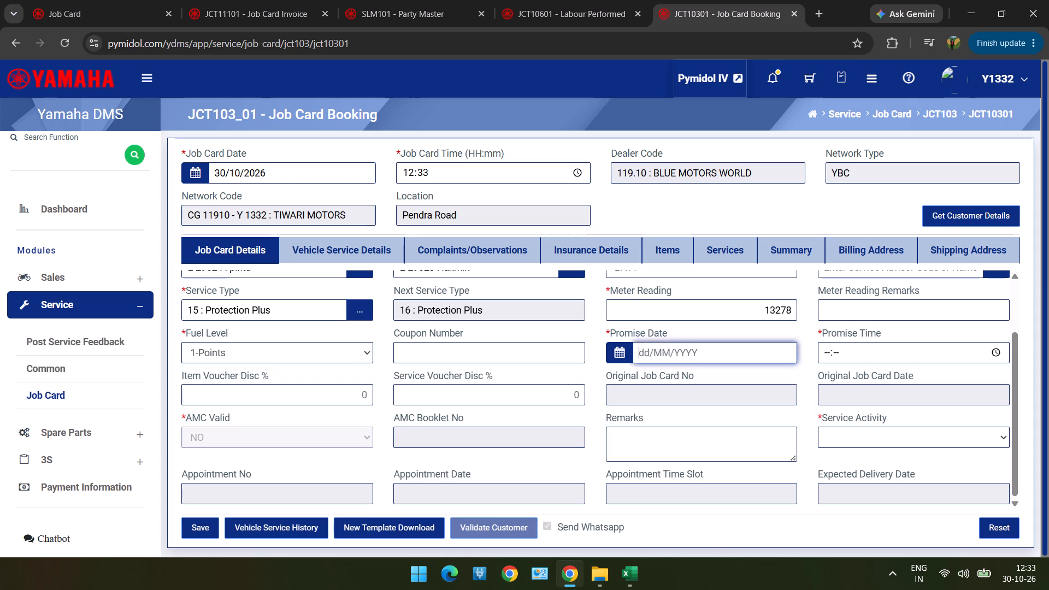
{"action": "left_click", "coordinate": [576, 413]}
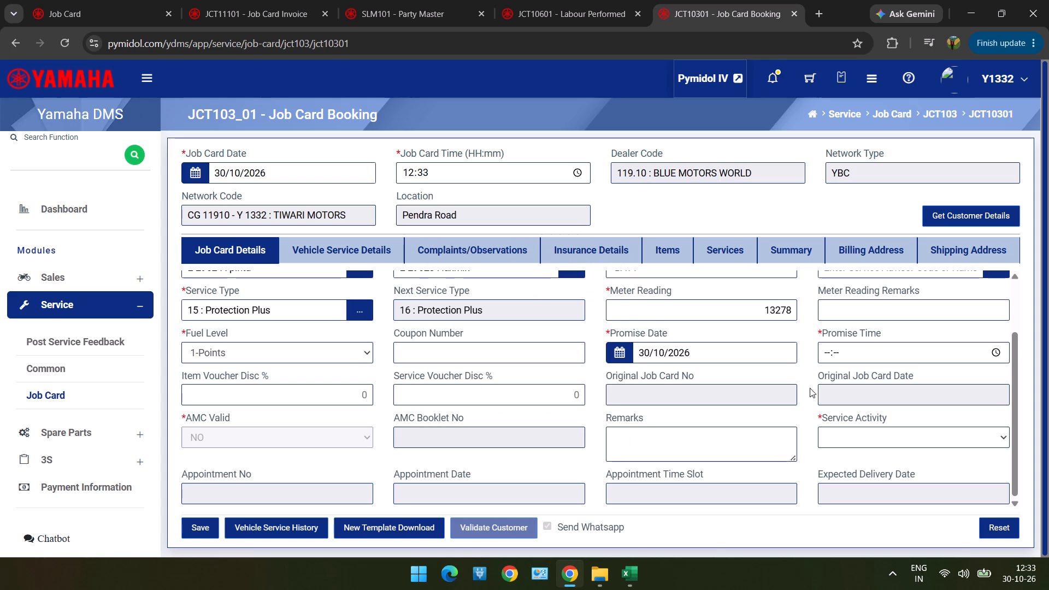
{"action": "left_click", "coordinate": [823, 353]}
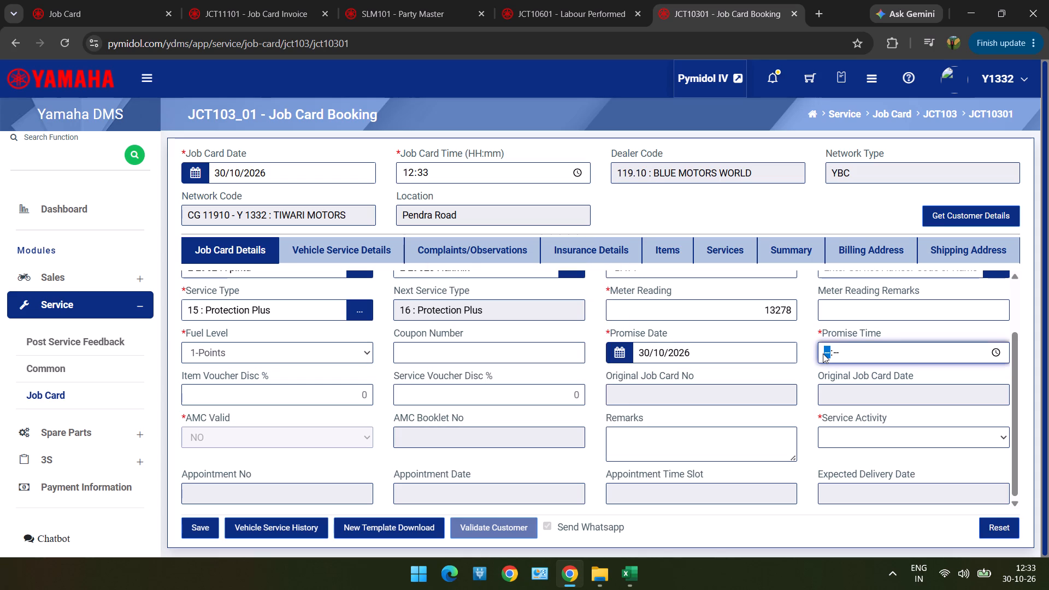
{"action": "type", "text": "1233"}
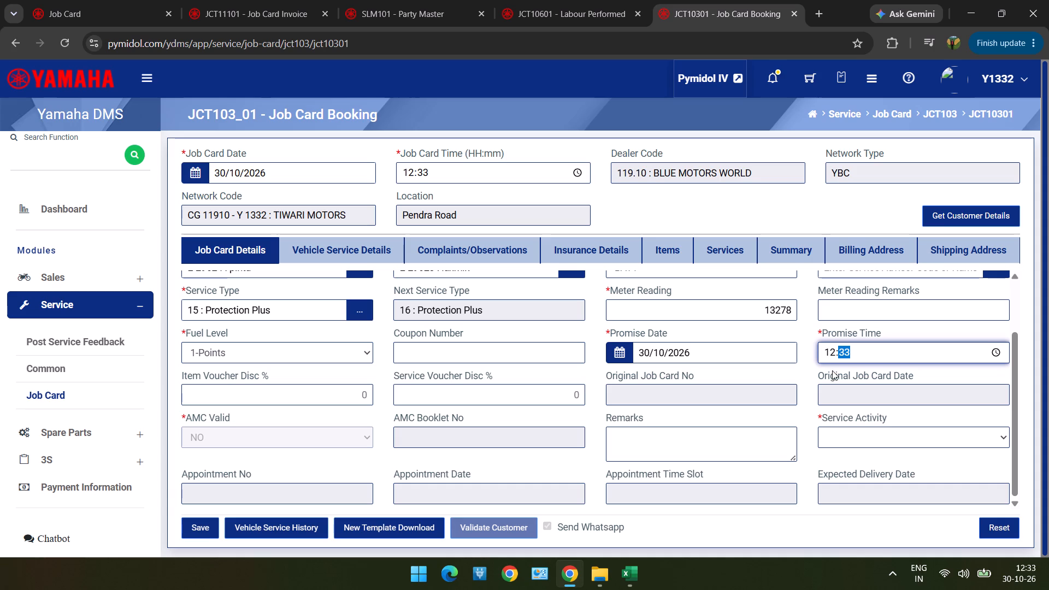
{"action": "left_click", "coordinate": [852, 433]}
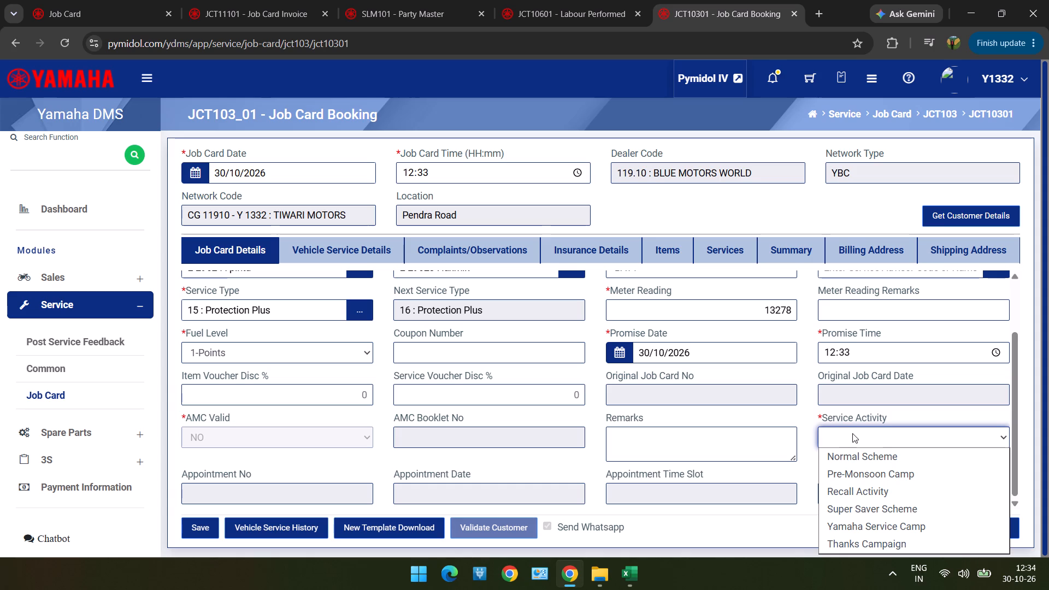
{"action": "left_click", "coordinate": [854, 462]}
Add a new row to the job card's complaints and observations and open the complaint reference lookup for it.
{"action": "scroll", "coordinate": [854, 462], "scroll_direction": "down", "scroll_amount": 2}
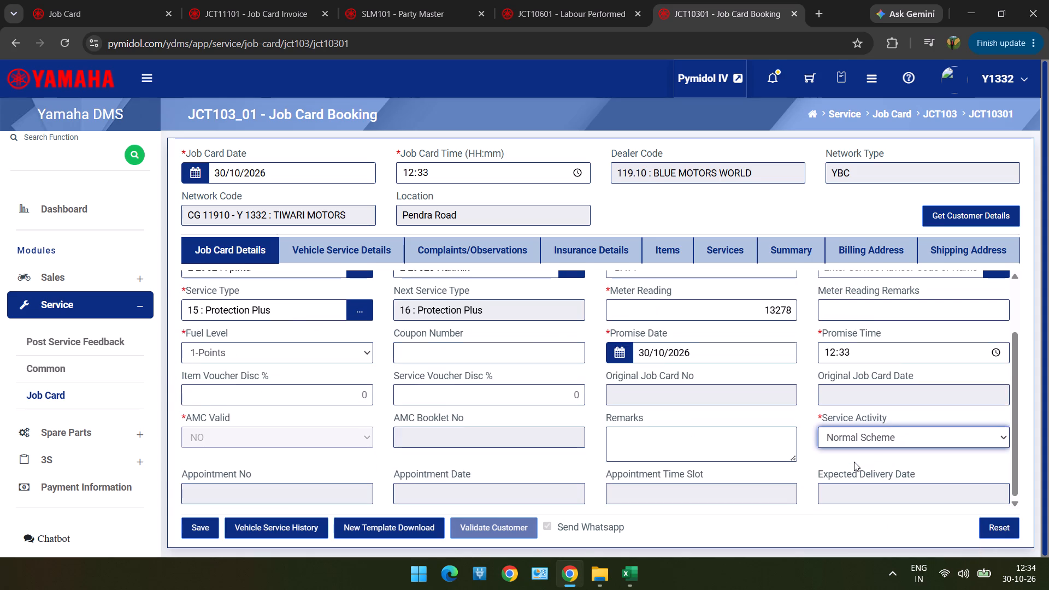
{"action": "scroll", "coordinate": [854, 462], "scroll_direction": "up", "scroll_amount": 1}
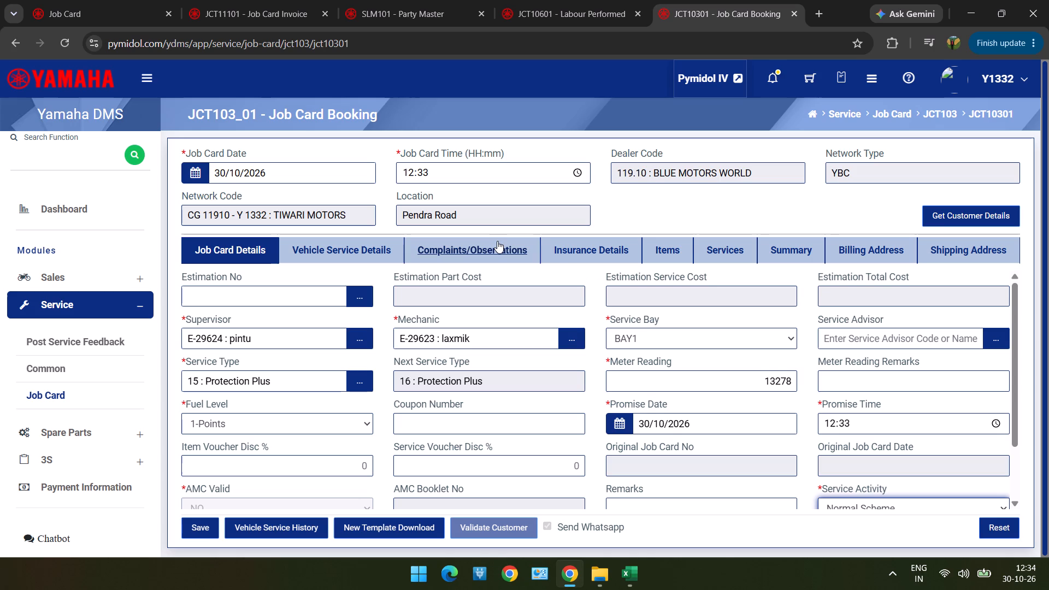
{"action": "left_click", "coordinate": [497, 241]}
{"action": "scroll", "coordinate": [497, 241], "scroll_direction": "down", "scroll_amount": 2}
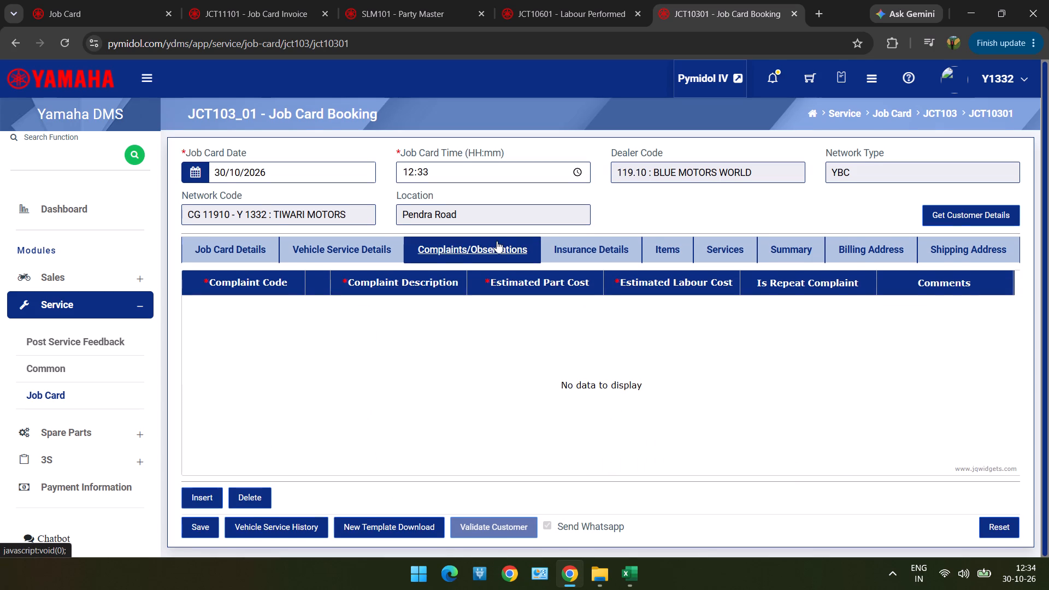
{"action": "left_click", "coordinate": [210, 493]}
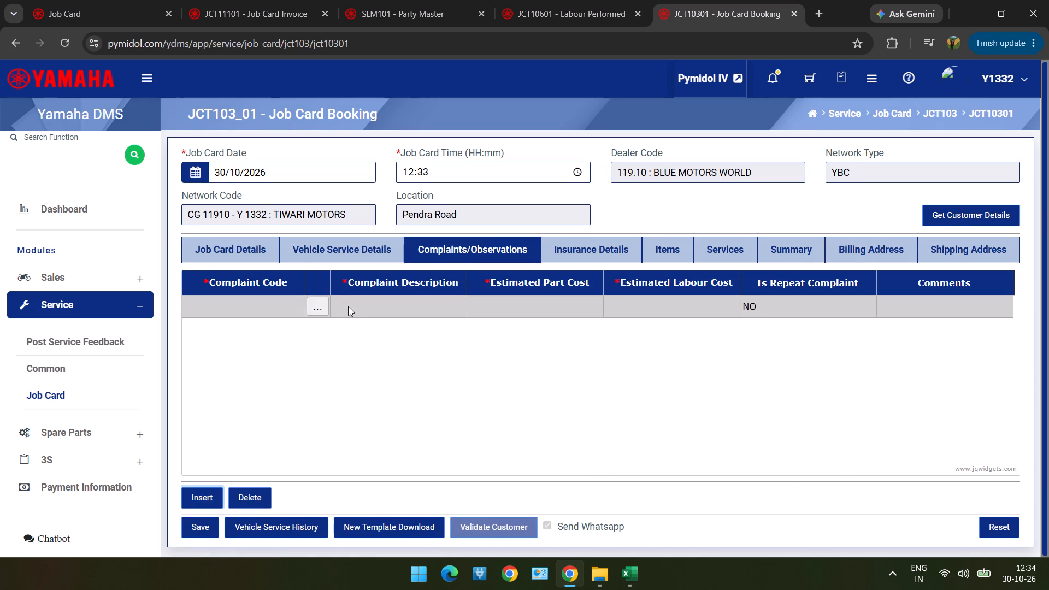
{"action": "left_click", "coordinate": [319, 309]}
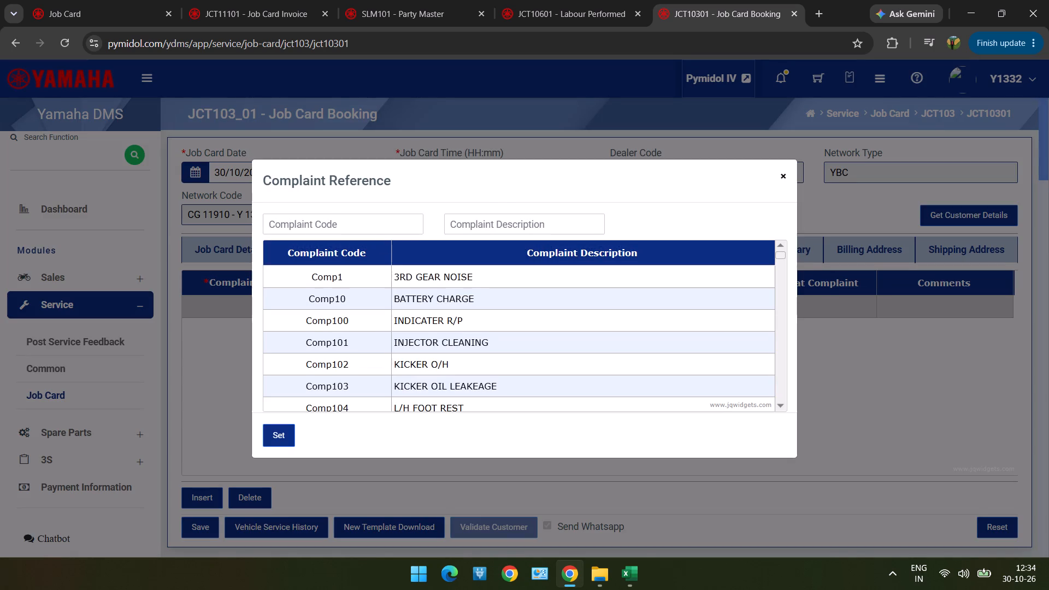
{"action": "left_click", "coordinate": [504, 215]}
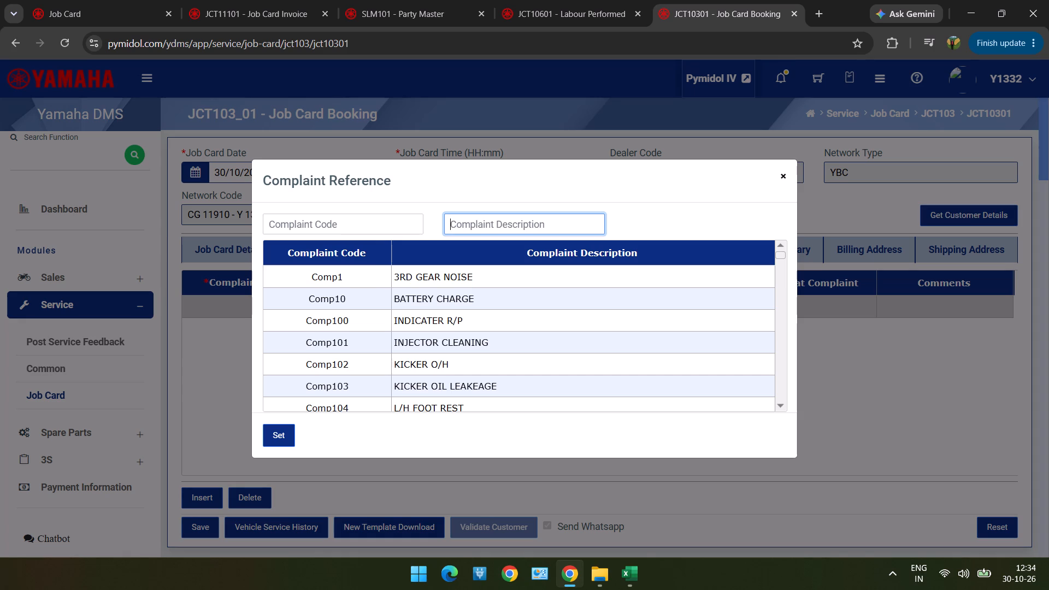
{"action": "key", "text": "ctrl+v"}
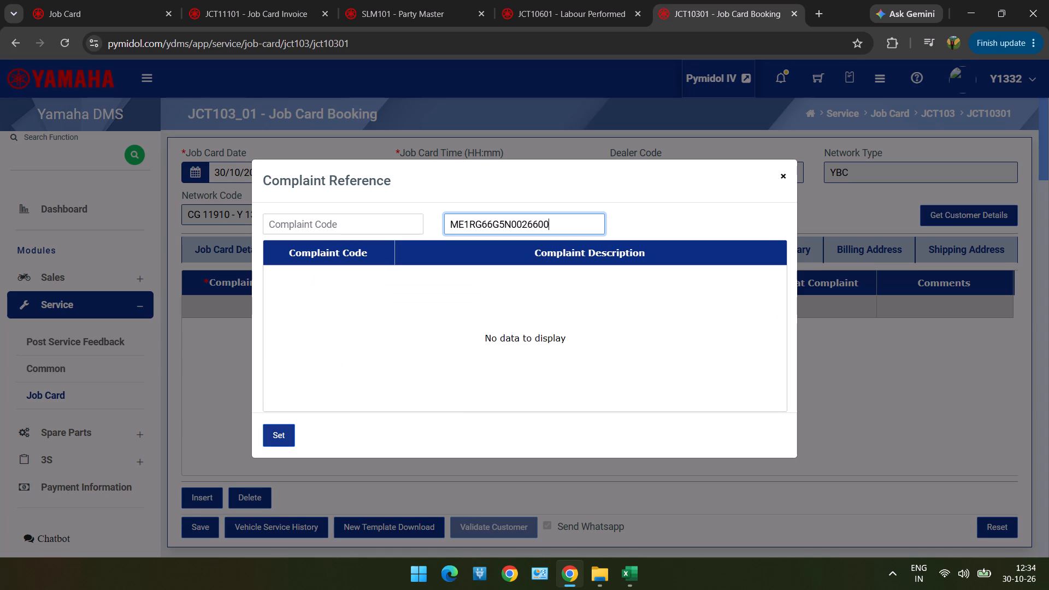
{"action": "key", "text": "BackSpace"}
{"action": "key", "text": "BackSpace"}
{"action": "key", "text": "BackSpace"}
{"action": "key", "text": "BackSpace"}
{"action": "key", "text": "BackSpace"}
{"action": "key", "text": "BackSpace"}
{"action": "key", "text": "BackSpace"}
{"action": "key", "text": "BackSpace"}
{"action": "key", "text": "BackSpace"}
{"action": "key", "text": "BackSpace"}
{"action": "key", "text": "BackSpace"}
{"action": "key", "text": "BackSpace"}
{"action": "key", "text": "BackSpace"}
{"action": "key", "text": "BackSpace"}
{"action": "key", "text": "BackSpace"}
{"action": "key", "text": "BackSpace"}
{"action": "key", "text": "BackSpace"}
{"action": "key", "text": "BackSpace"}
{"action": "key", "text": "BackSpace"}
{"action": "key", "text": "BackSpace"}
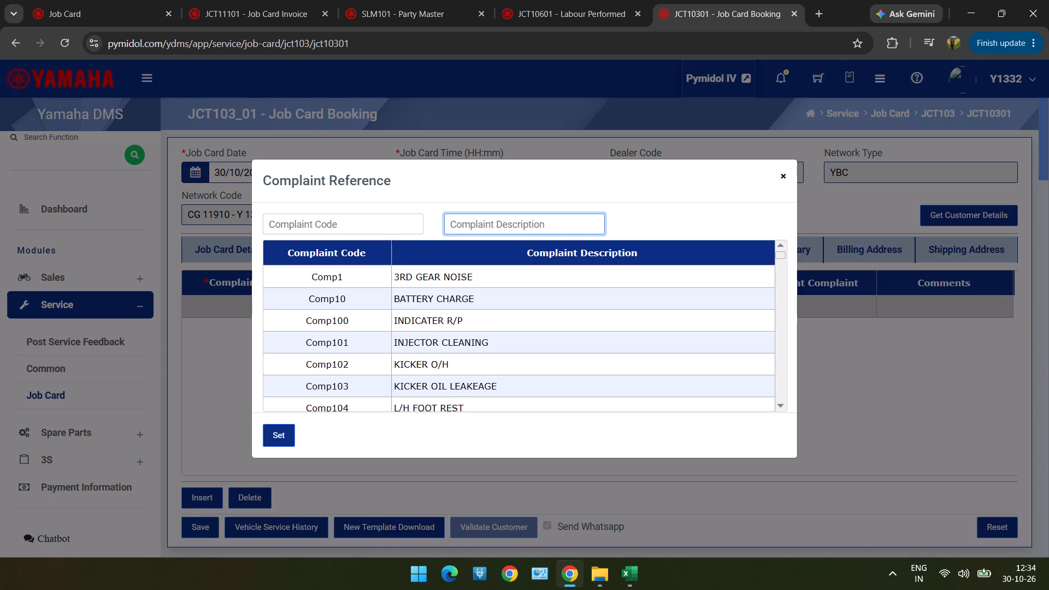
Search the complaint descriptions for "gen" and assign GENERAL SERVICE, code Comp83, to the complaint row.
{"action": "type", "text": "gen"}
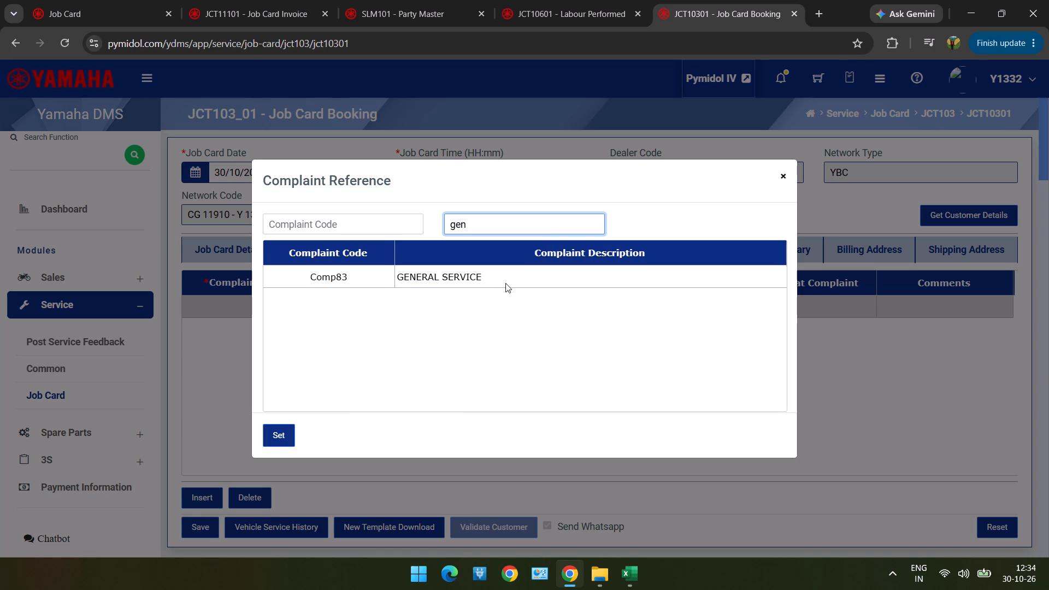
{"action": "double_click", "coordinate": [503, 275]}
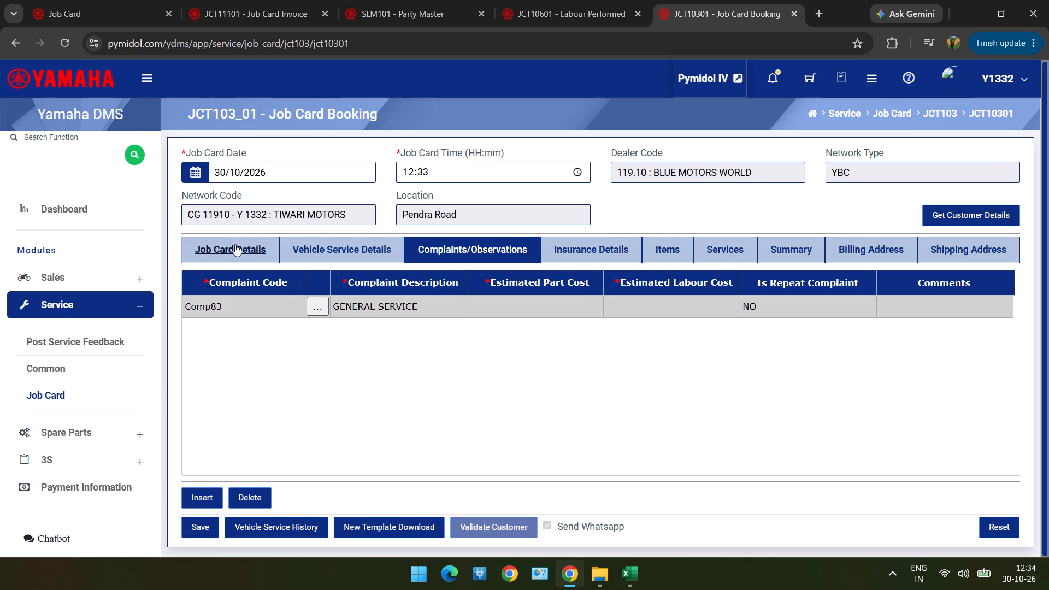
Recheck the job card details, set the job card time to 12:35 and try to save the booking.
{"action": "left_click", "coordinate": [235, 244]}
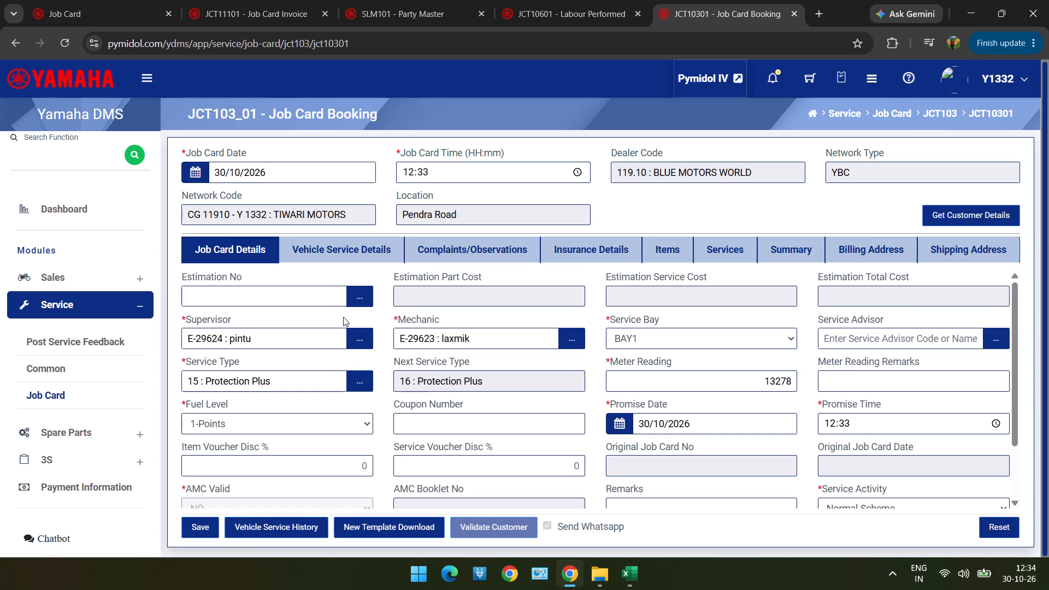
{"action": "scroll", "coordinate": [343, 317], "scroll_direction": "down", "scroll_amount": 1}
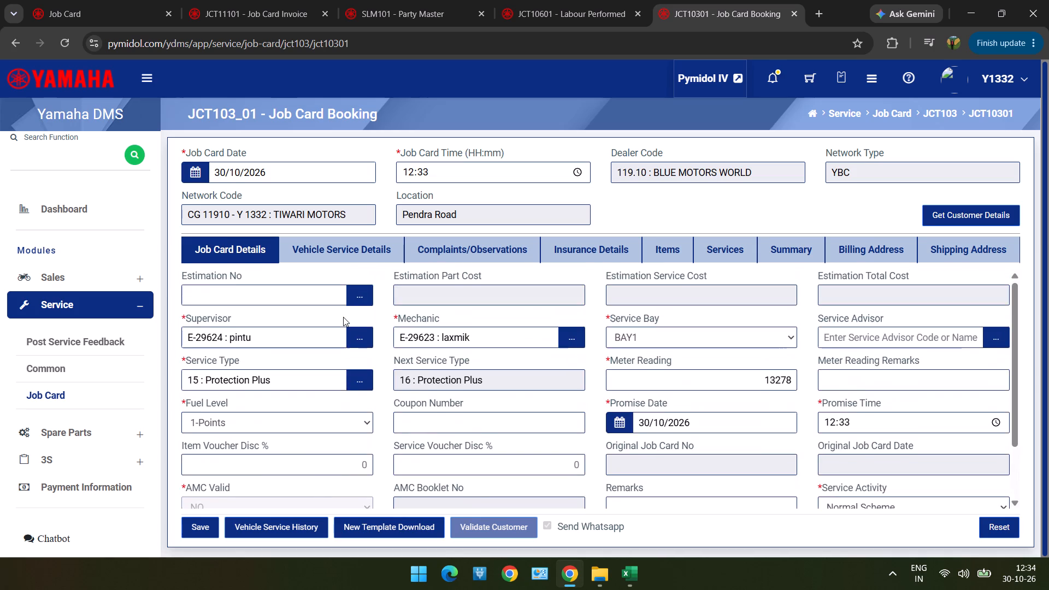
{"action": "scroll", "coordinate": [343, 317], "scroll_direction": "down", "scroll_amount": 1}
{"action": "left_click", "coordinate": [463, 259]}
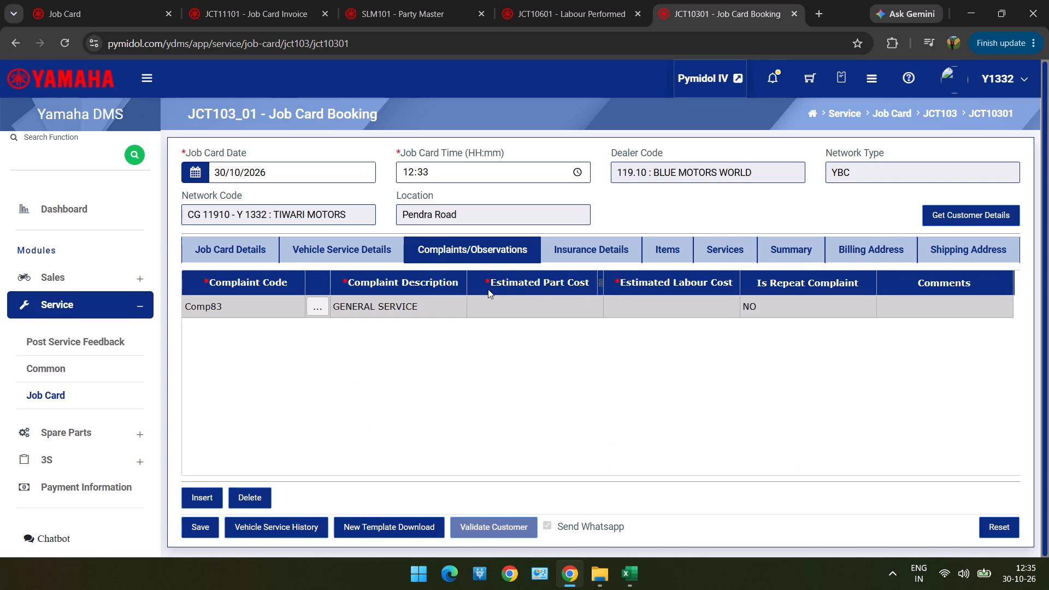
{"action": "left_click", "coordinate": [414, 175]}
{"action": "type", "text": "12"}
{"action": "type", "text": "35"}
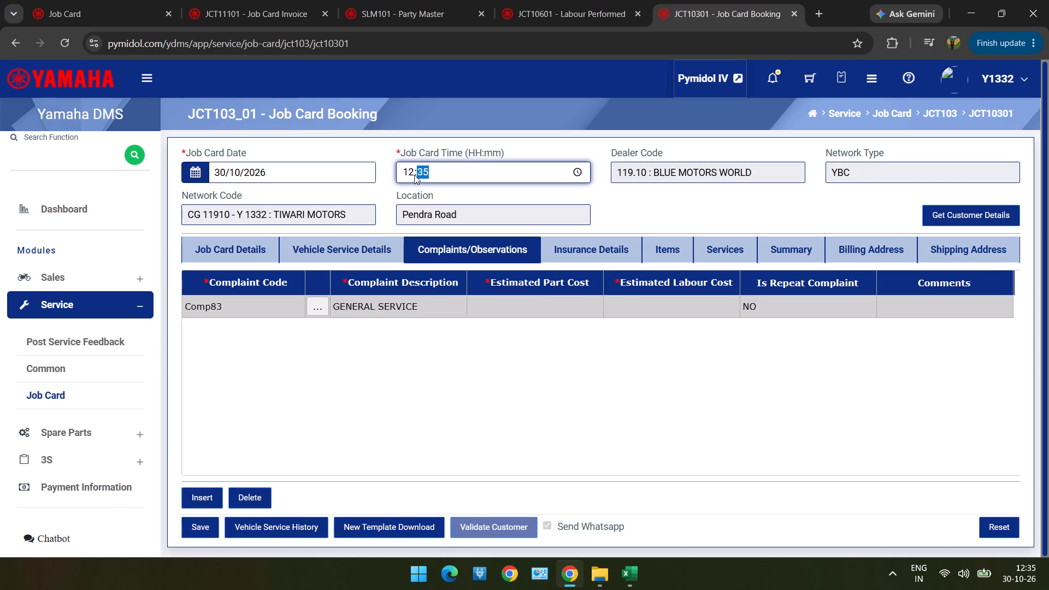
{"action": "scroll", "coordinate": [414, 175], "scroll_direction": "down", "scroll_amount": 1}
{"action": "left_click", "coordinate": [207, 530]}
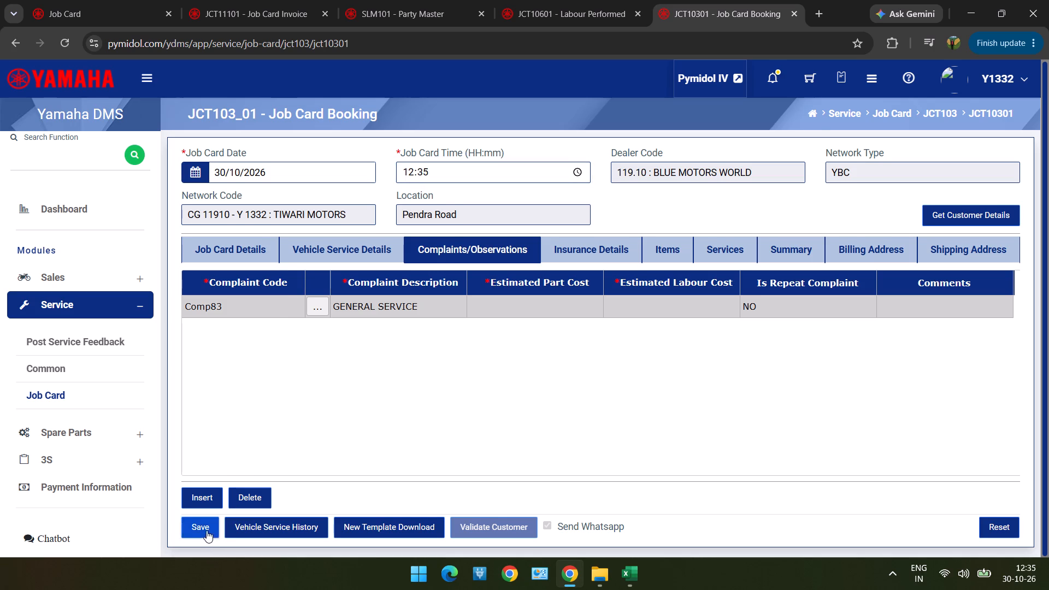
Delete the recommended parts 90793AD41000, 90793AD81000 and 21CE34400100 from the job card's items.
{"action": "left_click", "coordinate": [310, 349]}
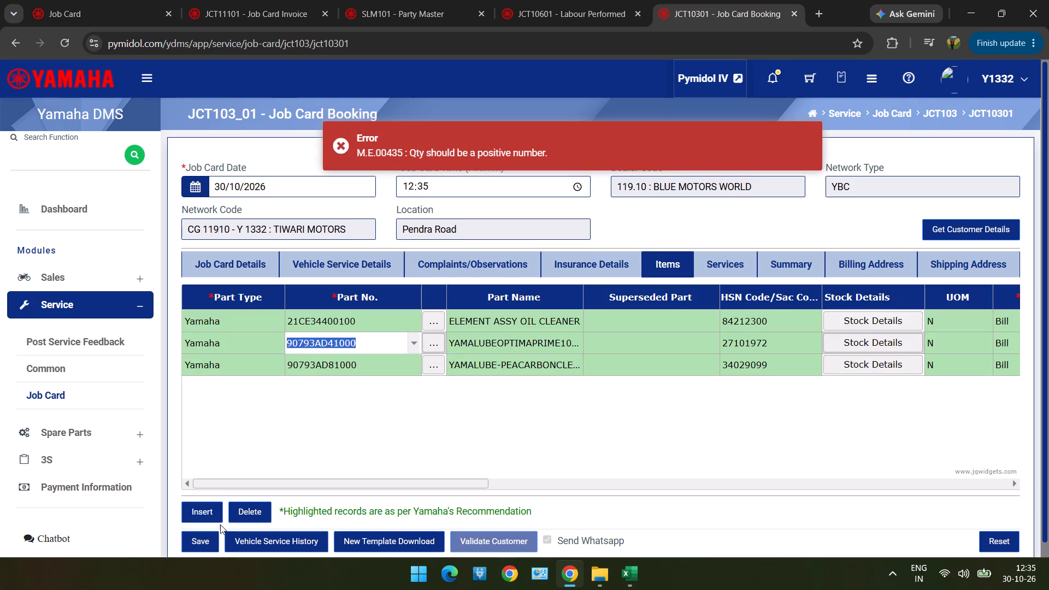
{"action": "left_click", "coordinate": [241, 519]}
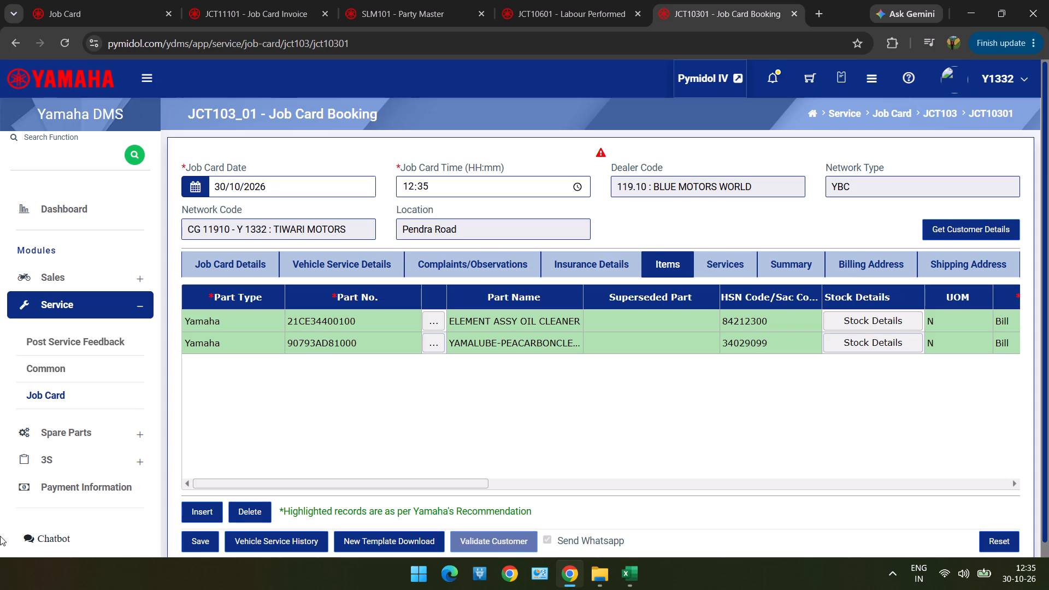
{"action": "left_click", "coordinate": [505, 351]}
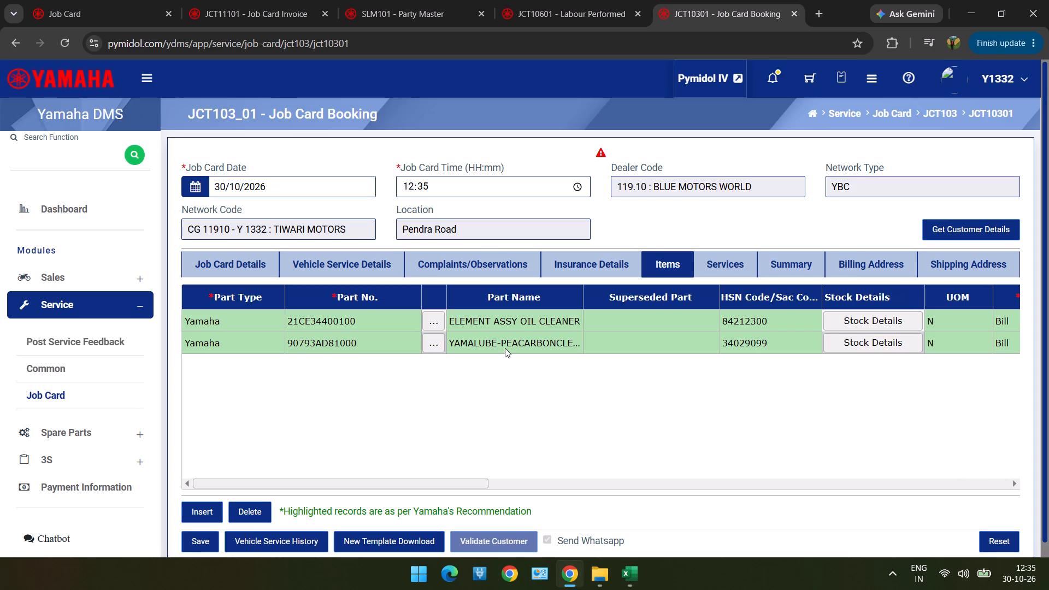
{"action": "left_click", "coordinate": [505, 348]}
{"action": "left_click", "coordinate": [264, 514]}
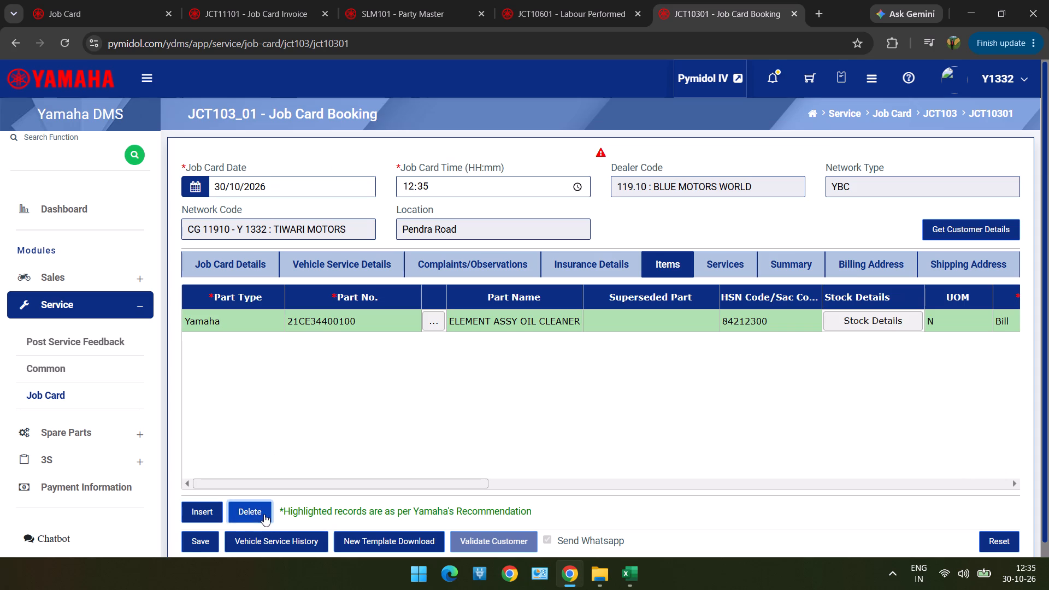
{"action": "left_click", "coordinate": [499, 316]}
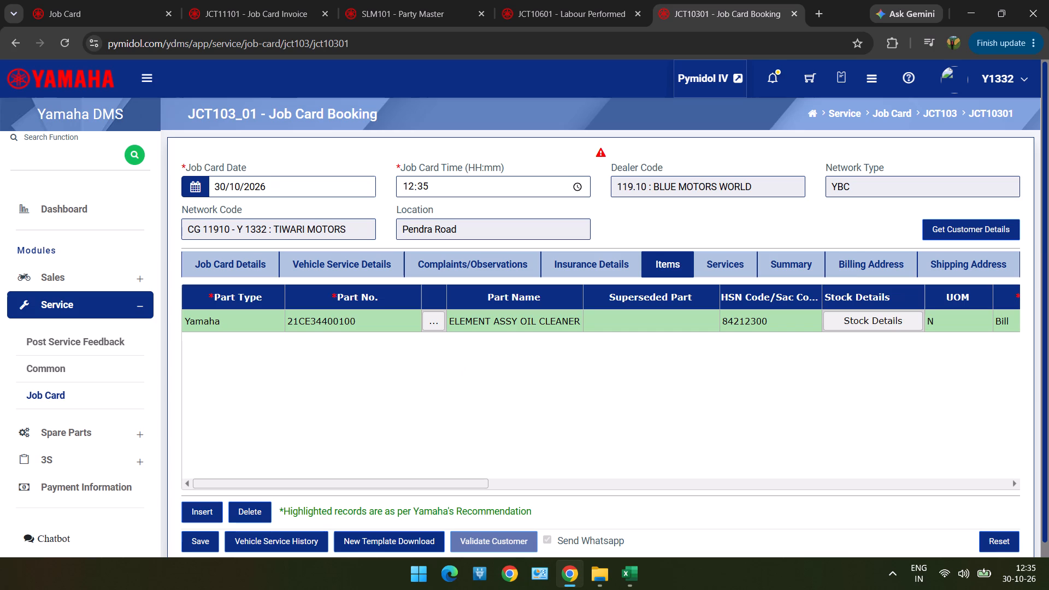
{"action": "left_click", "coordinate": [258, 512]}
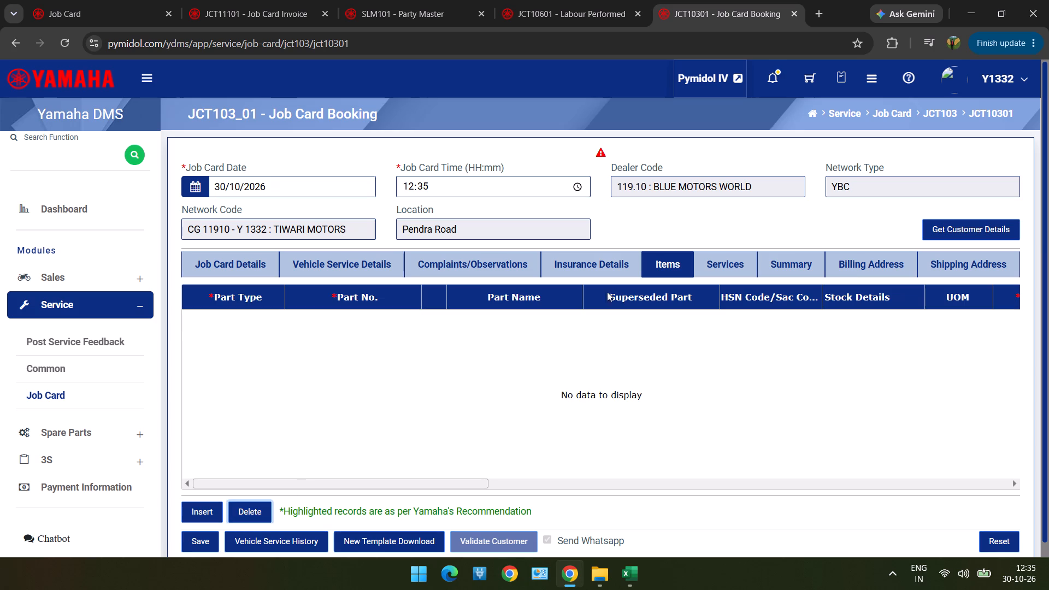
Delete the recommended labour entries 012 (drivechain cleaning) and 010 (injector cleaning) from the job card's services.
{"action": "left_click", "coordinate": [734, 267]}
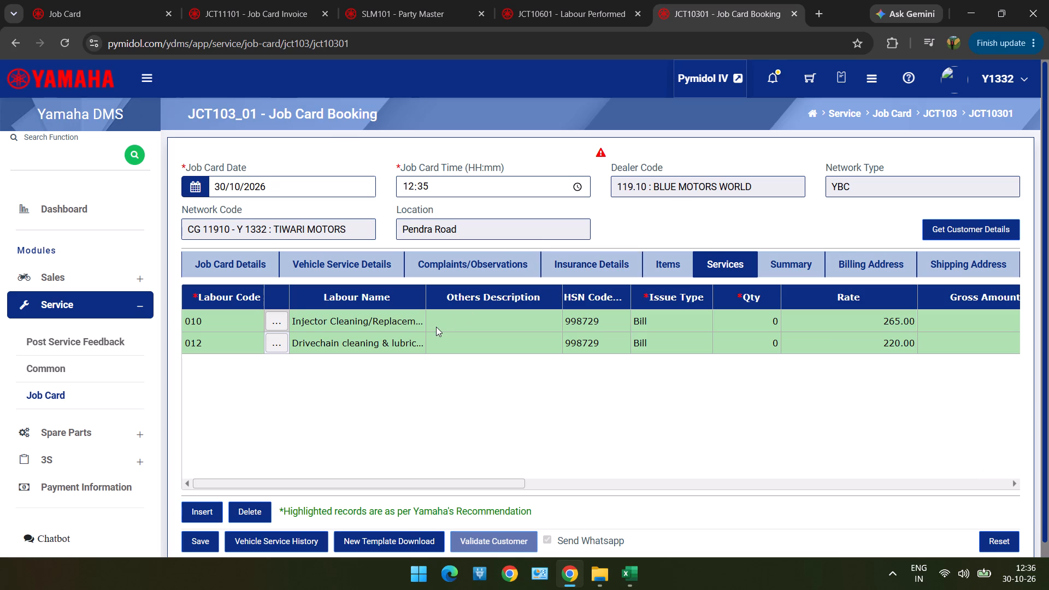
{"action": "left_click", "coordinate": [316, 344]}
{"action": "left_click", "coordinate": [245, 508]}
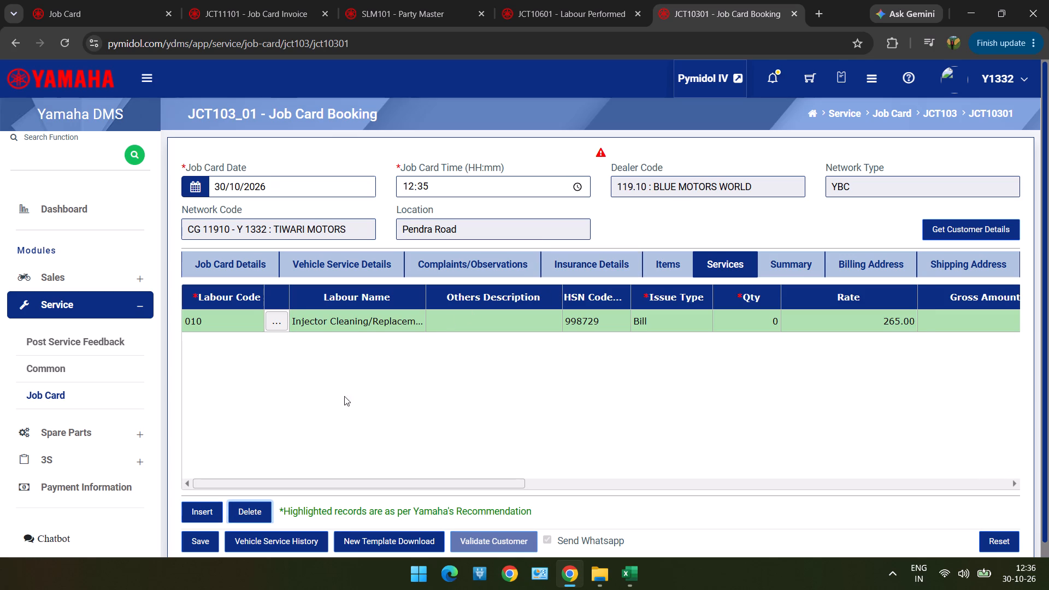
{"action": "left_click", "coordinate": [352, 323]}
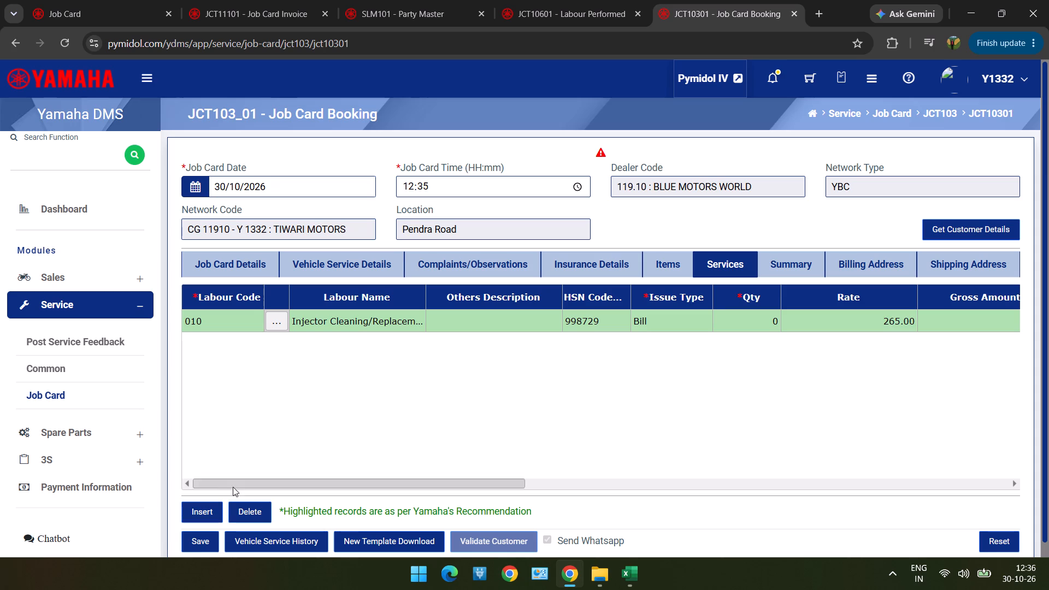
{"action": "left_click", "coordinate": [251, 518]}
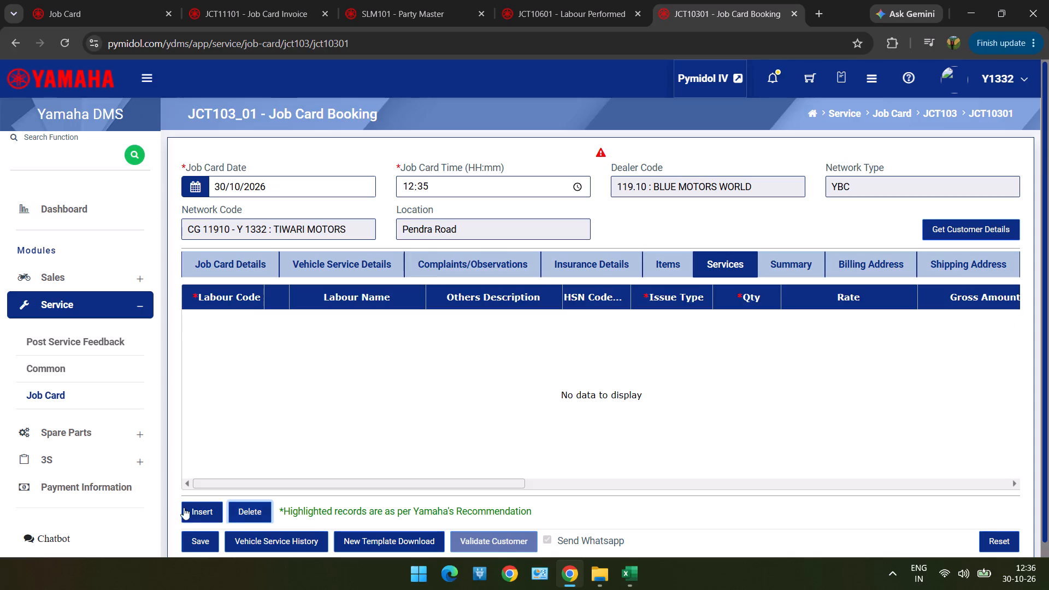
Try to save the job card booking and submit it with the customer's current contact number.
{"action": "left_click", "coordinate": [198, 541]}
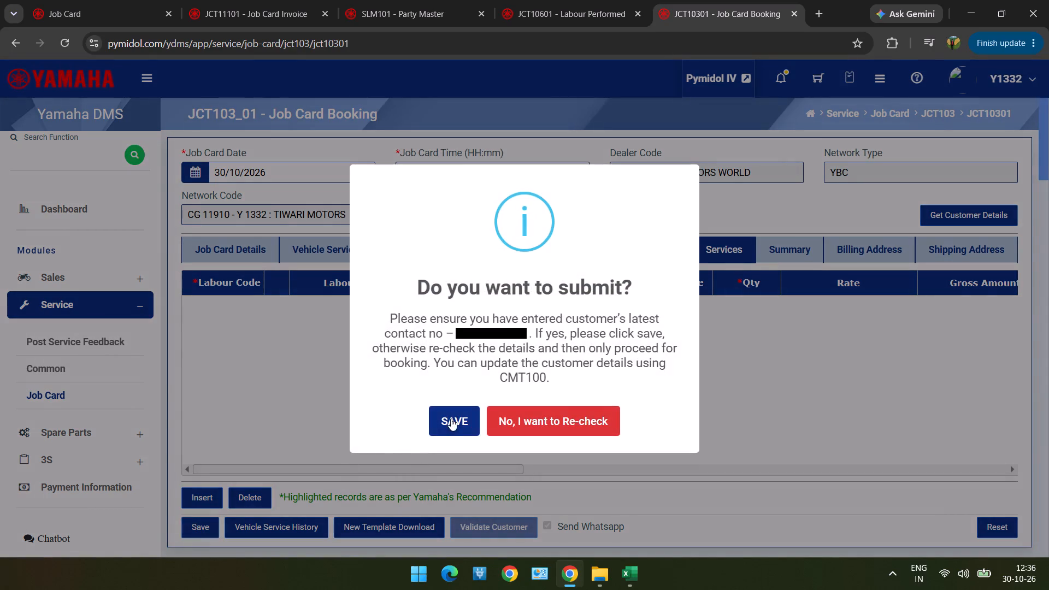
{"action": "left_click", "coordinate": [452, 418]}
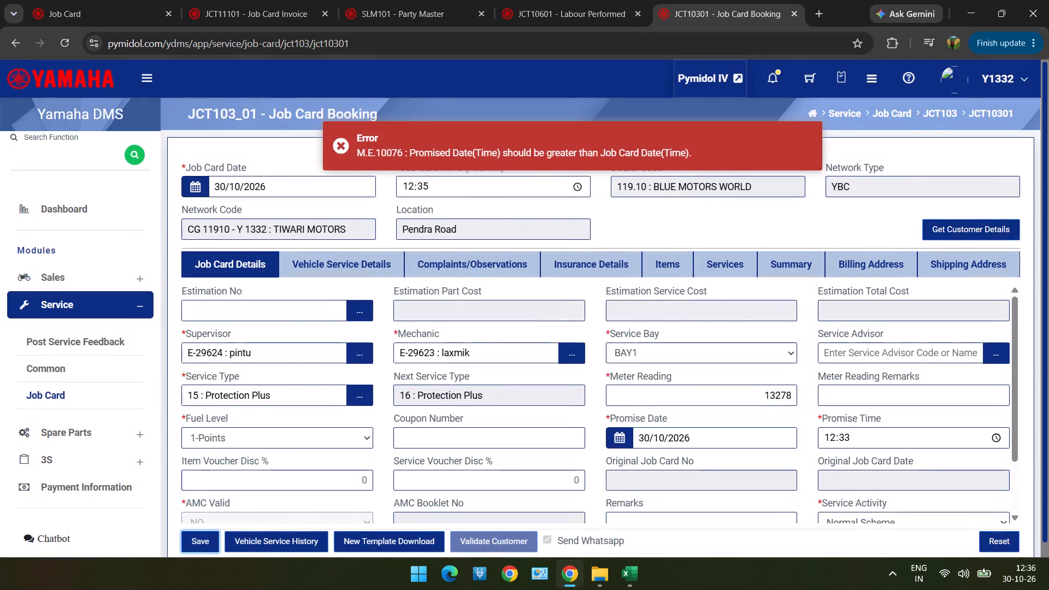
Set the job card time to 12:36 and try again to save and submit the booking.
{"action": "left_click", "coordinate": [409, 192]}
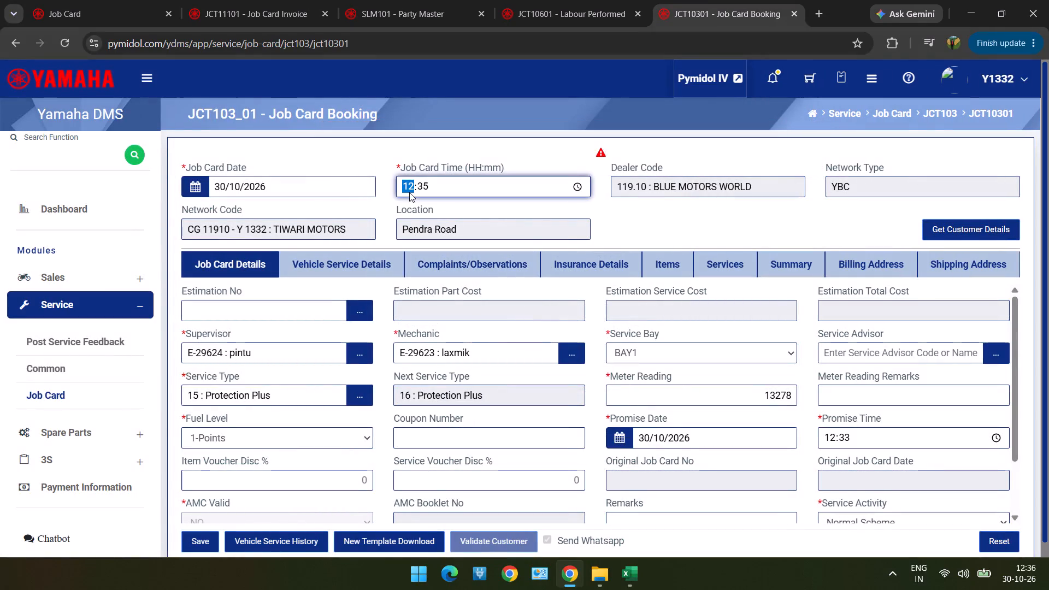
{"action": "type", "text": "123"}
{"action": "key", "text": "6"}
{"action": "scroll", "coordinate": [431, 245], "scroll_direction": "down", "scroll_amount": 1}
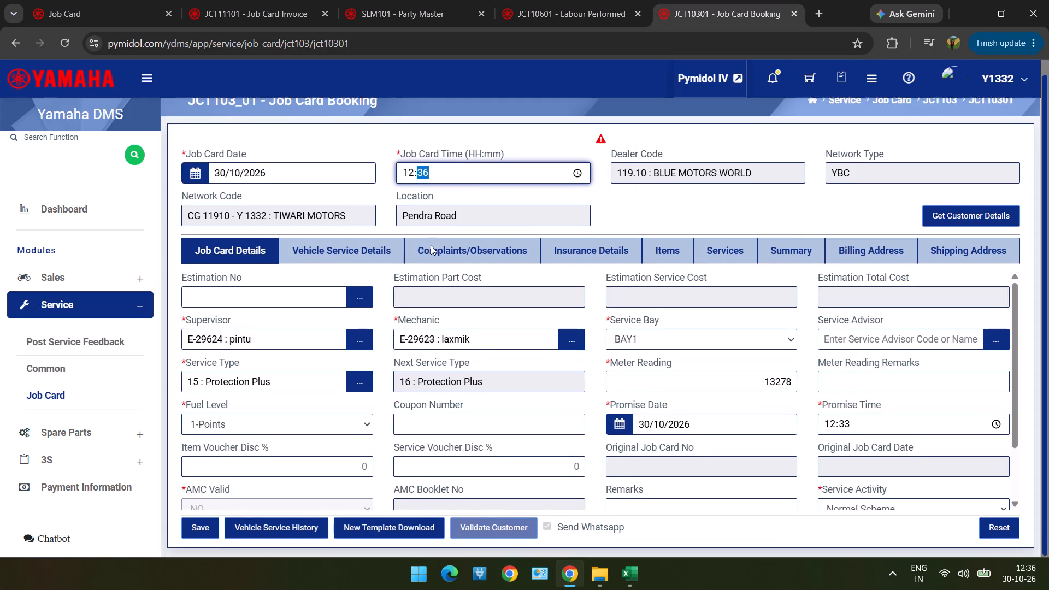
{"action": "scroll", "coordinate": [431, 245], "scroll_direction": "down", "scroll_amount": 1}
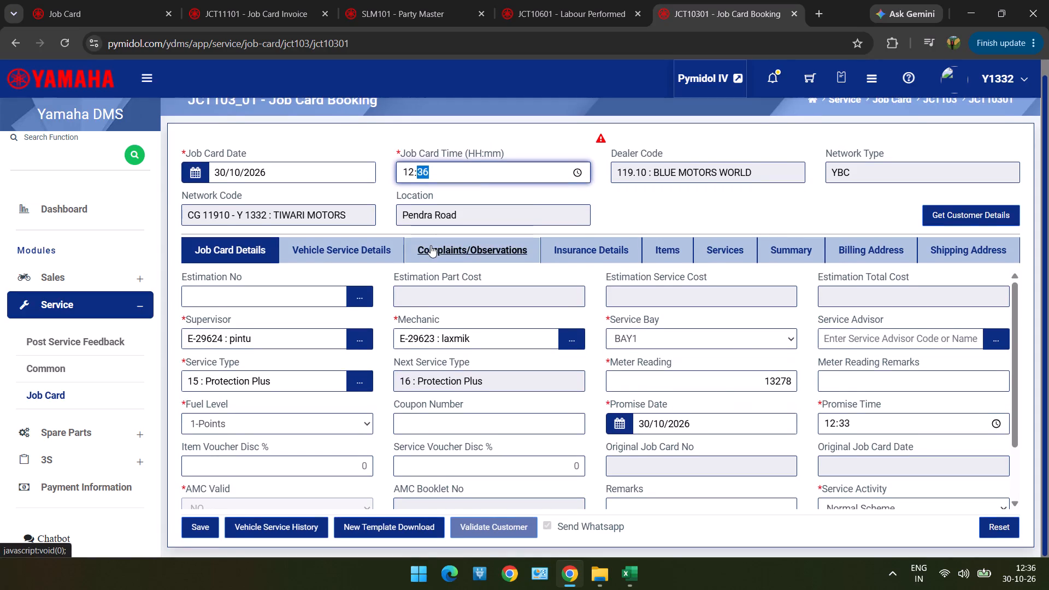
{"action": "left_click", "coordinate": [209, 527]}
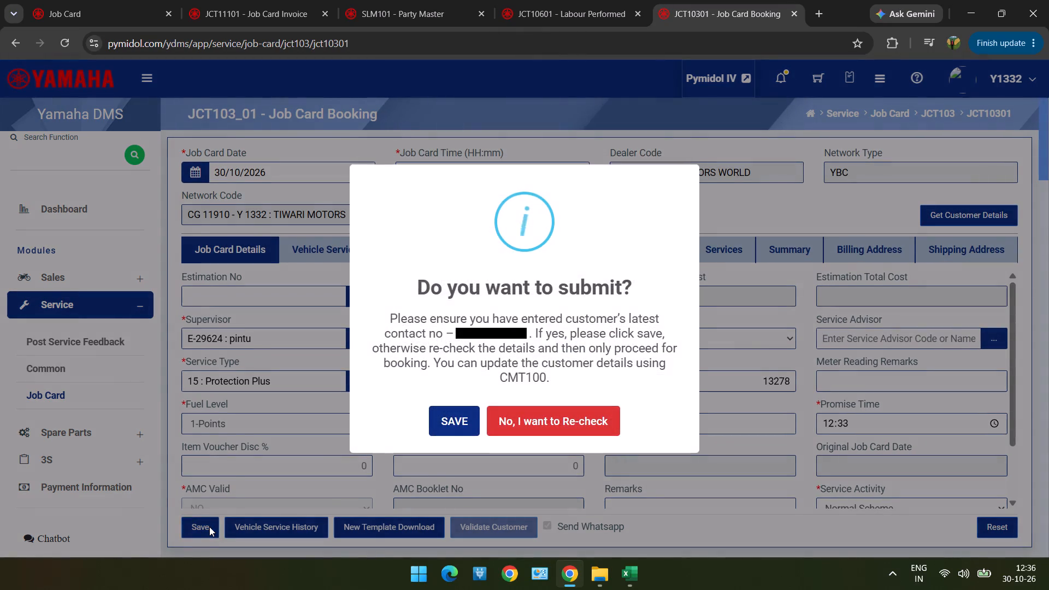
{"action": "left_click", "coordinate": [451, 420]}
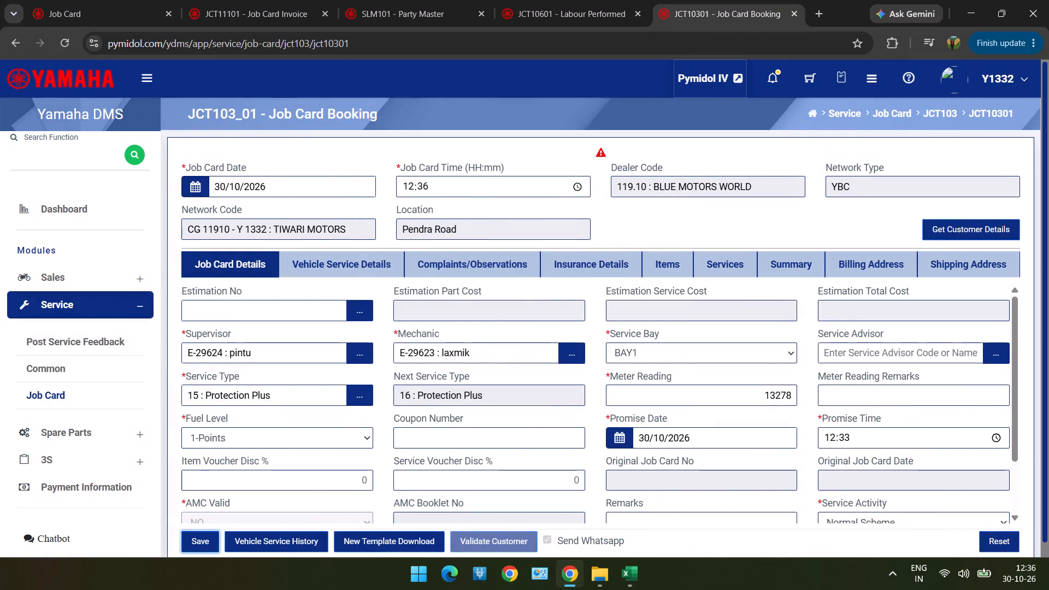
Set the job card's promise time to 12:36, submit the booking with the customer's current contact number, and return to the booking form.
{"action": "left_click", "coordinate": [411, 190]}
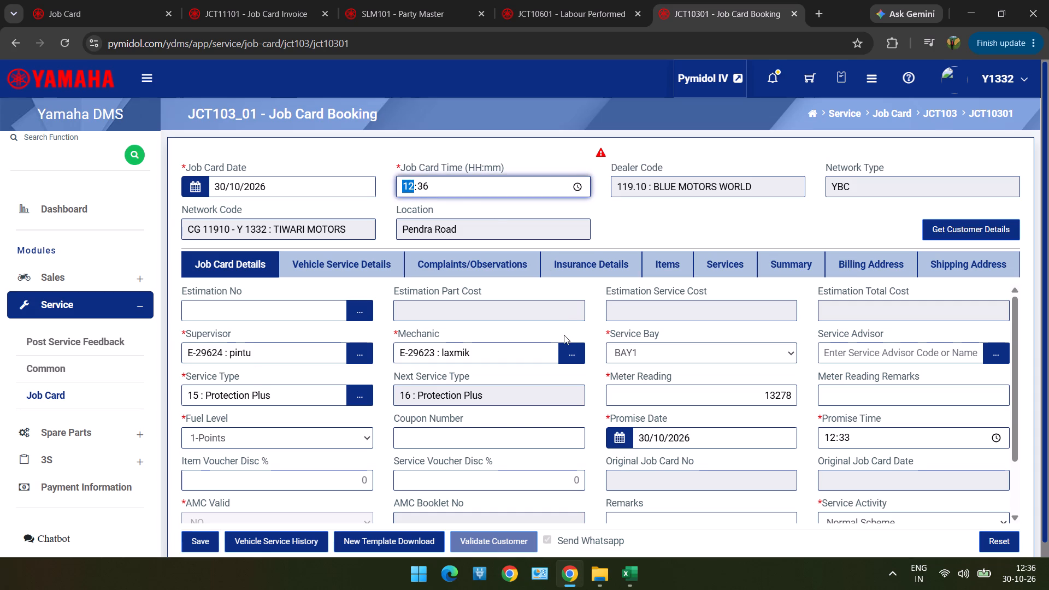
{"action": "left_click", "coordinate": [829, 437]}
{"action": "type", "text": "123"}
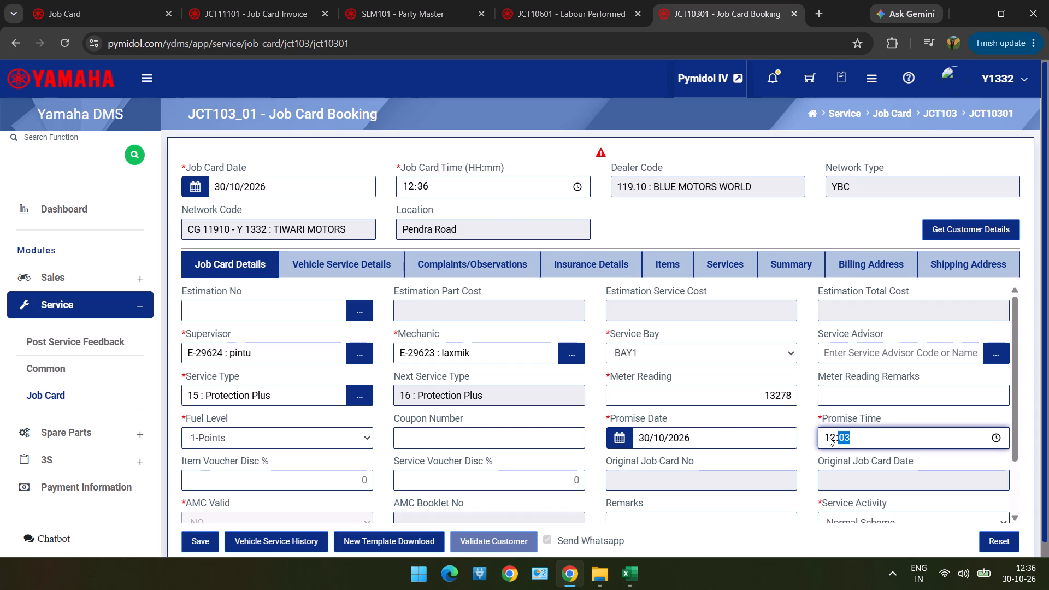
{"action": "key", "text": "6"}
{"action": "scroll", "coordinate": [829, 437], "scroll_direction": "down", "scroll_amount": 4}
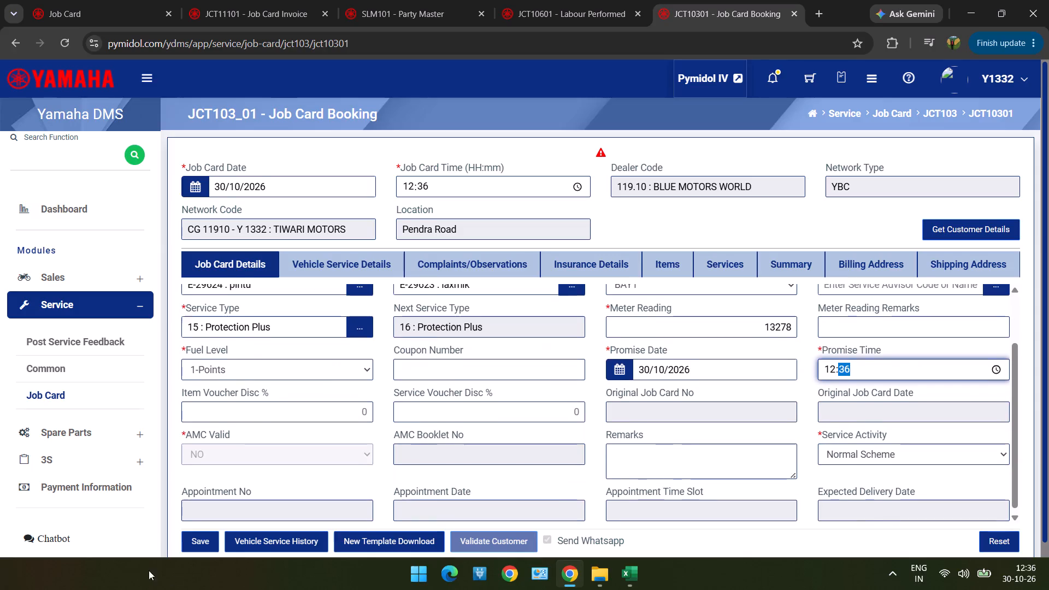
{"action": "left_click", "coordinate": [212, 546]}
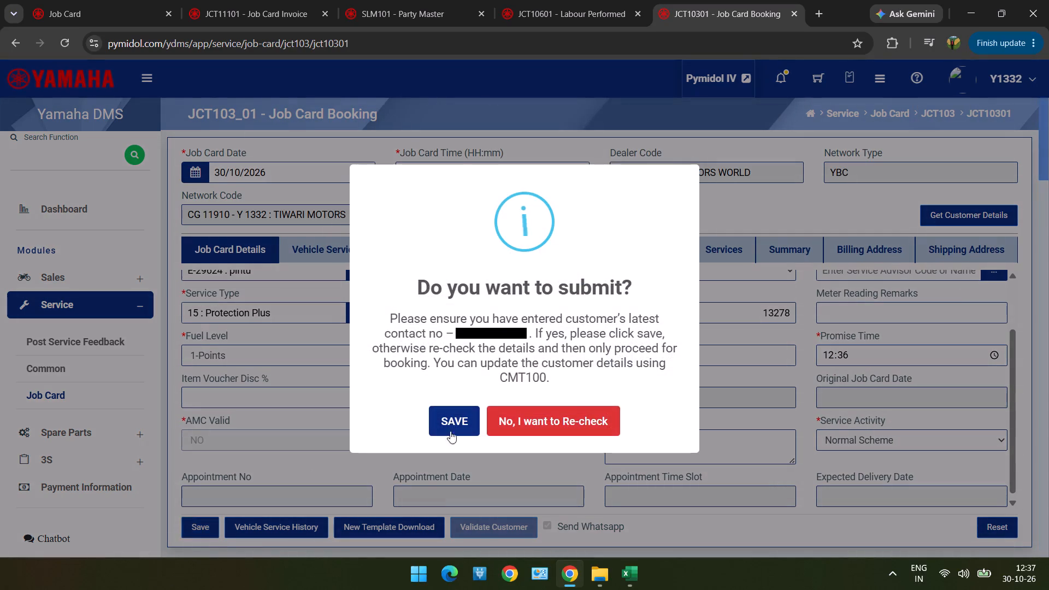
{"action": "left_click", "coordinate": [458, 421]}
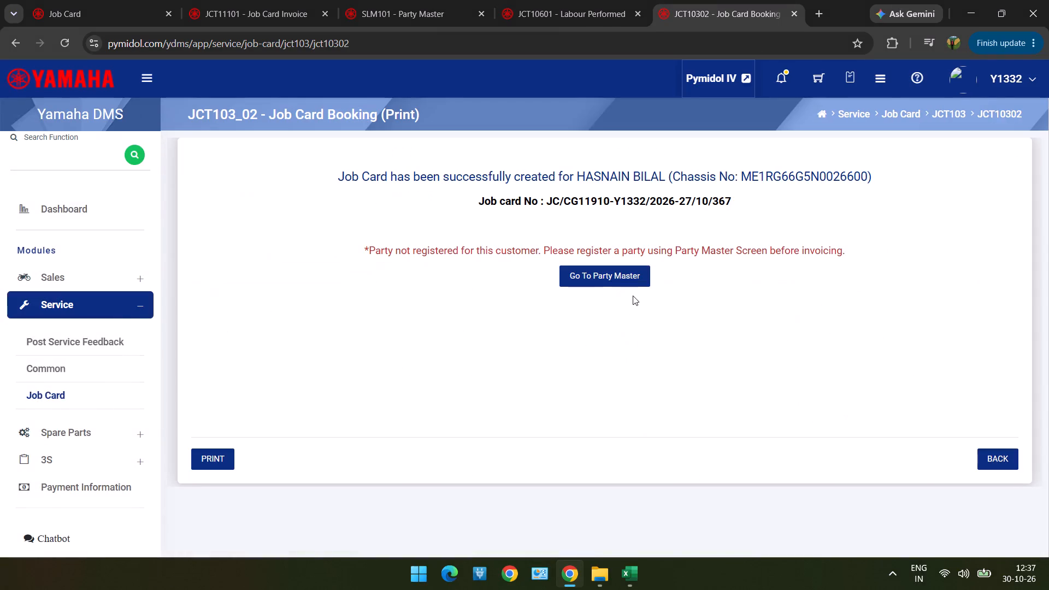
{"action": "left_click", "coordinate": [1007, 462]}
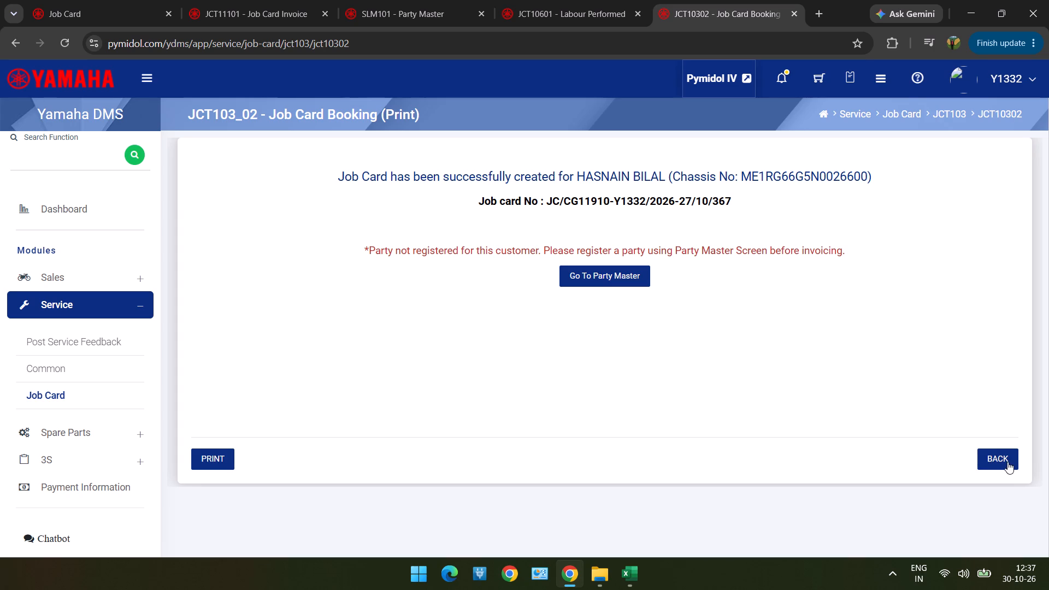
{"action": "scroll", "coordinate": [1007, 462], "scroll_direction": "up", "scroll_amount": 2}
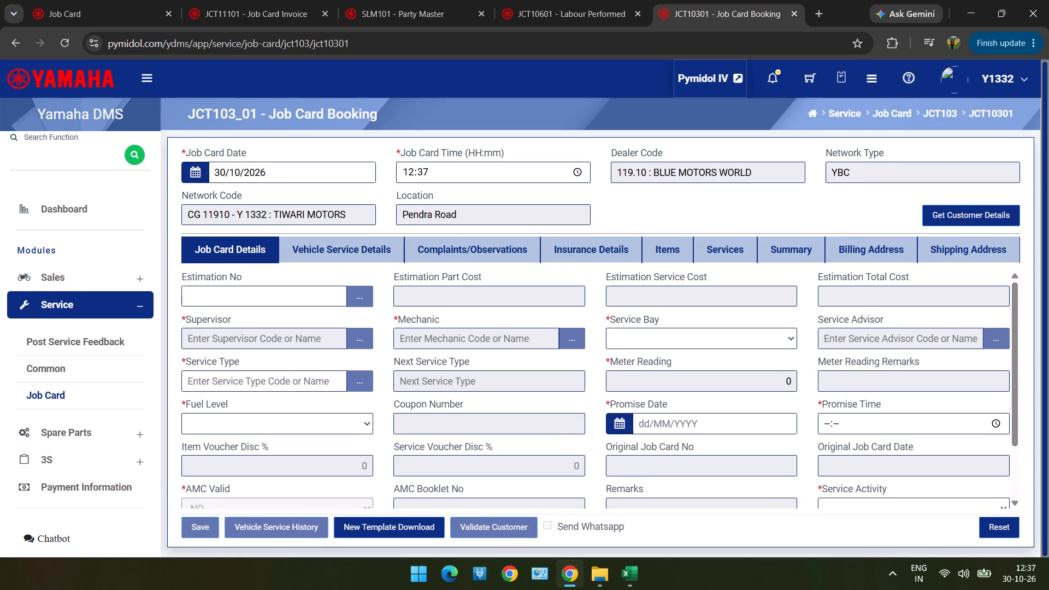
{"action": "left_click", "coordinate": [584, 6]}
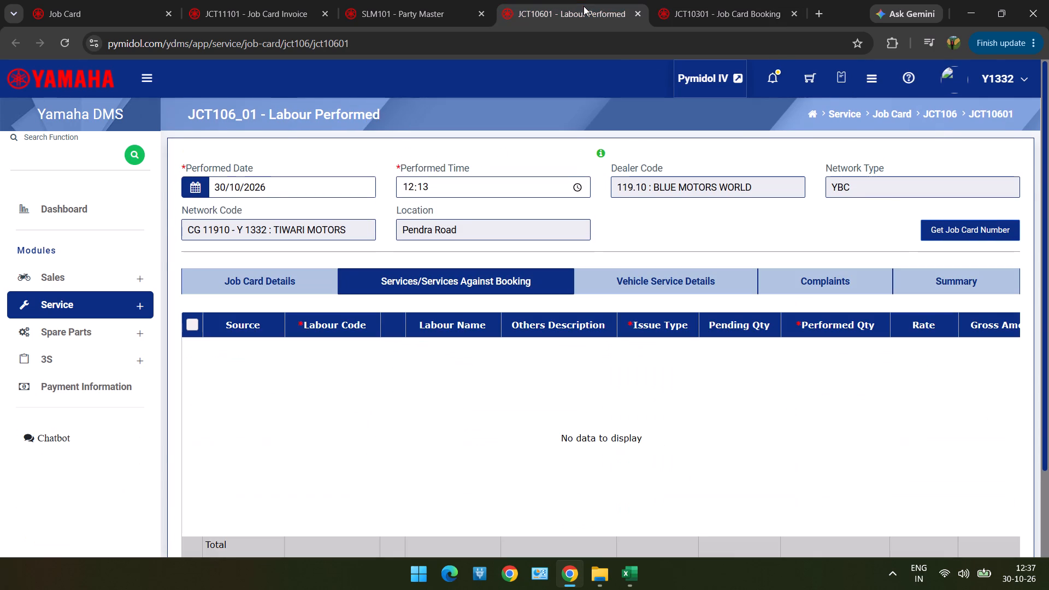
{"action": "left_click", "coordinate": [953, 232]}
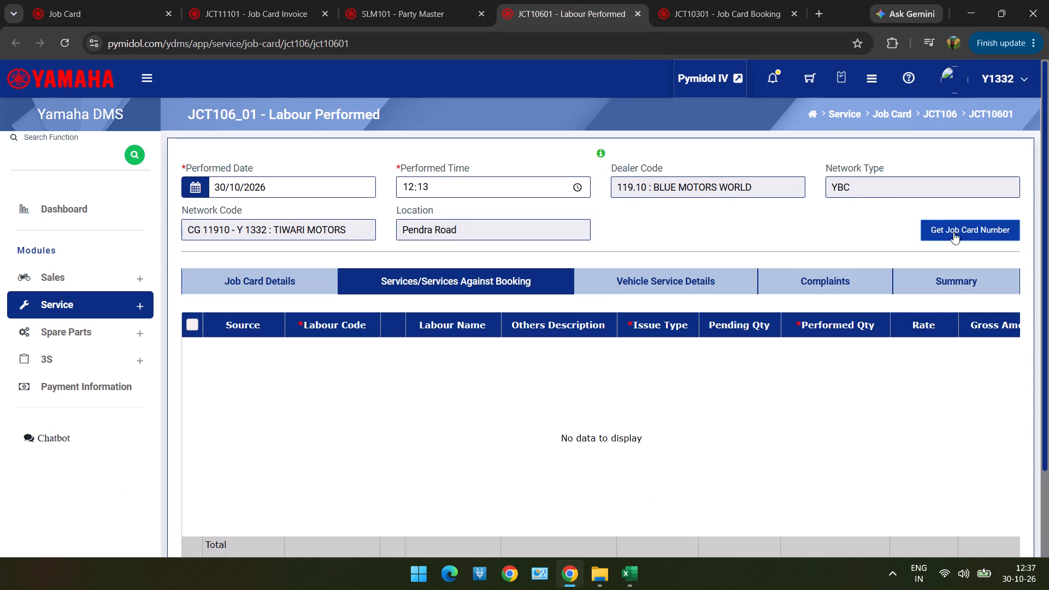
{"action": "double_click", "coordinate": [706, 221]}
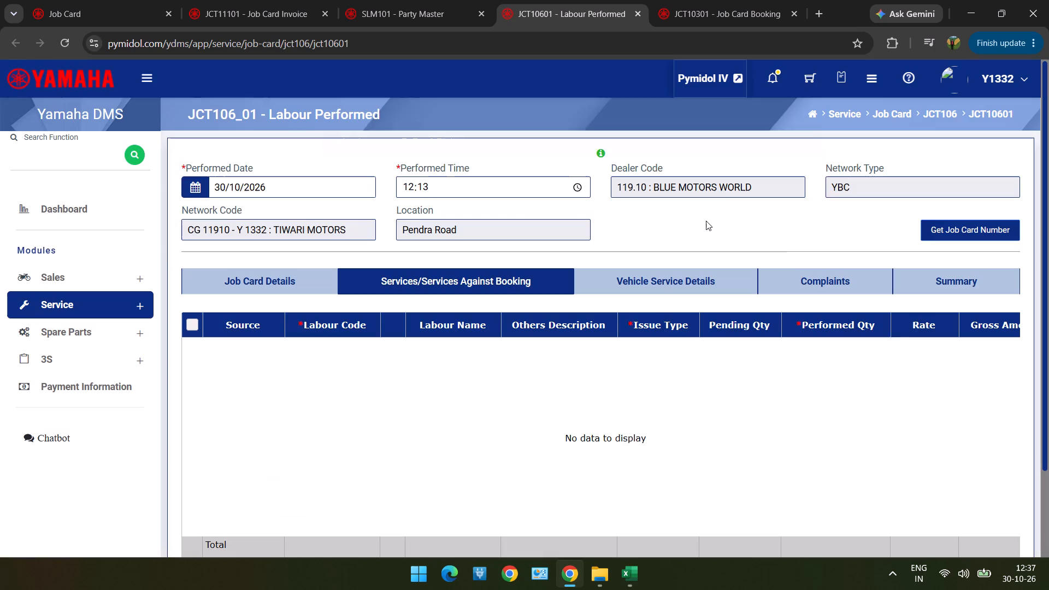
{"action": "left_click", "coordinate": [322, 273]}
{"action": "scroll", "coordinate": [450, 275], "scroll_direction": "up", "scroll_amount": 2}
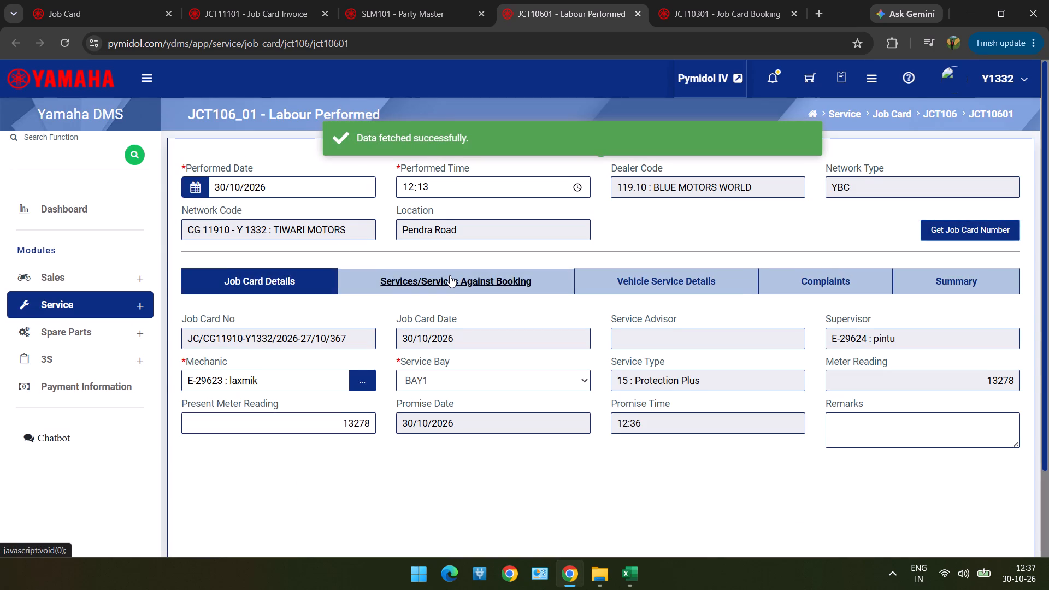
Add labour 001 (Paid Service Including Washing) to the job card's services with issue type FOC, select it and try to save.
{"action": "scroll", "coordinate": [450, 275], "scroll_direction": "down", "scroll_amount": 2}
{"action": "left_click", "coordinate": [412, 184]}
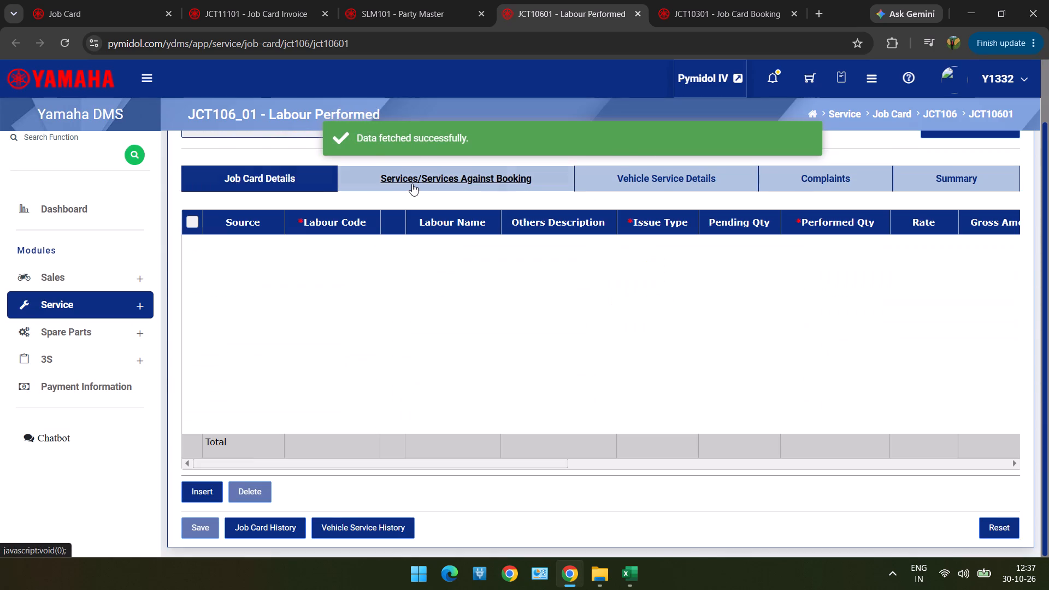
{"action": "left_click", "coordinate": [198, 495]}
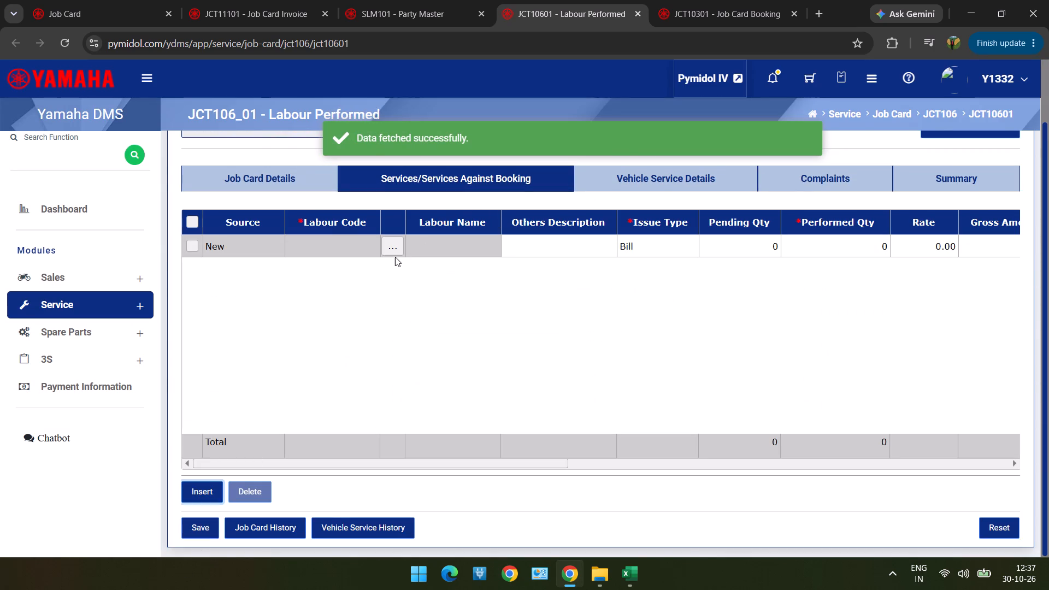
{"action": "left_click", "coordinate": [394, 257]}
{"action": "left_click", "coordinate": [393, 247]}
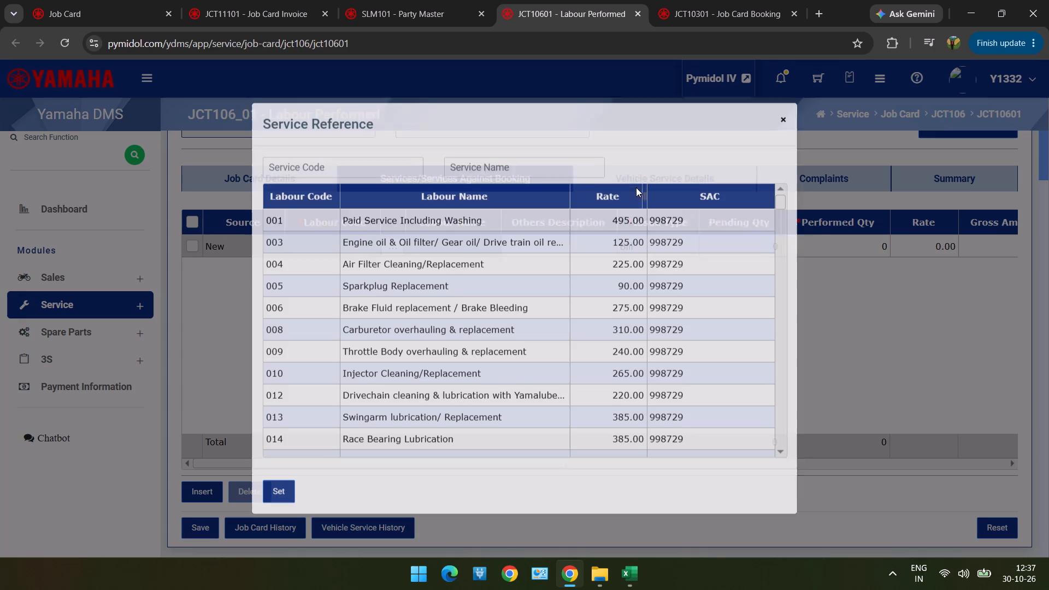
{"action": "double_click", "coordinate": [567, 219]}
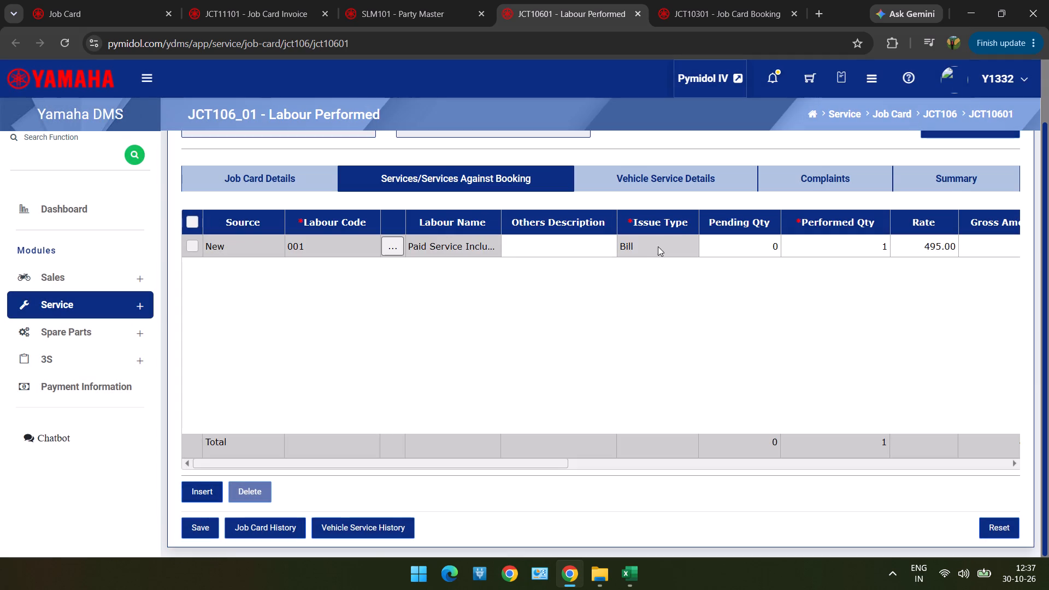
{"action": "left_click", "coordinate": [658, 246]}
{"action": "left_click_drag", "start_coordinate": [658, 246], "coordinate": [655, 268]}
{"action": "left_click", "coordinate": [655, 268]}
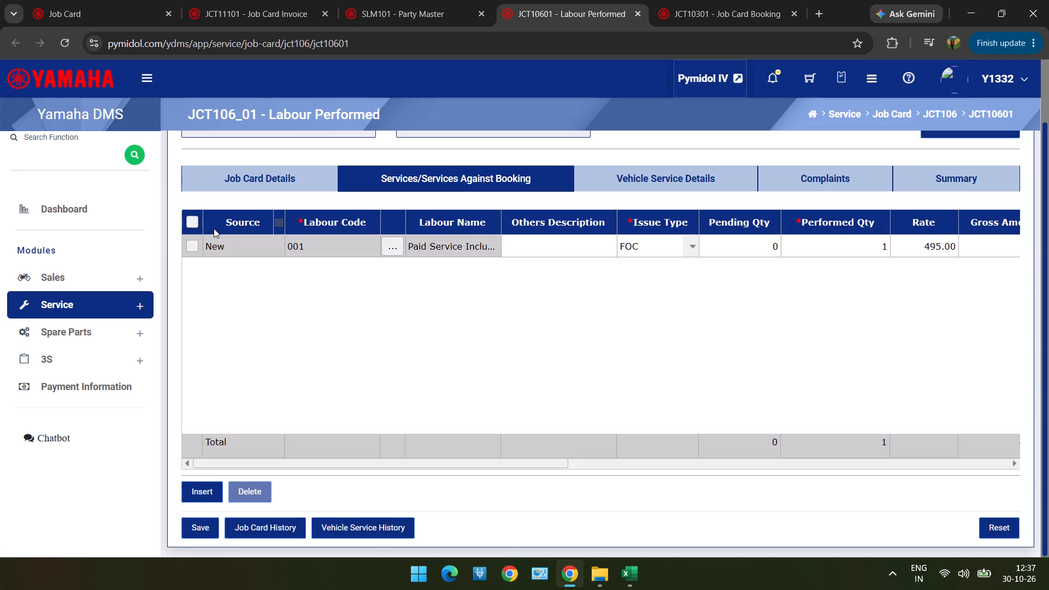
{"action": "left_click", "coordinate": [188, 227]}
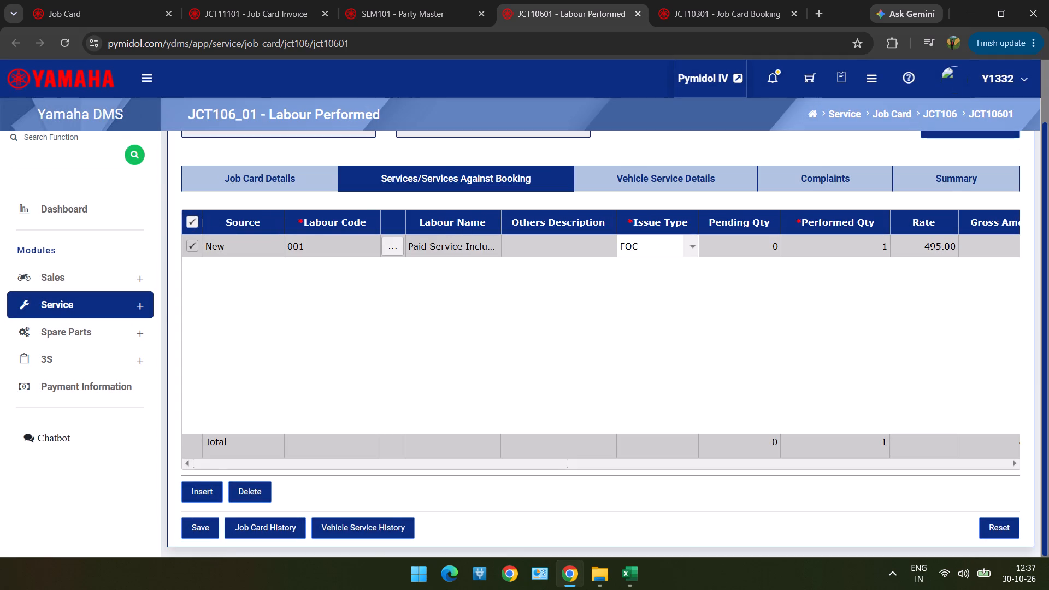
{"action": "left_click", "coordinate": [202, 530]}
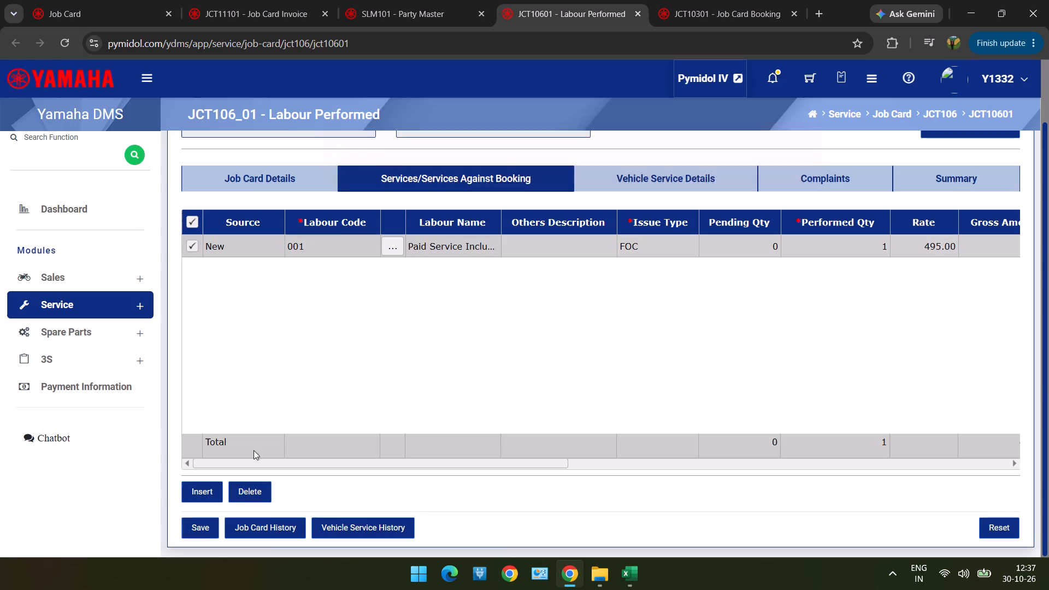
Set the performed time to 12:37 and save the labour performed entry.
{"action": "scroll", "coordinate": [384, 380], "scroll_direction": "up", "scroll_amount": 5}
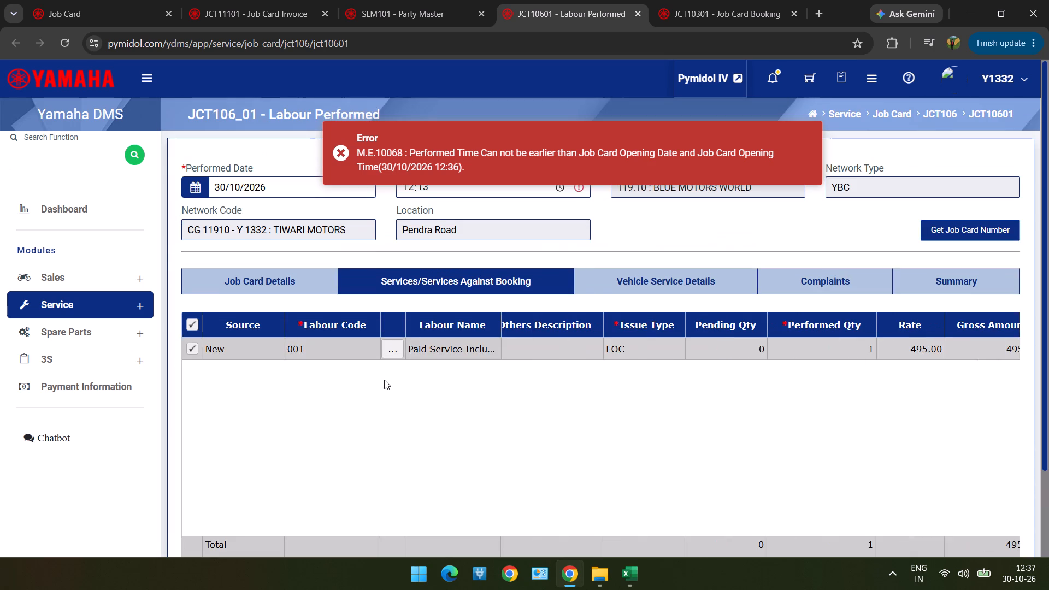
{"action": "scroll", "coordinate": [384, 380], "scroll_direction": "up", "scroll_amount": 5}
{"action": "left_click", "coordinate": [415, 193]}
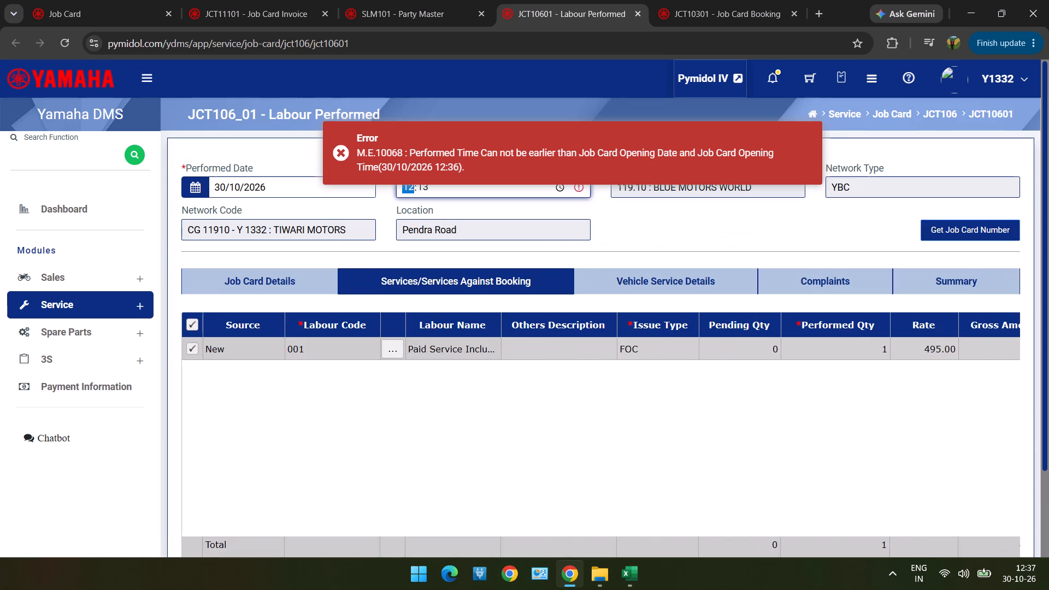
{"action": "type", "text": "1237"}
{"action": "scroll", "coordinate": [415, 193], "scroll_direction": "down", "scroll_amount": 4}
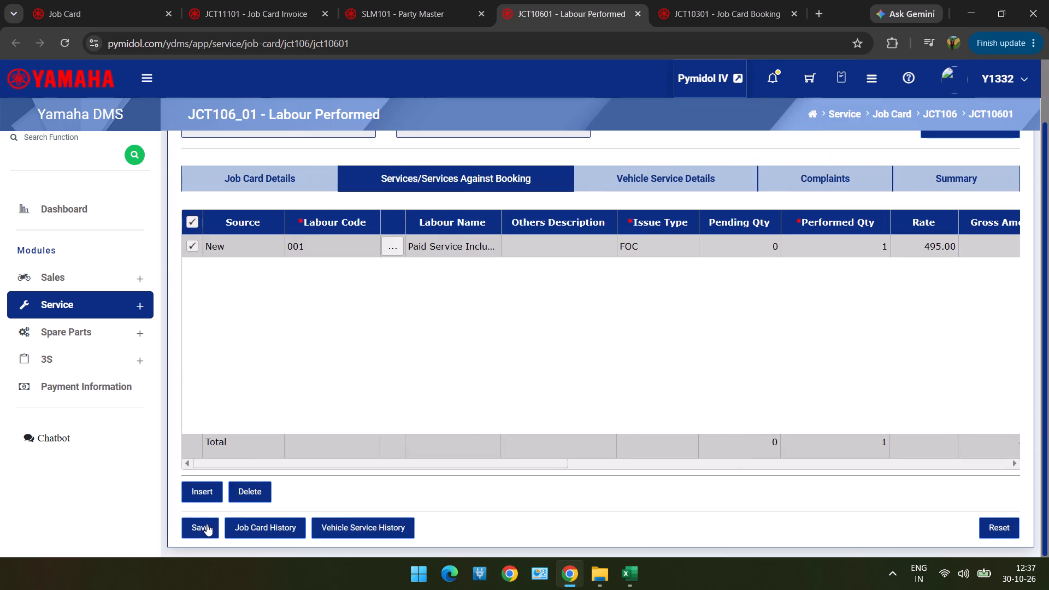
{"action": "left_click", "coordinate": [207, 524]}
{"action": "scroll", "coordinate": [392, 304], "scroll_direction": "up", "scroll_amount": 4}
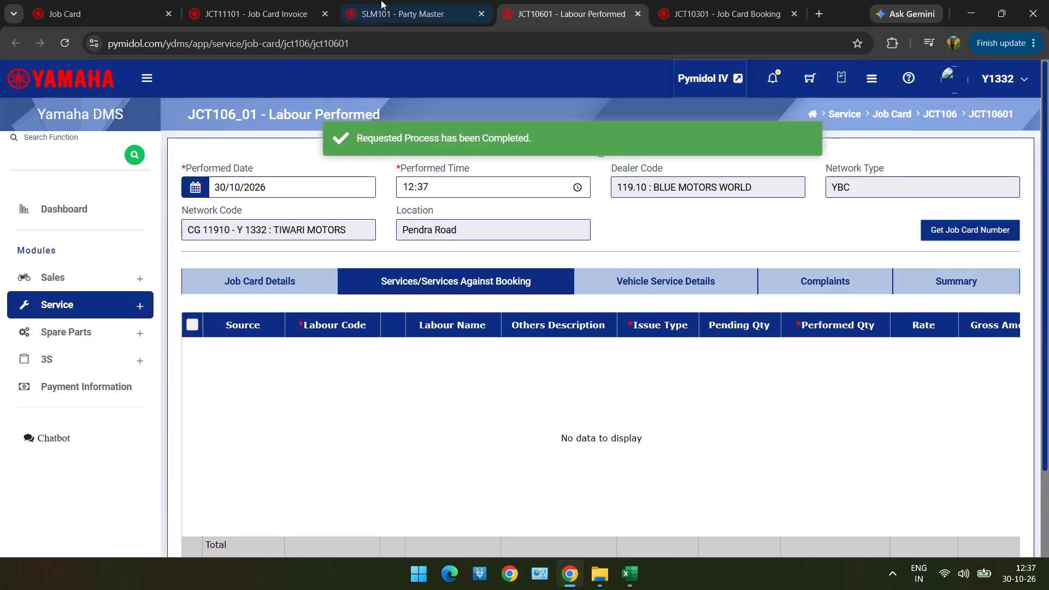
Open a blank new-party form in the Party Master for registering the job card's customer.
{"action": "left_click", "coordinate": [387, 5]}
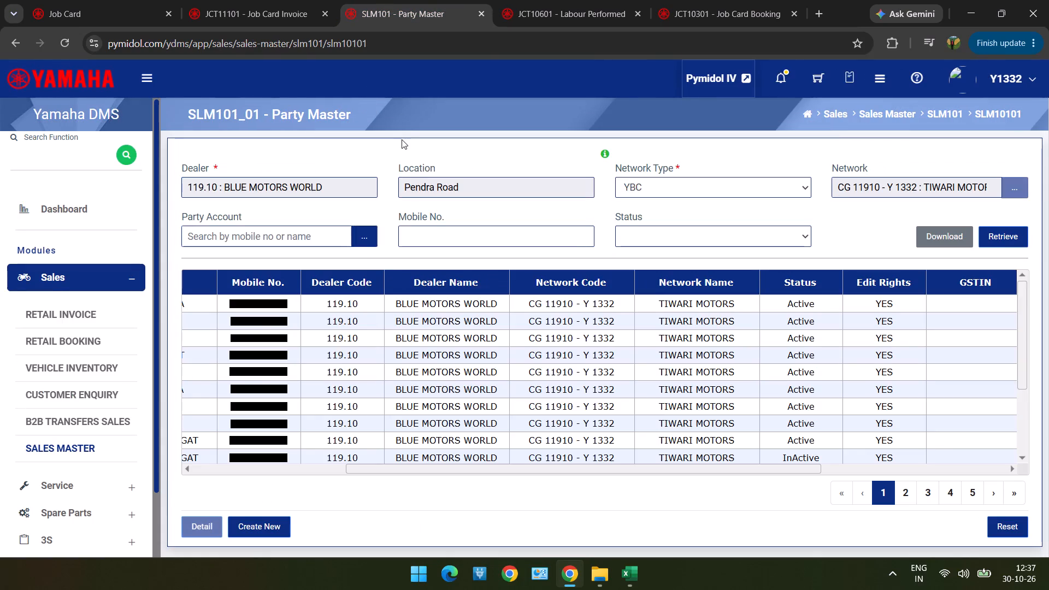
{"action": "scroll", "coordinate": [402, 139], "scroll_direction": "down", "scroll_amount": 6}
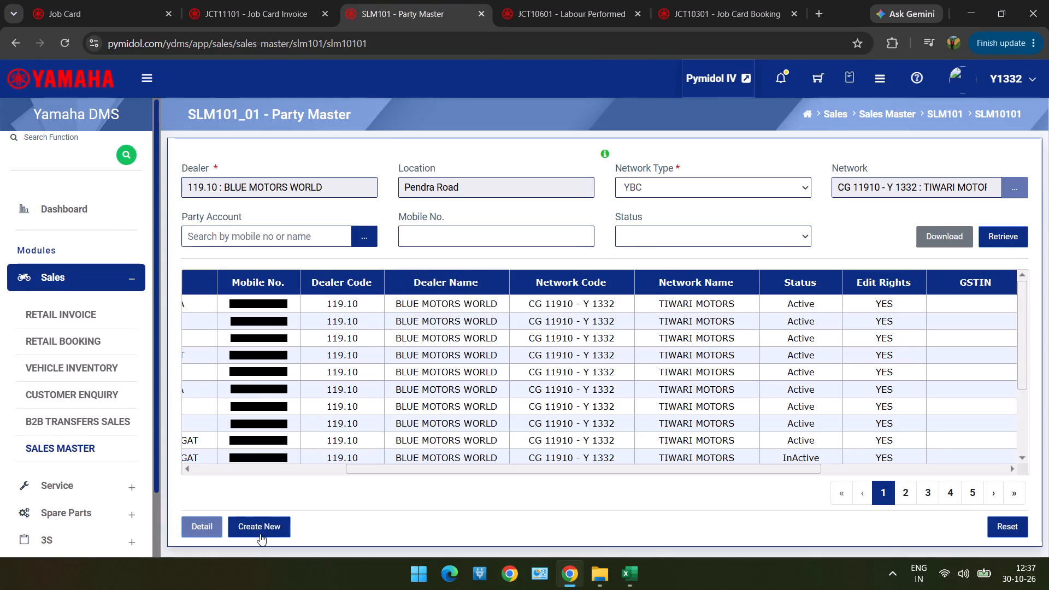
{"action": "left_click", "coordinate": [260, 534]}
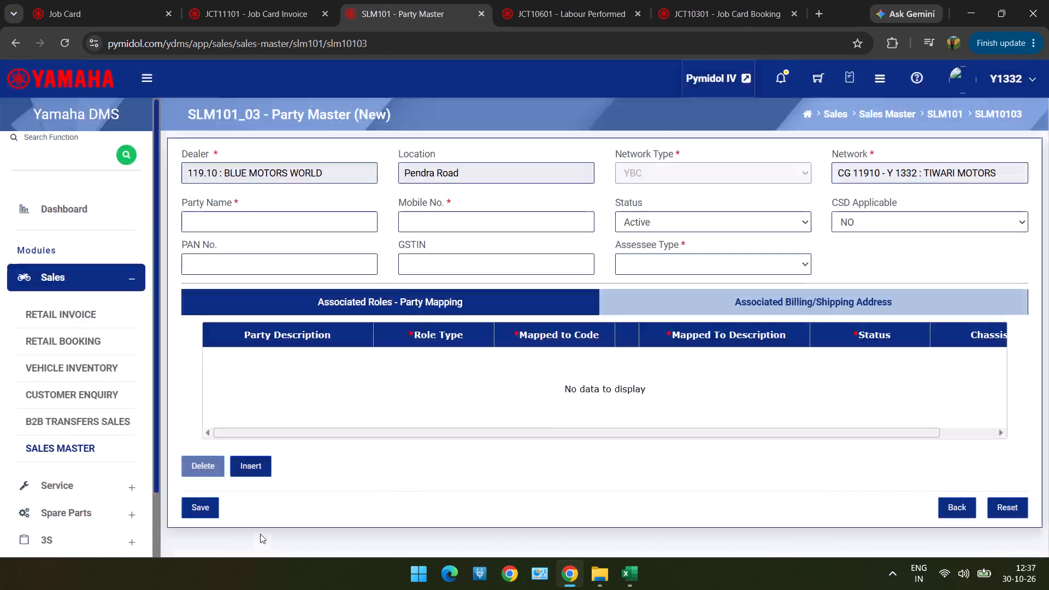
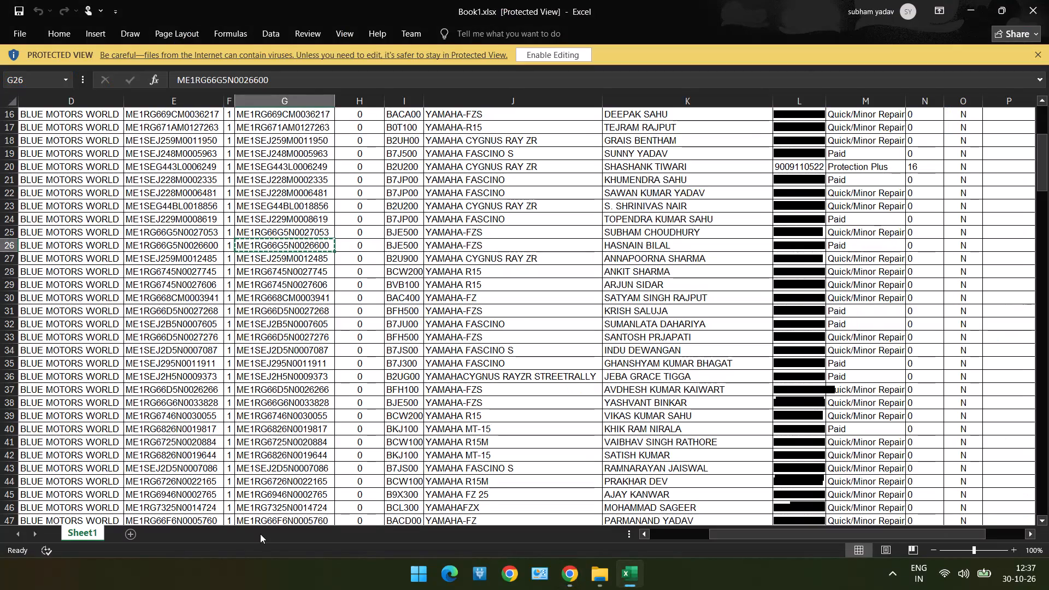
Fill the new party's name and mobile number with the customer's details from row 26 of the Excel list.
{"action": "key", "text": "Tab"}
{"action": "key", "text": "Tab"}
{"action": "key", "text": "Tab"}
{"action": "key", "text": "Tab"}
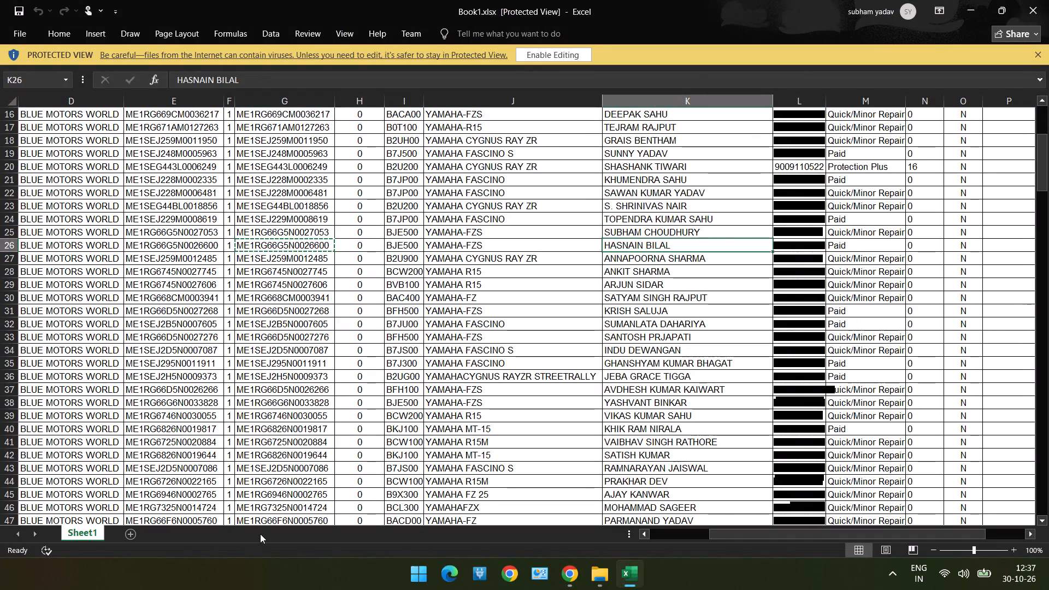
{"action": "key", "text": "ctrl+c"}
{"action": "key", "text": "alt+Tab"}
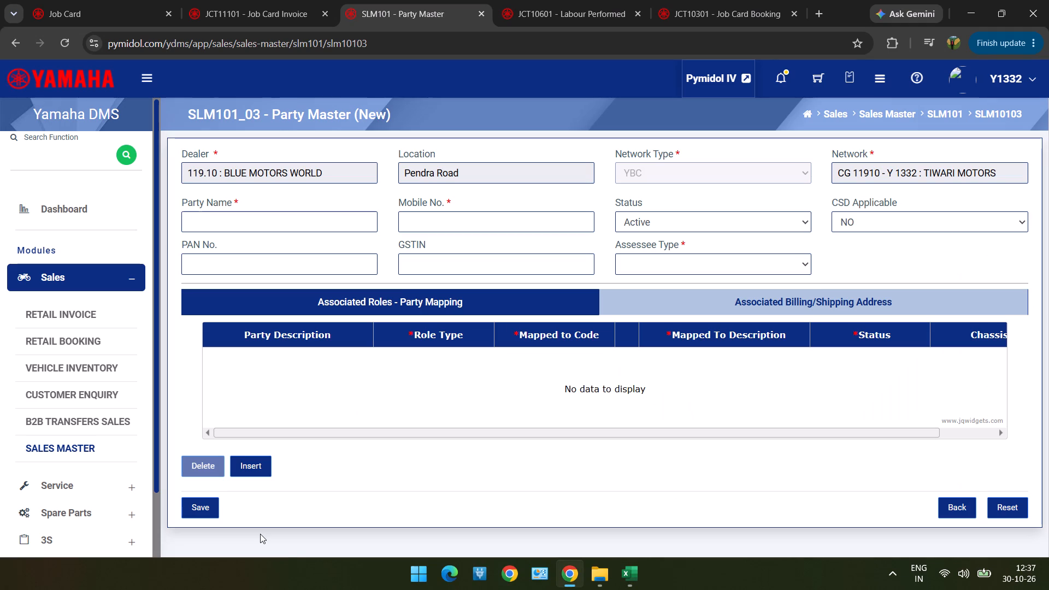
{"action": "left_click", "coordinate": [311, 229]}
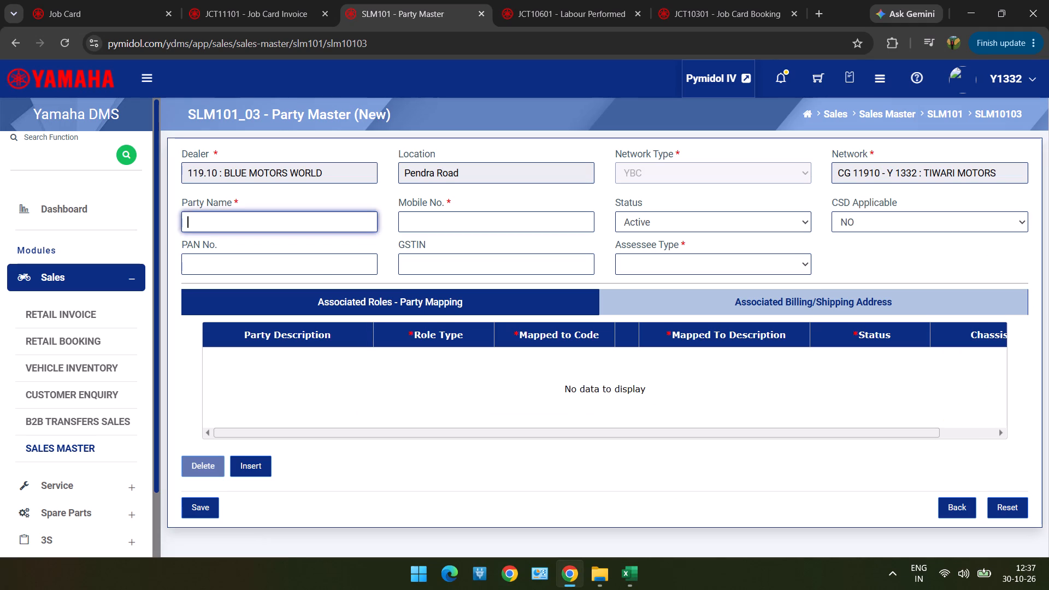
{"action": "key", "text": "ctrl+v"}
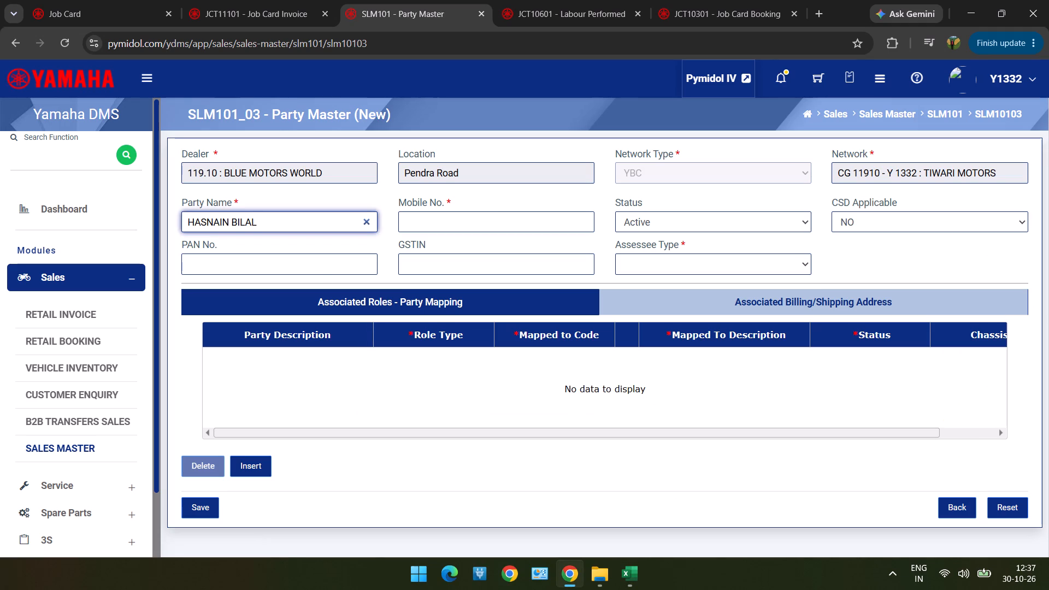
{"action": "left_click", "coordinate": [476, 225]}
{"action": "key", "text": "alt+Tab"}
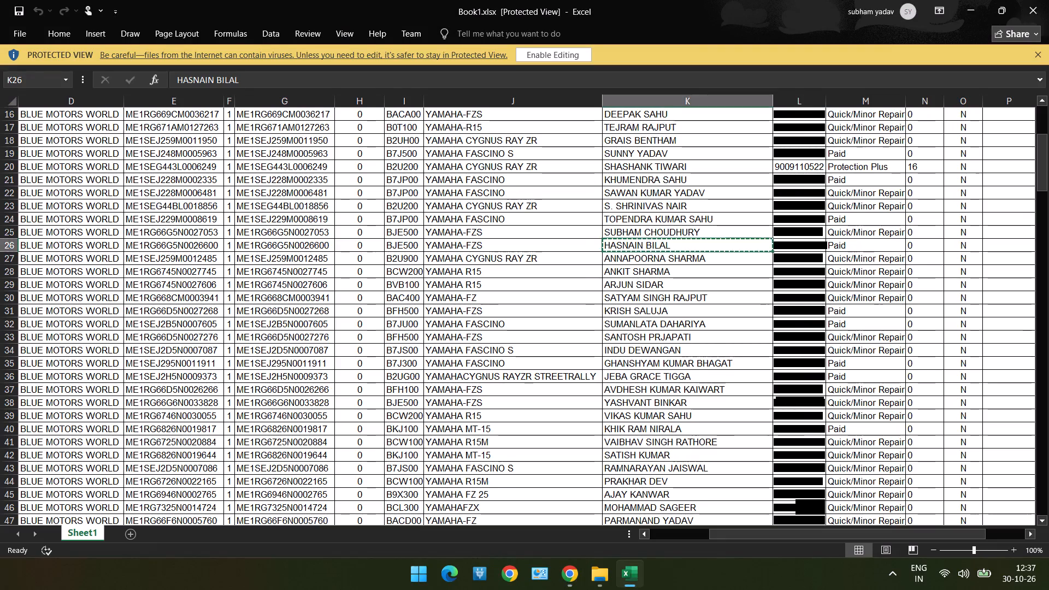
{"action": "key", "text": "Tab"}
{"action": "key", "text": "ctrl+c"}
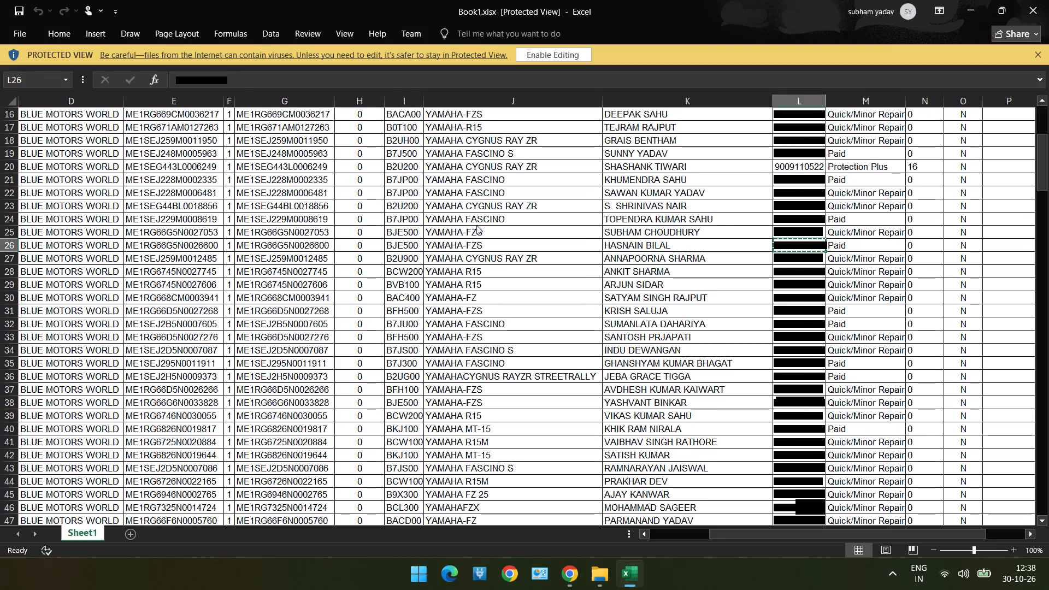
{"action": "key", "text": "alt+Tab"}
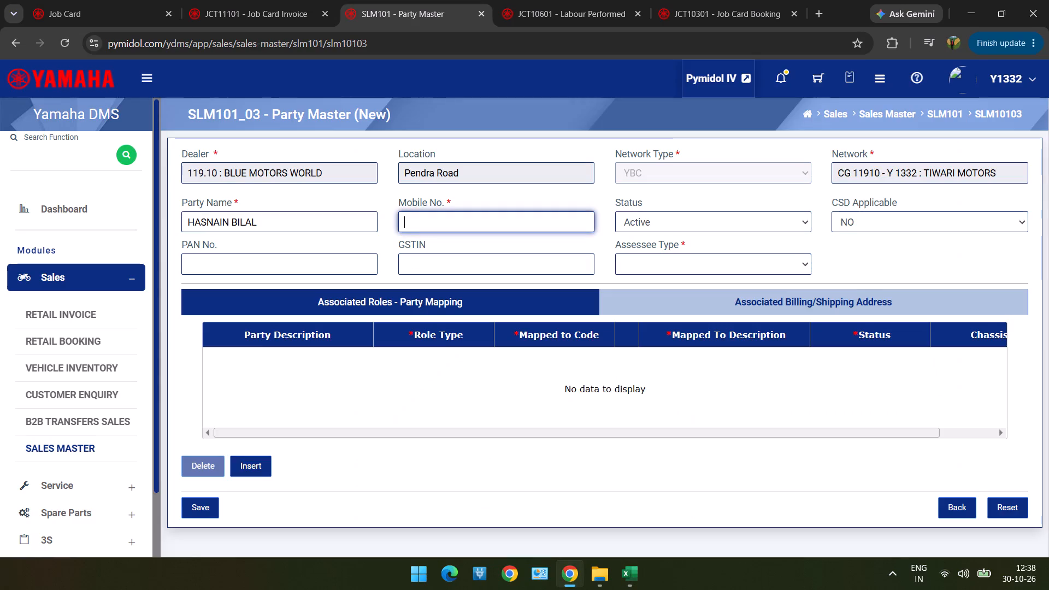
{"action": "key", "text": "ctrl+v"}
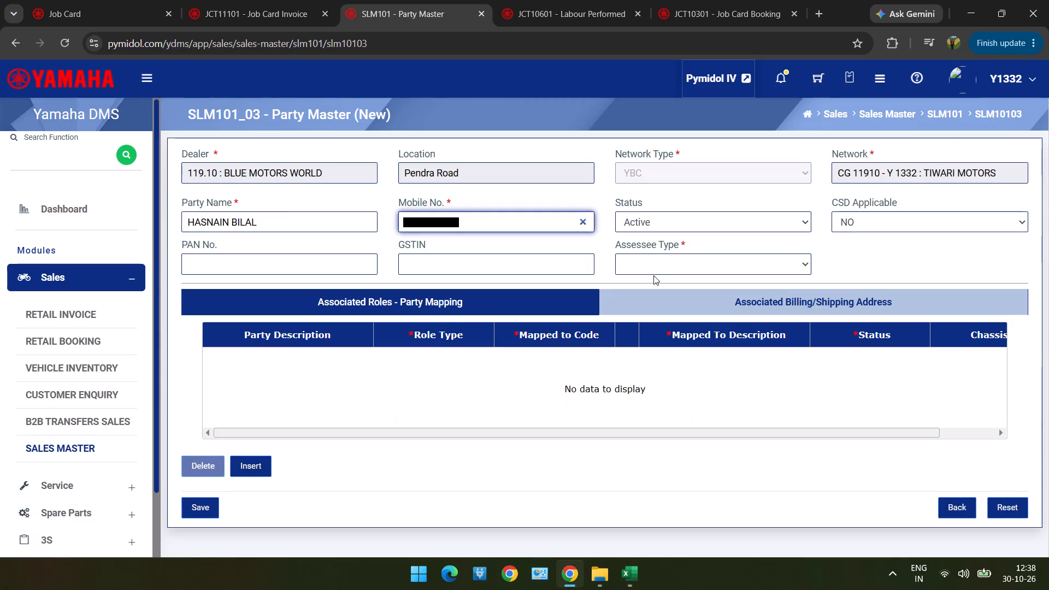
Set the new party's assessee type to Unregistered.
{"action": "left_click", "coordinate": [653, 275]}
{"action": "left_click", "coordinate": [654, 275]}
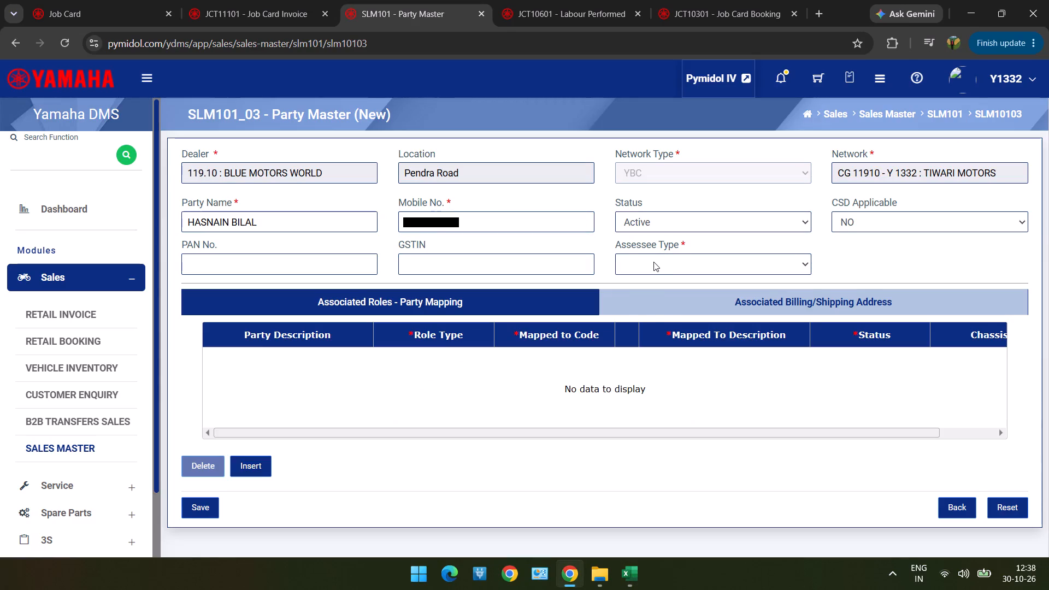
{"action": "left_click", "coordinate": [653, 262]}
{"action": "left_click", "coordinate": [657, 315]}
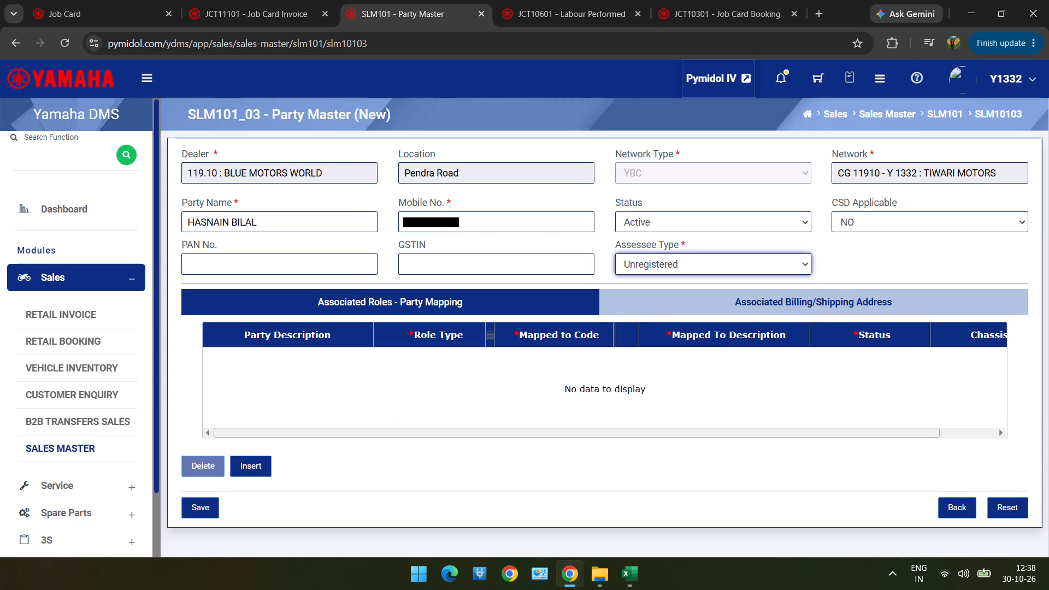
Add a Vehicle Retail Customer role to the party and map it to the retail customer found by the copied mobile number.
{"action": "left_click", "coordinate": [261, 463]}
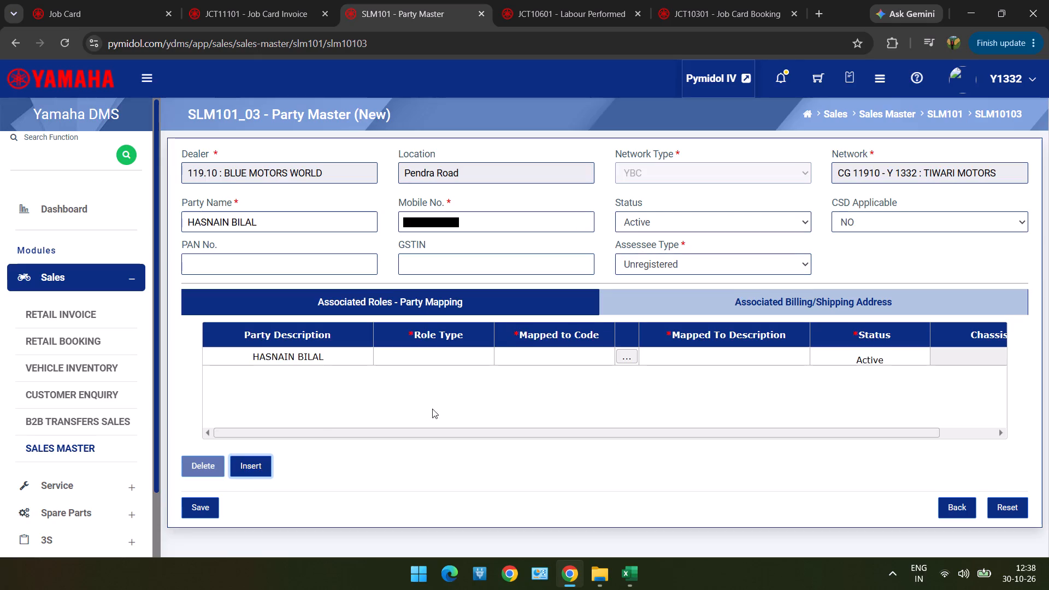
{"action": "double_click", "coordinate": [440, 356]}
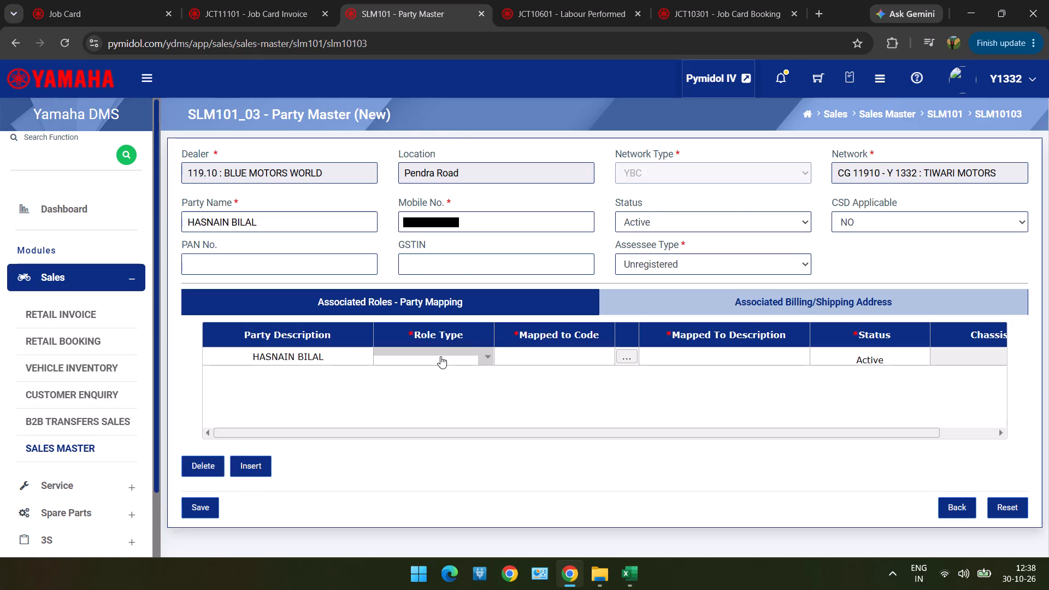
{"action": "left_click", "coordinate": [440, 356]}
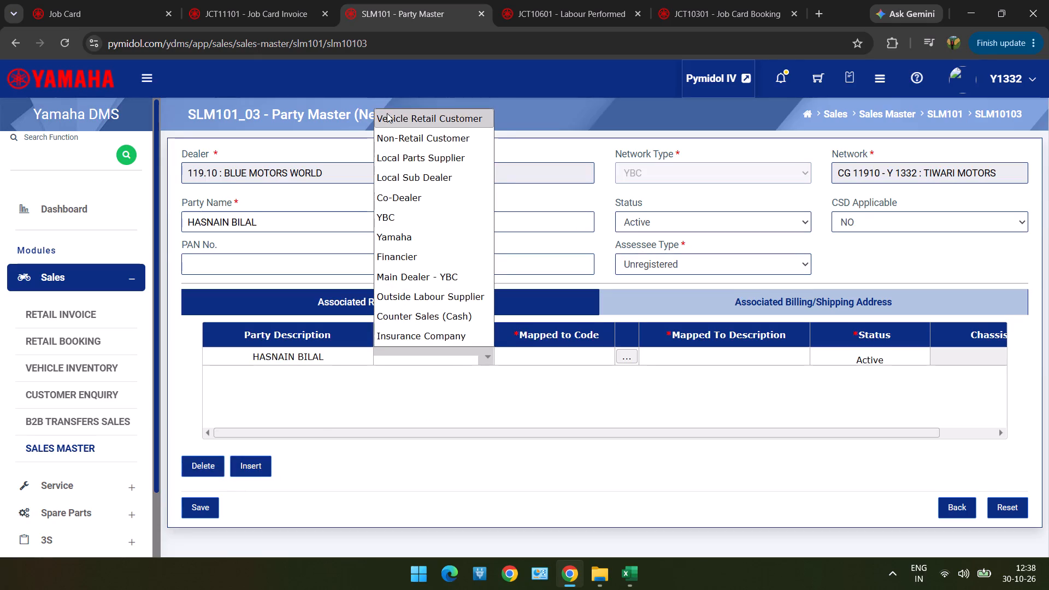
{"action": "left_click", "coordinate": [387, 113]}
{"action": "left_click", "coordinate": [623, 358]}
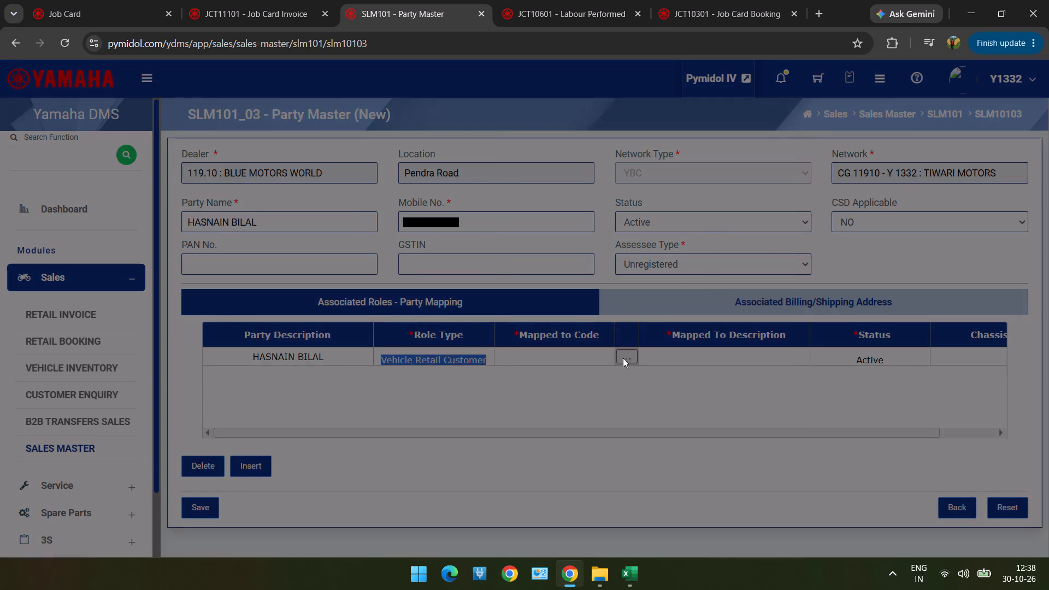
{"action": "scroll", "coordinate": [623, 358], "scroll_direction": "down", "scroll_amount": 3}
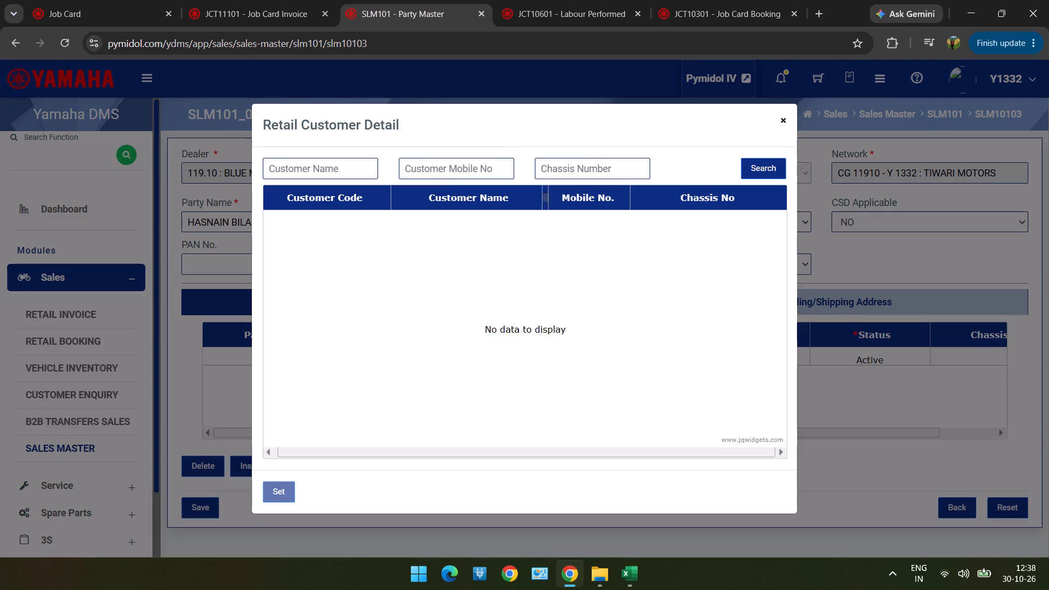
{"action": "left_click", "coordinate": [452, 175]}
{"action": "key", "text": "ctrl+v"}
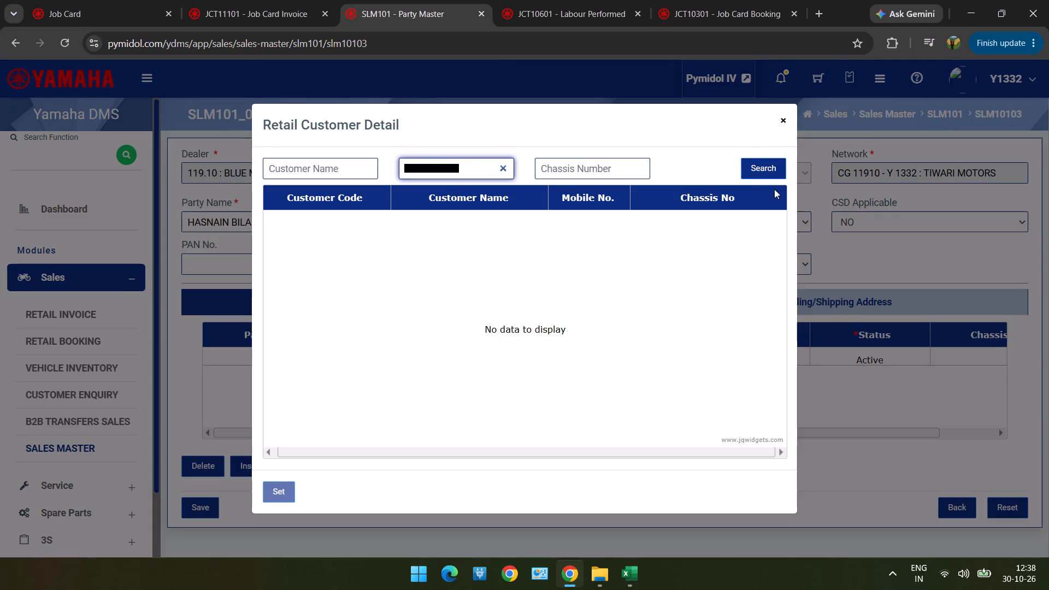
{"action": "left_click", "coordinate": [759, 173]}
{"action": "double_click", "coordinate": [610, 225]}
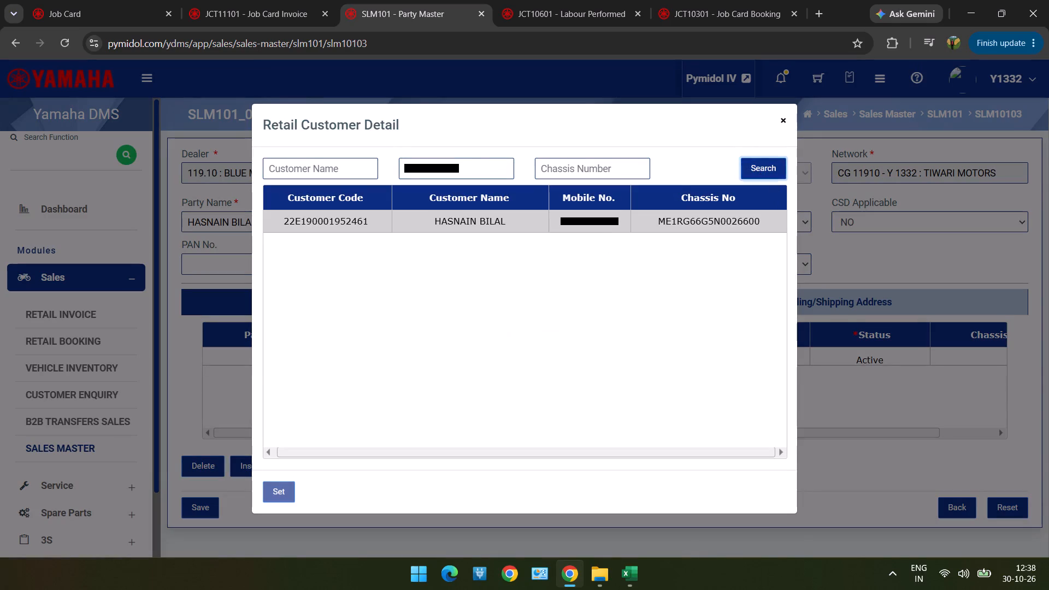
{"action": "scroll", "coordinate": [610, 225], "scroll_direction": "down", "scroll_amount": 2}
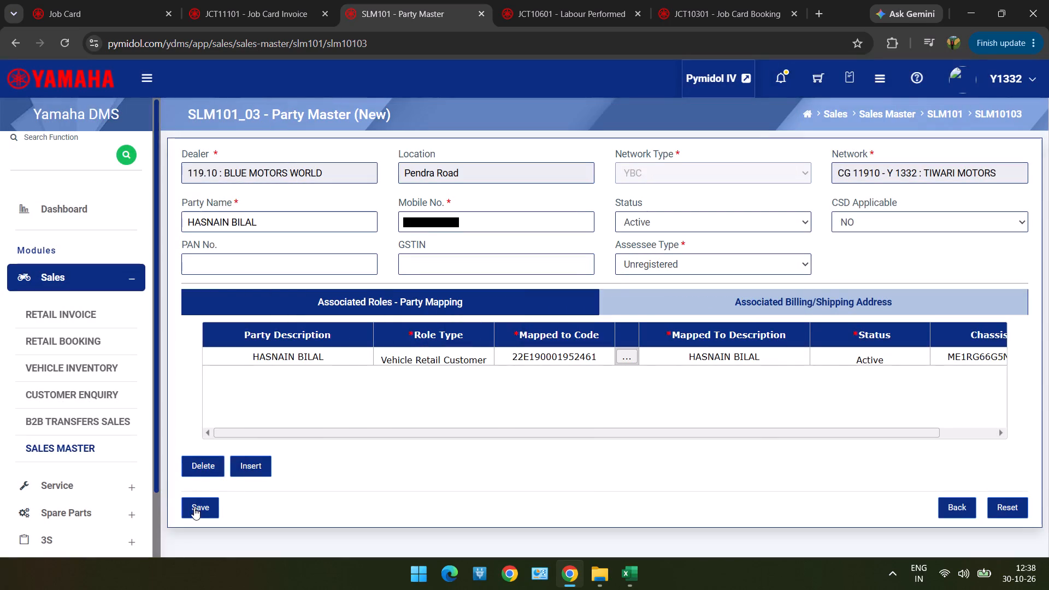
Save the new party record in the Party Master.
{"action": "left_click", "coordinate": [194, 508]}
{"action": "left_click", "coordinate": [482, 377]}
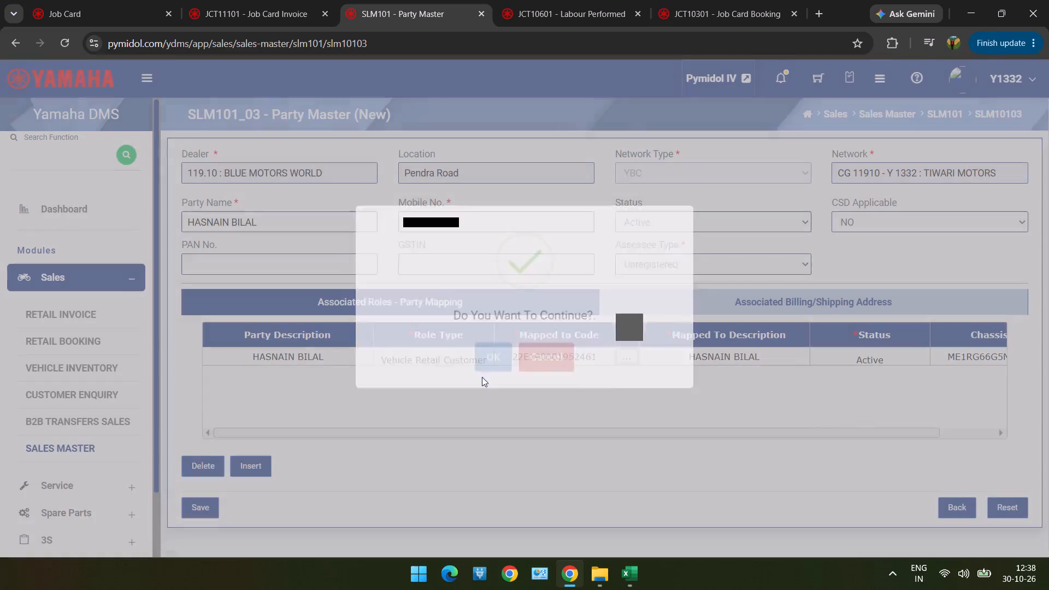
{"action": "left_click", "coordinate": [526, 394]}
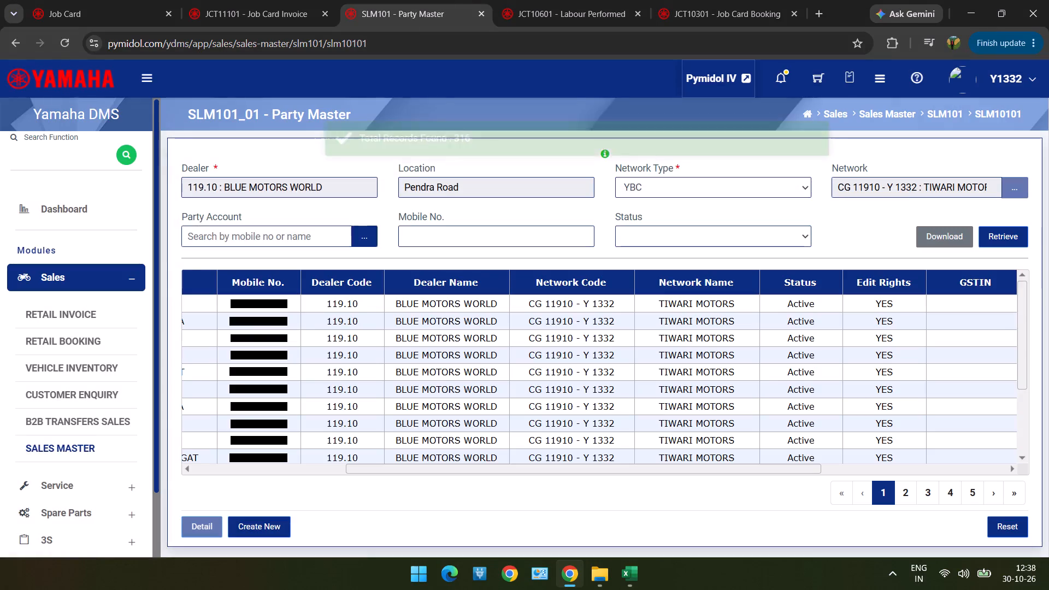
Load job card JC/CG11910-Y1332/2026-27/10/367 into the Job Card Invoice.
{"action": "left_click", "coordinate": [237, 12]}
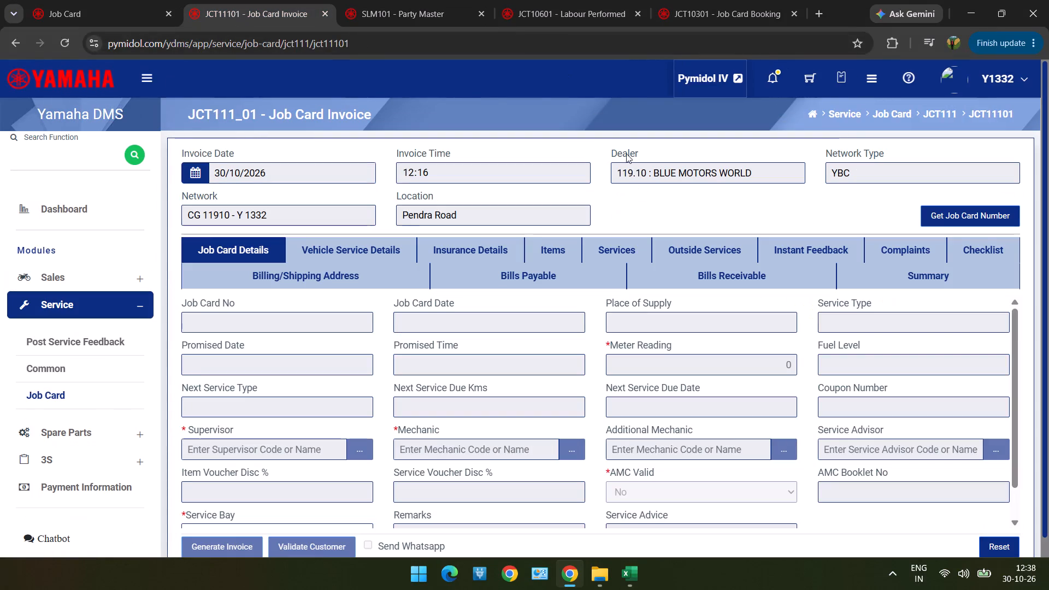
{"action": "left_click", "coordinate": [947, 213]}
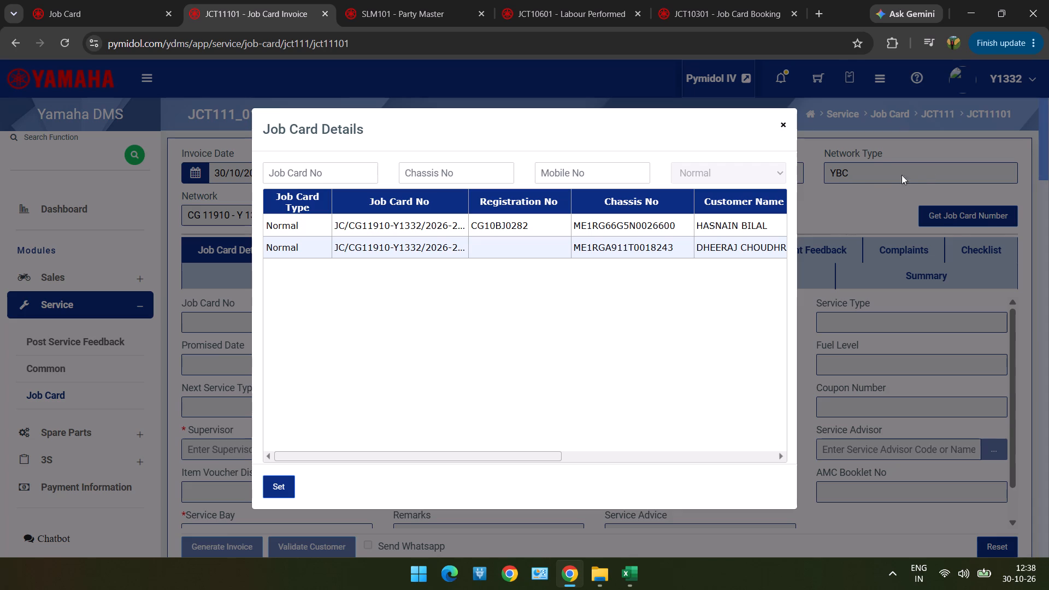
{"action": "left_click", "coordinate": [776, 217]}
{"action": "double_click", "coordinate": [776, 217]}
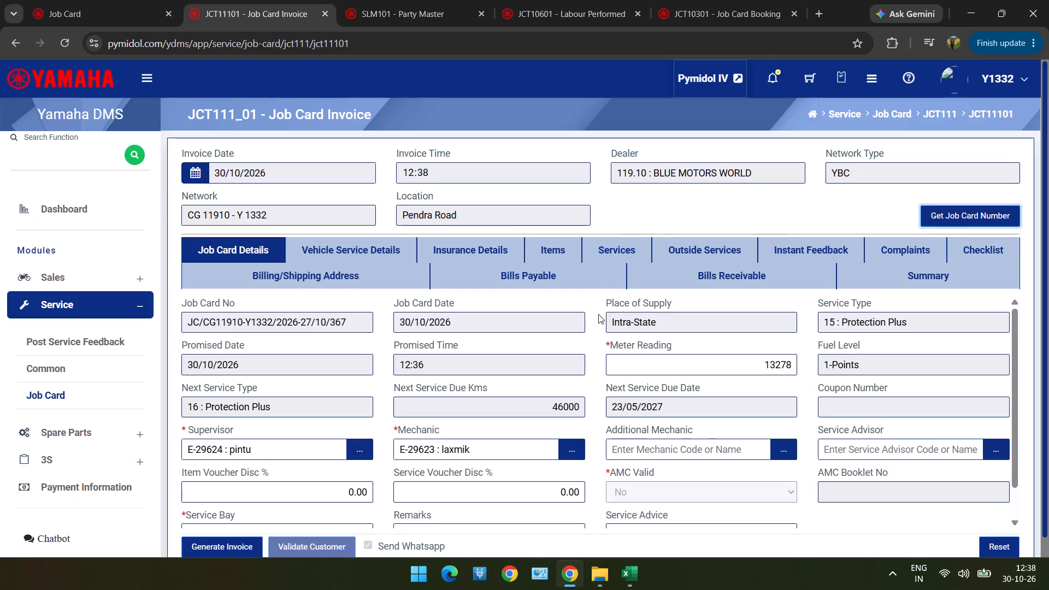
{"action": "left_click", "coordinate": [790, 451]}
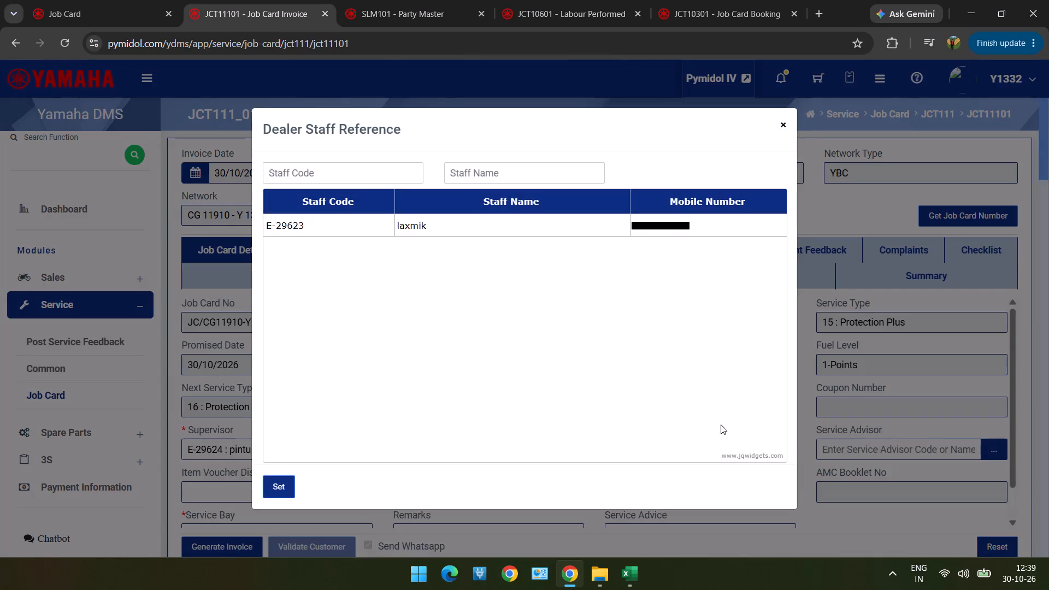
{"action": "double_click", "coordinate": [614, 225]}
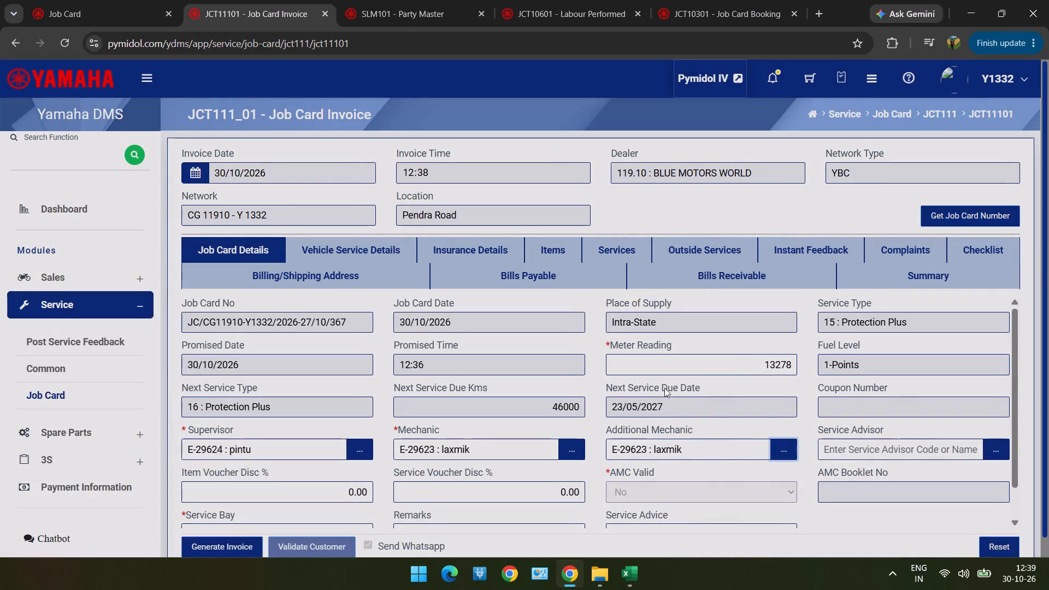
{"action": "scroll", "coordinate": [660, 391], "scroll_direction": "down", "scroll_amount": 3}
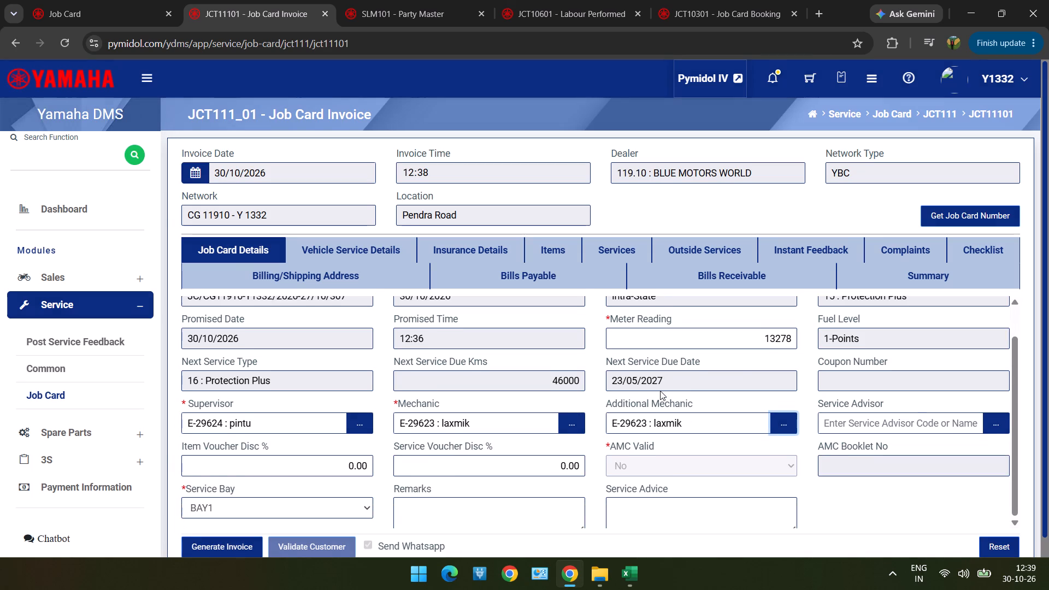
{"action": "scroll", "coordinate": [660, 391], "scroll_direction": "up", "scroll_amount": 5}
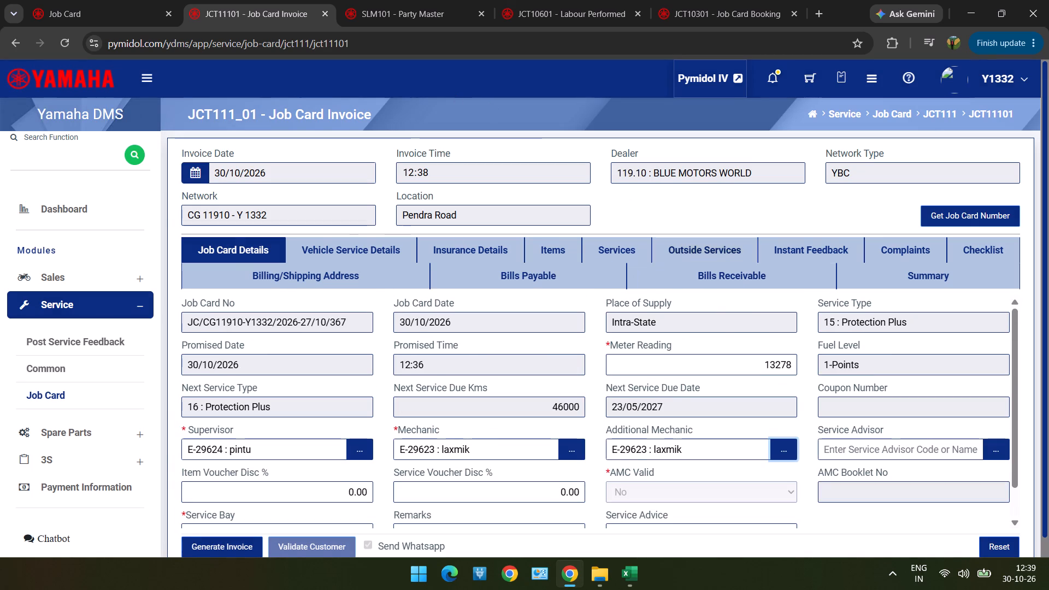
Answer the instant feedback: Yes for delivery on time and replaced parts handover, Ok for washing, staff behavior, repair quality and fairness of charges.
{"action": "left_click", "coordinate": [833, 251]}
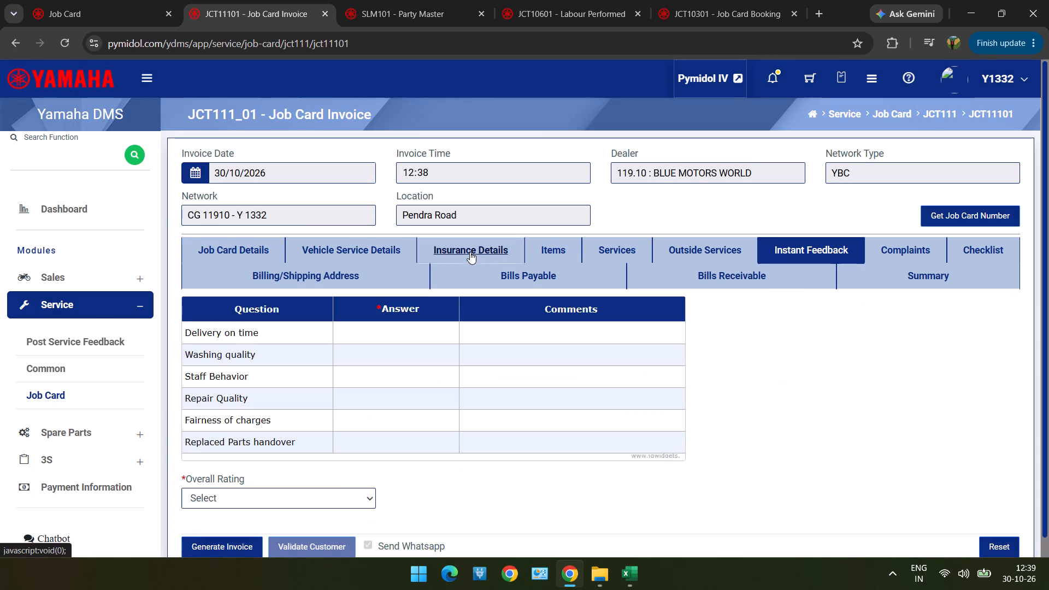
{"action": "left_click_drag", "start_coordinate": [439, 345], "coordinate": [438, 339]}
{"action": "double_click", "coordinate": [438, 339]}
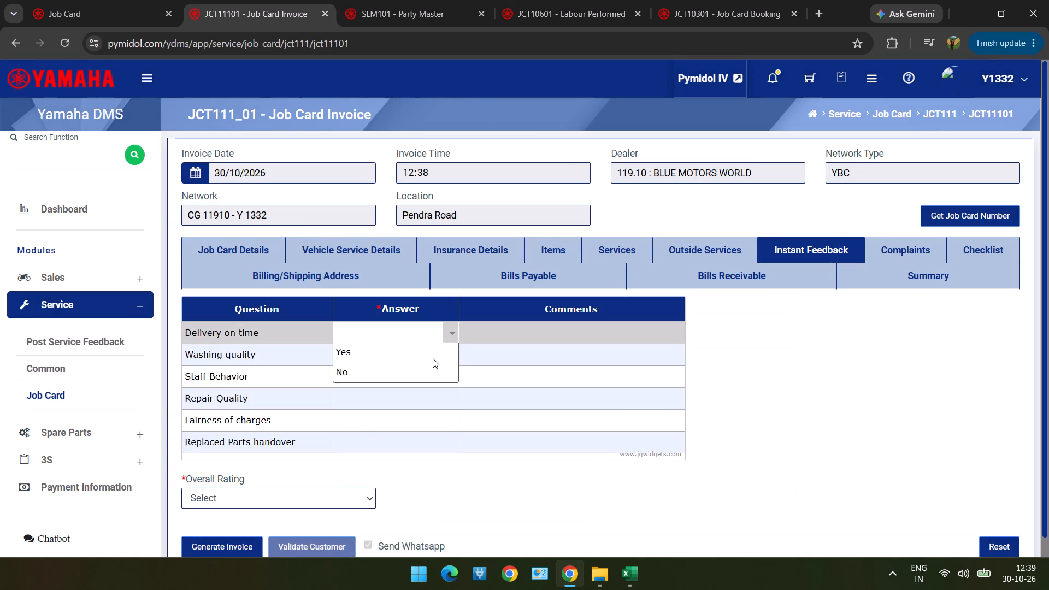
{"action": "triple_click", "coordinate": [433, 358]}
{"action": "left_click", "coordinate": [428, 371]}
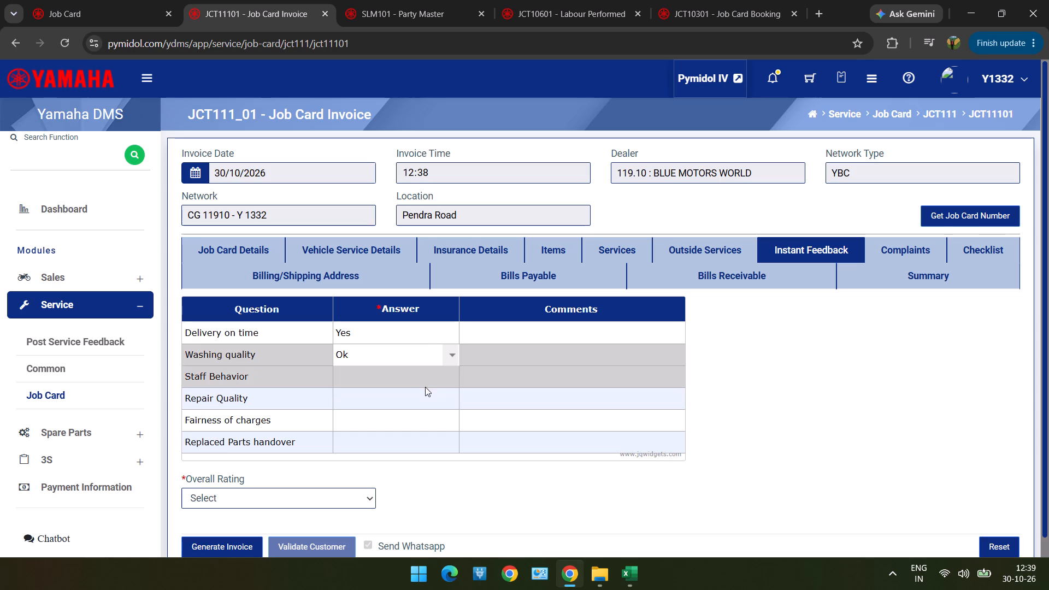
{"action": "double_click", "coordinate": [425, 387]}
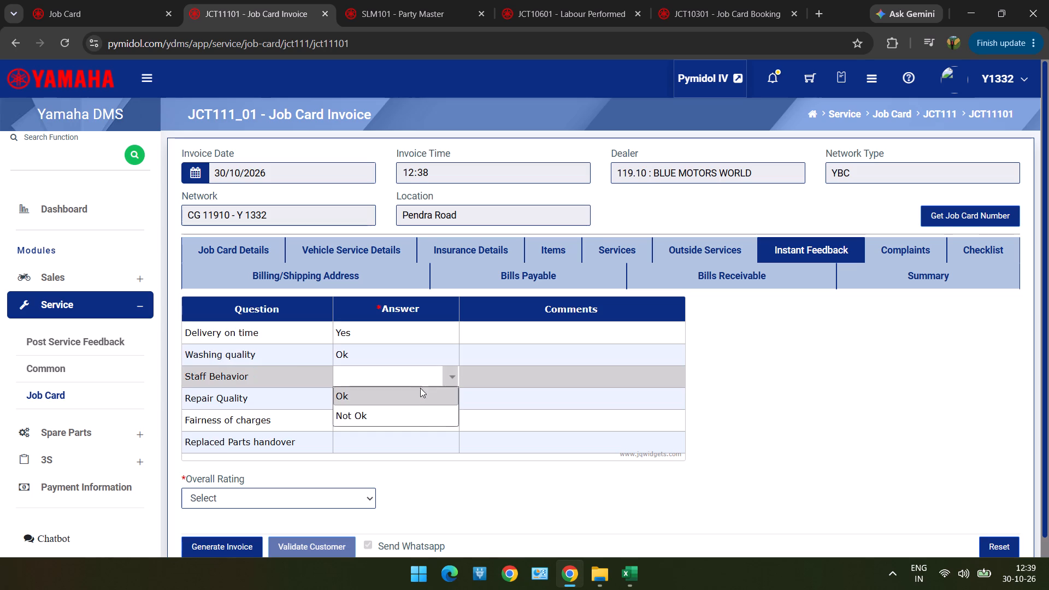
{"action": "triple_click", "coordinate": [412, 399]}
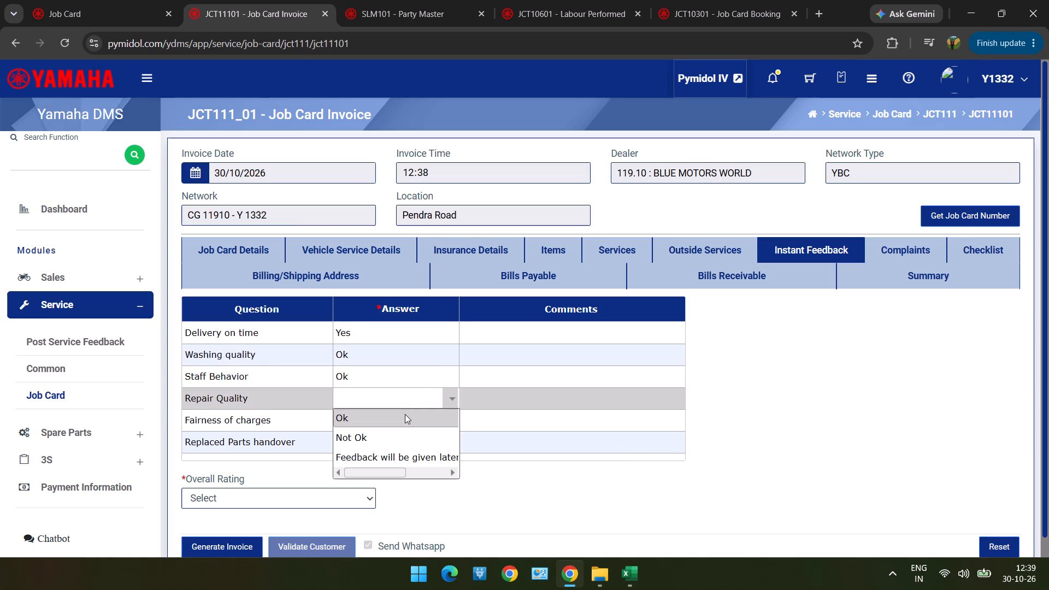
{"action": "left_click", "coordinate": [405, 414]}
{"action": "double_click", "coordinate": [403, 427]}
{"action": "triple_click", "coordinate": [397, 441]}
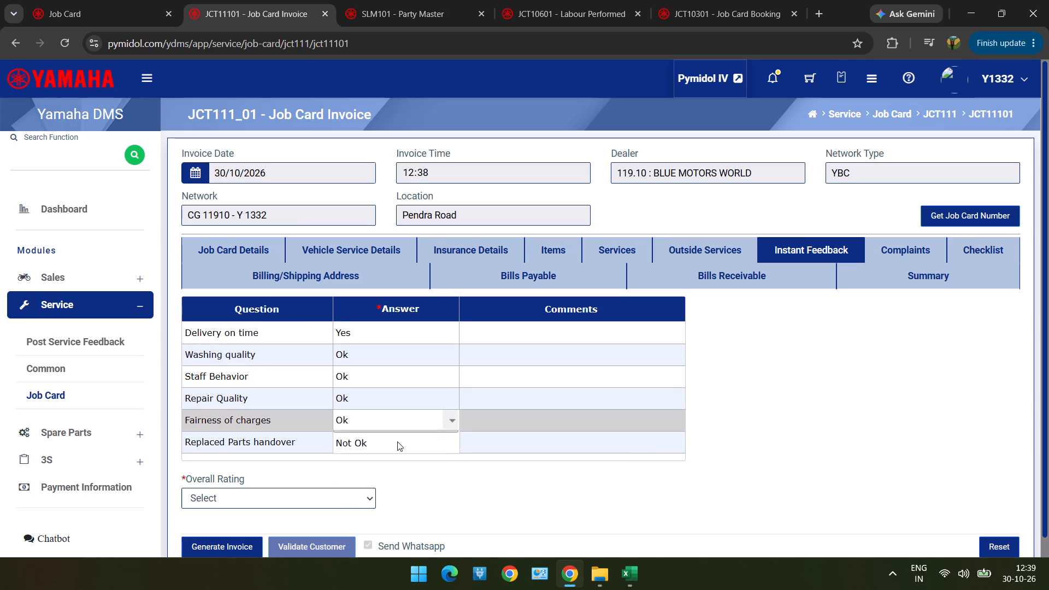
{"action": "left_click", "coordinate": [390, 467]}
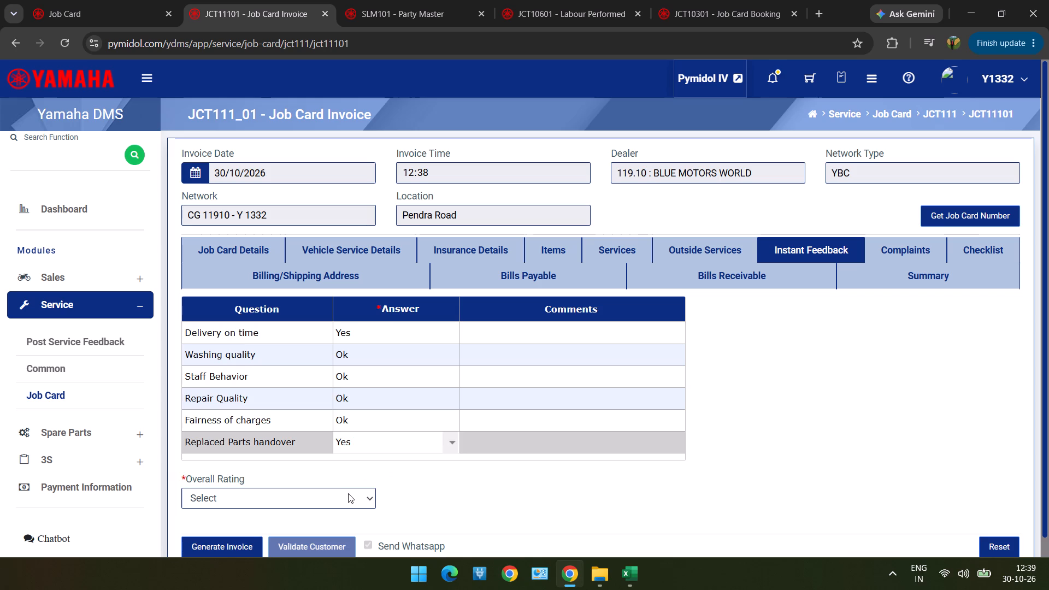
Set the overall rating of the instant feedback to Excellent (5).
{"action": "left_click", "coordinate": [348, 493]}
{"action": "left_click", "coordinate": [348, 493]}
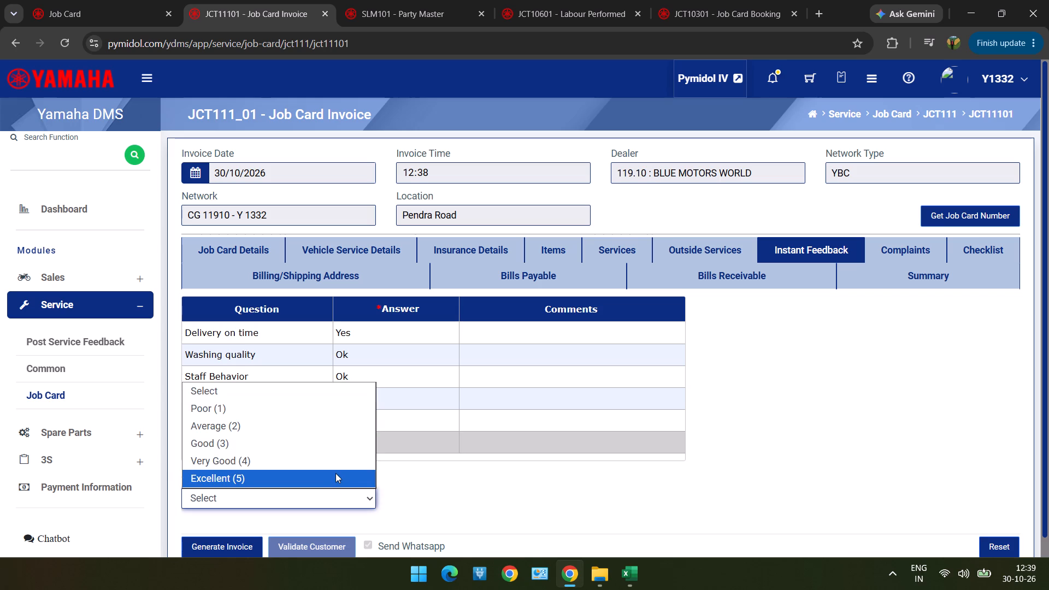
{"action": "left_click", "coordinate": [335, 473]}
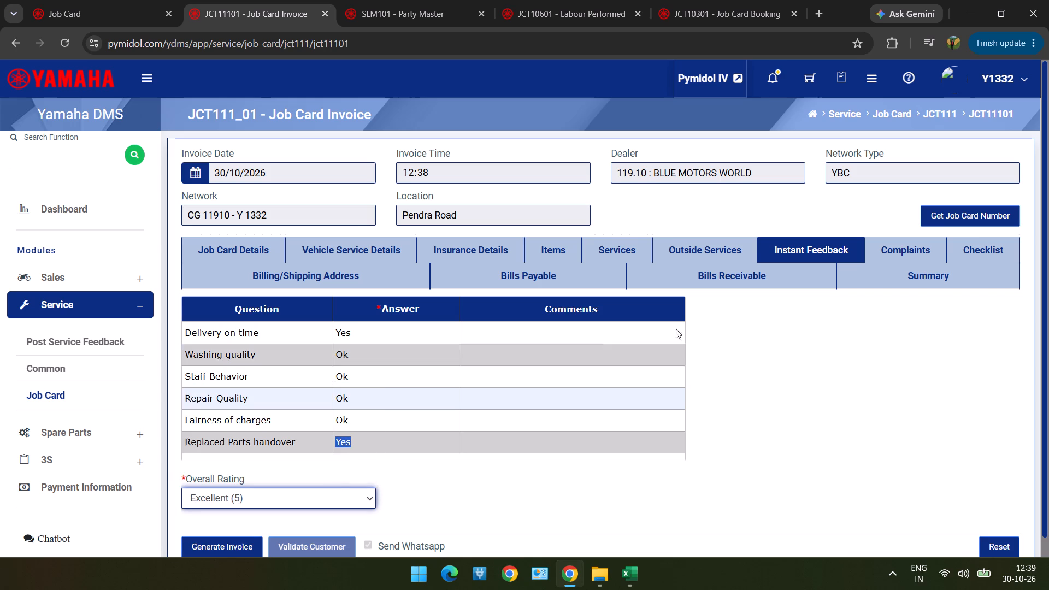
Mark the GENERAL SERVICE complaint on the invoice as resolved: Yes.
{"action": "left_click", "coordinate": [920, 257]}
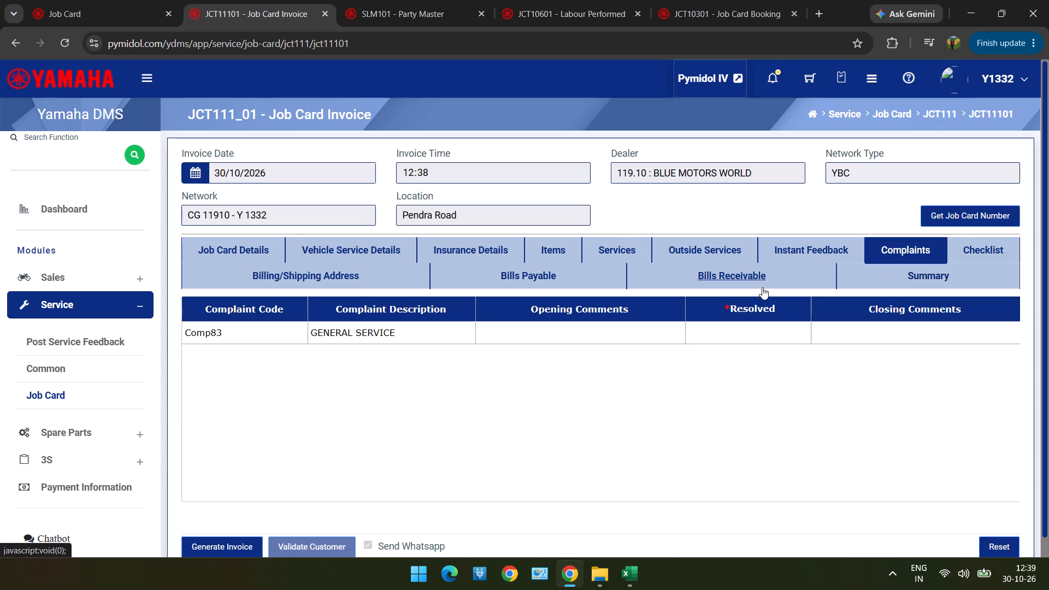
{"action": "double_click", "coordinate": [774, 339]}
{"action": "left_click", "coordinate": [773, 346]}
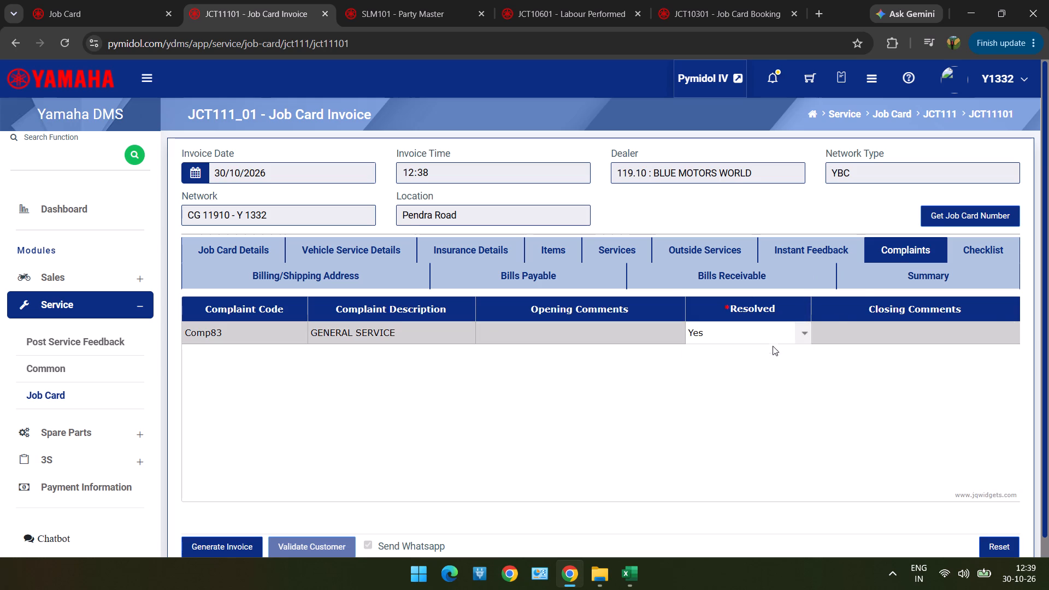
Set the division code in the invoice summary to 2355 : SERVICE.
{"action": "left_click", "coordinate": [860, 286]}
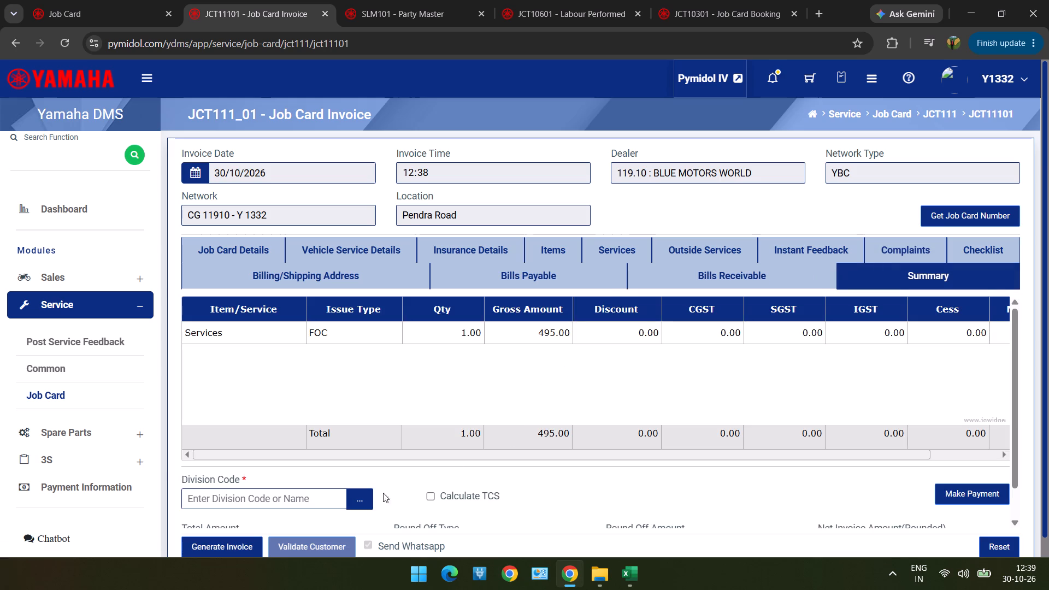
{"action": "left_click", "coordinate": [372, 499]}
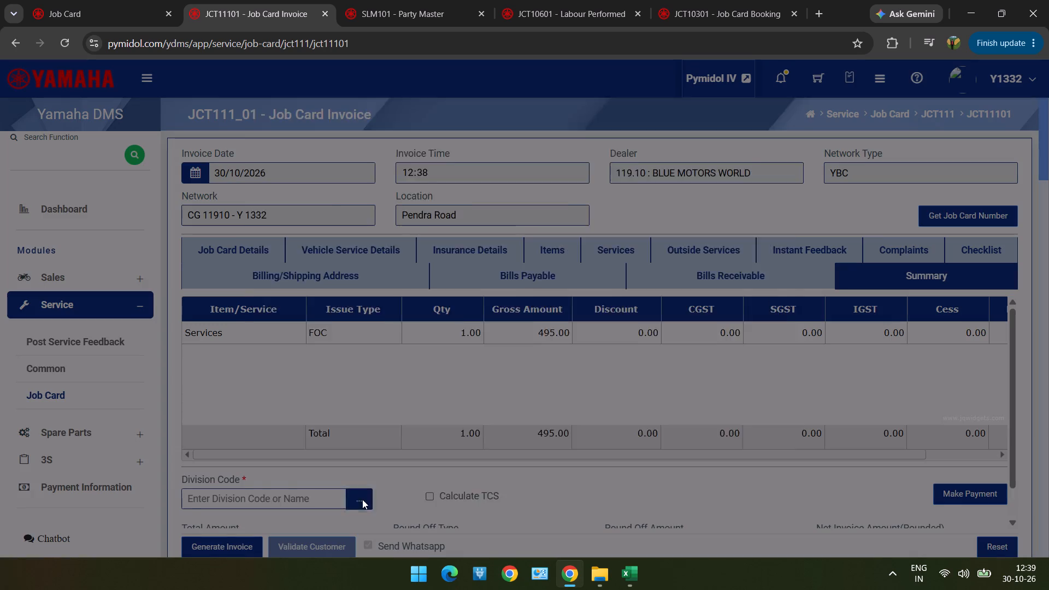
{"action": "double_click", "coordinate": [506, 258]}
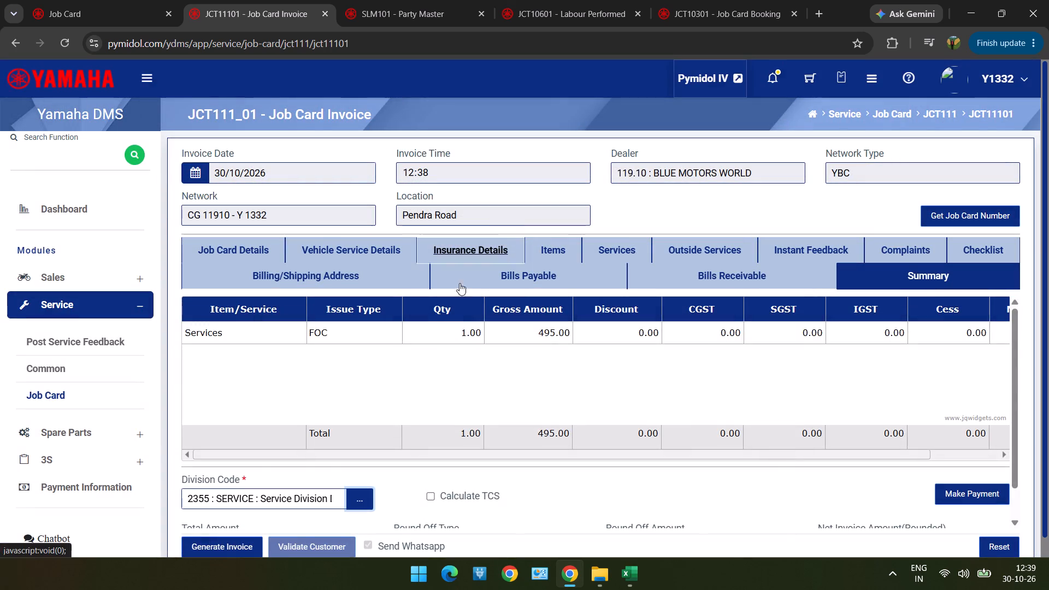
Generate the job card invoice, confirm it, and return to the blank Job Card Invoice form.
{"action": "scroll", "coordinate": [529, 542], "scroll_direction": "down", "scroll_amount": 3}
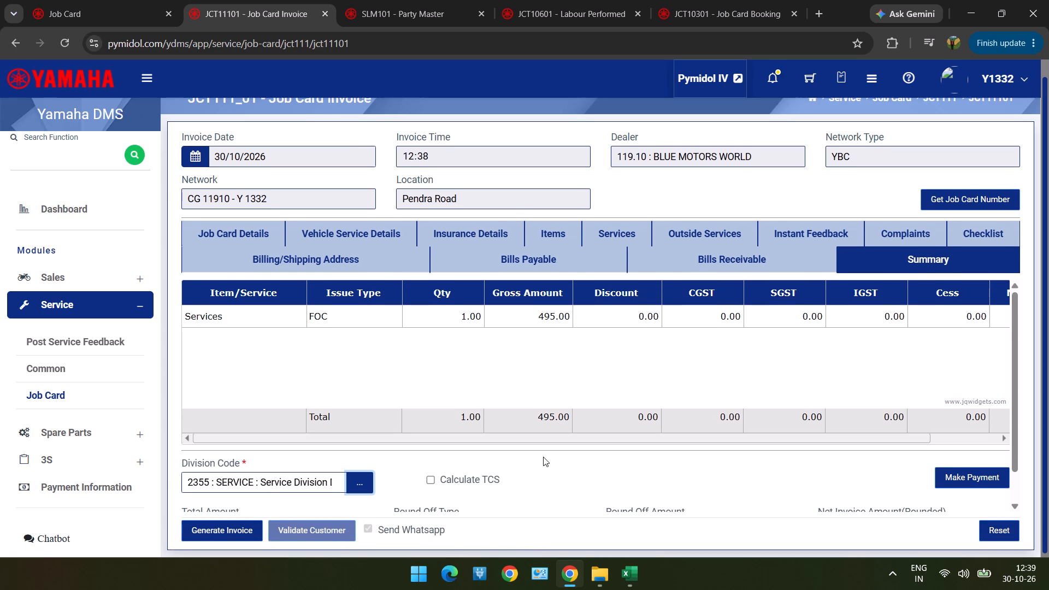
{"action": "scroll", "coordinate": [544, 470], "scroll_direction": "down", "scroll_amount": 2}
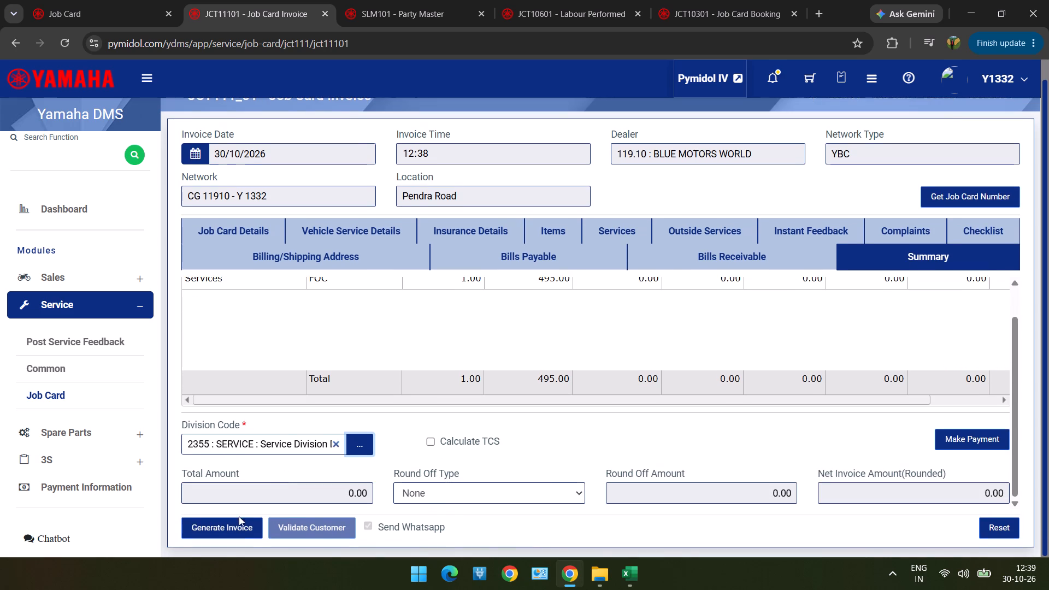
{"action": "left_click", "coordinate": [238, 528]}
{"action": "left_click", "coordinate": [447, 406]}
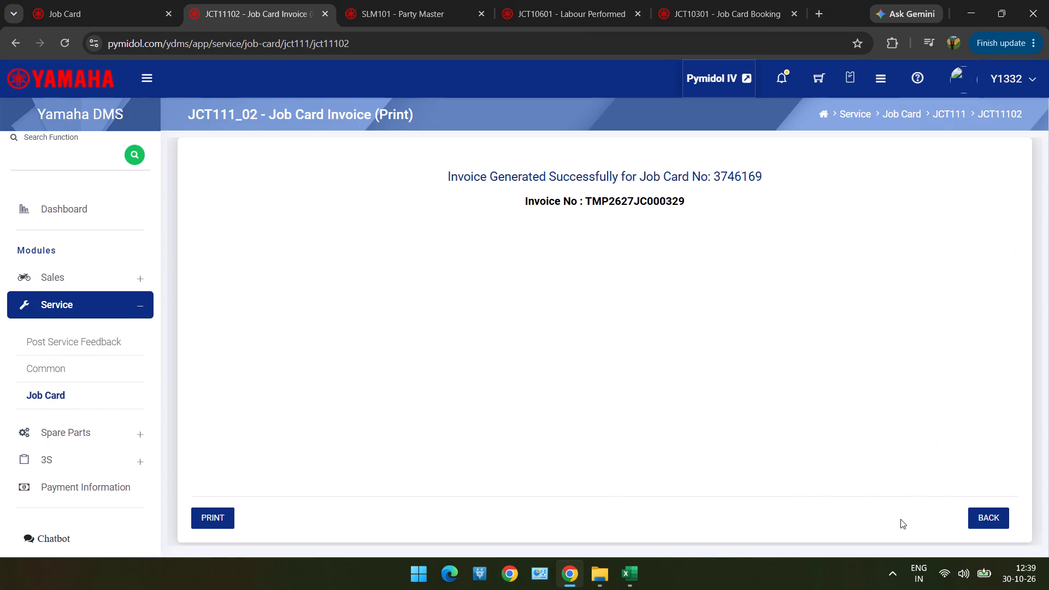
{"action": "left_click", "coordinate": [997, 518]}
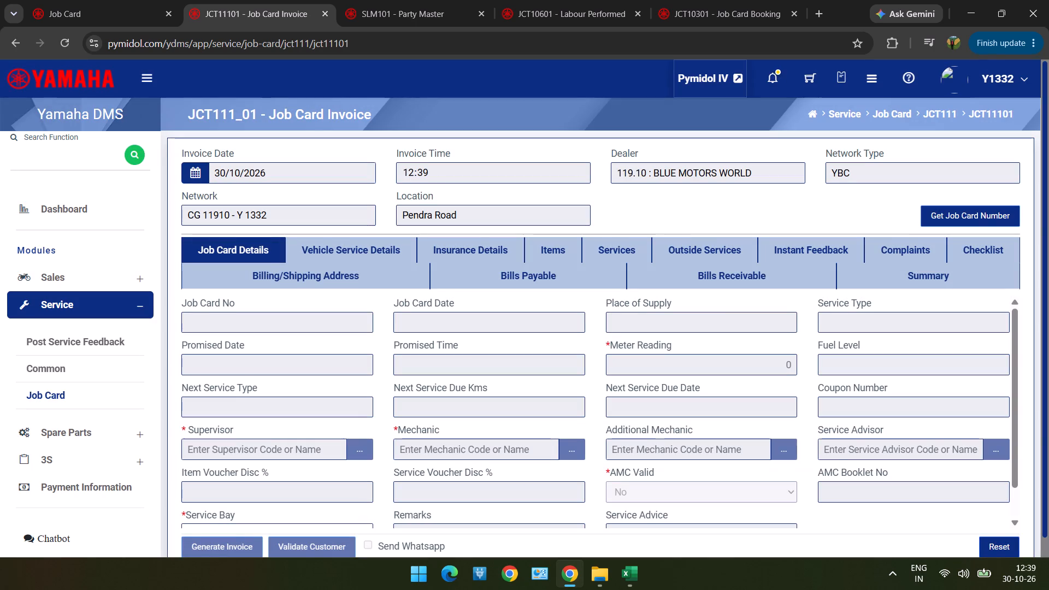
Copy the chassis number of the YAMAHA-FZS in row 25 of the Excel list for a new job card booking.
{"action": "left_click", "coordinate": [755, 11]}
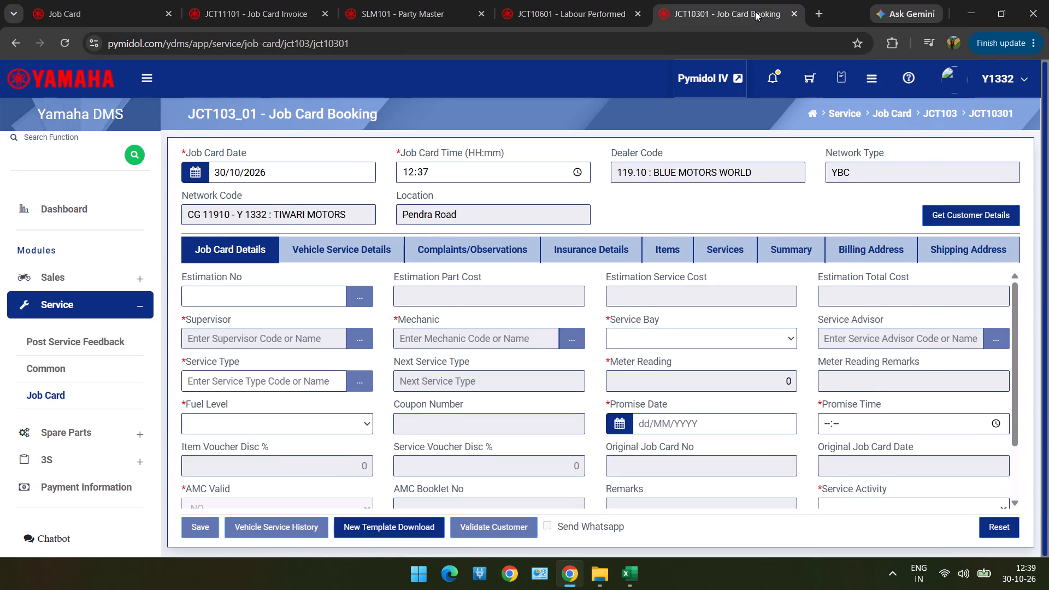
{"action": "key", "text": "alt+Tab"}
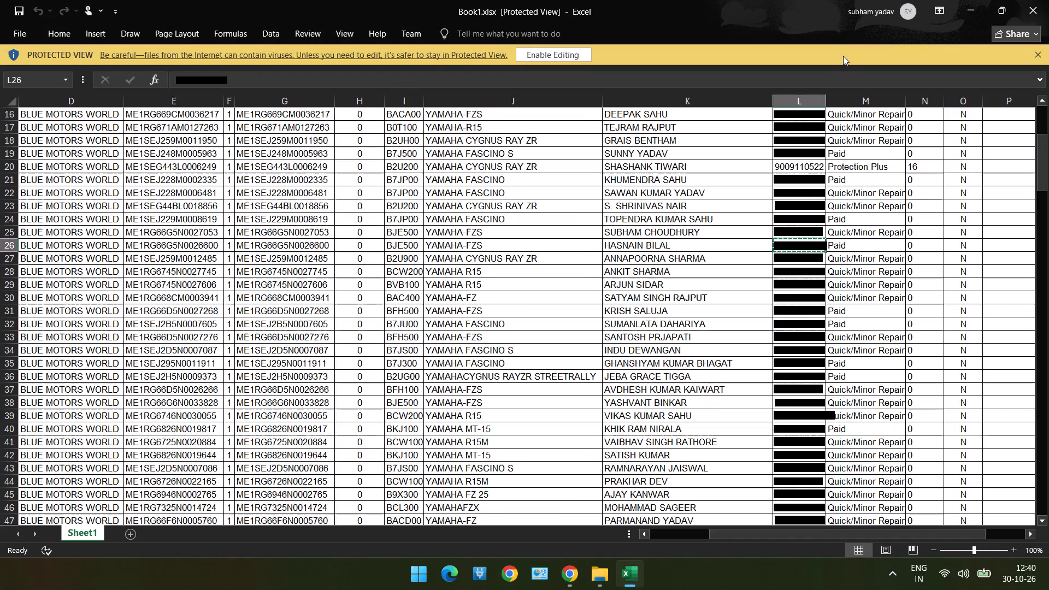
{"action": "key", "text": "Up"}
{"action": "key", "text": "Left"}
{"action": "key", "text": "Left"}
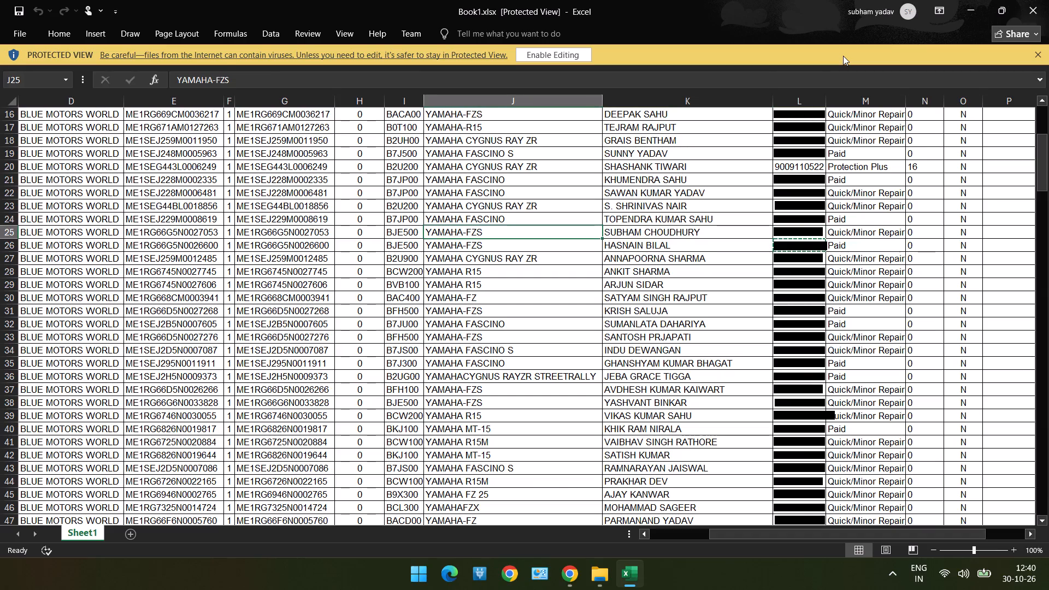
{"action": "key", "text": "Left"}
{"action": "key", "text": "Left"}
{"action": "key", "text": "Left"}
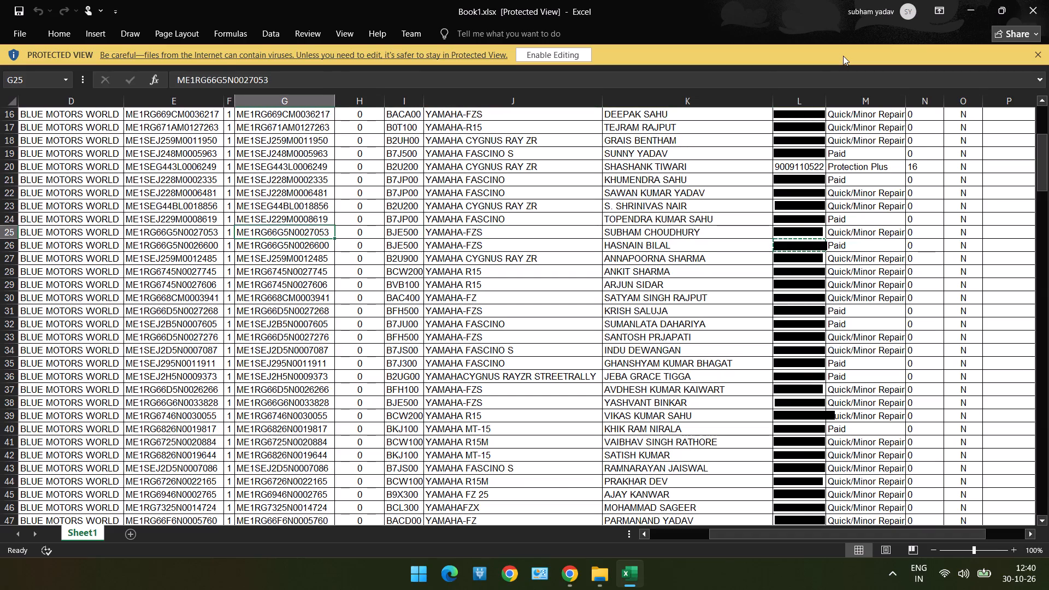
{"action": "key", "text": "ctrl+c"}
{"action": "key", "text": "alt+Tab"}
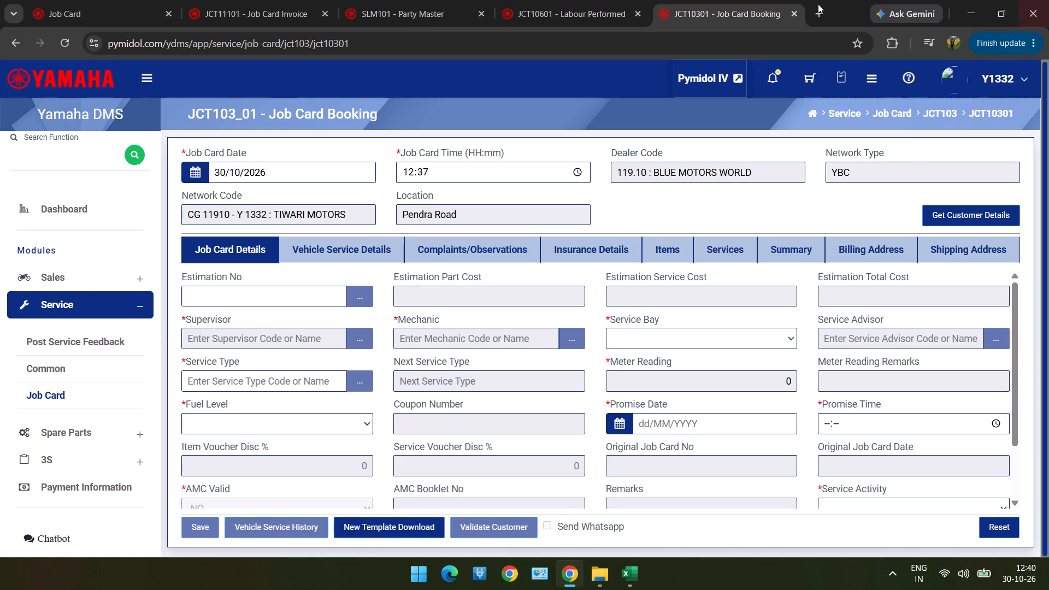
{"action": "left_click", "coordinate": [929, 207]}
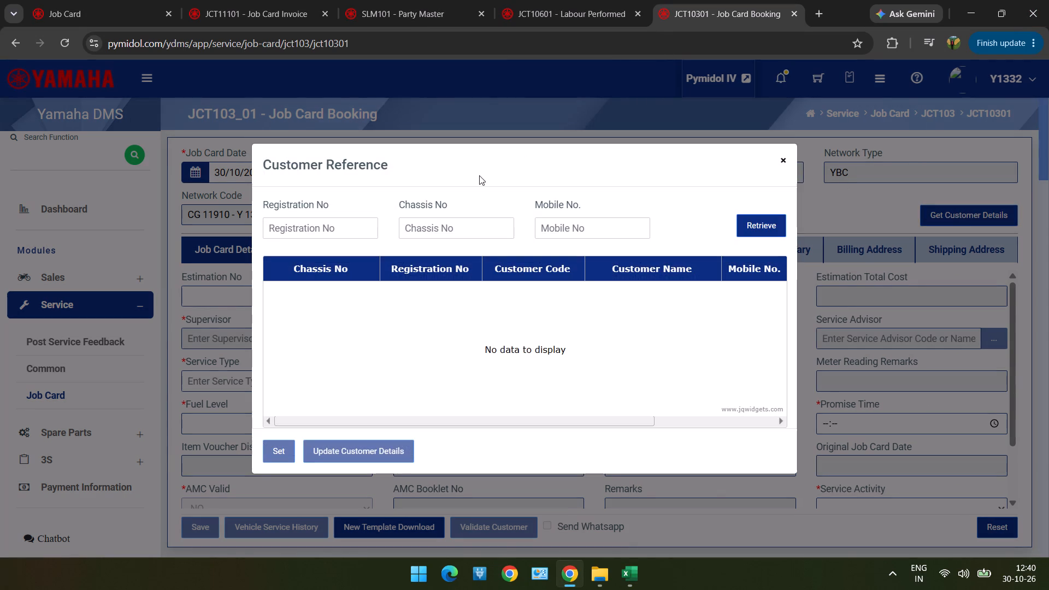
{"action": "left_click", "coordinate": [454, 232]}
{"action": "key", "text": "ctrl+v"}
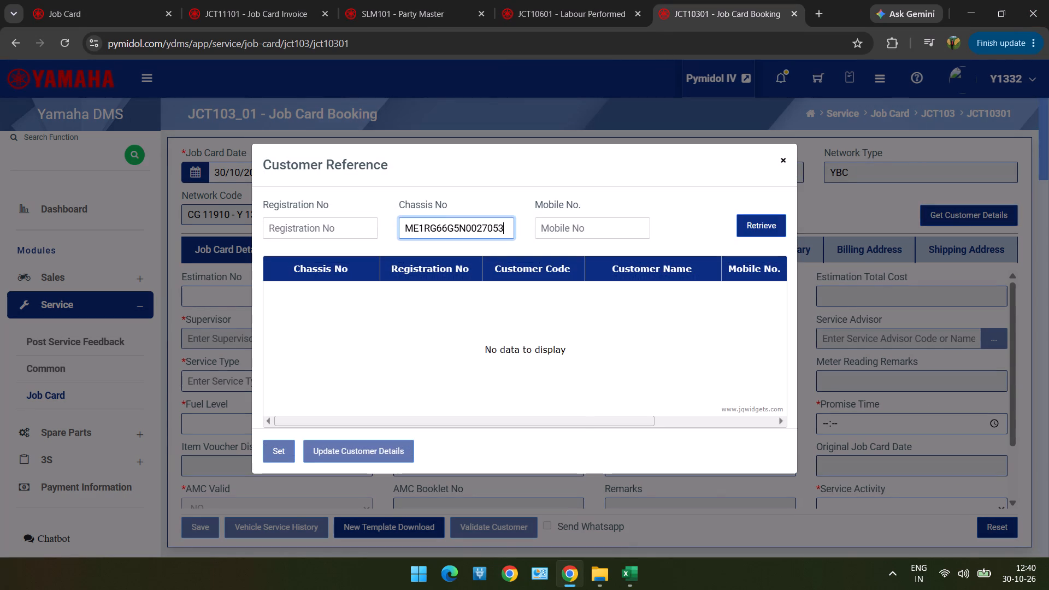
{"action": "left_click", "coordinate": [738, 221]}
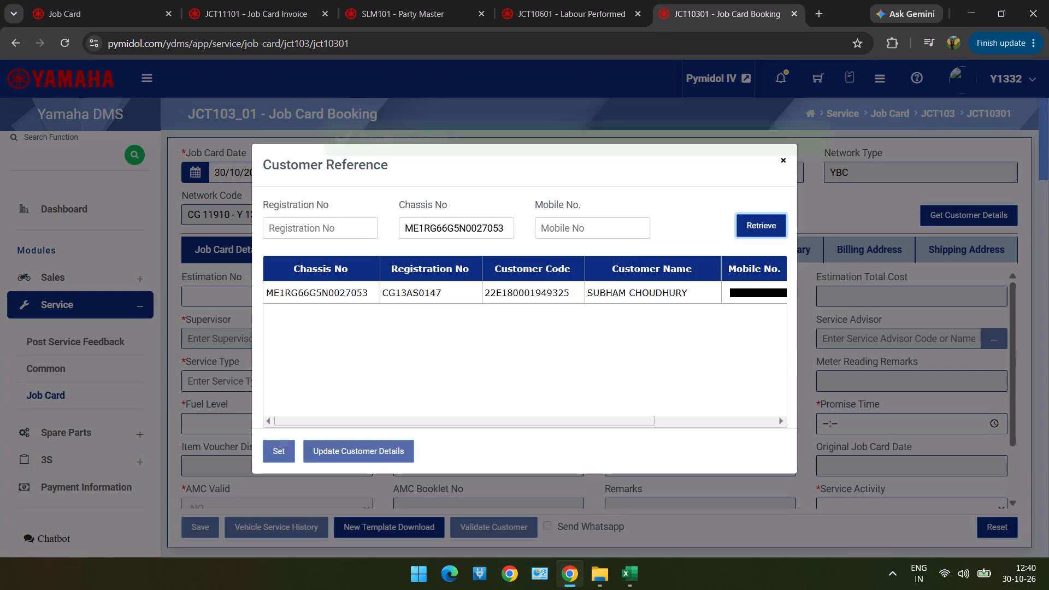
{"action": "double_click", "coordinate": [606, 296]}
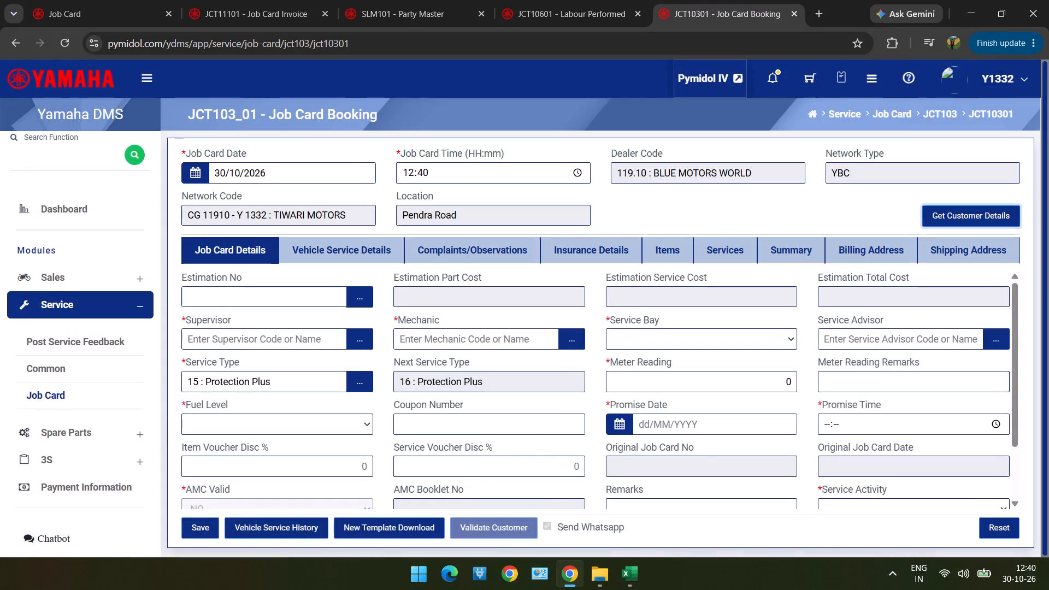
{"action": "left_click", "coordinate": [347, 335]}
{"action": "double_click", "coordinate": [390, 231]}
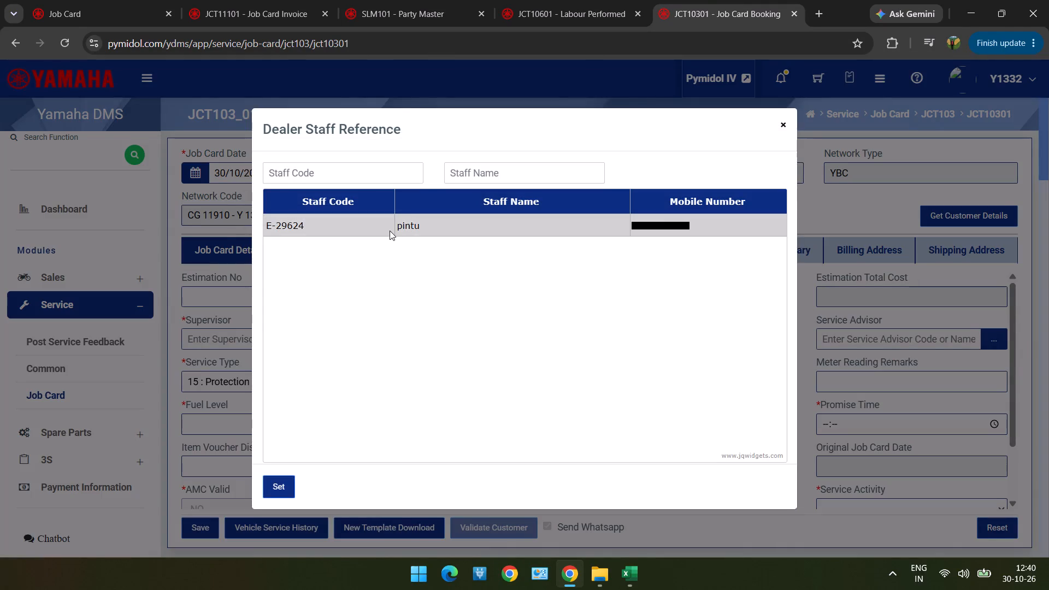
{"action": "left_click", "coordinate": [567, 342]}
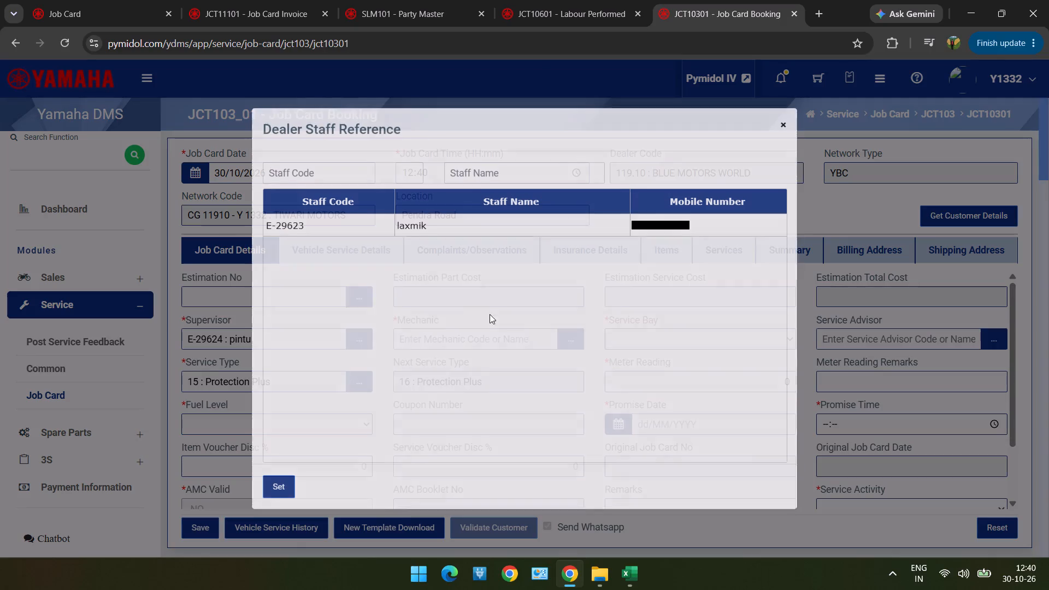
{"action": "double_click", "coordinate": [461, 234]}
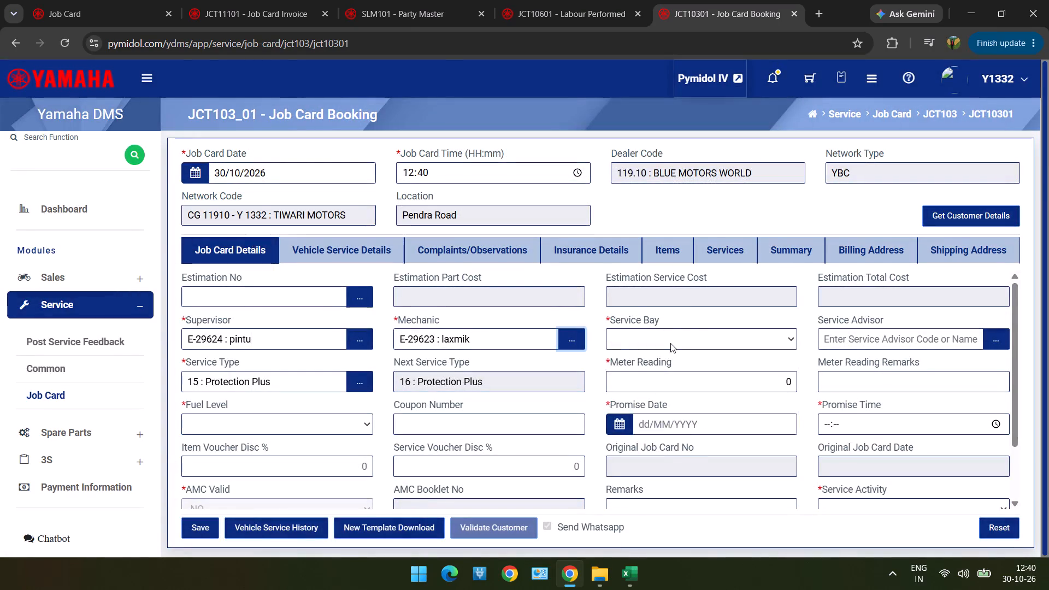
{"action": "left_click", "coordinate": [670, 343]}
{"action": "left_click", "coordinate": [664, 374]}
Check the previous meter readings in the vehicle's service history and set the job card's meter reading to 8765.
{"action": "left_click", "coordinate": [664, 374]}
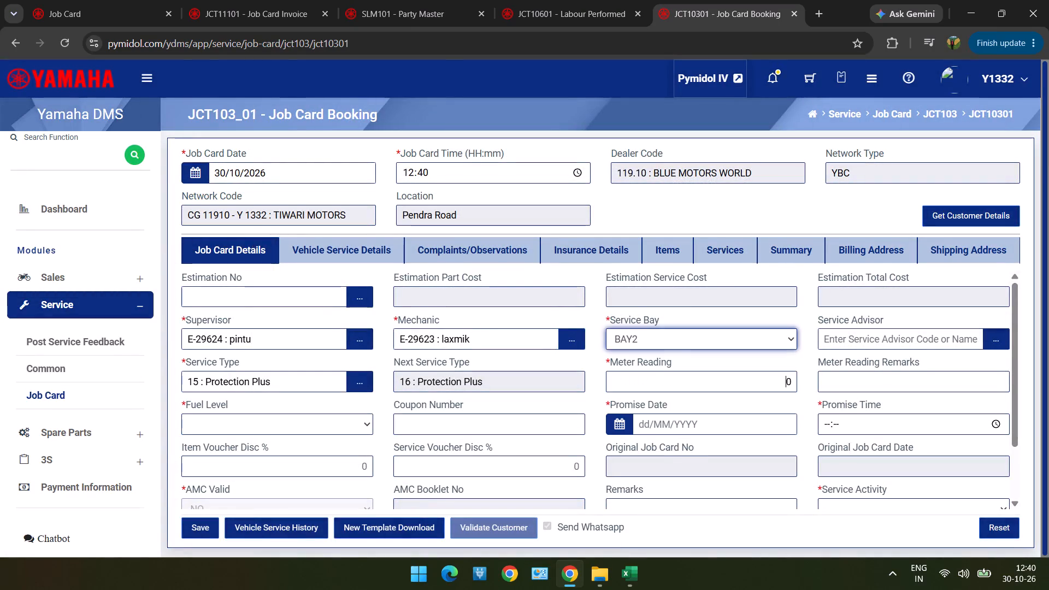
{"action": "left_click", "coordinate": [664, 374]}
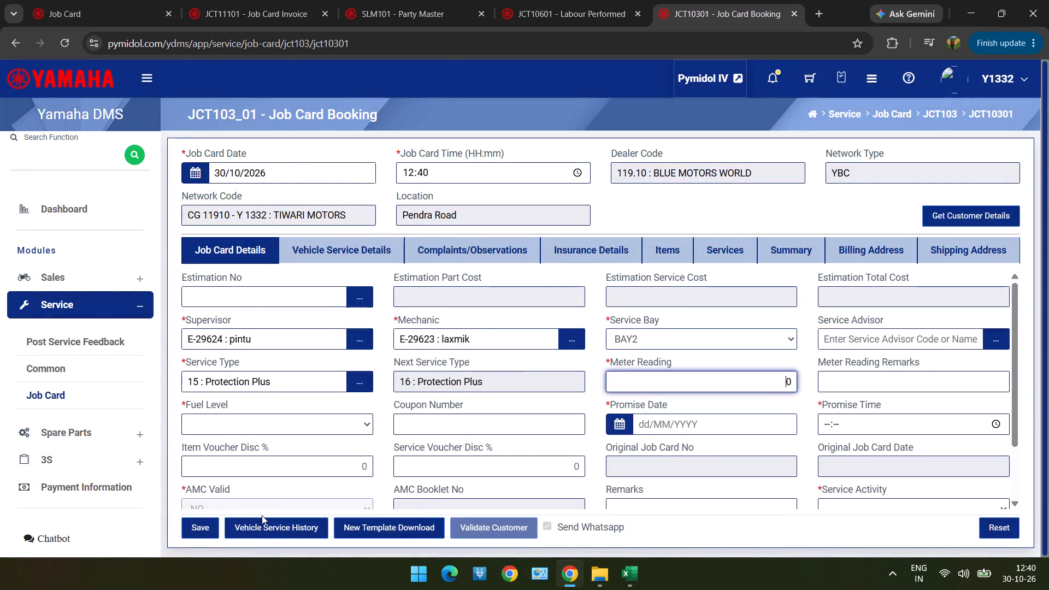
{"action": "left_click", "coordinate": [265, 528]}
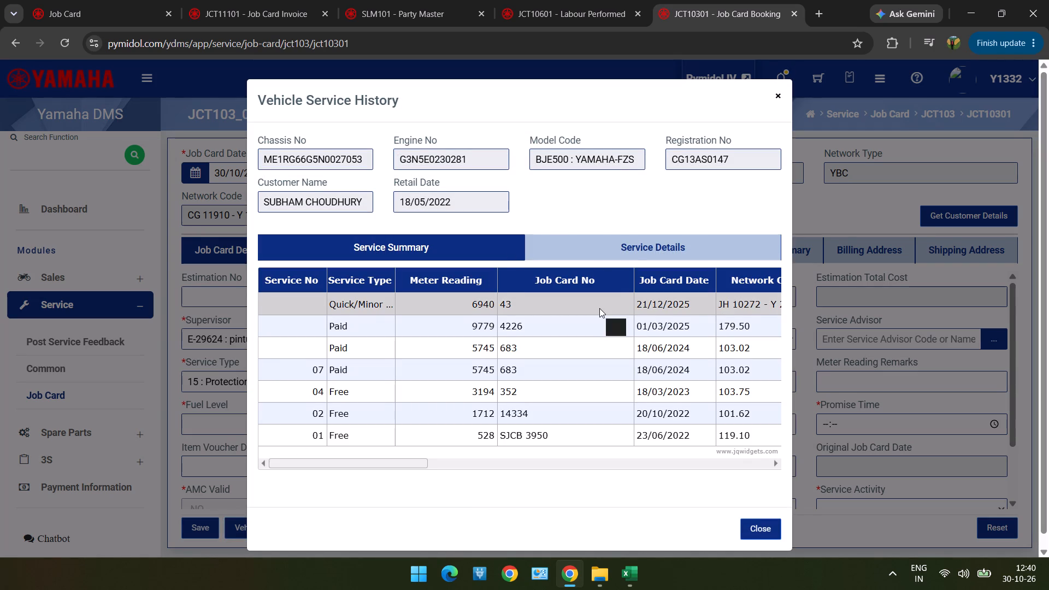
{"action": "left_click", "coordinate": [777, 97]}
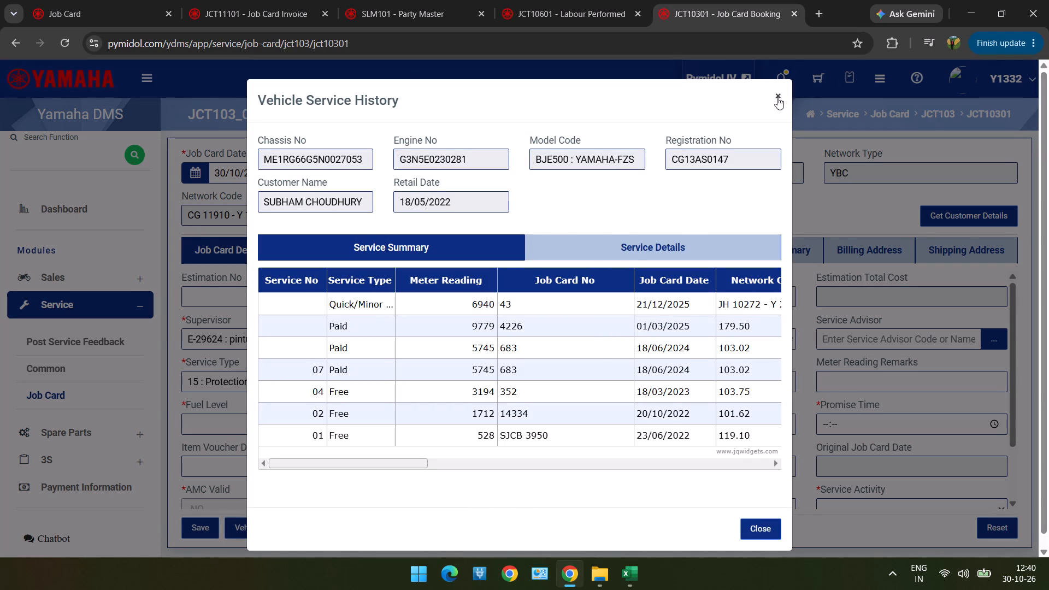
{"action": "left_click", "coordinate": [754, 380]}
{"action": "left_click", "coordinate": [754, 380]}
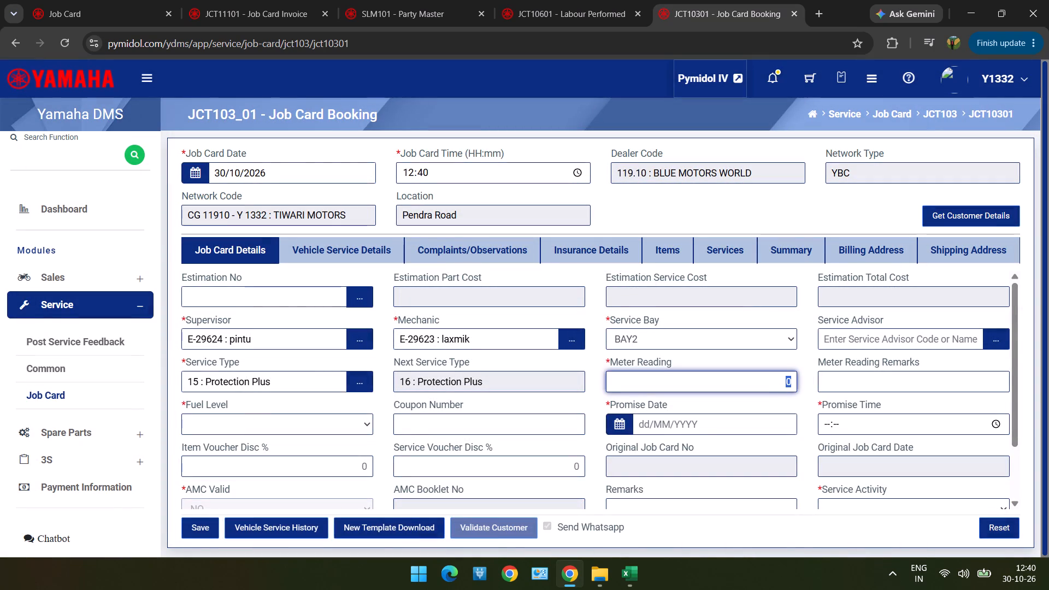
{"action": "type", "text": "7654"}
{"action": "triple_click", "coordinate": [733, 390]}
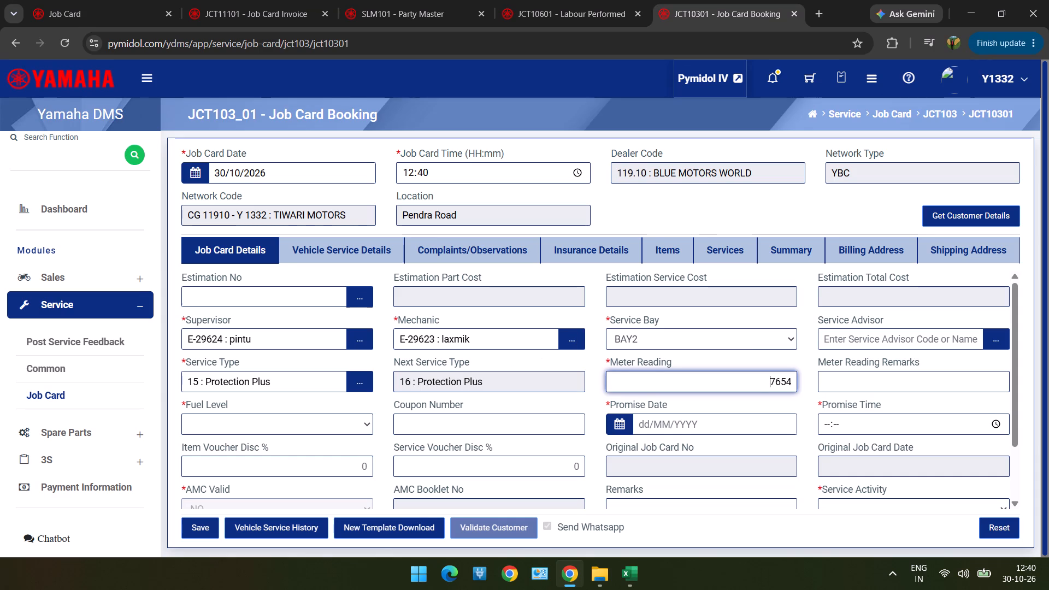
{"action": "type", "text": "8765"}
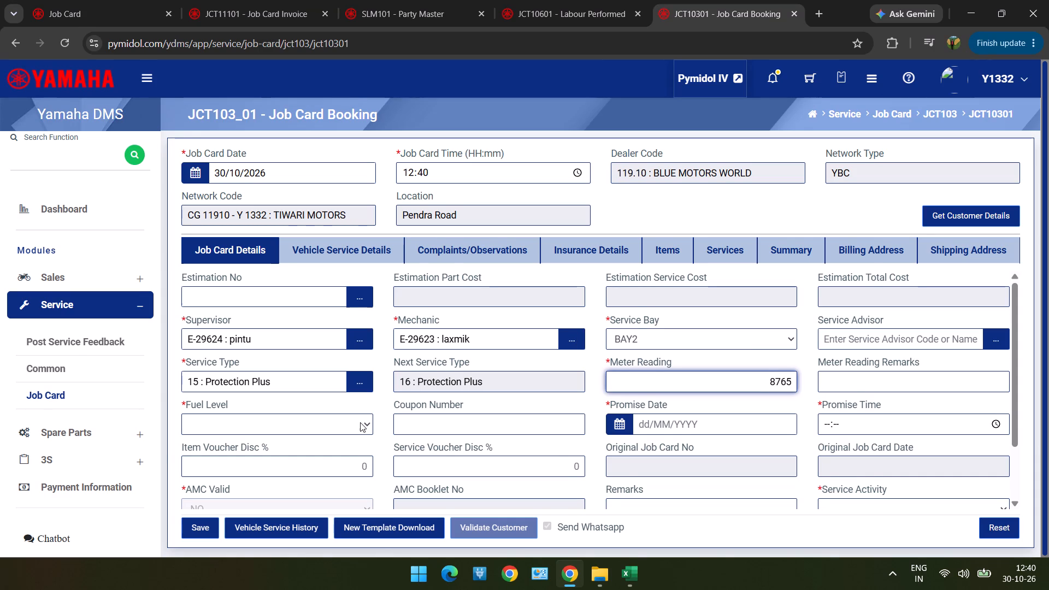
Set the job card's fuel level to 1-Points and its promise date to 30/10/2026.
{"action": "left_click", "coordinate": [360, 422]}
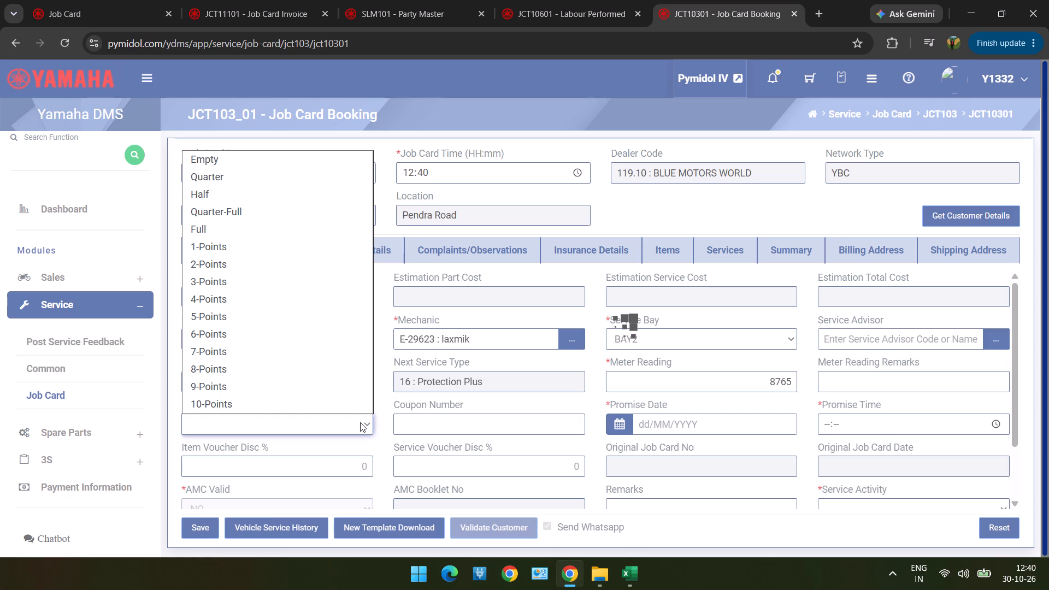
{"action": "left_click", "coordinate": [258, 254]}
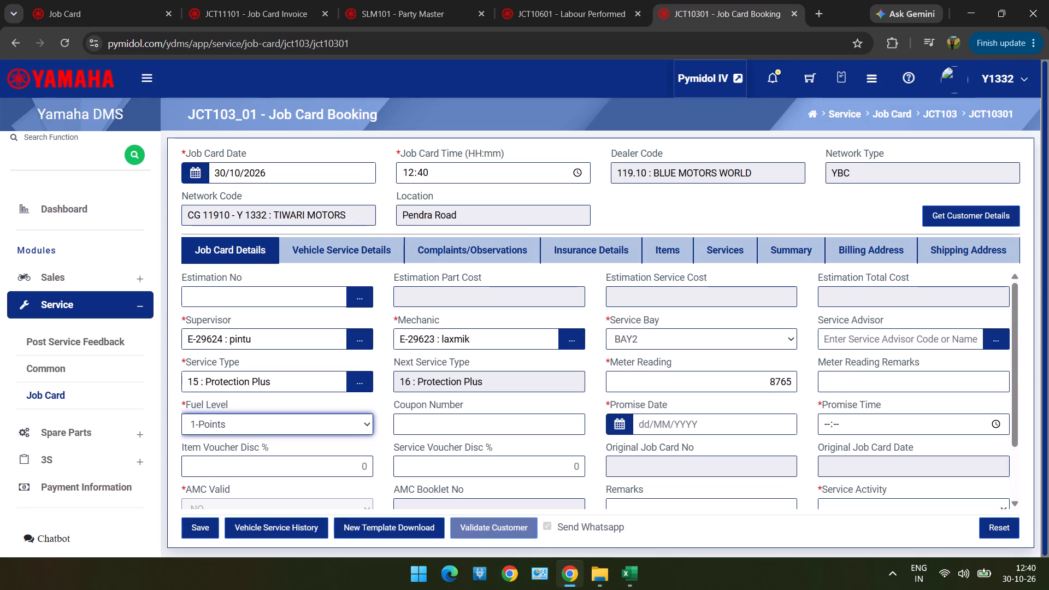
{"action": "left_click", "coordinate": [660, 418]}
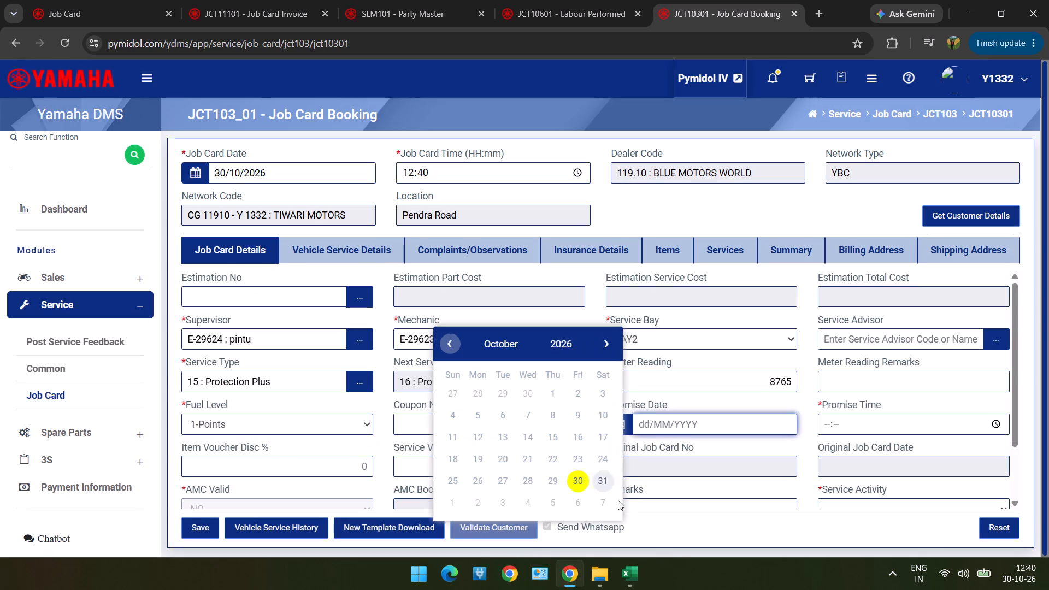
{"action": "left_click", "coordinate": [573, 482]}
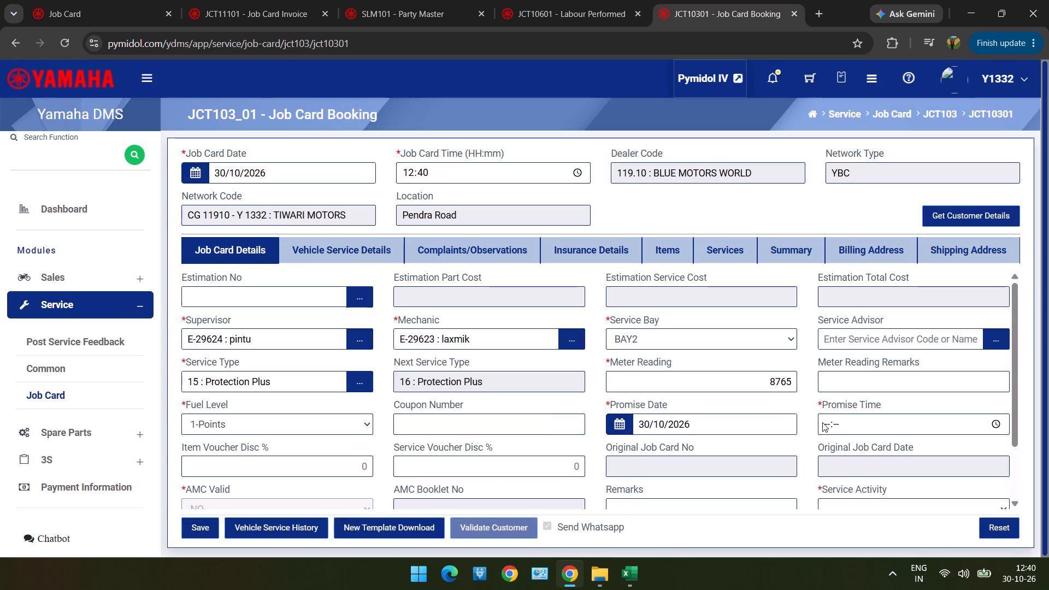
Set the job card's promise time to 12:40 and its service activity to Normal Scheme.
{"action": "left_click", "coordinate": [822, 422]}
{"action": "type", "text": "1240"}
{"action": "scroll", "coordinate": [816, 400], "scroll_direction": "down", "scroll_amount": 1}
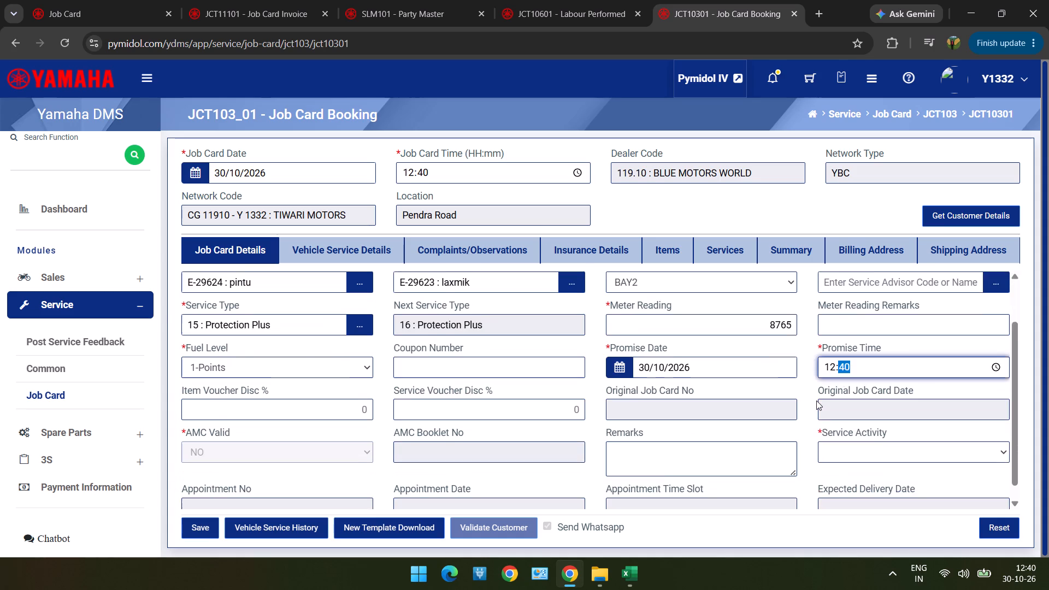
{"action": "scroll", "coordinate": [816, 400], "scroll_direction": "down", "scroll_amount": 1}
{"action": "left_click", "coordinate": [830, 447]}
{"action": "left_click", "coordinate": [831, 453]}
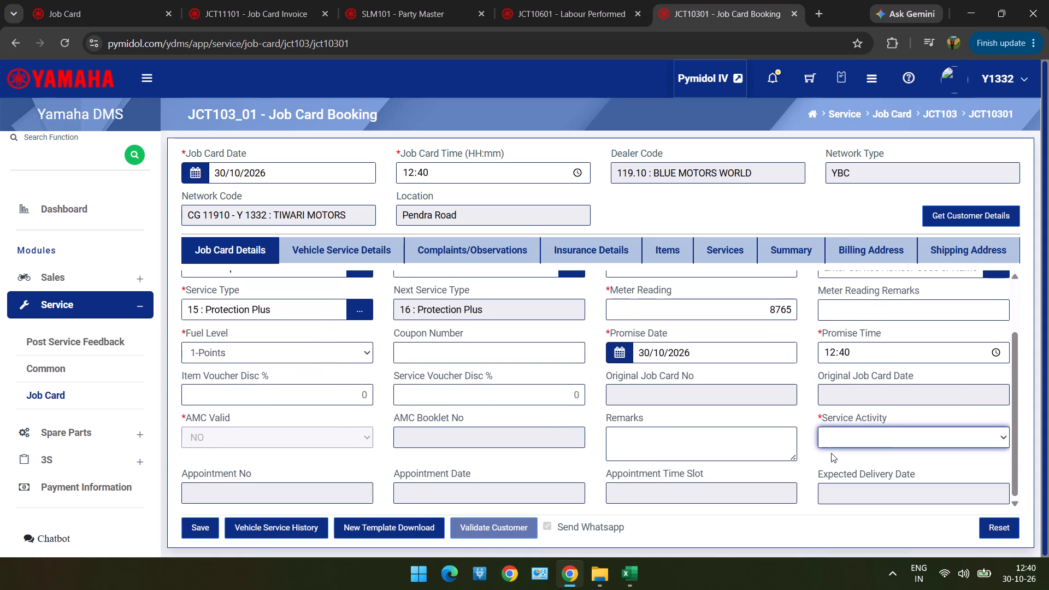
{"action": "scroll", "coordinate": [776, 408], "scroll_direction": "up", "scroll_amount": 4}
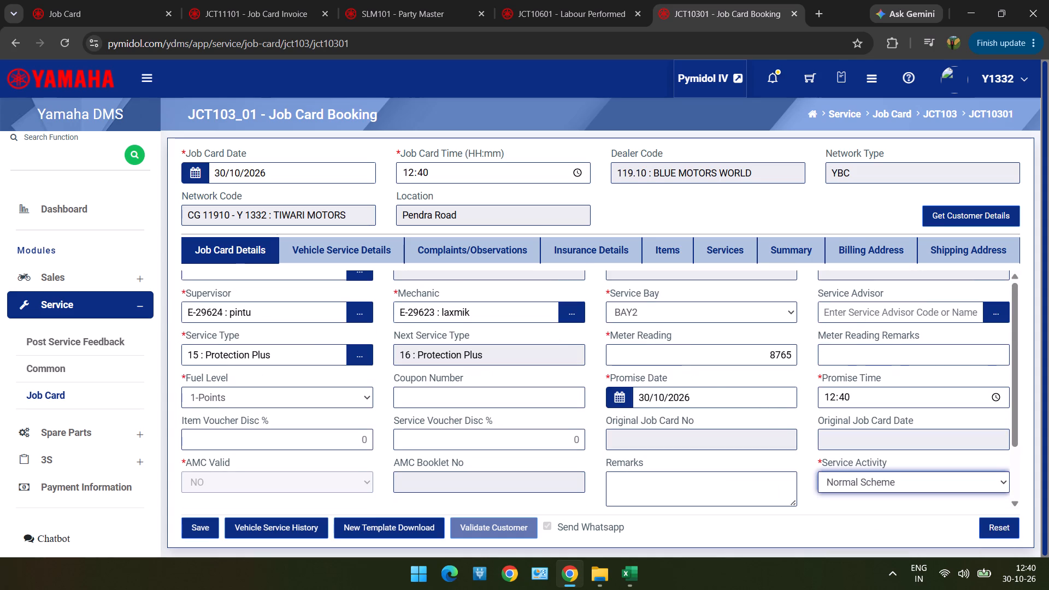
Add a complaint line to the job card with complaint Comp83, GENERAL SERVICE.
{"action": "left_click", "coordinate": [483, 247]}
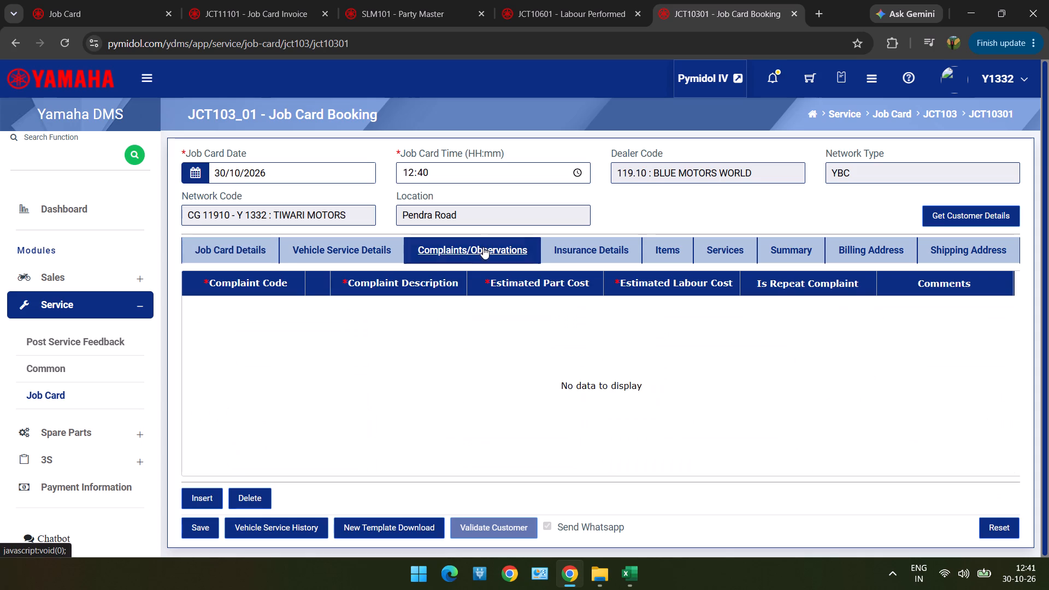
{"action": "left_click", "coordinate": [201, 495]}
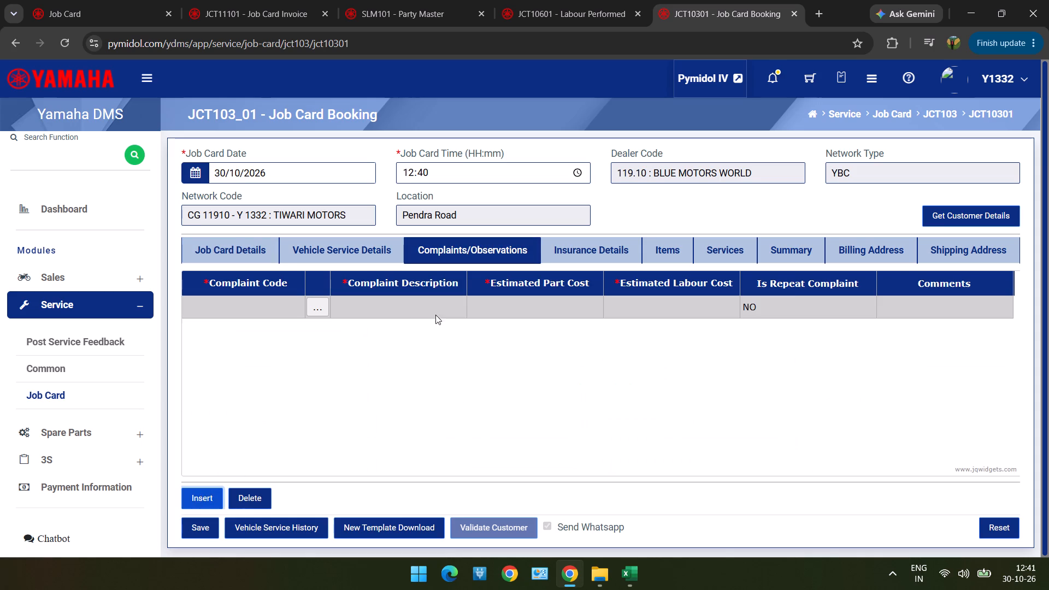
{"action": "left_click", "coordinate": [319, 314]}
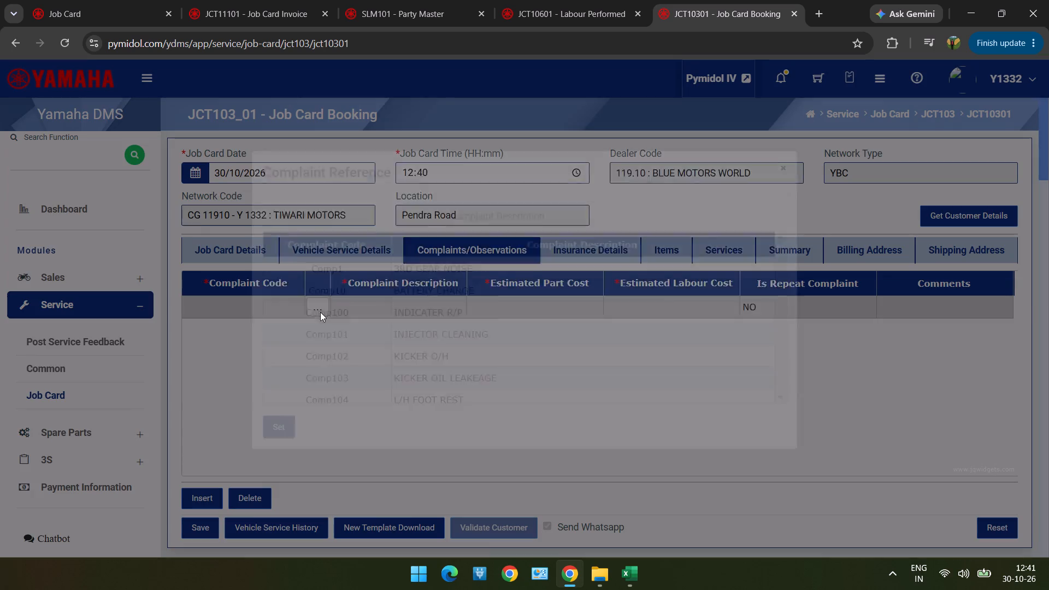
{"action": "left_click_drag", "start_coordinate": [481, 235], "coordinate": [490, 226]}
{"action": "left_click", "coordinate": [490, 226]}
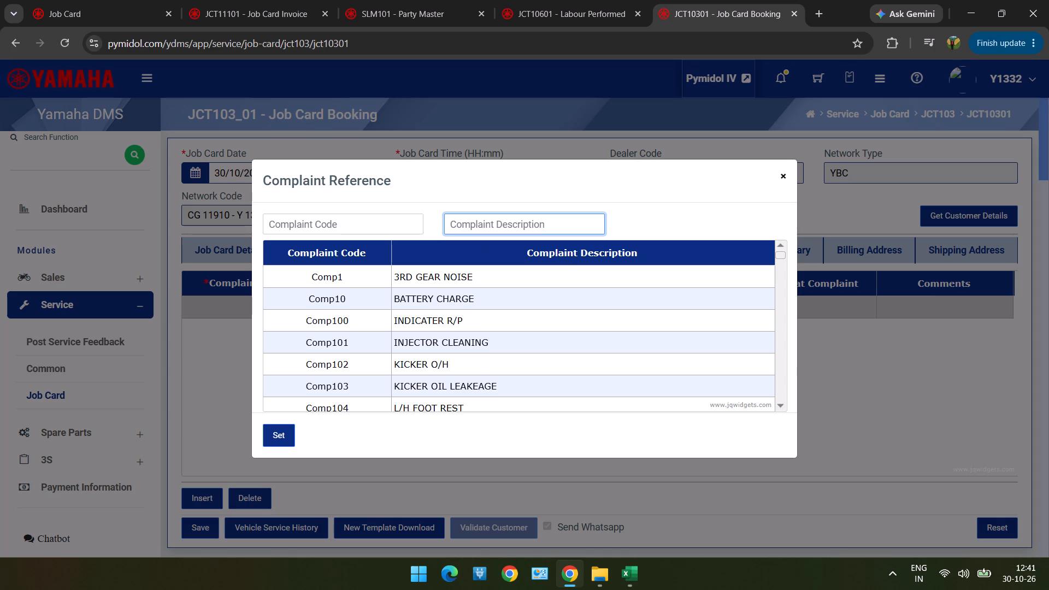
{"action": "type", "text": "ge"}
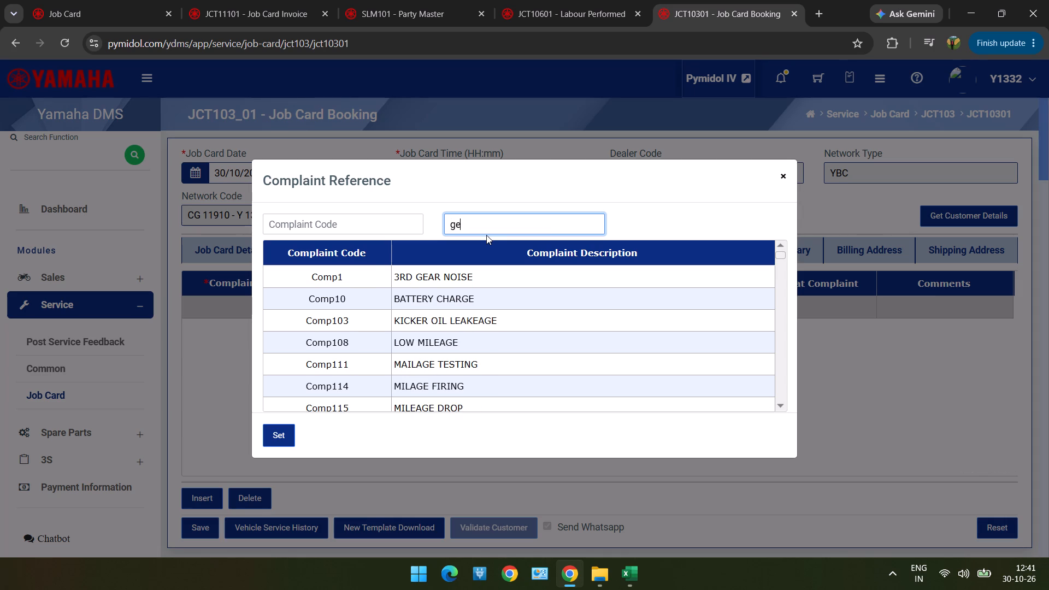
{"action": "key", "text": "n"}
{"action": "double_click", "coordinate": [487, 281]}
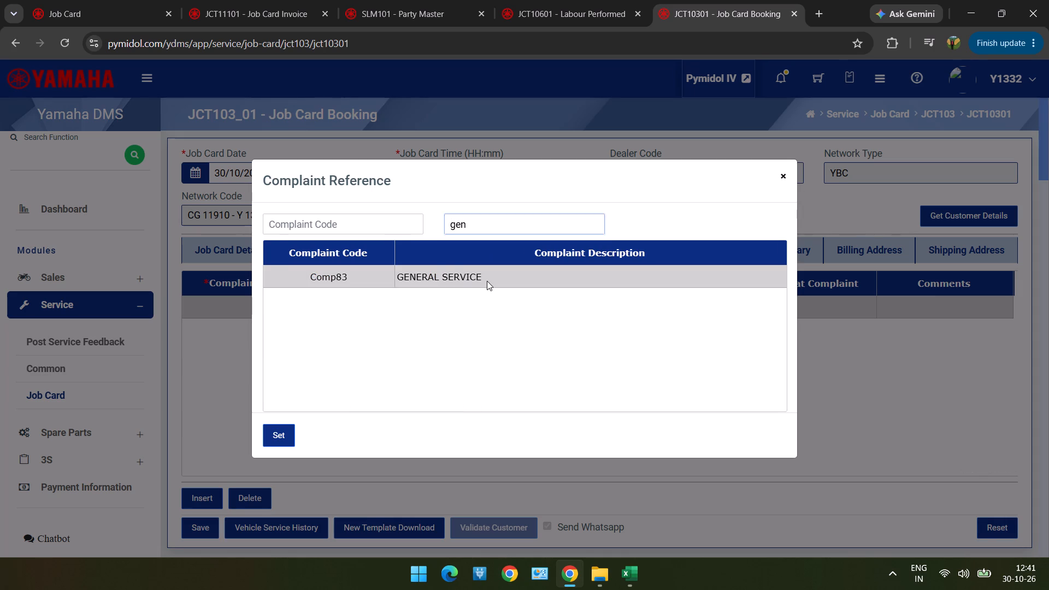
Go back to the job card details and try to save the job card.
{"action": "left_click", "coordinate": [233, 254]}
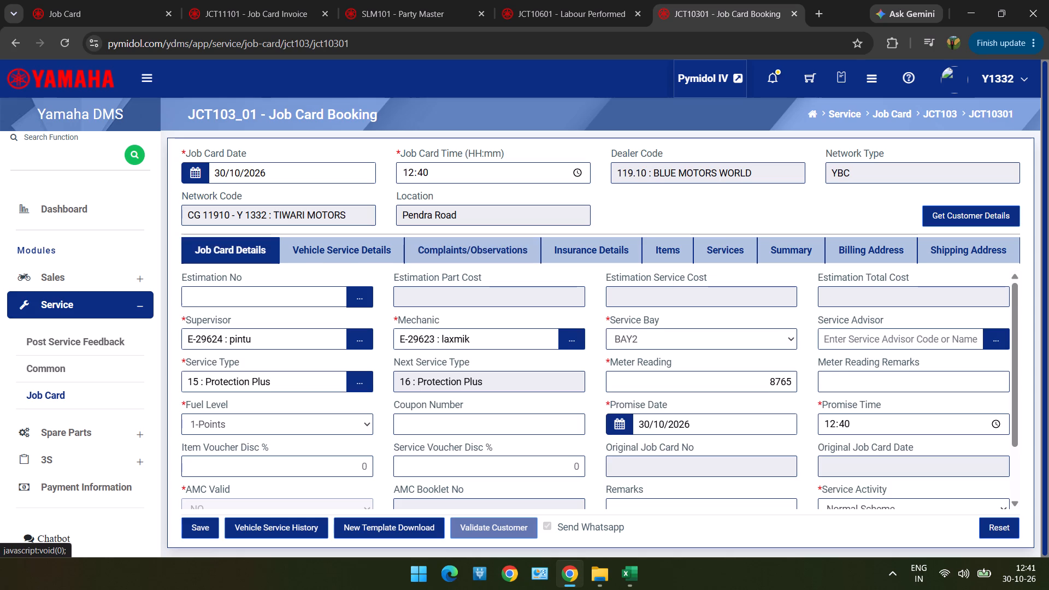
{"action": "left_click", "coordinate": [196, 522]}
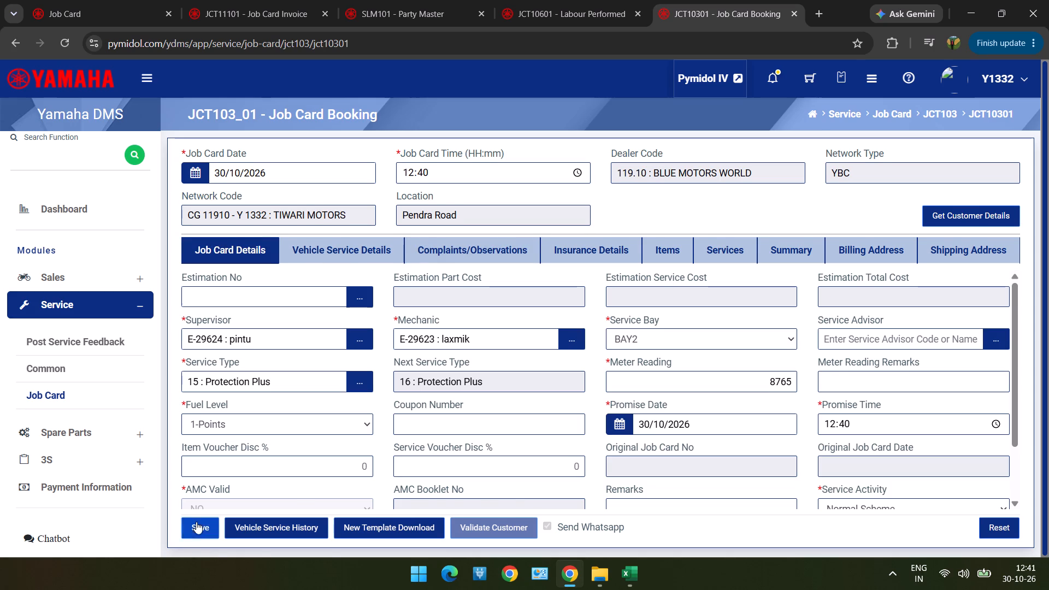
Delete the recommended parts 90793AD81000, 90793AD41000 and 21CE34400100 from the job card's items.
{"action": "left_click", "coordinate": [303, 361]}
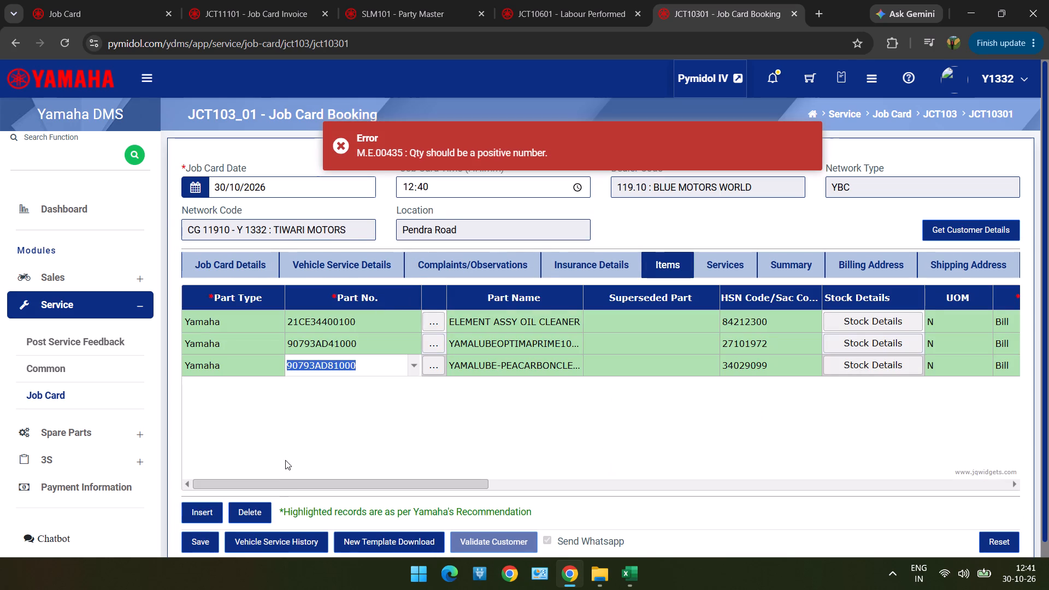
{"action": "left_click", "coordinate": [252, 511]}
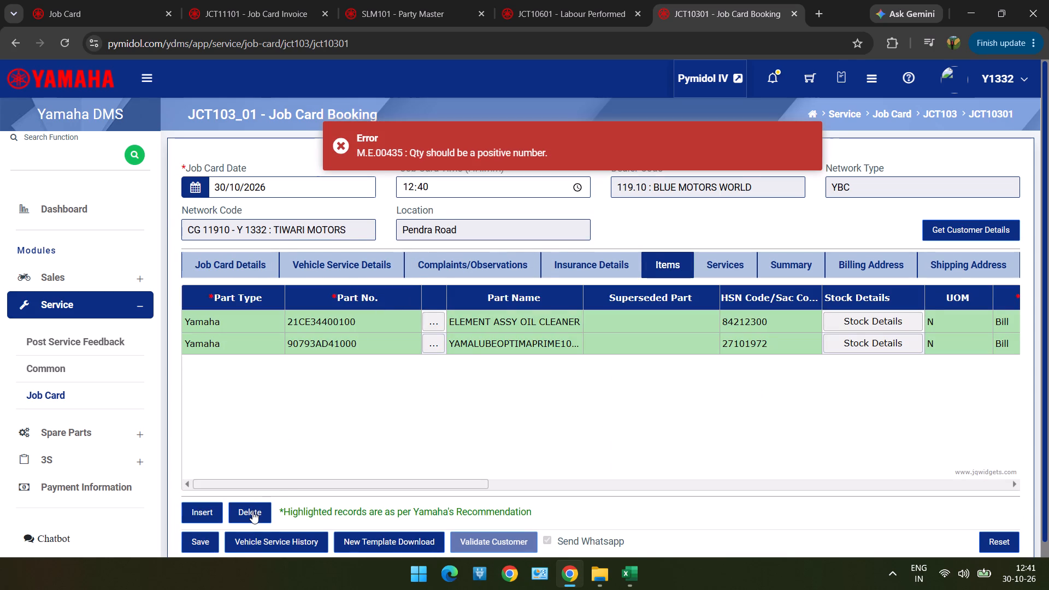
{"action": "left_click", "coordinate": [384, 355]}
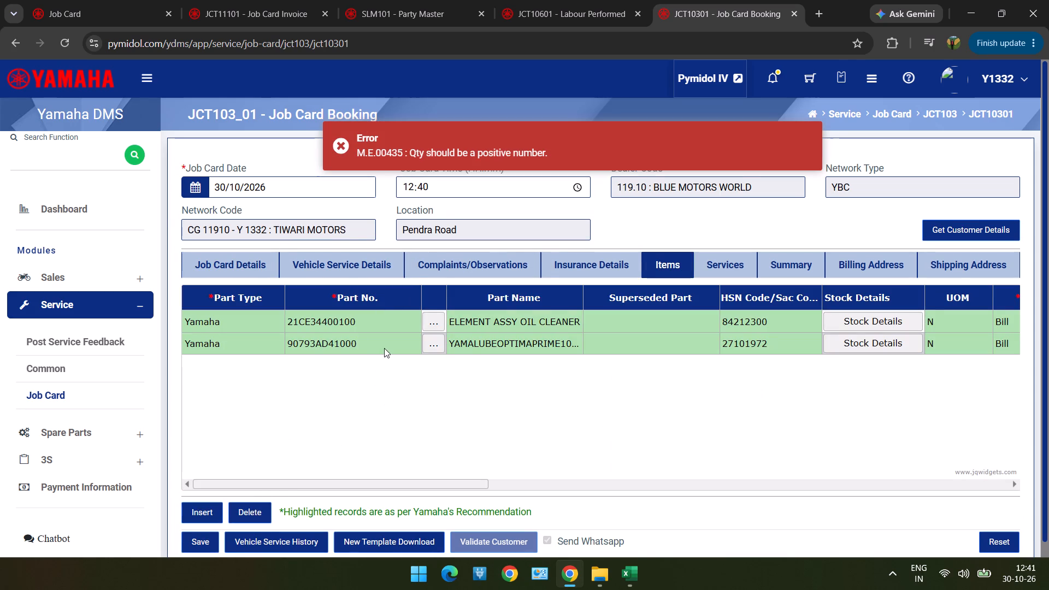
{"action": "left_click", "coordinate": [384, 348]}
{"action": "left_click", "coordinate": [249, 510]}
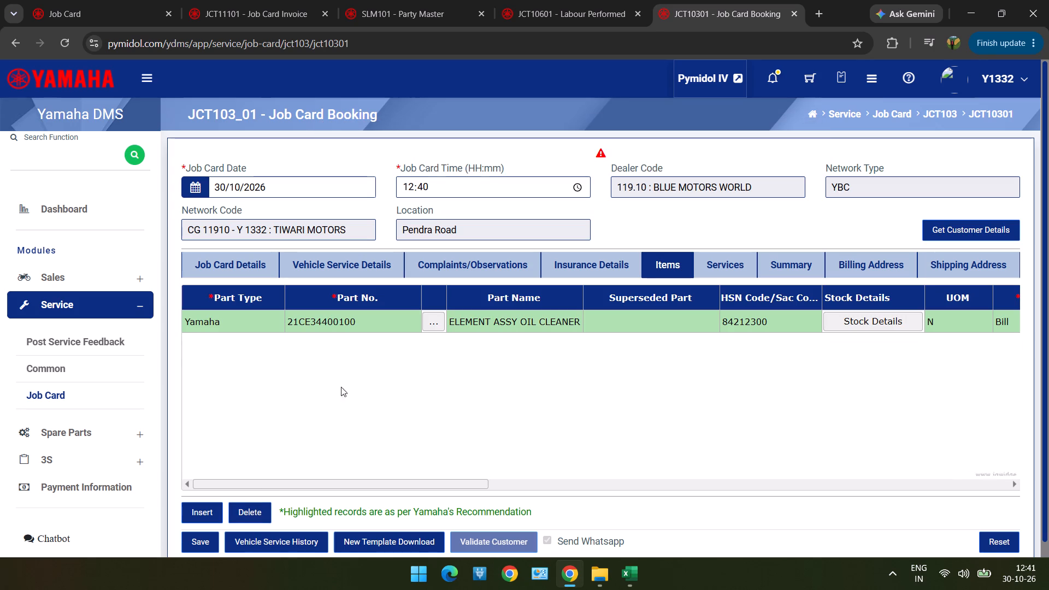
{"action": "left_click_drag", "start_coordinate": [359, 326], "coordinate": [241, 498]}
{"action": "left_click", "coordinate": [241, 498]}
Delete the recommended labour lines 012 (drivechain cleaning) and 010 (injector cleaning) from the job card's services.
{"action": "left_click", "coordinate": [716, 260]}
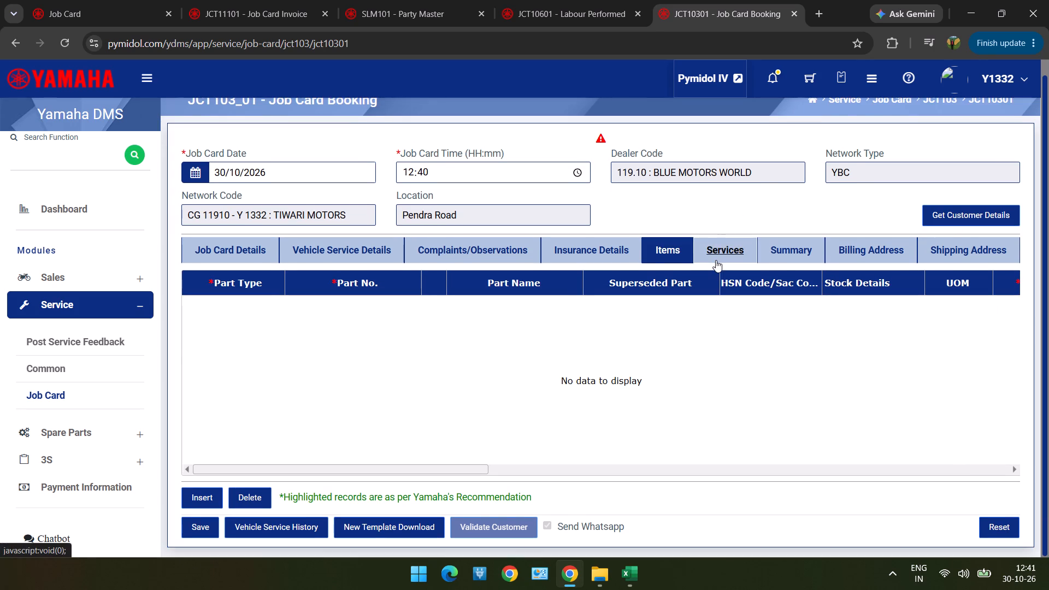
{"action": "left_click", "coordinate": [375, 333]}
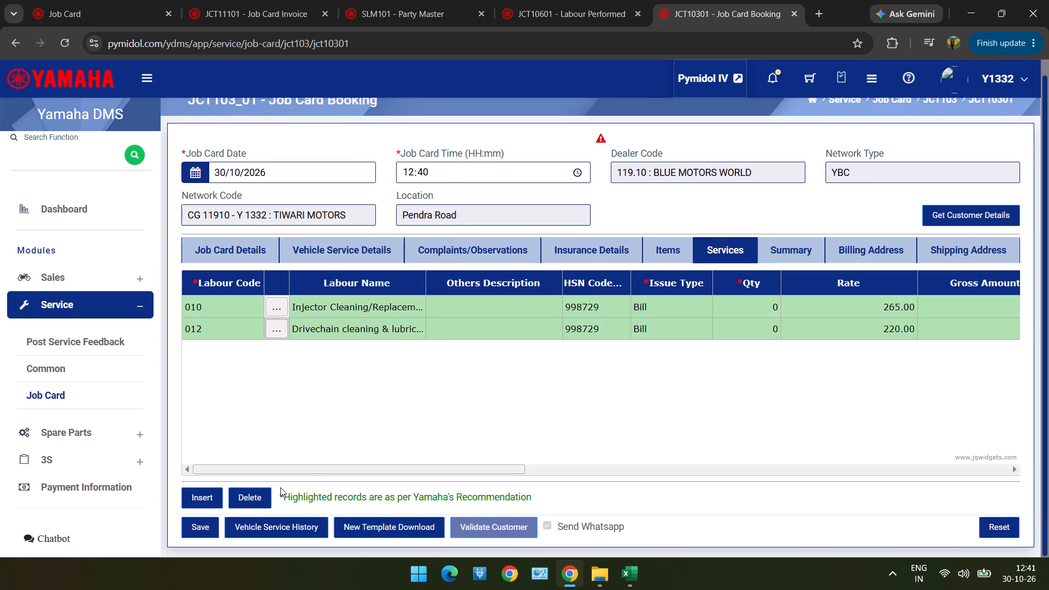
{"action": "left_click", "coordinate": [257, 502]}
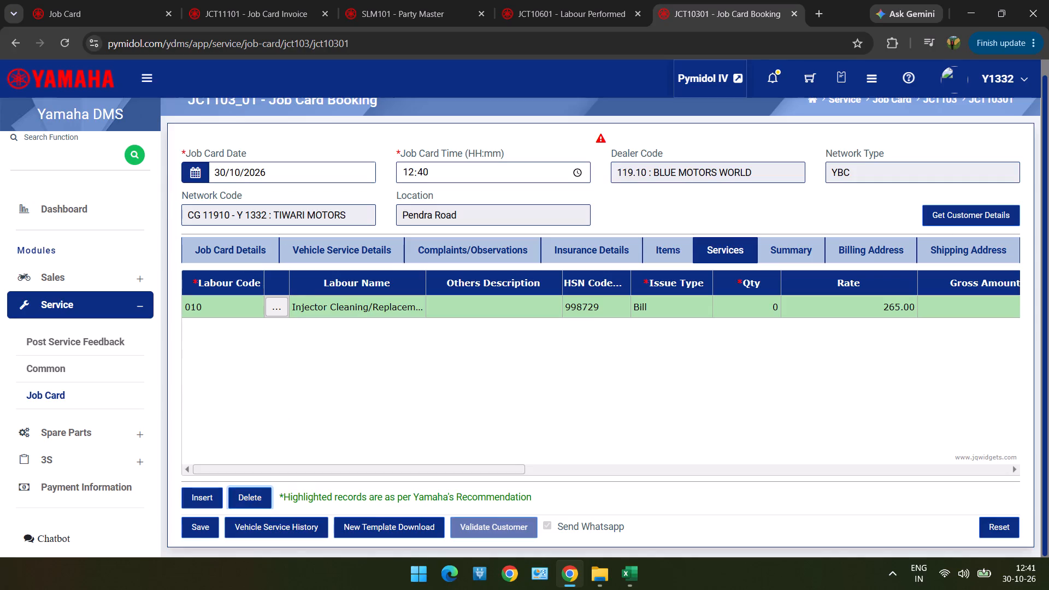
{"action": "left_click", "coordinate": [362, 309]}
{"action": "left_click", "coordinate": [254, 491]}
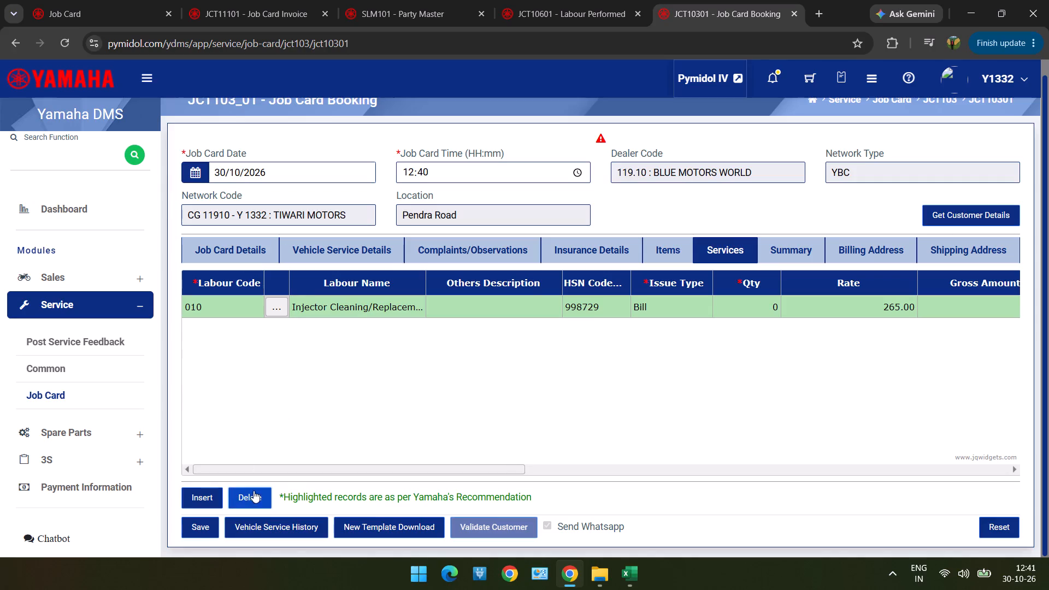
Save the job card with the customer's contact number accepted, and return to a blank booking form.
{"action": "left_click", "coordinate": [197, 534]}
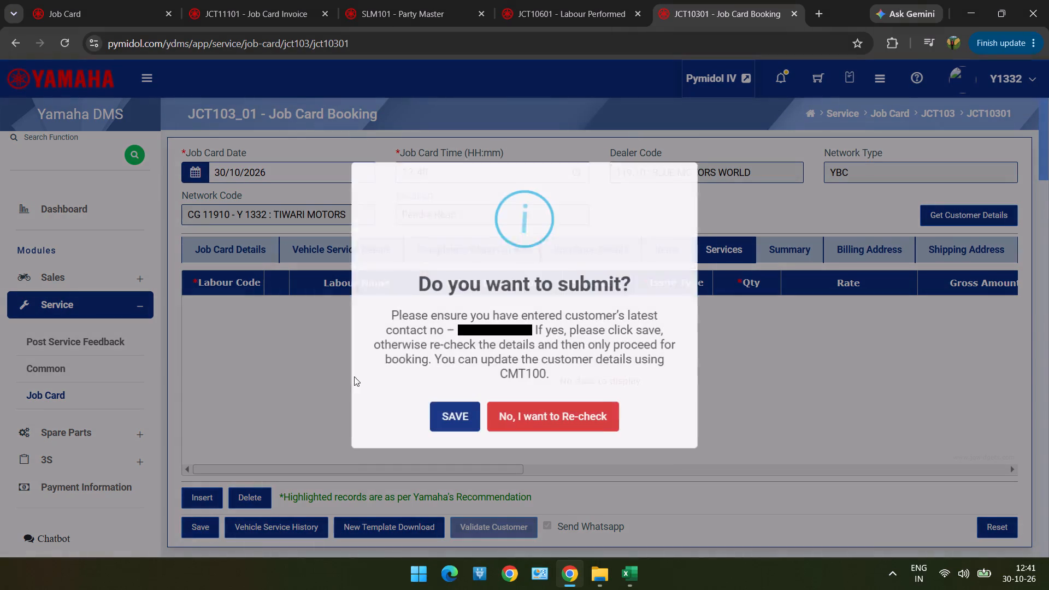
{"action": "left_click", "coordinate": [439, 419]}
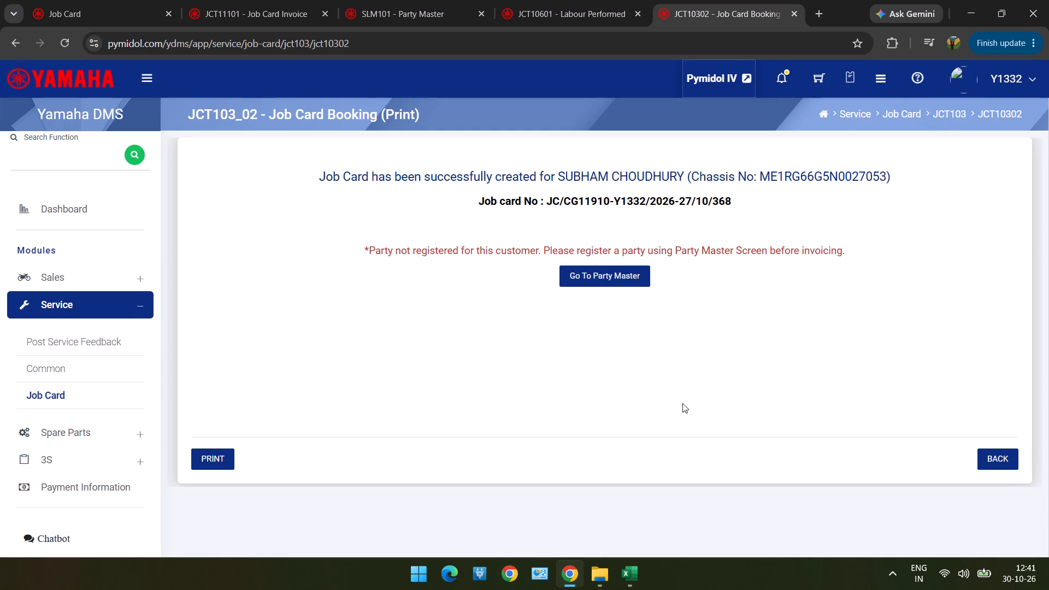
{"action": "left_click", "coordinate": [998, 457]}
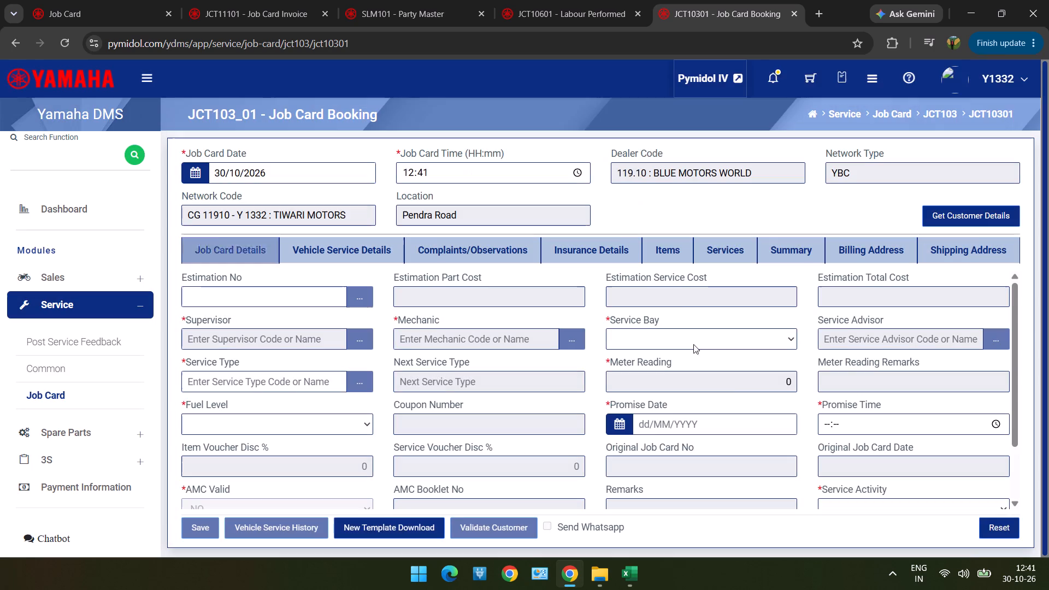
{"action": "left_click", "coordinate": [562, 0]}
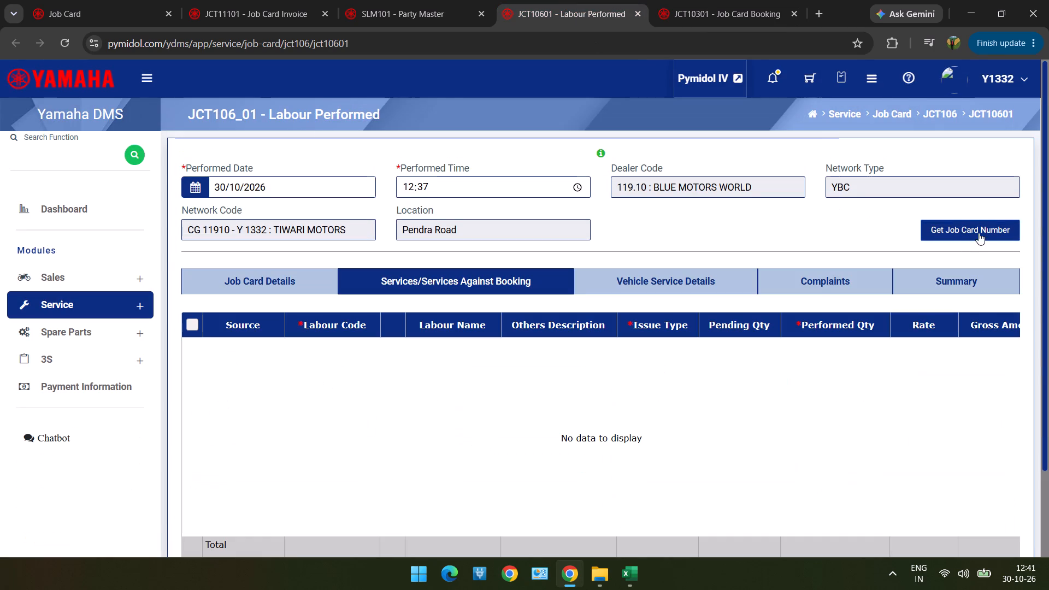
{"action": "left_click", "coordinate": [977, 230]}
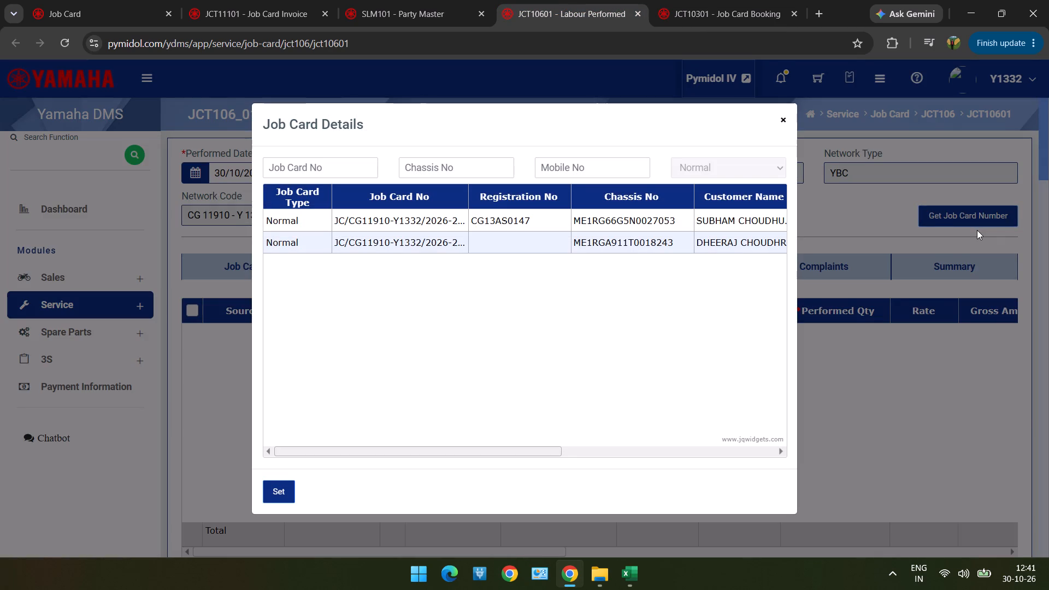
{"action": "triple_click", "coordinate": [763, 225]}
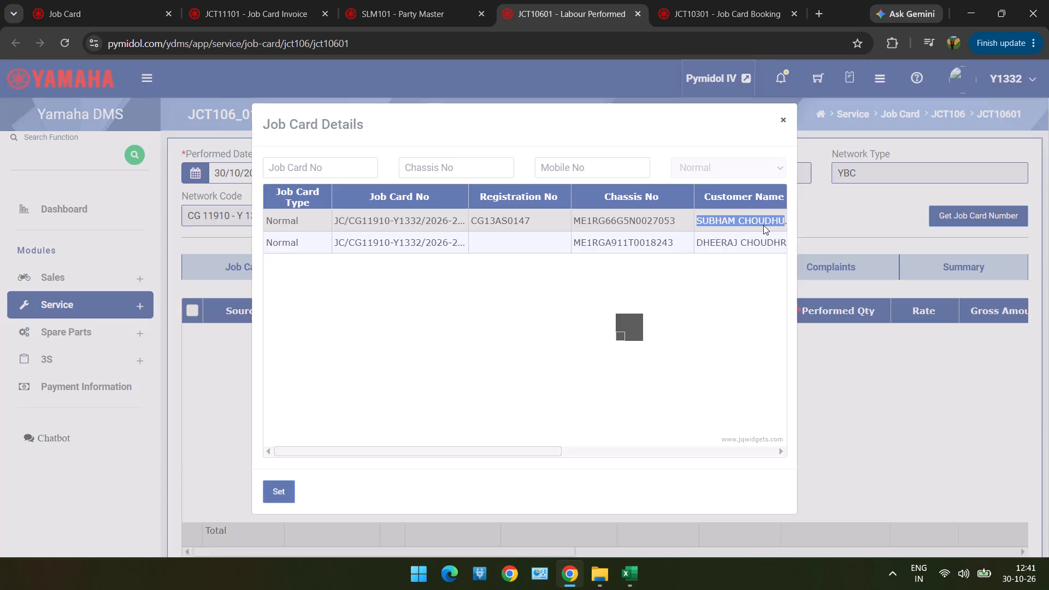
{"action": "left_click", "coordinate": [289, 267]}
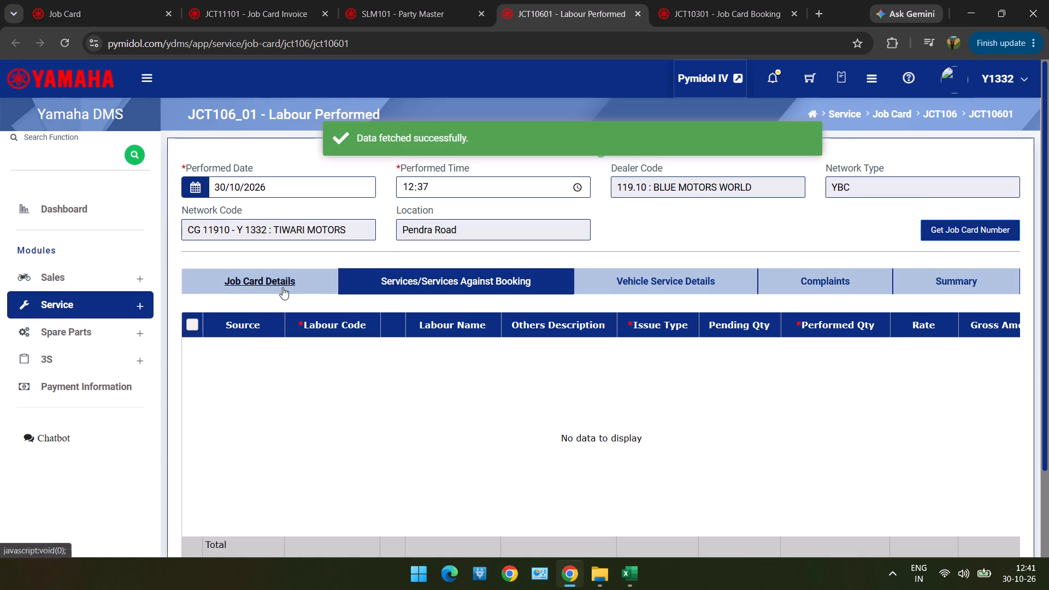
{"action": "left_click", "coordinate": [282, 287]}
Add a service line with labour code 001, Paid Service Including Washing, to the job card's labour performed.
{"action": "left_click", "coordinate": [495, 276]}
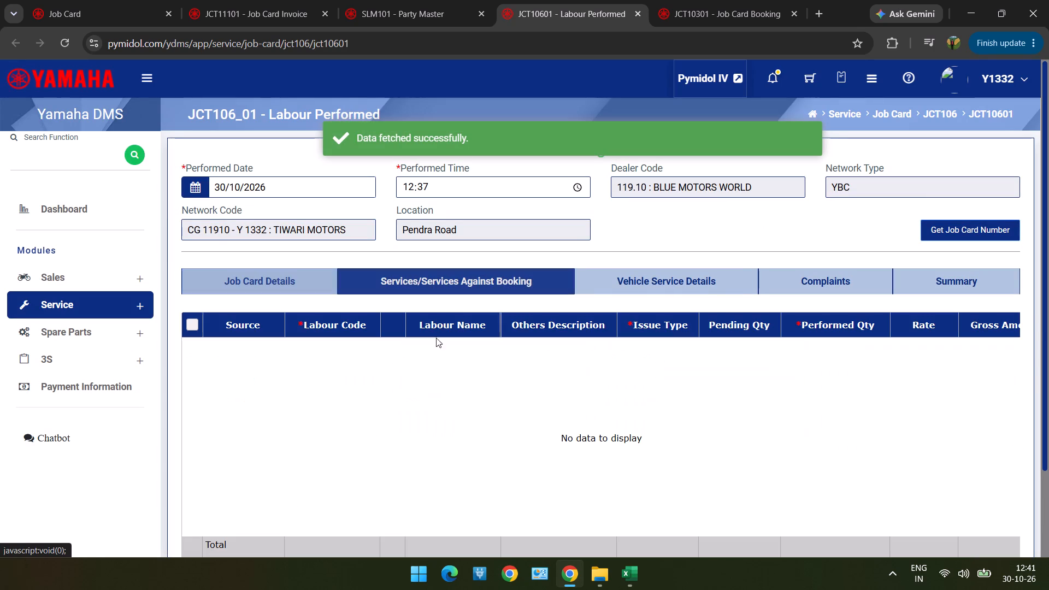
{"action": "scroll", "coordinate": [465, 382], "scroll_direction": "down", "scroll_amount": 2}
{"action": "scroll", "coordinate": [465, 382], "scroll_direction": "up", "scroll_amount": 12}
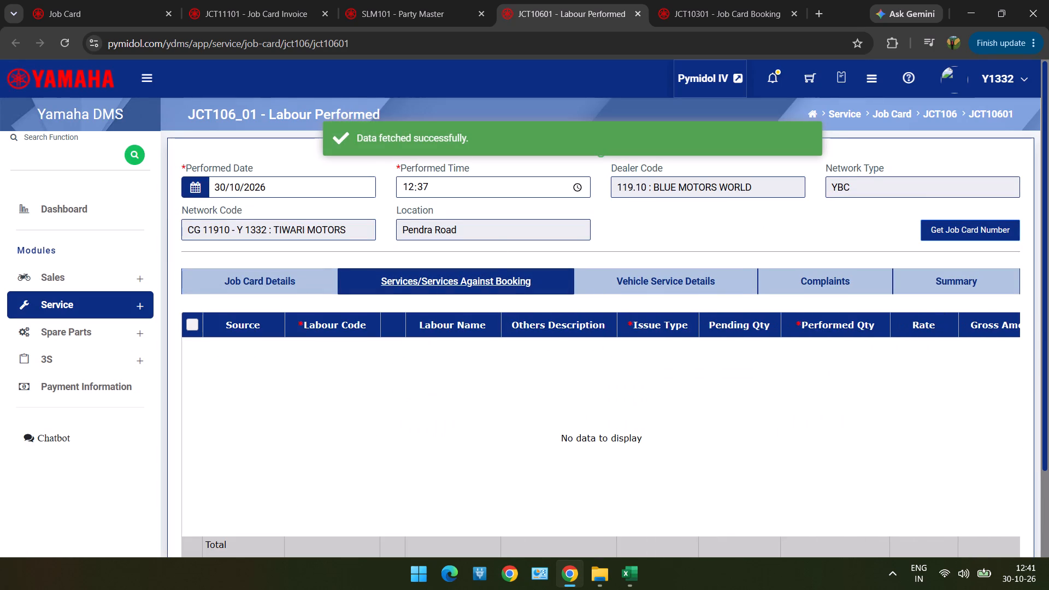
{"action": "scroll", "coordinate": [512, 234], "scroll_direction": "down", "scroll_amount": 2}
{"action": "left_click", "coordinate": [204, 498]}
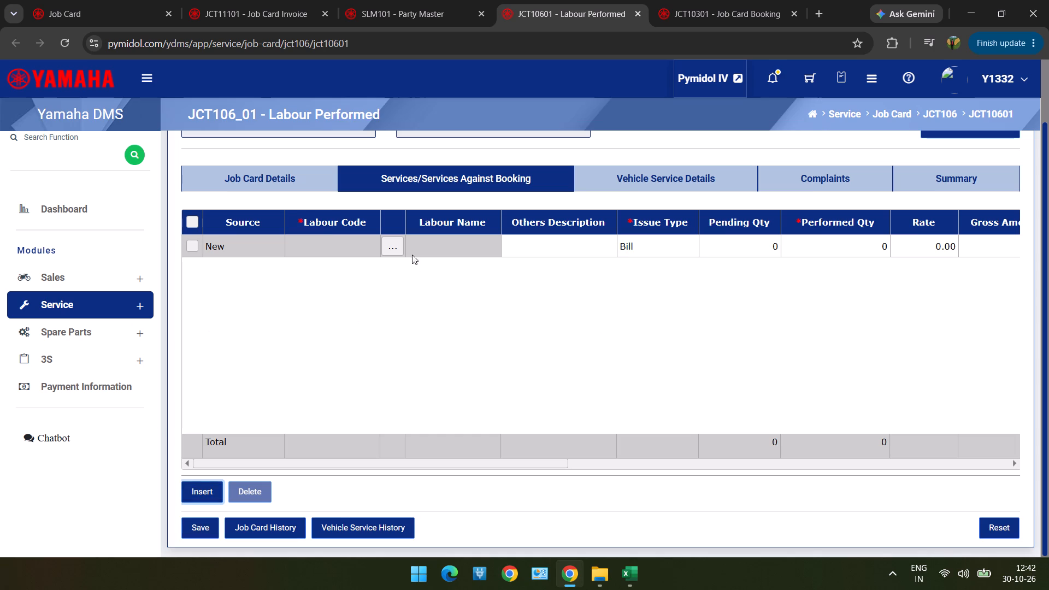
{"action": "left_click", "coordinate": [398, 249]}
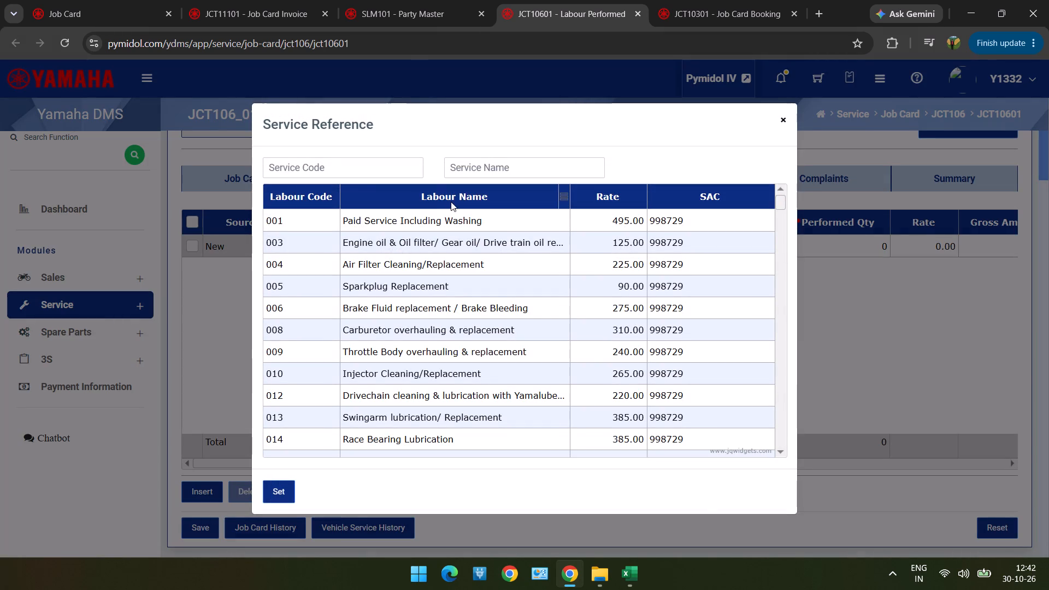
{"action": "double_click", "coordinate": [452, 211]}
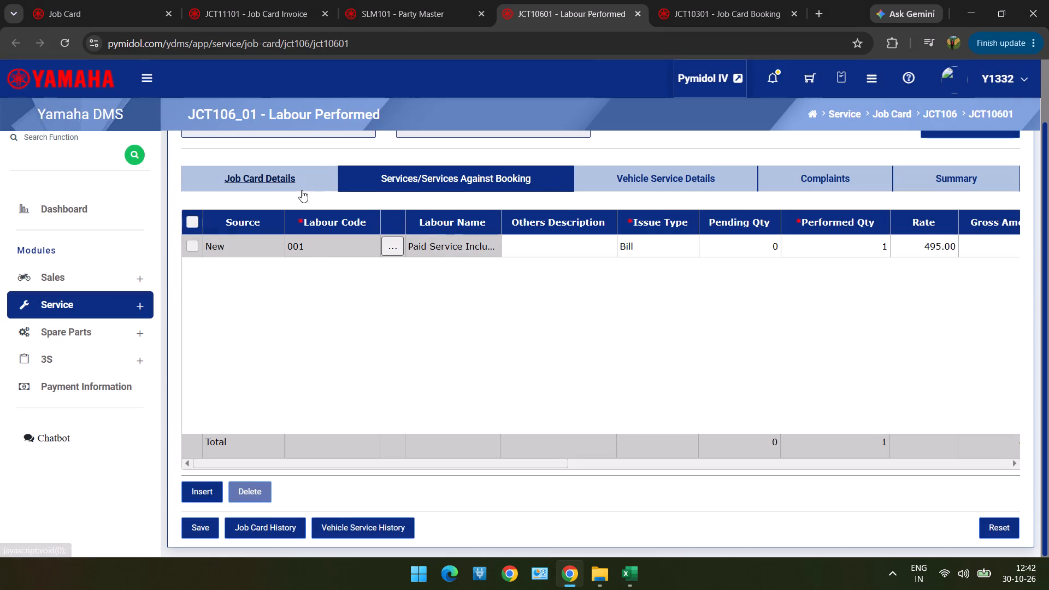
Check the job card details, set labour 001's issue type to FOC and mark the service line as selected.
{"action": "left_click", "coordinate": [302, 190]}
{"action": "left_click", "coordinate": [463, 183]}
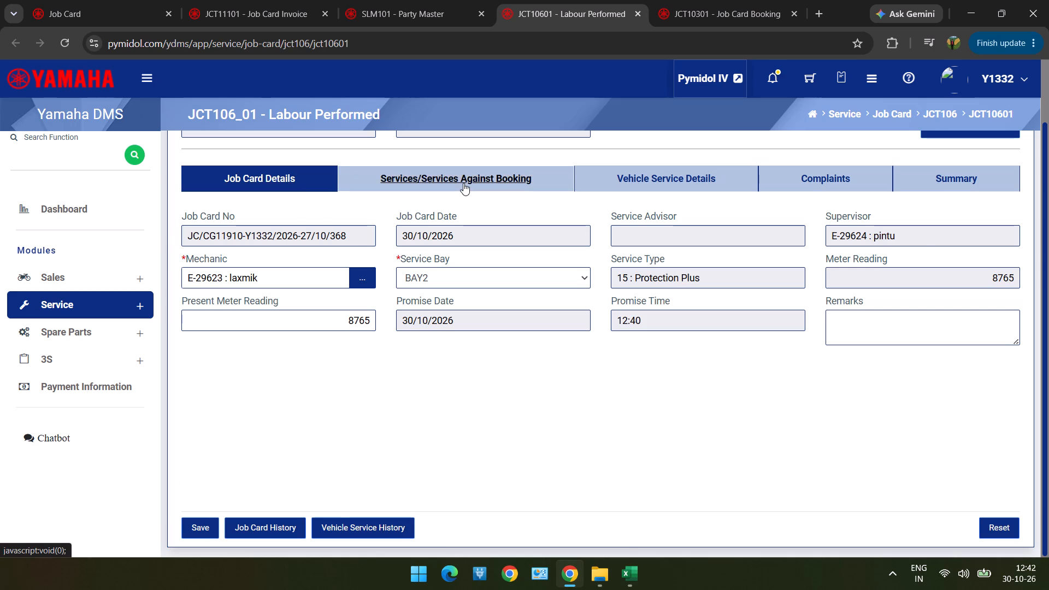
{"action": "left_click", "coordinate": [328, 173]}
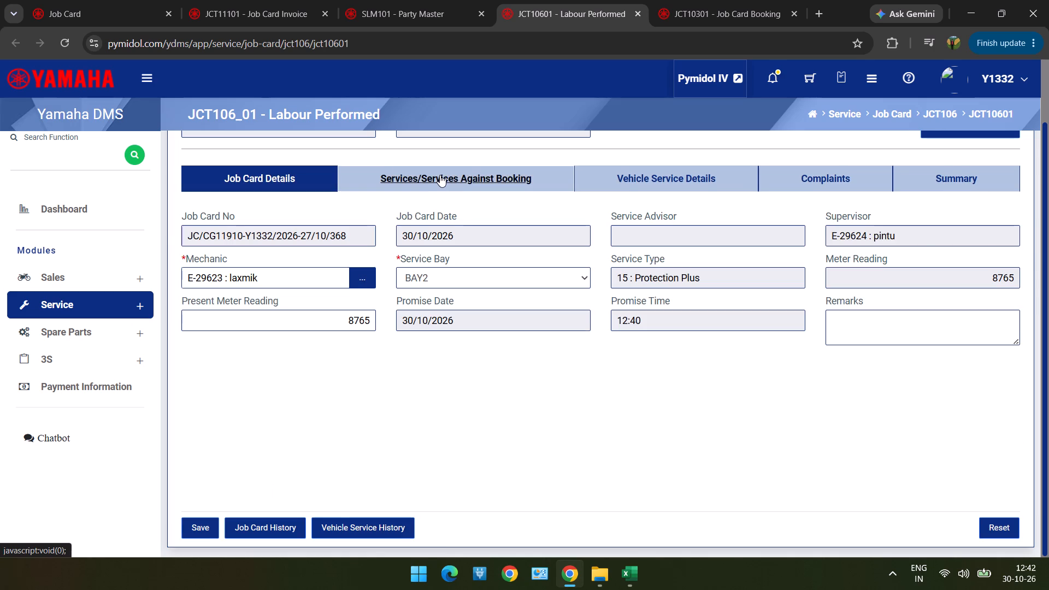
{"action": "left_click", "coordinate": [440, 175]}
{"action": "triple_click", "coordinate": [633, 256]}
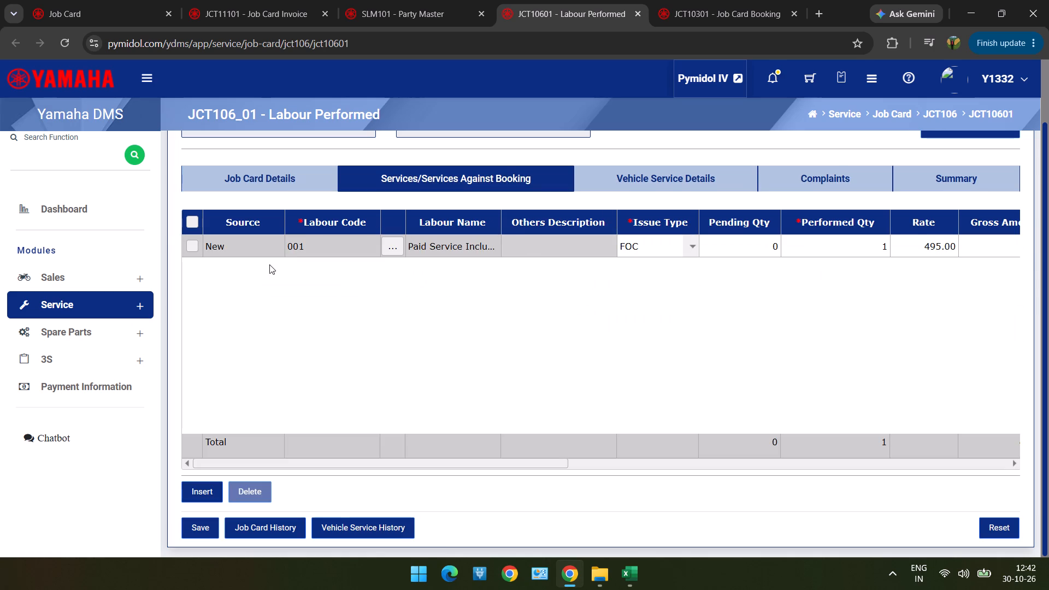
{"action": "left_click", "coordinate": [191, 222]}
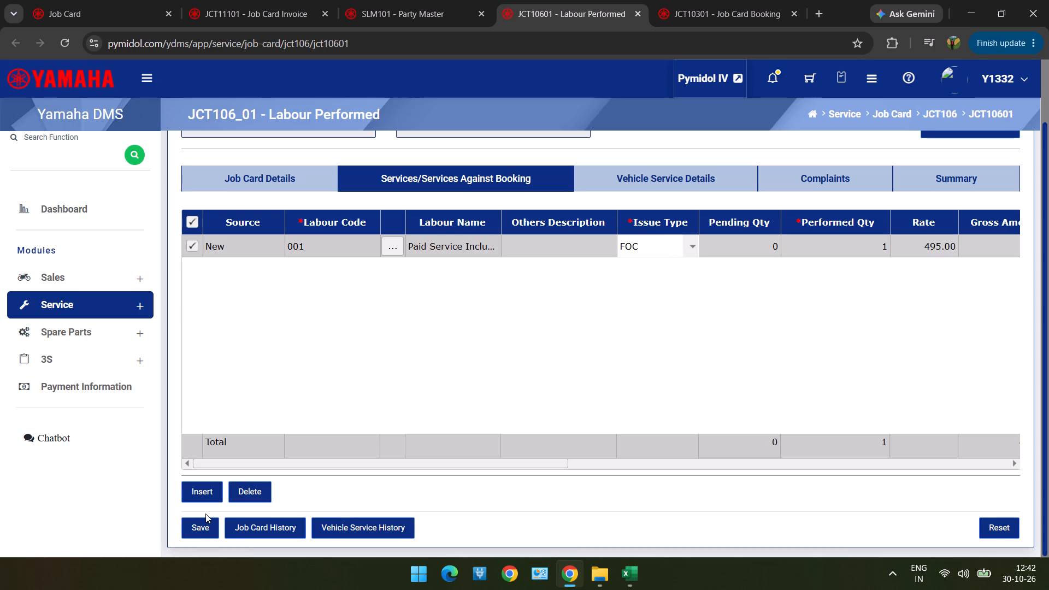
Set the performed time to 12:42 and save the labour performed entry for the job card.
{"action": "left_click", "coordinate": [200, 533]}
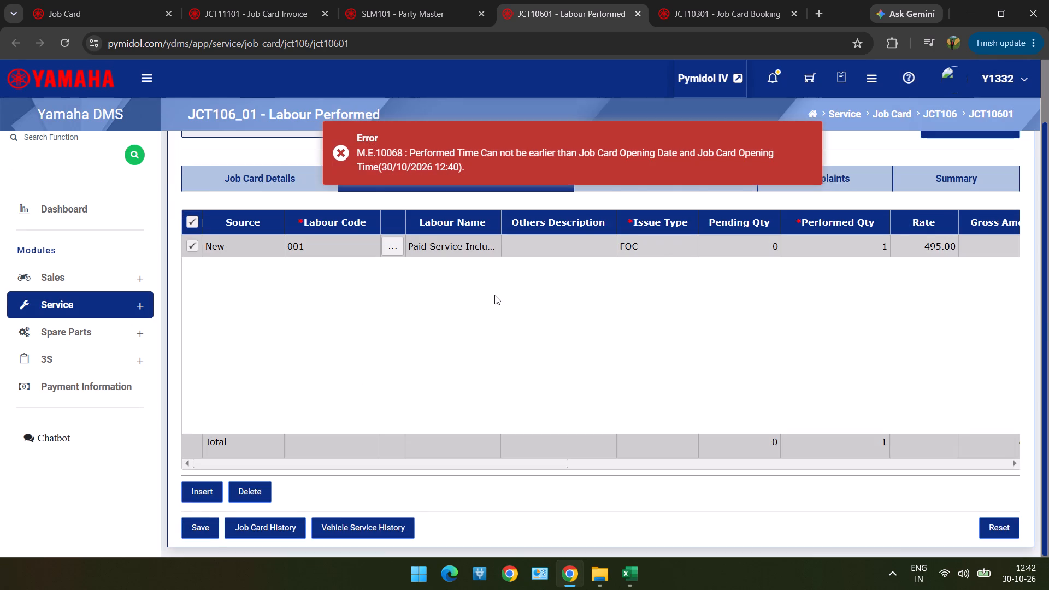
{"action": "scroll", "coordinate": [494, 295], "scroll_direction": "up", "scroll_amount": 5}
{"action": "left_click", "coordinate": [410, 190]}
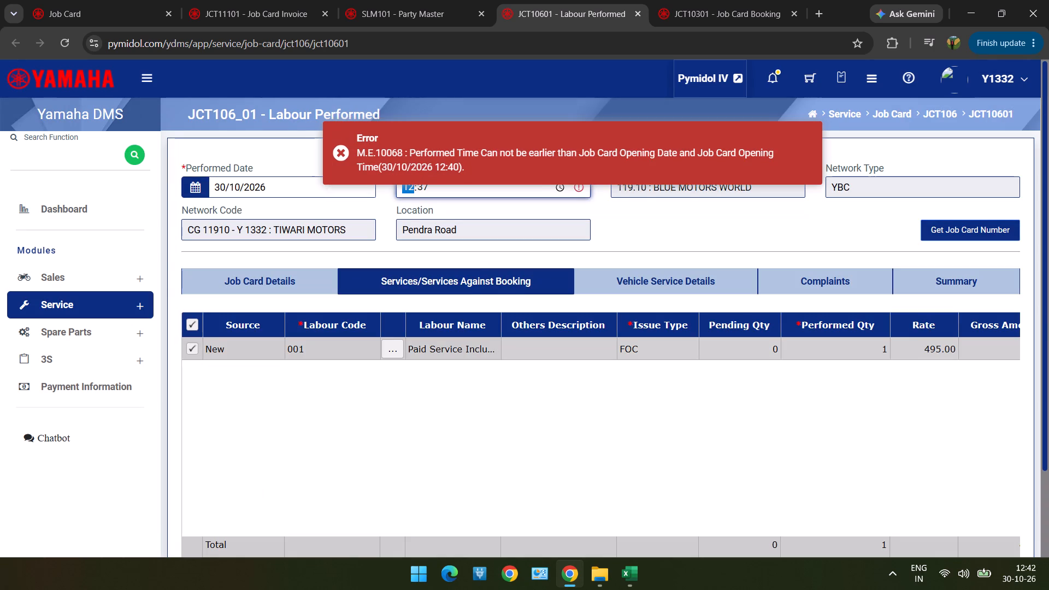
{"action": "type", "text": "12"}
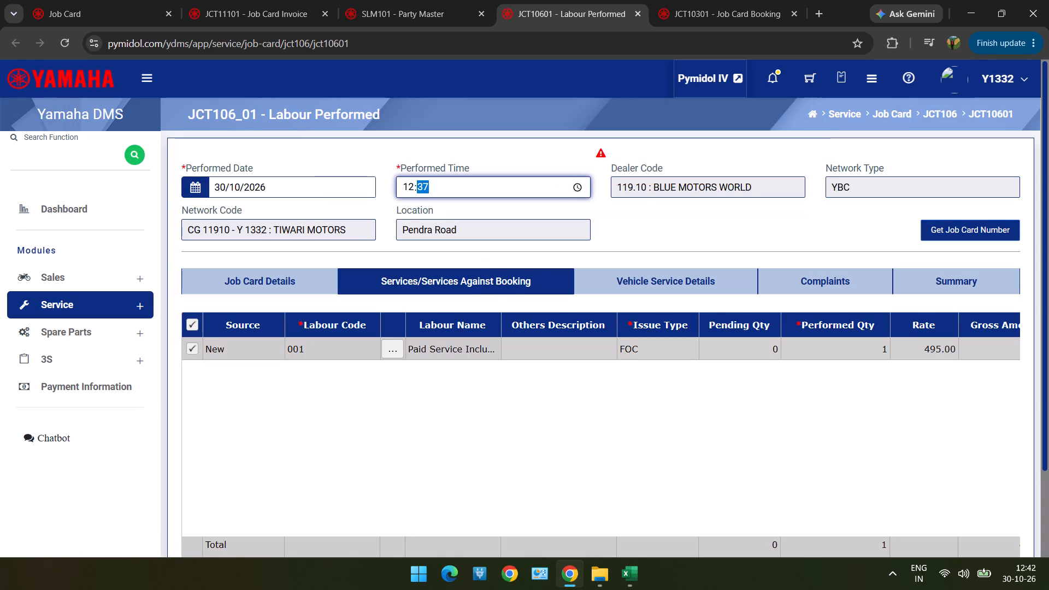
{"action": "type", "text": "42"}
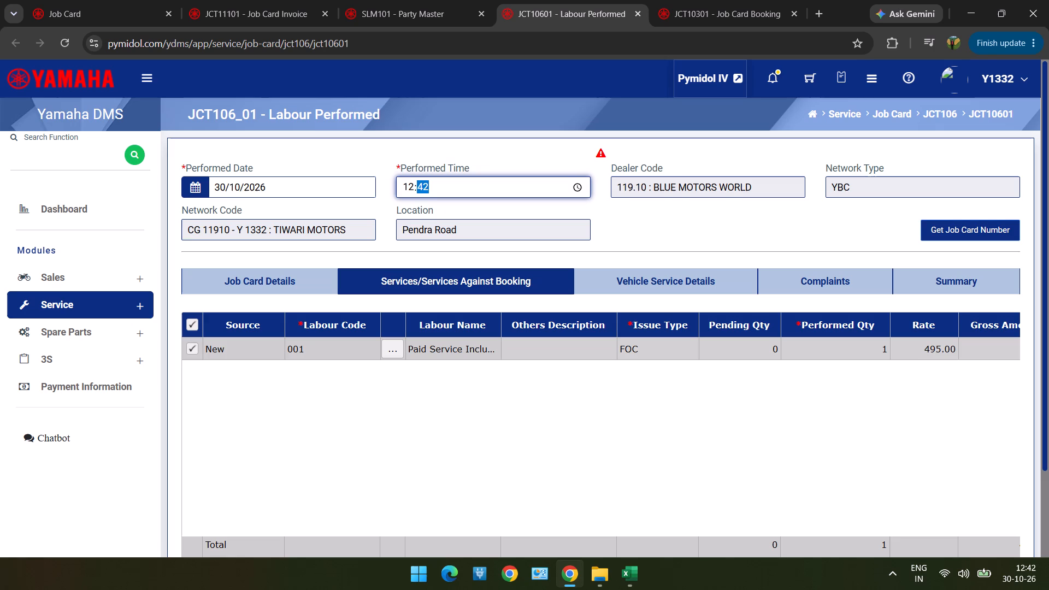
{"action": "scroll", "coordinate": [410, 190], "scroll_direction": "down", "scroll_amount": 3}
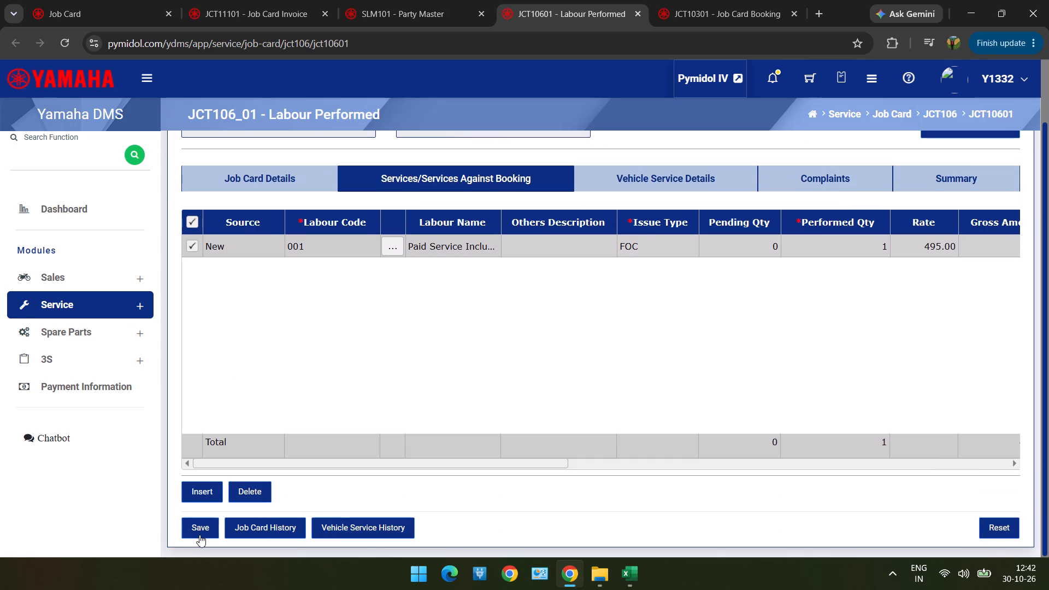
{"action": "left_click", "coordinate": [199, 535]}
Start a new party in Party Master and enter the party name copied from the customer's row 25 in the Excel list.
{"action": "left_click", "coordinate": [400, 8]}
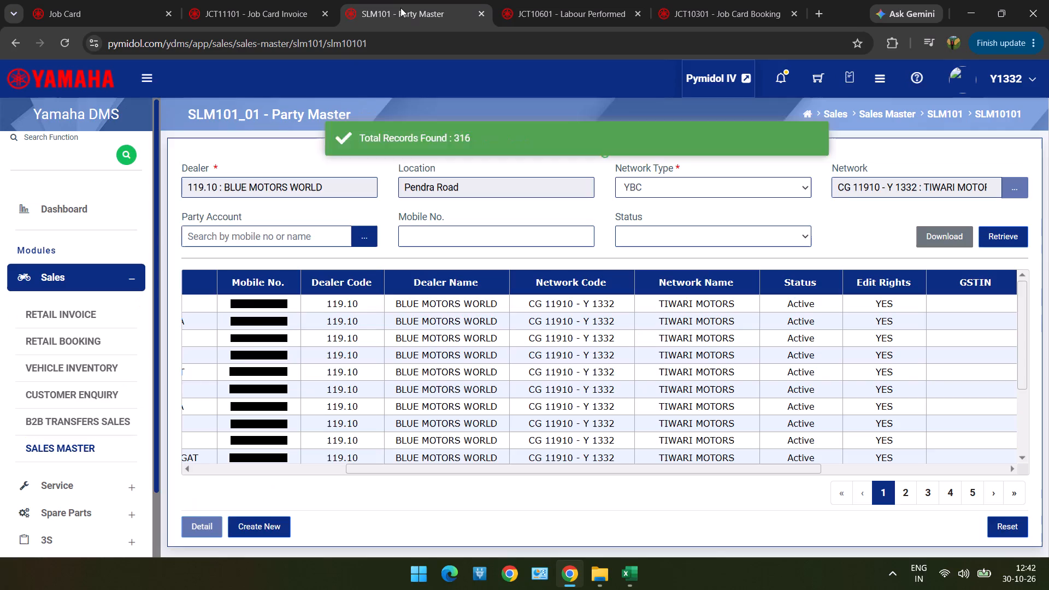
{"action": "left_click", "coordinate": [274, 526]}
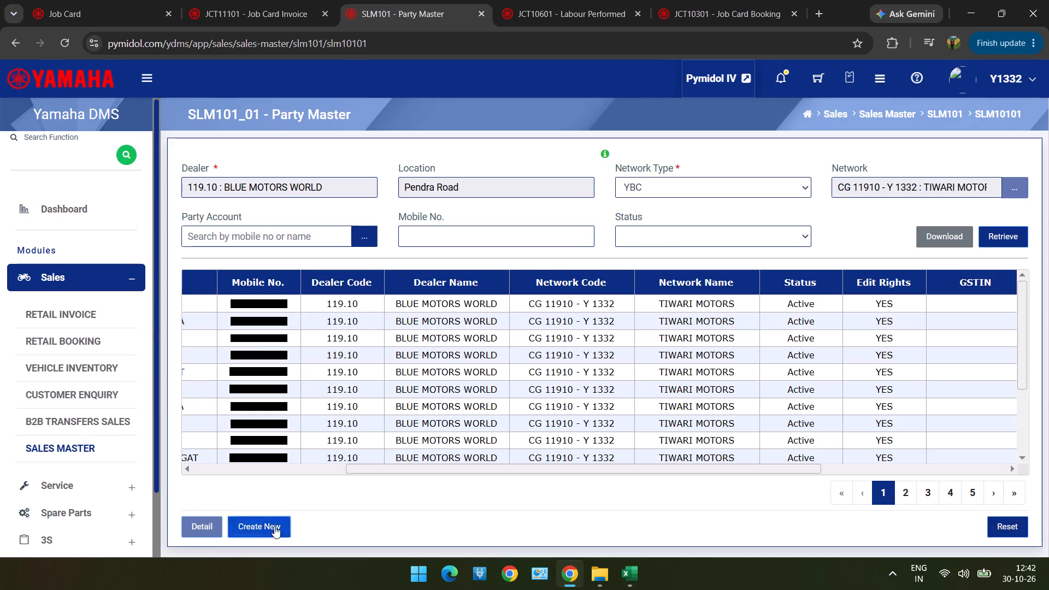
{"action": "double_click", "coordinate": [355, 235]}
{"action": "left_click", "coordinate": [355, 231]}
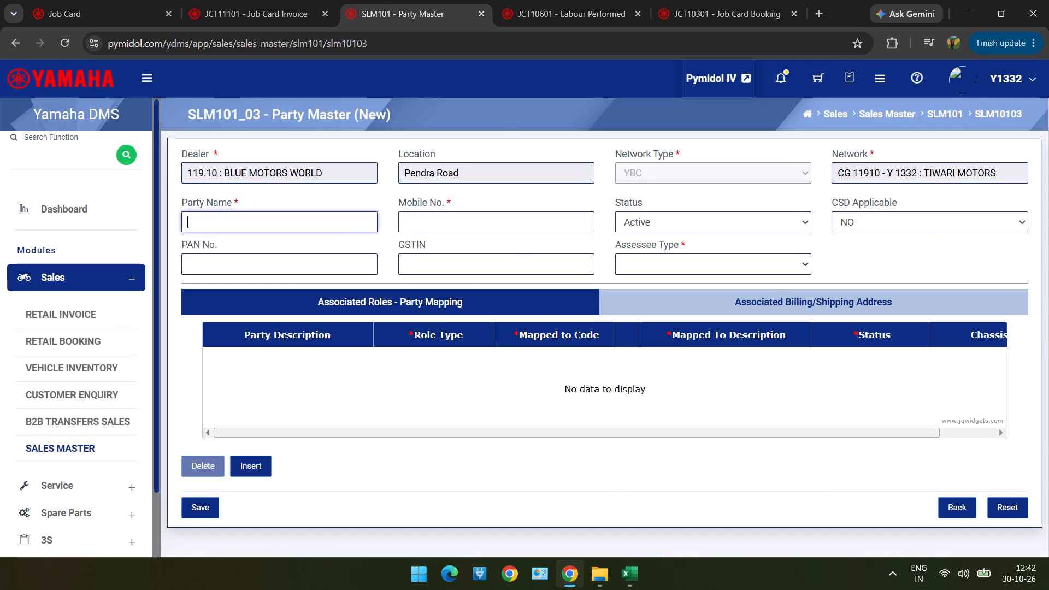
{"action": "key", "text": "alt+Tab"}
{"action": "key", "text": "Tab"}
{"action": "key", "text": "Tab"}
{"action": "key", "text": "Tab"}
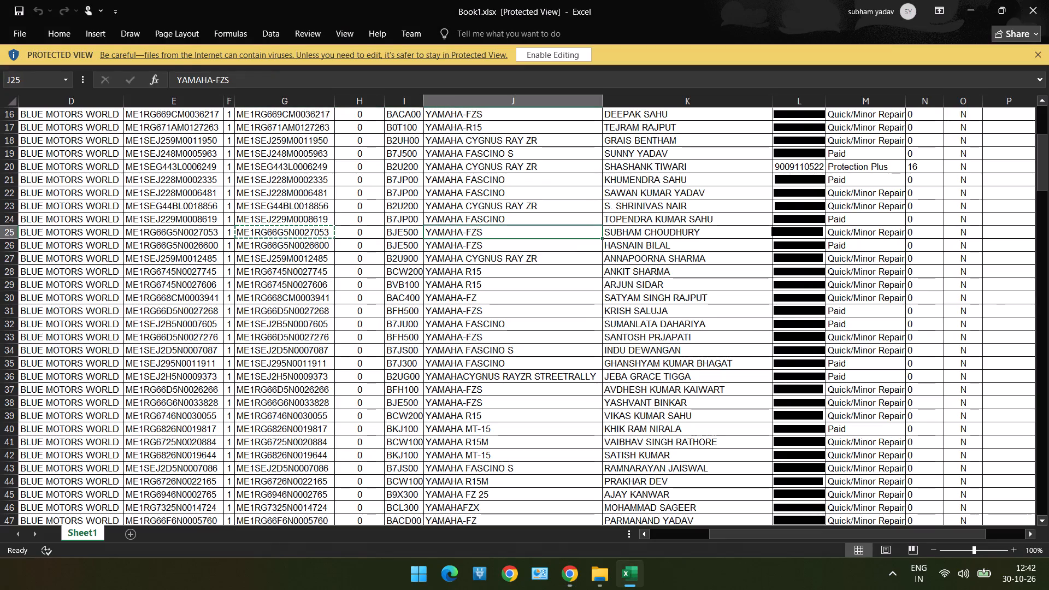
{"action": "key", "text": "Tab"}
{"action": "key", "text": "ctrl+c"}
{"action": "key", "text": "alt+Tab"}
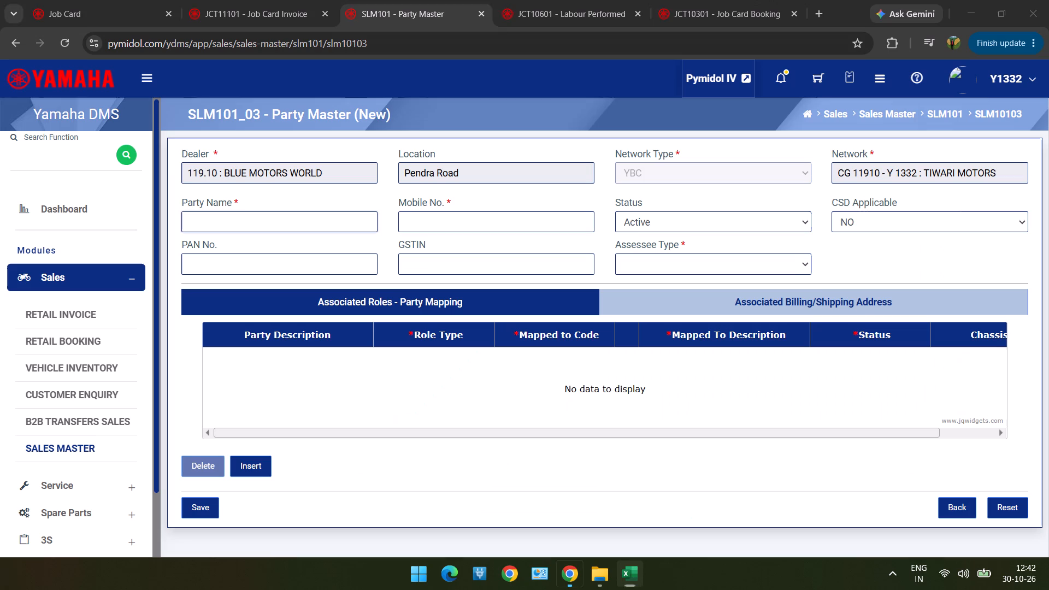
{"action": "left_click", "coordinate": [355, 231]}
{"action": "key", "text": "ctrl+v"}
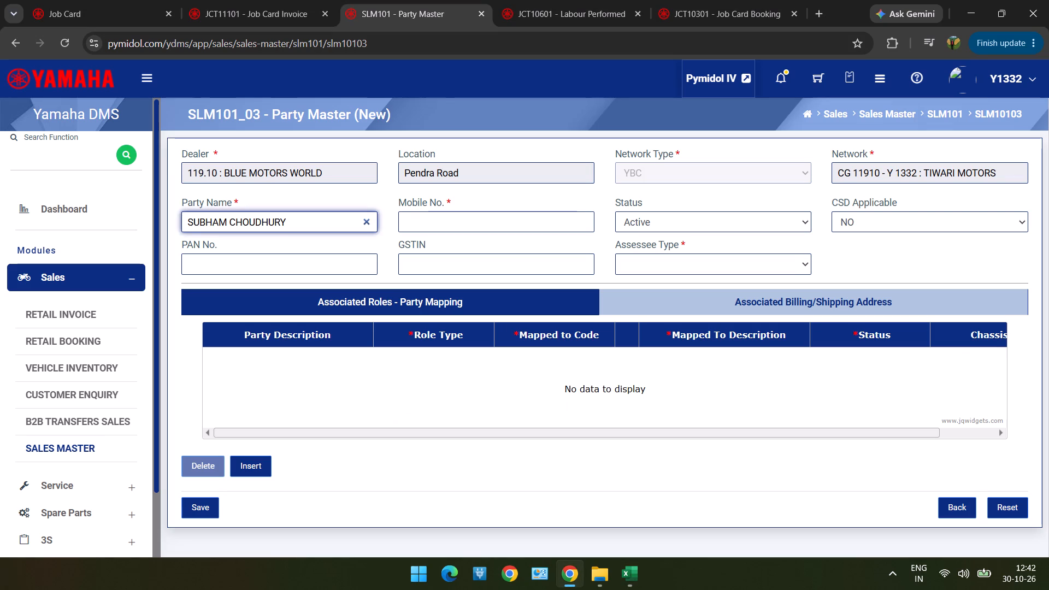
Enter the customer's mobile number from the Excel list and set the new party's assessee type to Unregistered.
{"action": "key", "text": "Tab"}
{"action": "key", "text": "alt+Tab"}
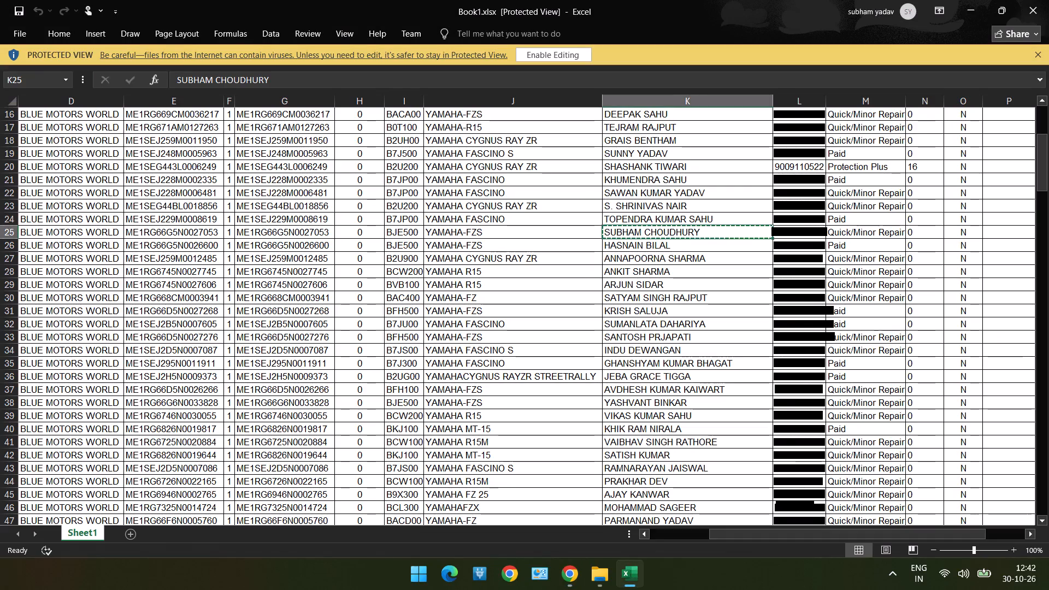
{"action": "key", "text": "Tab"}
{"action": "key", "text": "ctrl+c"}
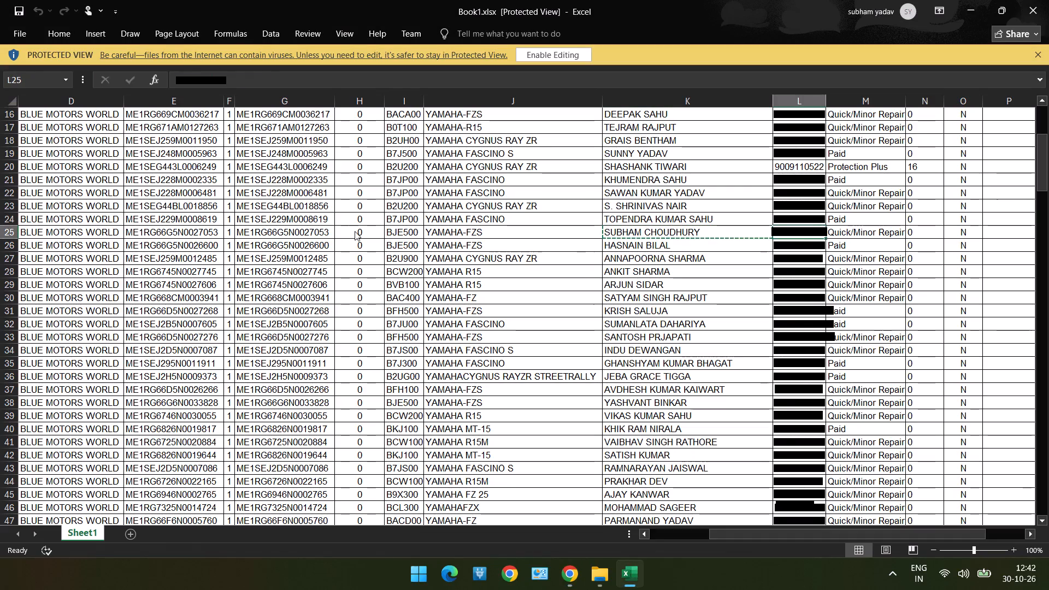
{"action": "key", "text": "alt+Tab"}
{"action": "key", "text": "ctrl+v"}
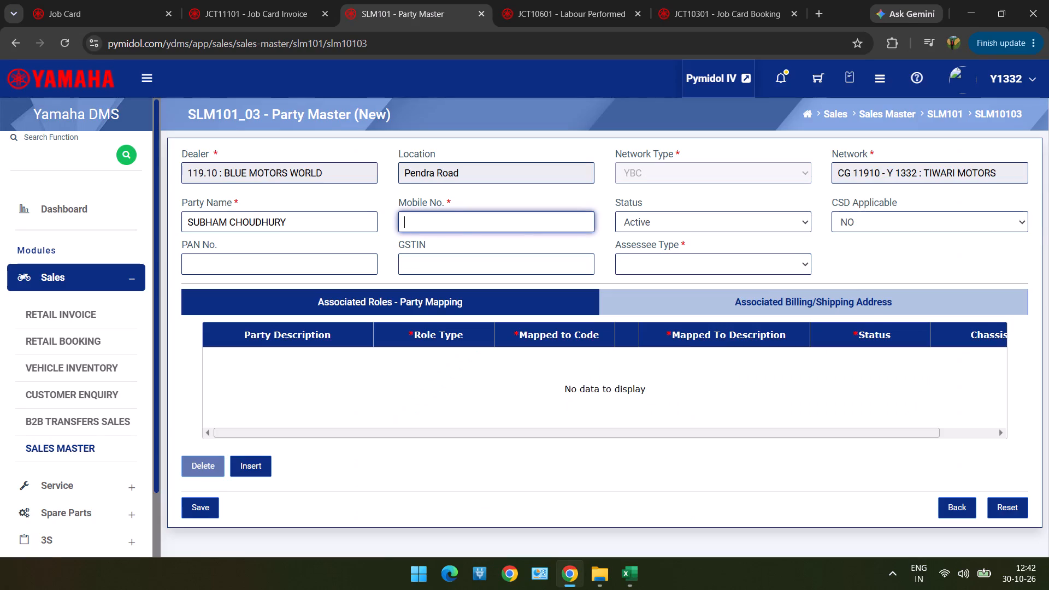
{"action": "left_click", "coordinate": [632, 256]}
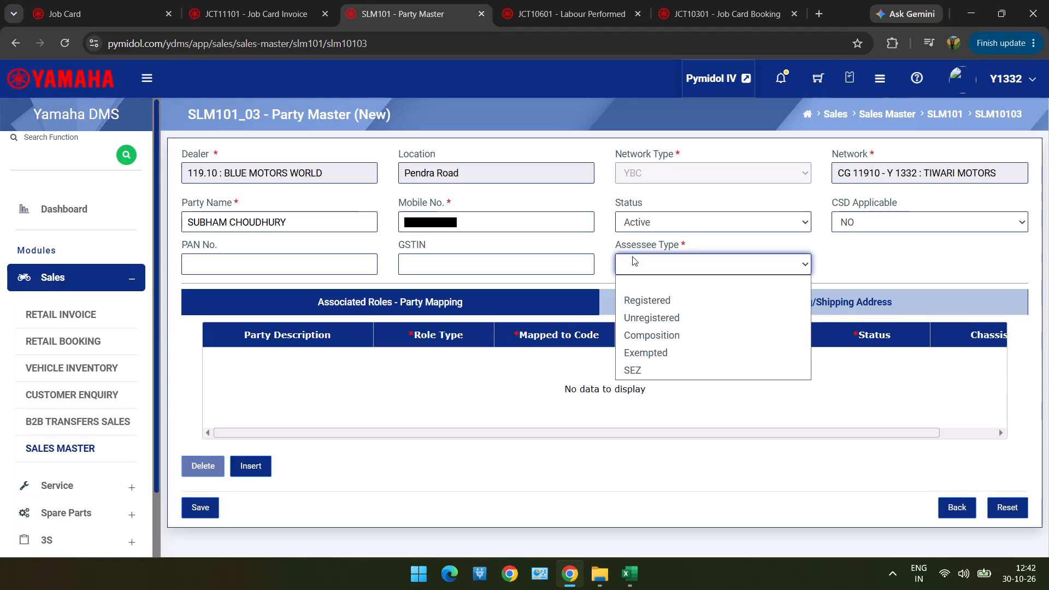
{"action": "left_click", "coordinate": [695, 316]}
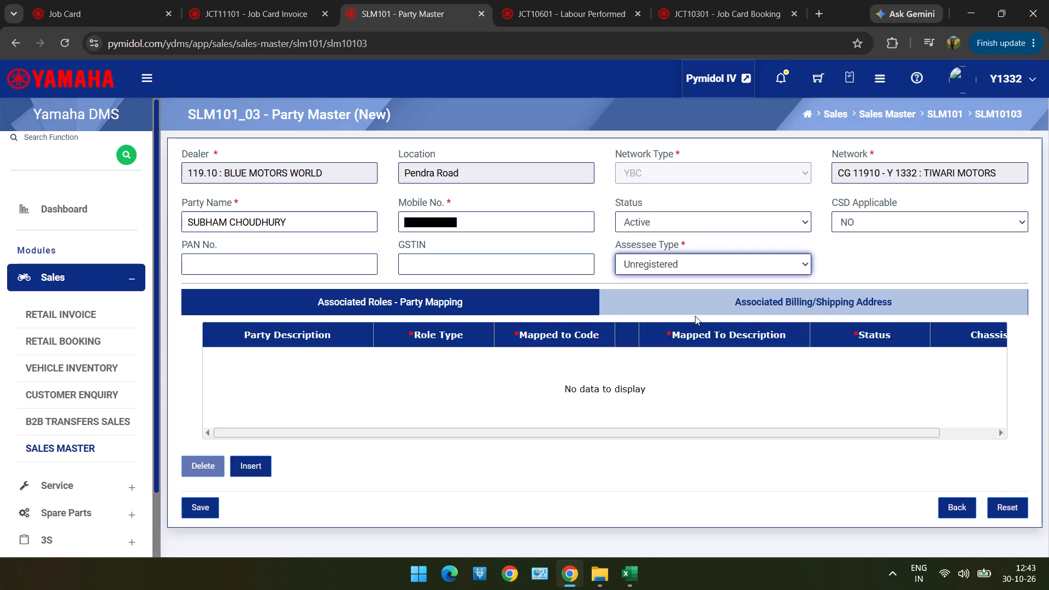
Add a party mapping row with the role type Vehicle Retail Customer.
{"action": "left_click", "coordinate": [263, 462]}
{"action": "double_click", "coordinate": [402, 360]}
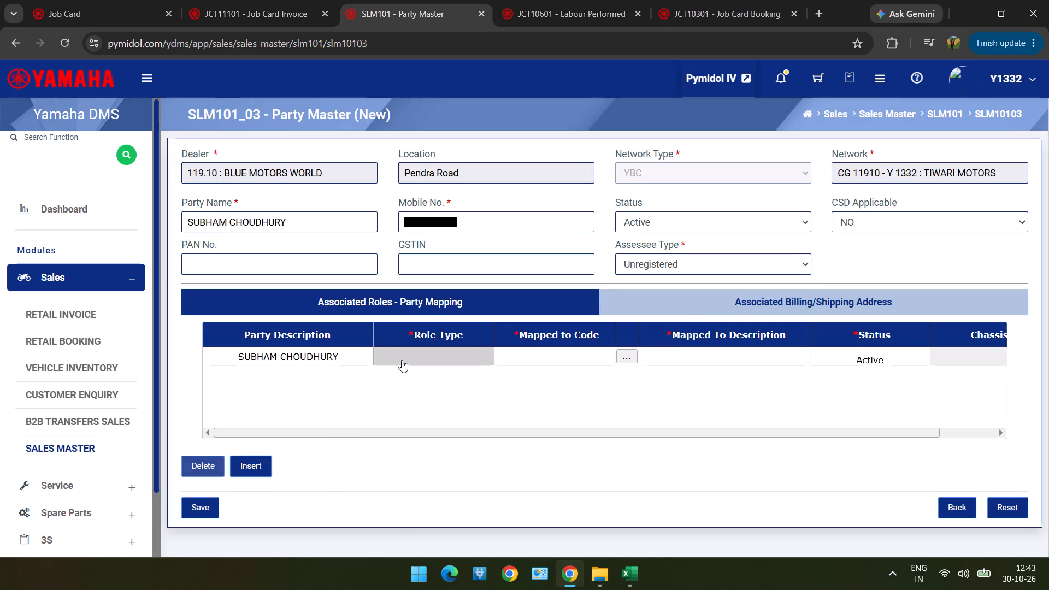
{"action": "left_click", "coordinate": [402, 360]}
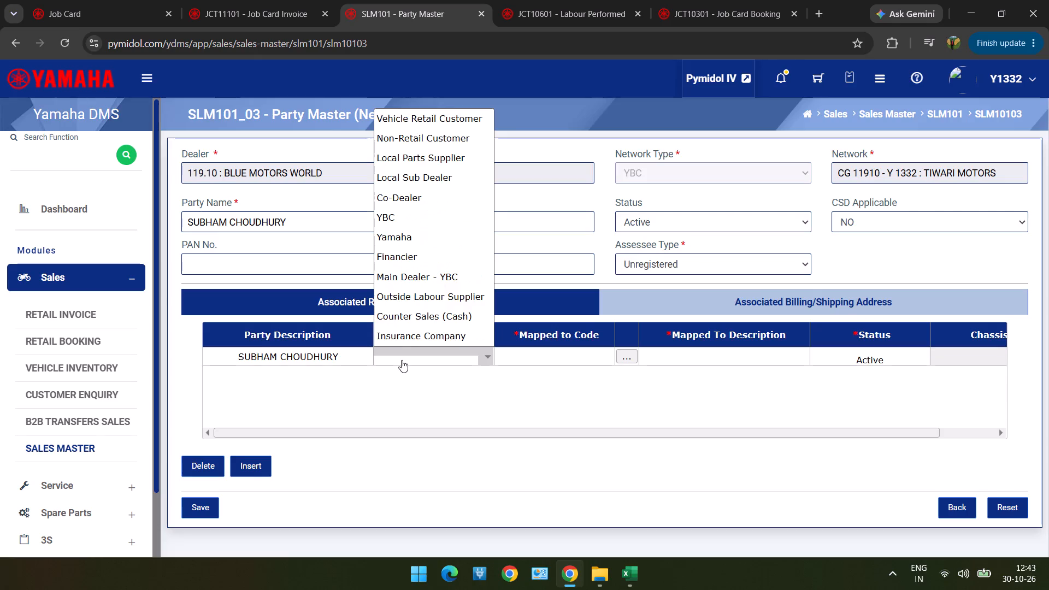
{"action": "left_click", "coordinate": [402, 360]}
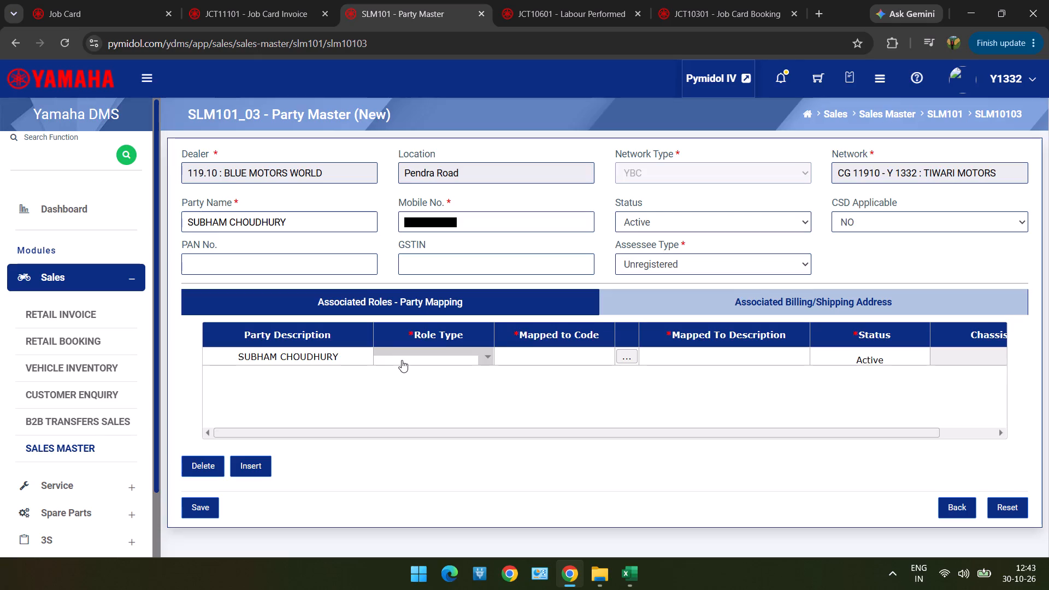
{"action": "double_click", "coordinate": [426, 363]}
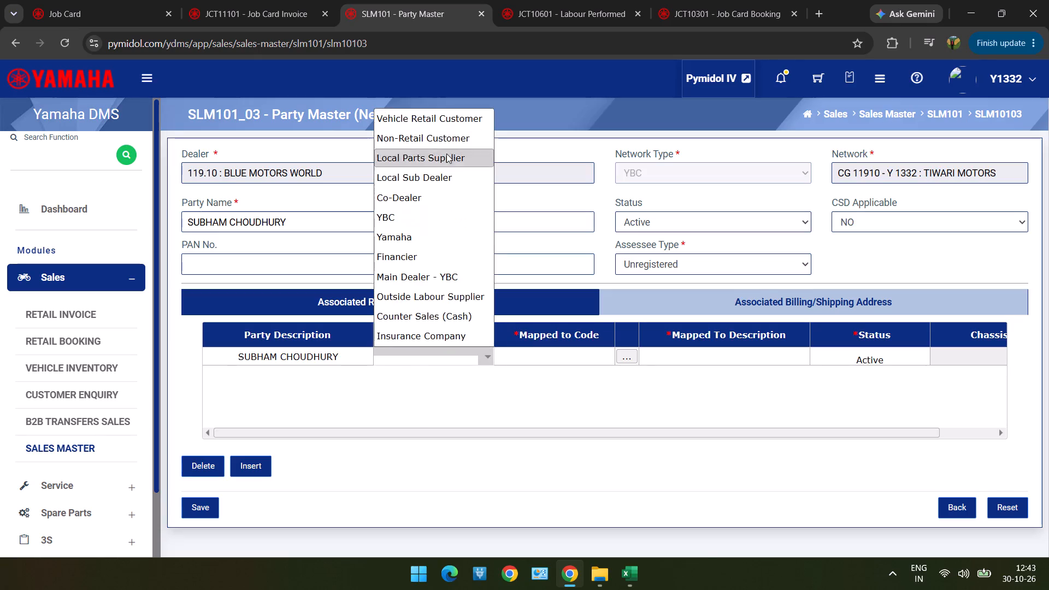
{"action": "left_click", "coordinate": [468, 126]}
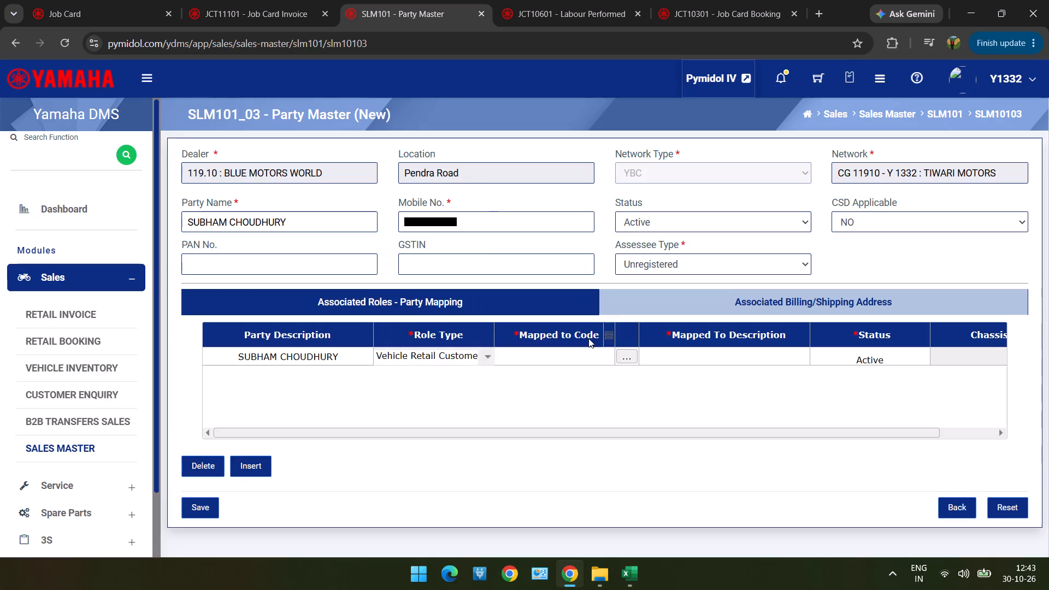
{"action": "left_click", "coordinate": [624, 358]}
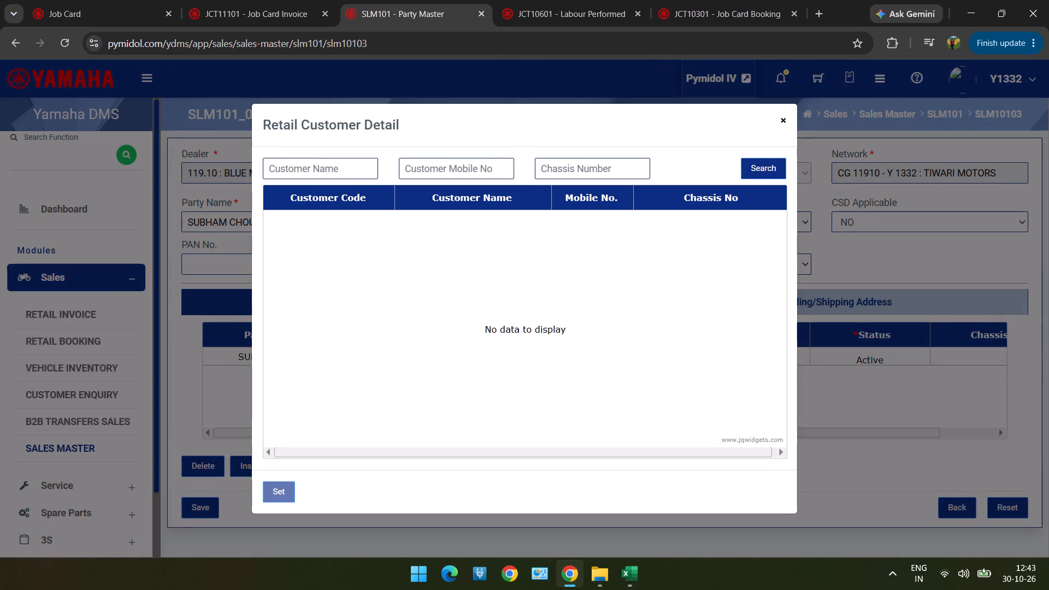
{"action": "left_click", "coordinate": [499, 163]}
{"action": "key", "text": "ctrl+v"}
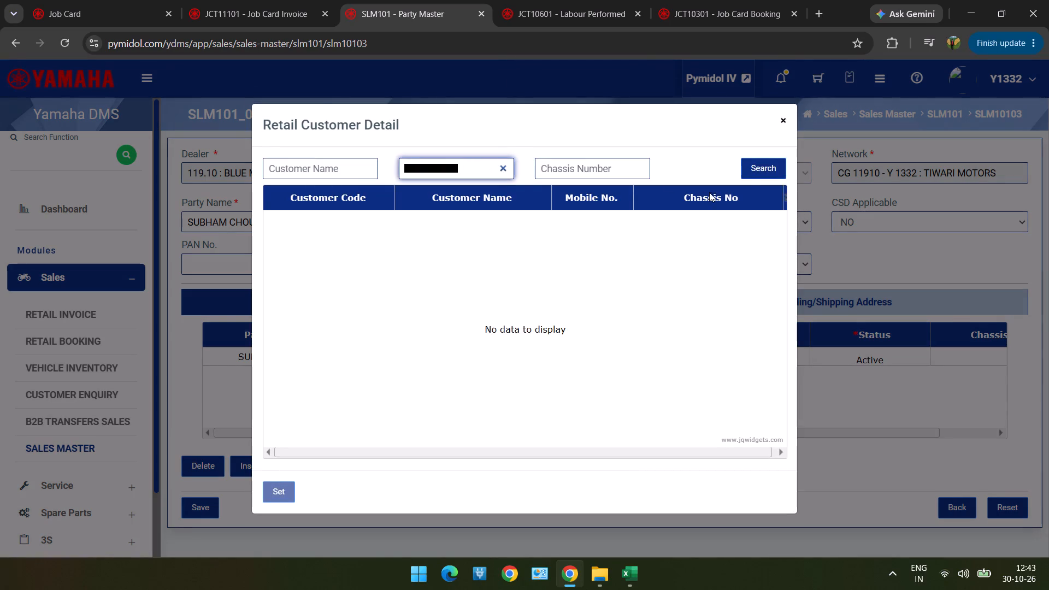
{"action": "left_click", "coordinate": [757, 166]}
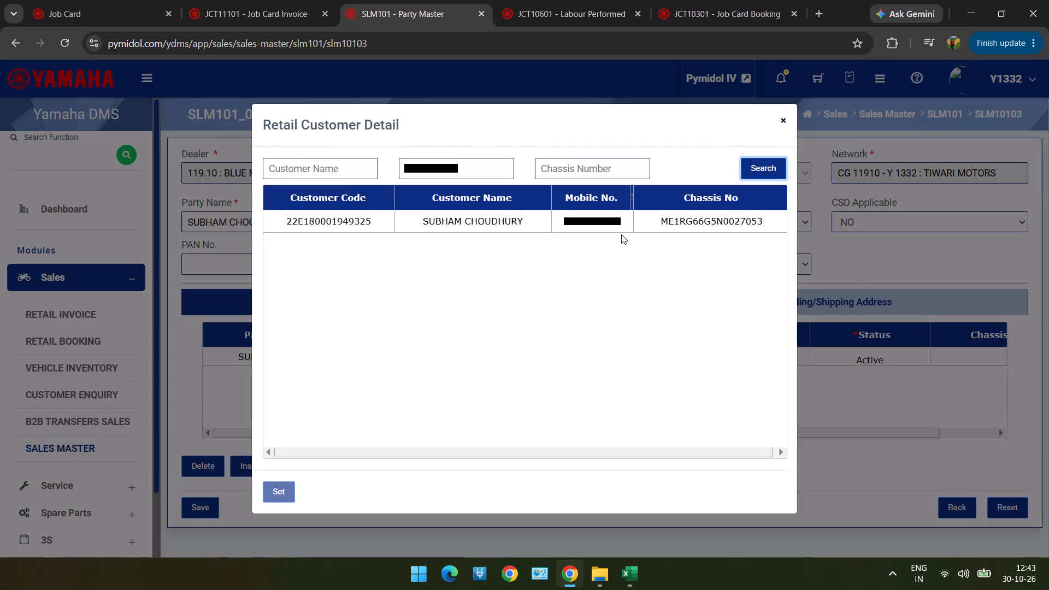
{"action": "double_click", "coordinate": [621, 234]}
{"action": "double_click", "coordinate": [623, 226]}
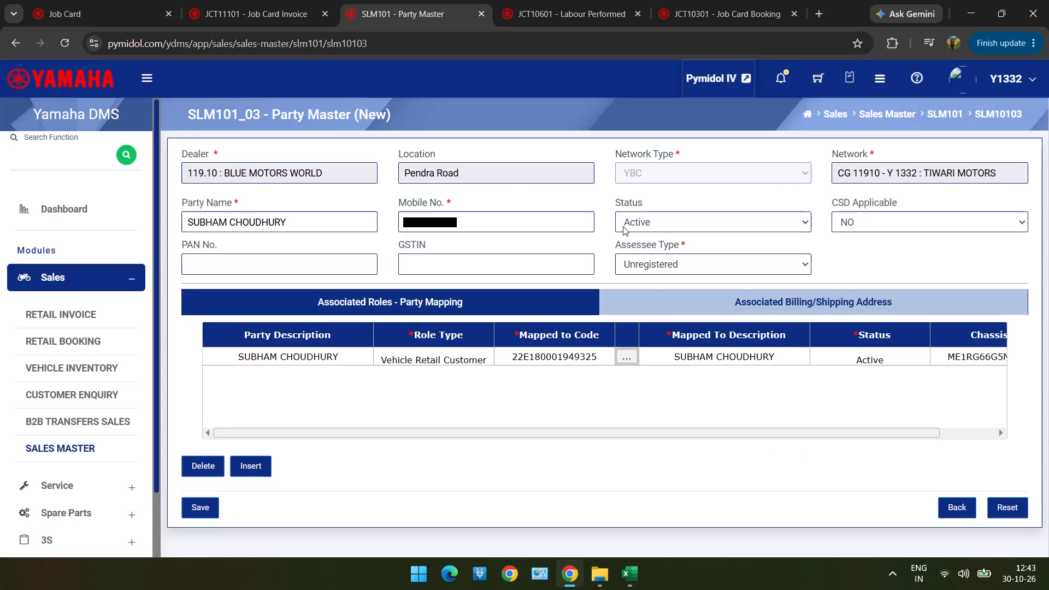
Save the new party and return to the Party Master list.
{"action": "scroll", "coordinate": [623, 226], "scroll_direction": "down", "scroll_amount": 2}
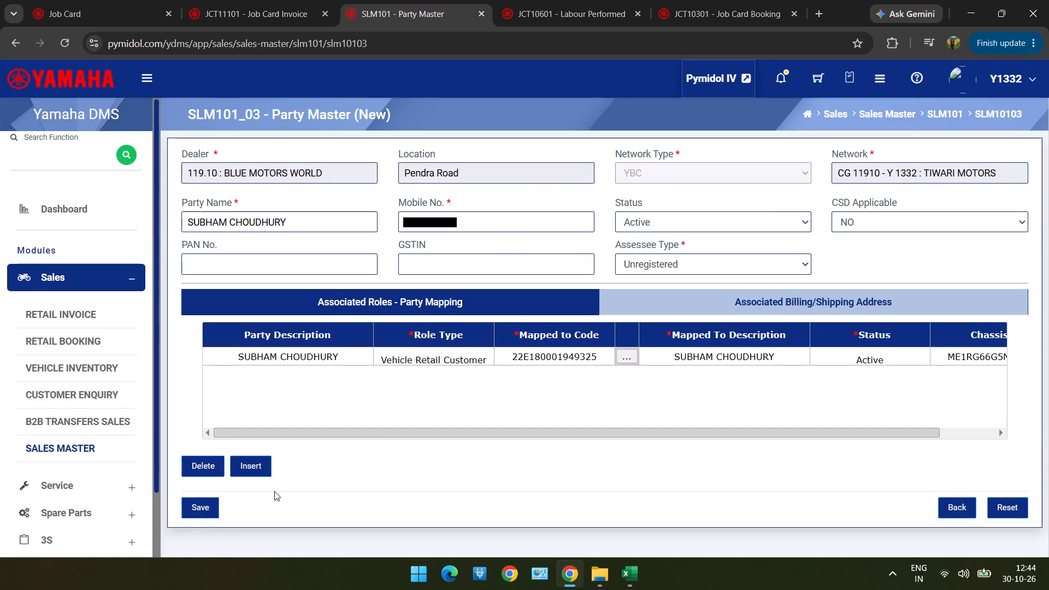
{"action": "left_click", "coordinate": [195, 516]}
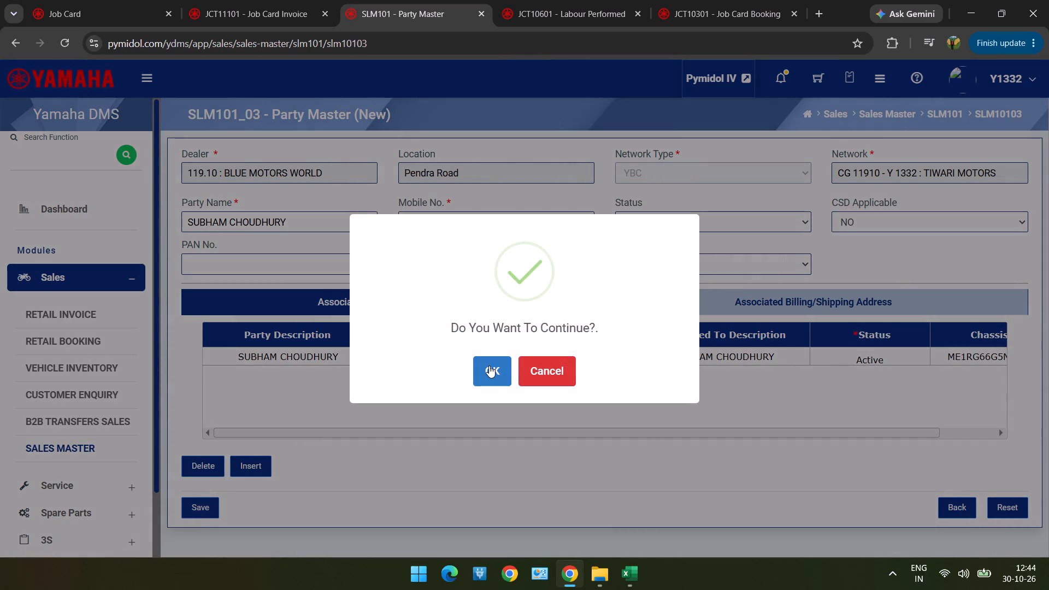
{"action": "left_click", "coordinate": [489, 365]}
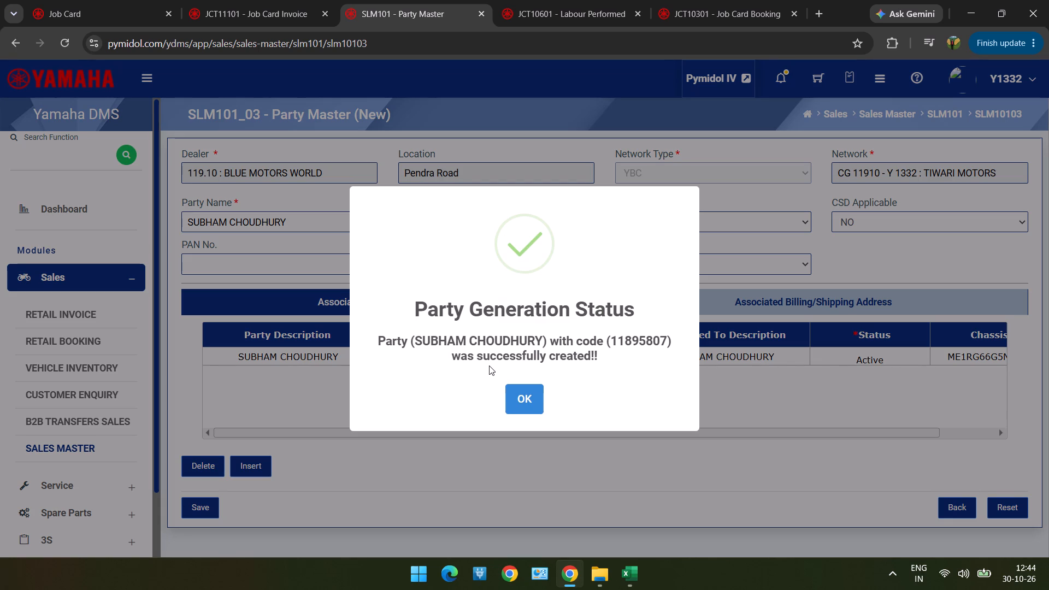
{"action": "left_click", "coordinate": [529, 398]}
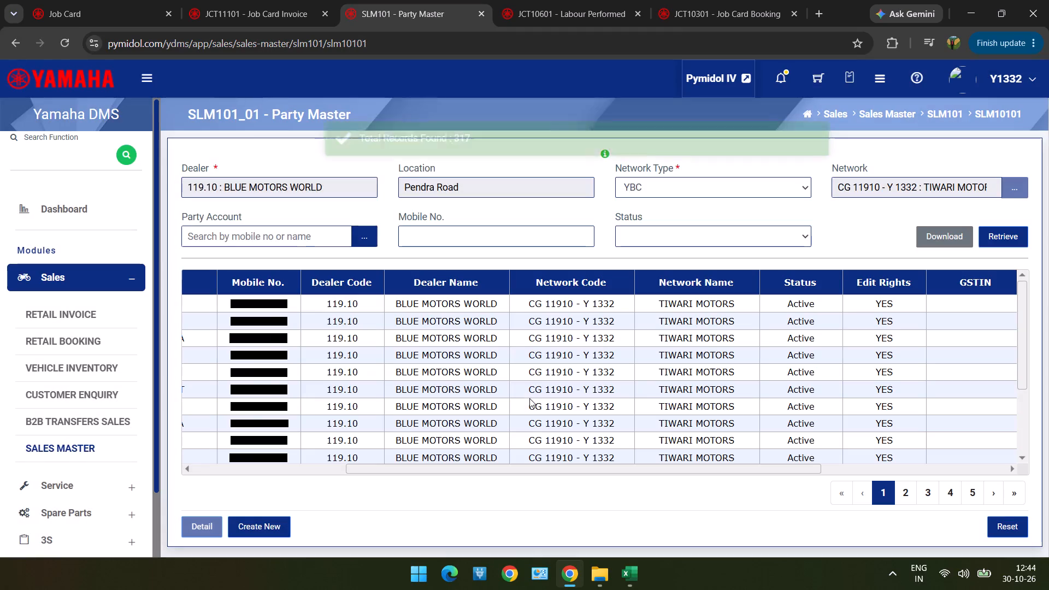
{"action": "left_click", "coordinate": [254, 0]}
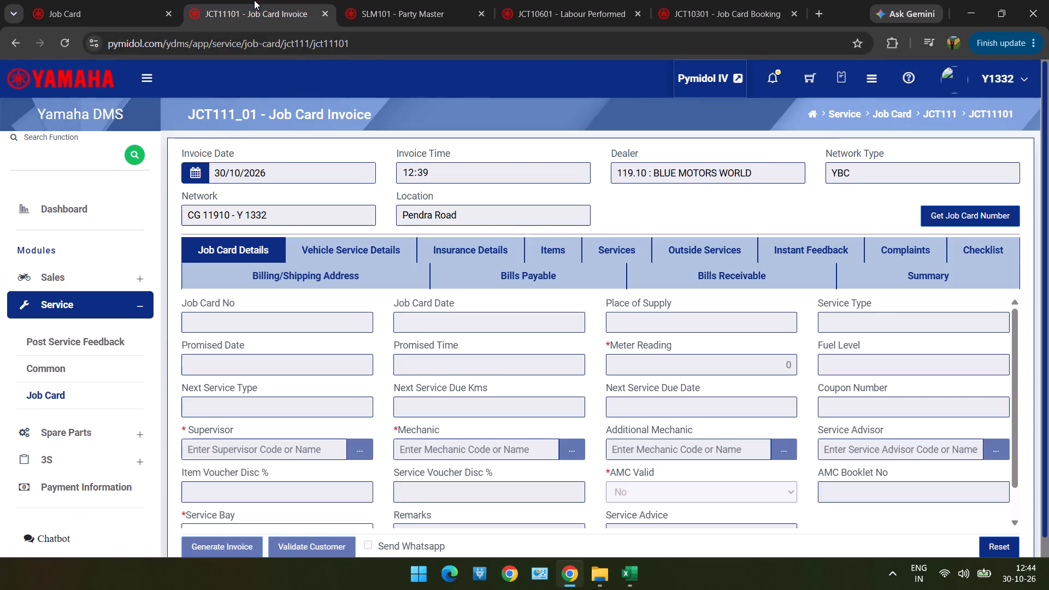
{"action": "left_click", "coordinate": [946, 213]}
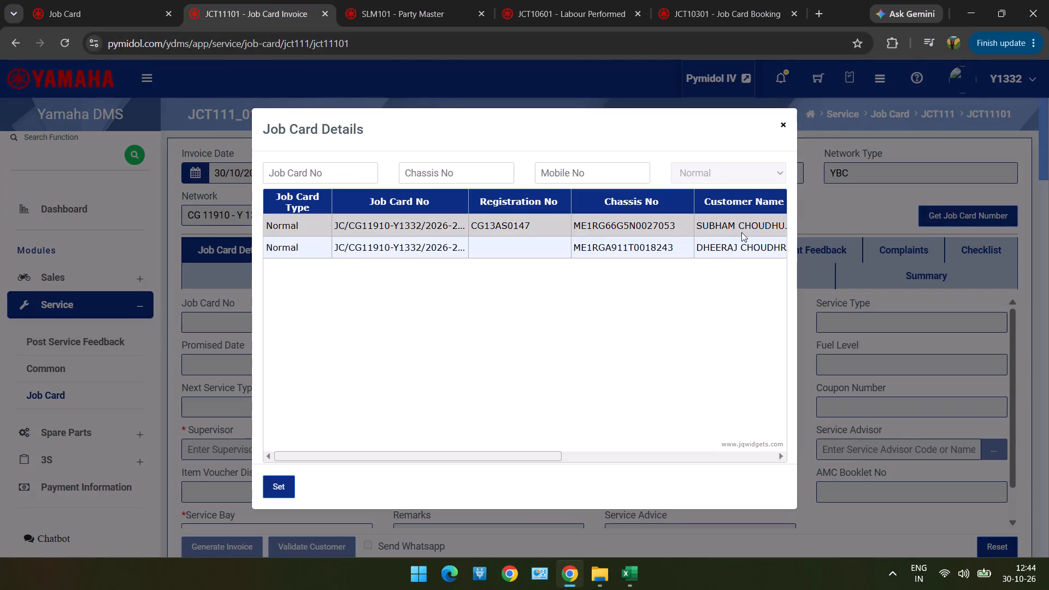
{"action": "double_click", "coordinate": [733, 229]}
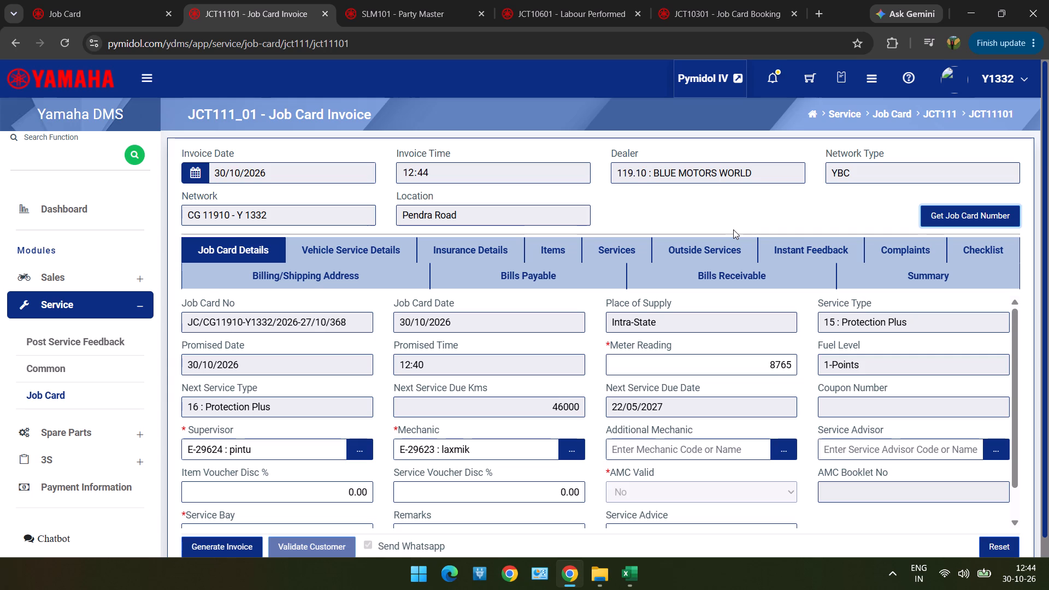
{"action": "scroll", "coordinate": [828, 329], "scroll_direction": "down", "scroll_amount": 2}
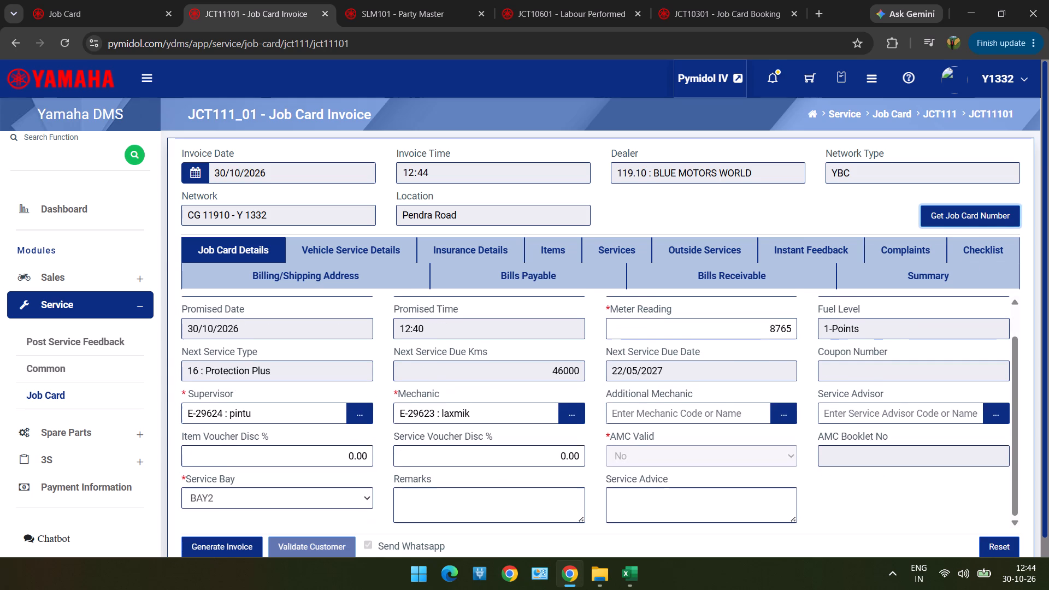
{"action": "scroll", "coordinate": [828, 329], "scroll_direction": "down", "scroll_amount": 1}
{"action": "left_click", "coordinate": [798, 405]}
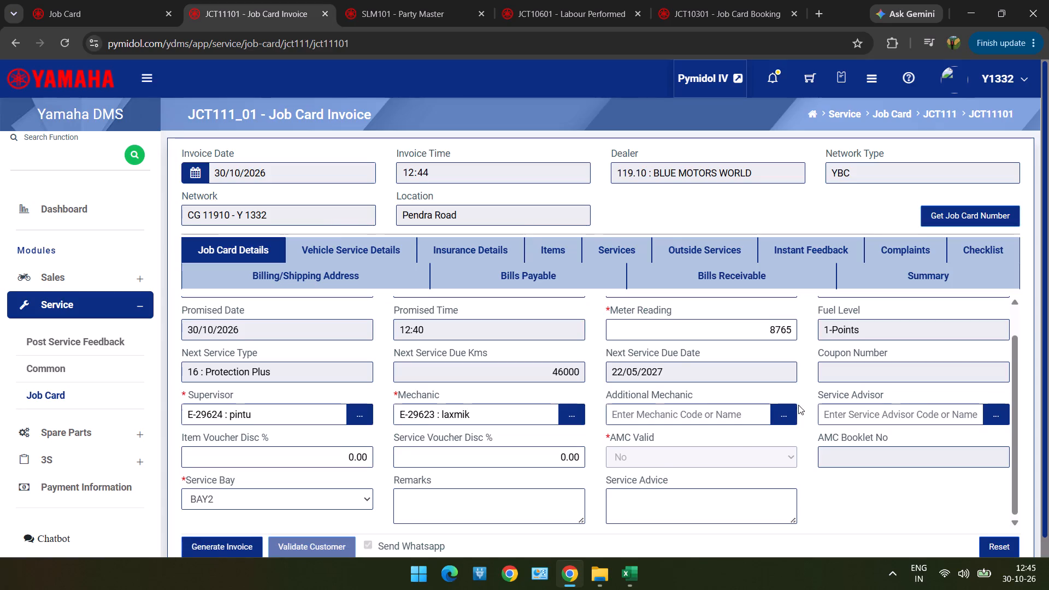
{"action": "left_click", "coordinate": [793, 410]}
{"action": "double_click", "coordinate": [569, 233]}
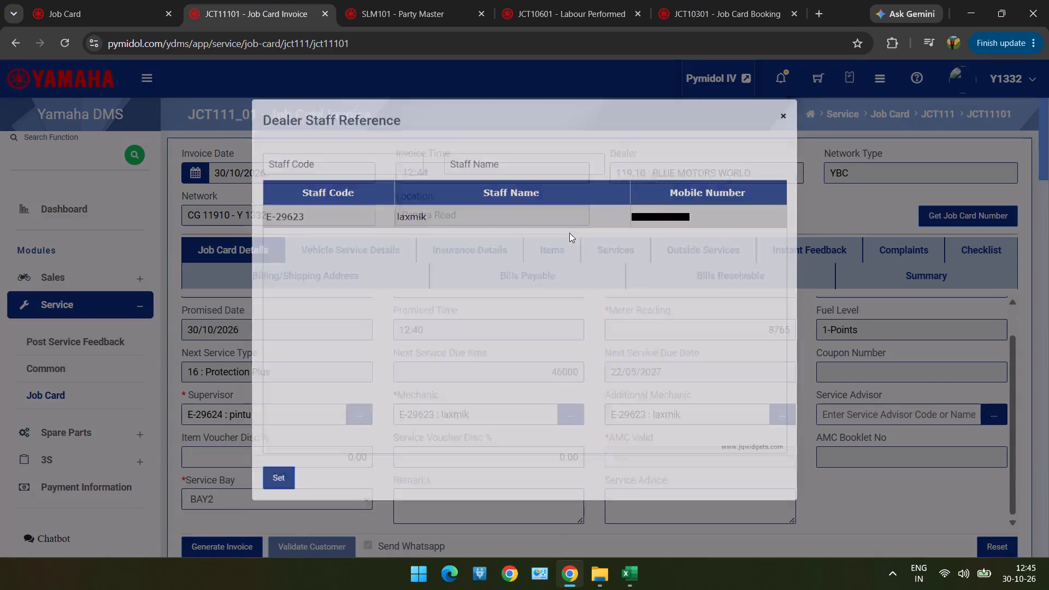
Answer Yes for delivery on time and replaced parts handover, Ok for the other feedback questions, and rate overall Excellent (5).
{"action": "scroll", "coordinate": [569, 233], "scroll_direction": "down", "scroll_amount": 2}
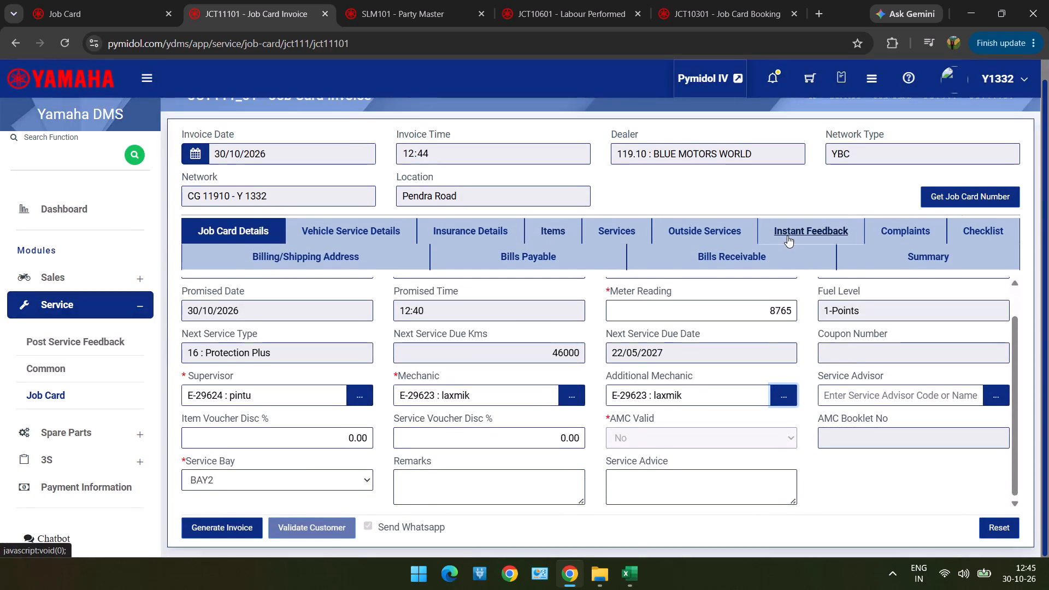
{"action": "left_click", "coordinate": [788, 235]}
{"action": "double_click", "coordinate": [423, 312]}
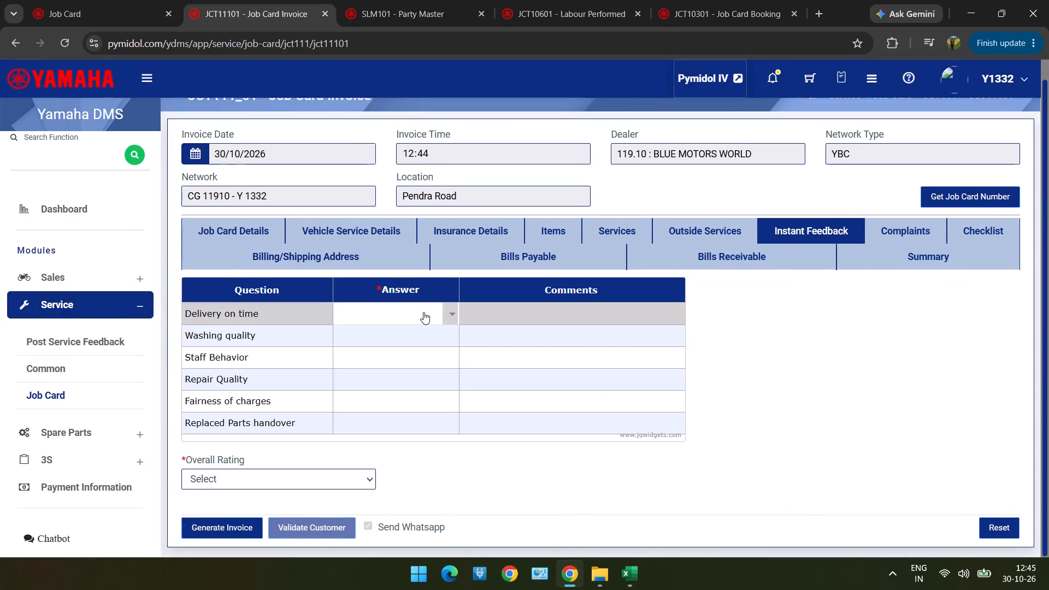
{"action": "triple_click", "coordinate": [405, 341]}
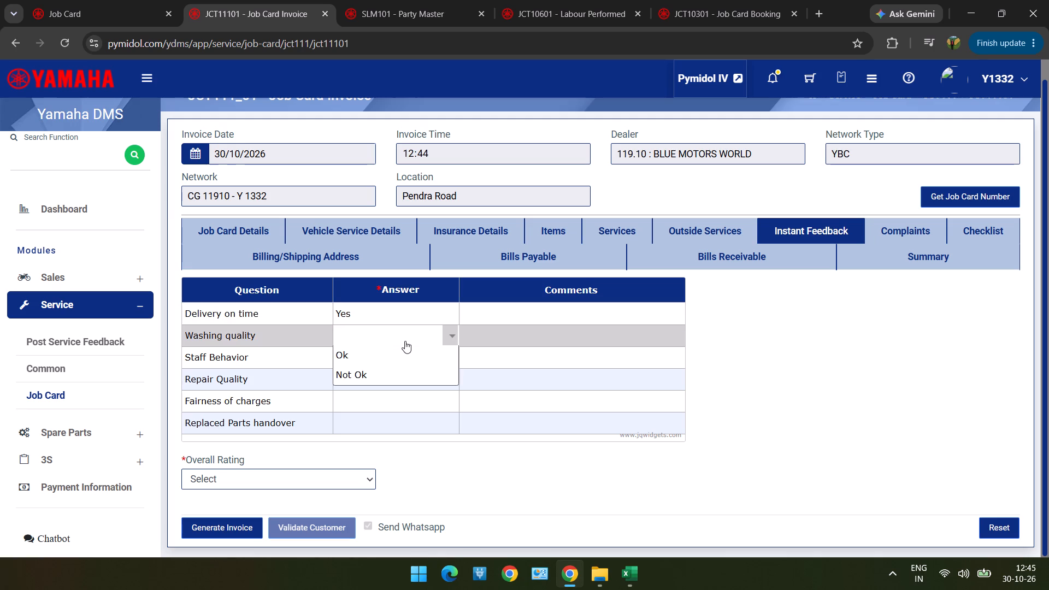
{"action": "triple_click", "coordinate": [399, 354]}
{"action": "triple_click", "coordinate": [383, 380]}
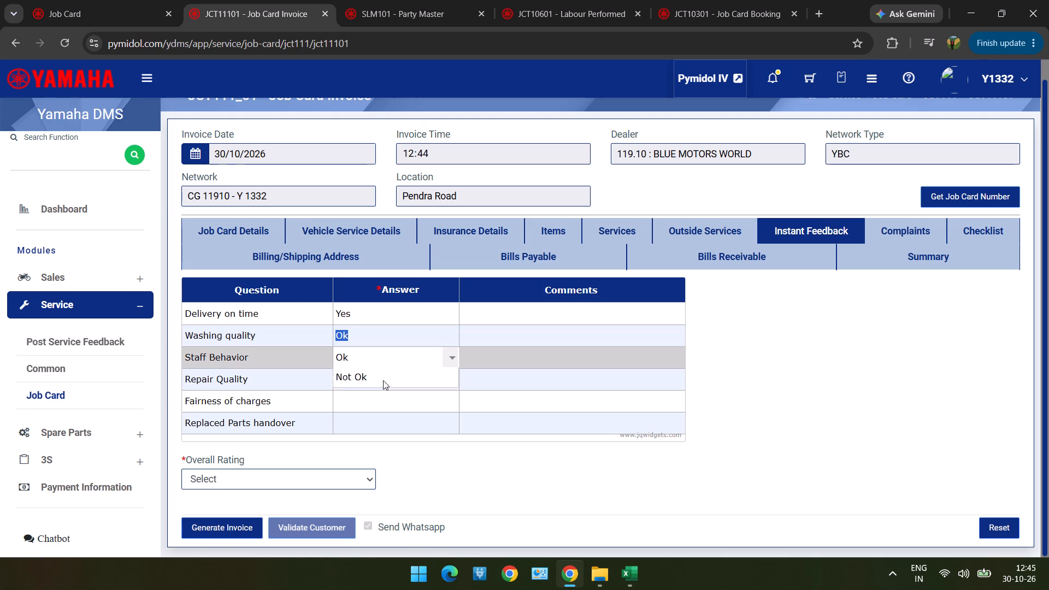
{"action": "left_click", "coordinate": [375, 405]}
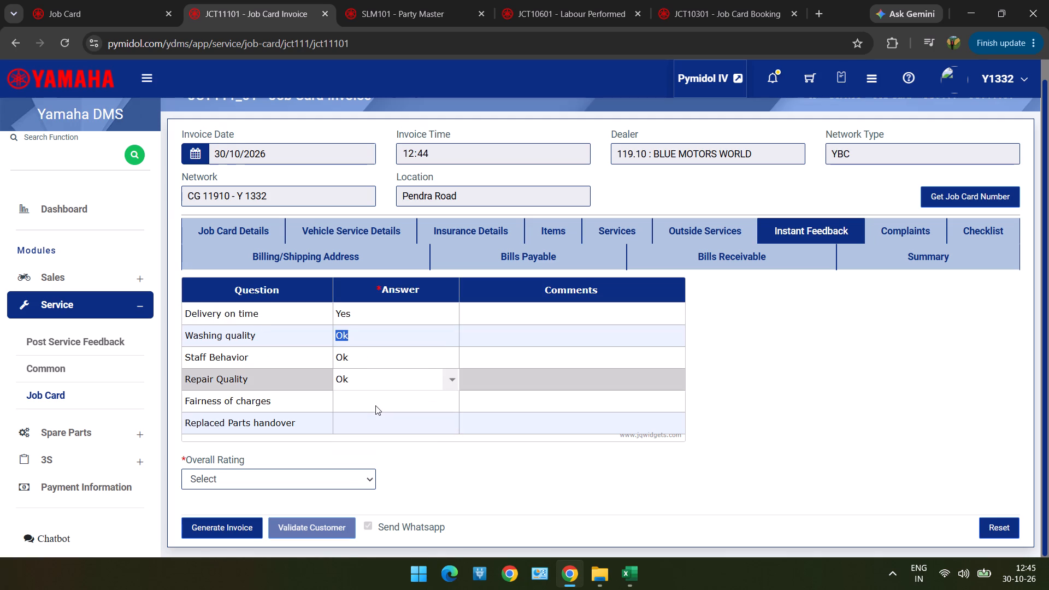
{"action": "double_click", "coordinate": [375, 405]}
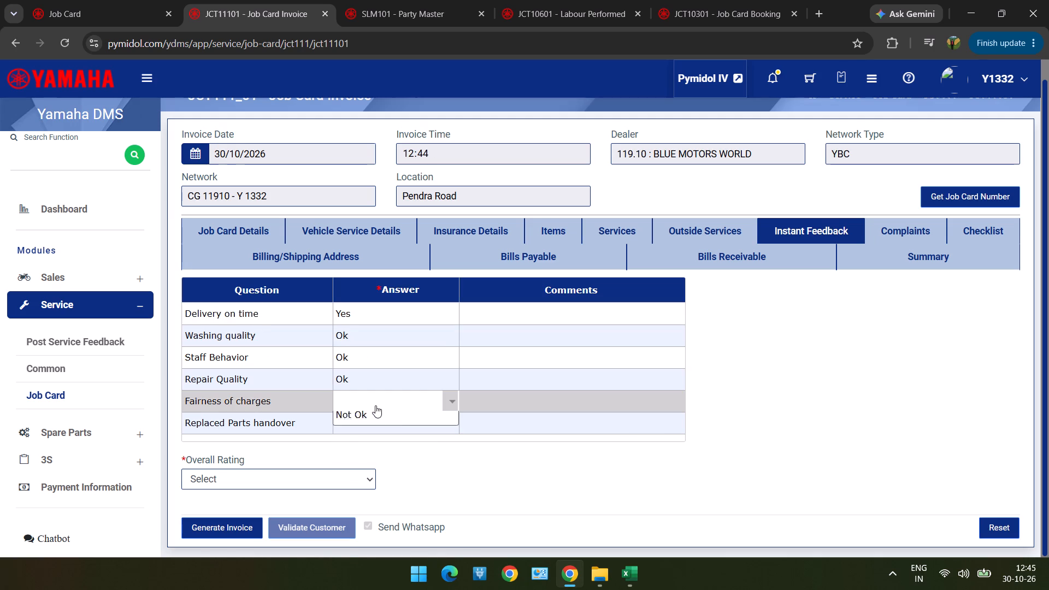
{"action": "left_click", "coordinate": [371, 429]}
{"action": "triple_click", "coordinate": [371, 429]}
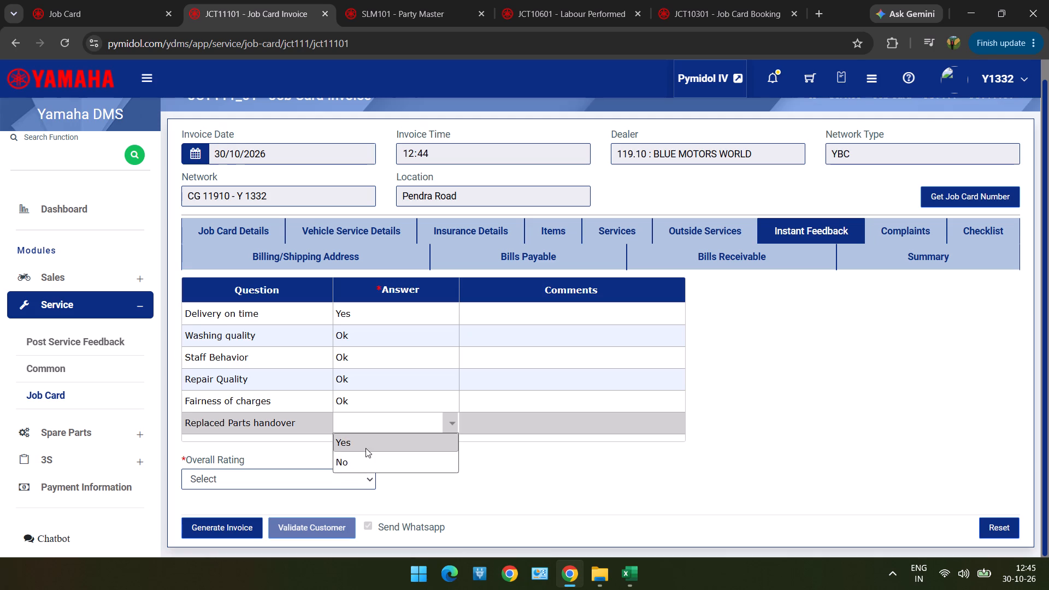
{"action": "left_click", "coordinate": [366, 448]}
{"action": "left_click", "coordinate": [331, 480]}
{"action": "left_click", "coordinate": [331, 480]}
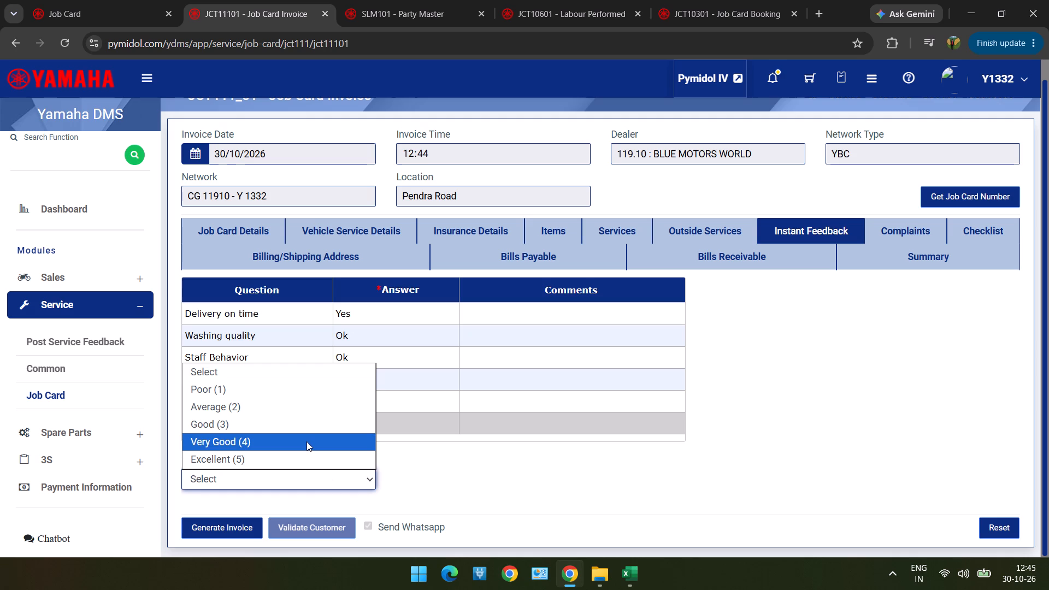
{"action": "left_click", "coordinate": [309, 457]}
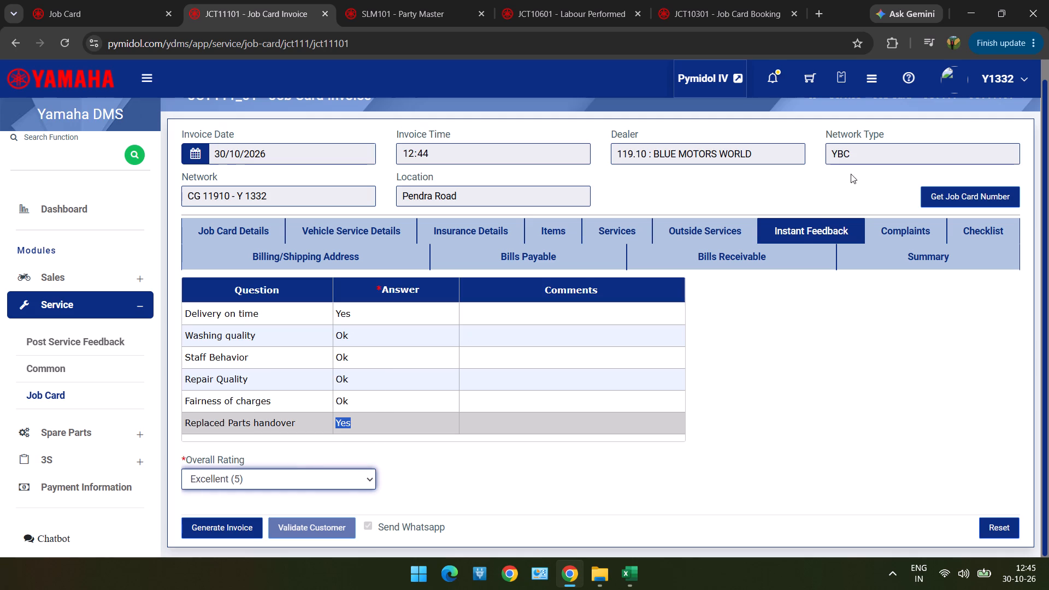
Mark the GENERAL SERVICE complaint as resolved with Yes.
{"action": "left_click", "coordinate": [882, 244]}
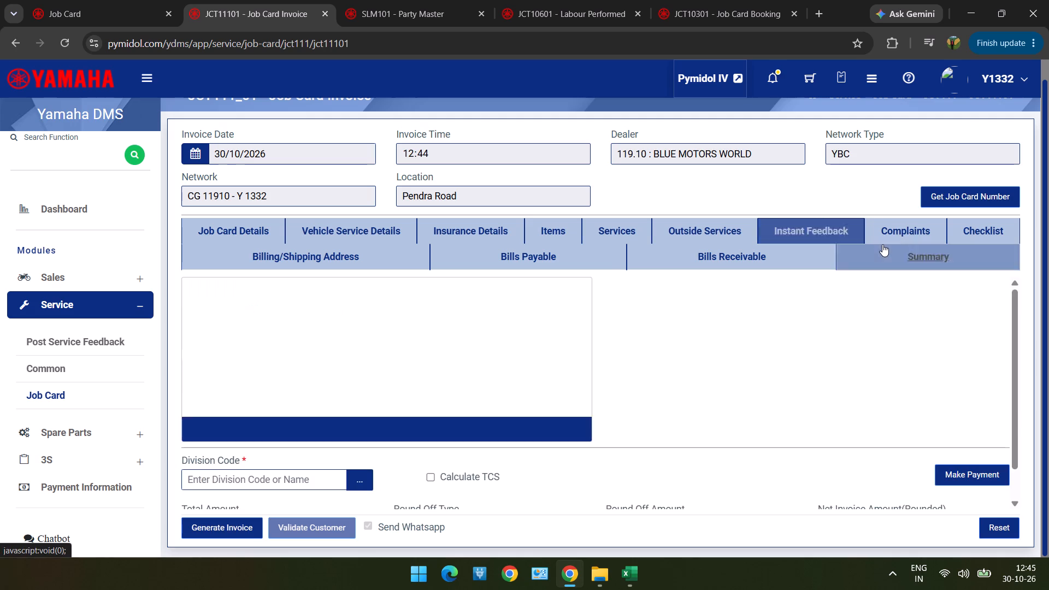
{"action": "left_click", "coordinate": [882, 244]}
{"action": "left_click", "coordinate": [882, 244]}
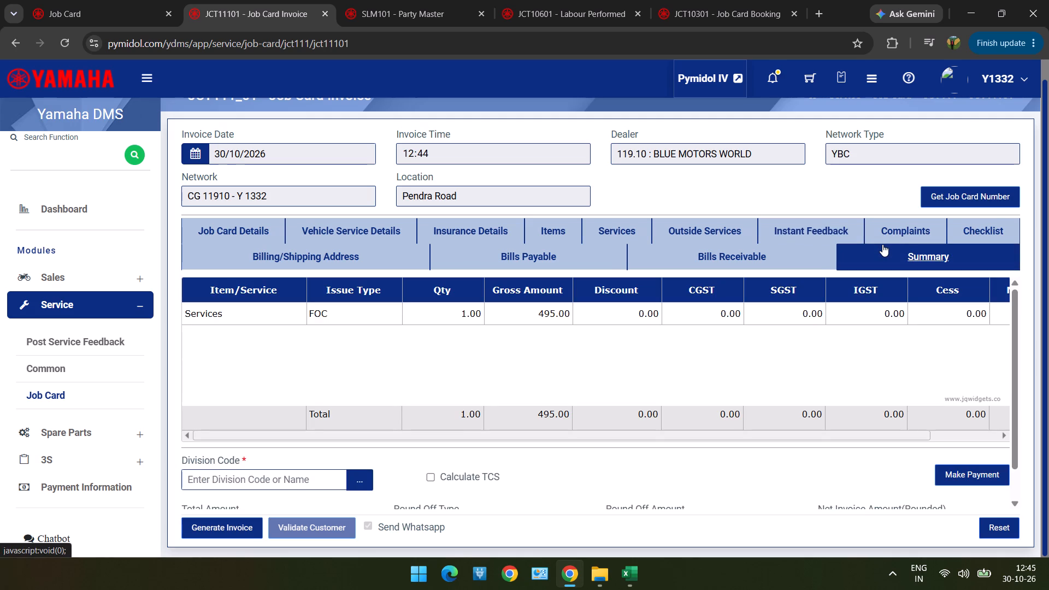
{"action": "left_click", "coordinate": [892, 224]}
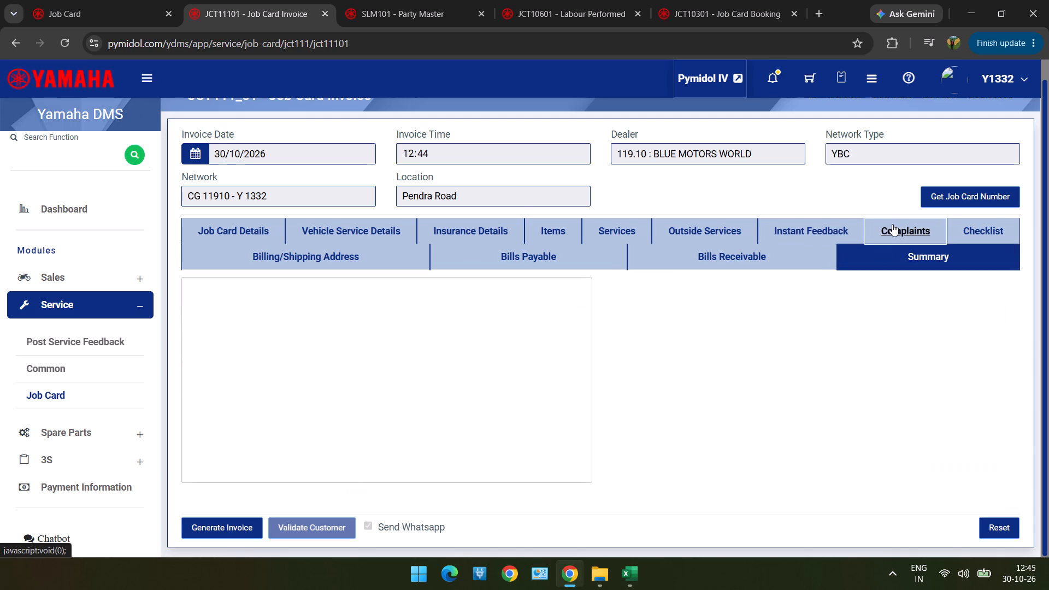
{"action": "double_click", "coordinate": [746, 314]}
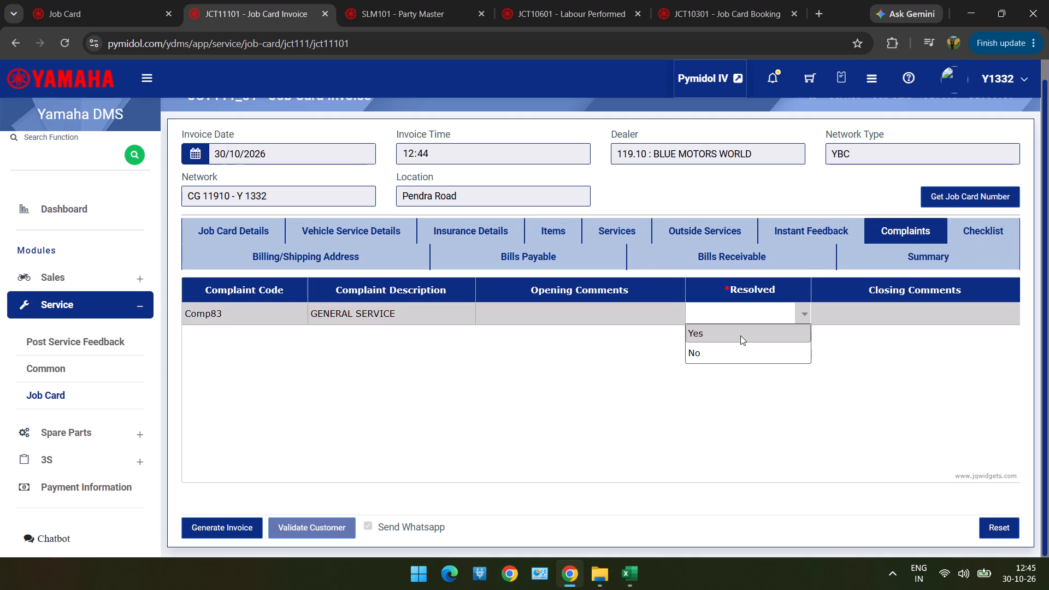
{"action": "left_click_drag", "start_coordinate": [740, 338], "coordinate": [840, 267]}
Set the invoice summary's division code to 2355, SERVICE.
{"action": "left_click", "coordinate": [840, 267]}
{"action": "scroll", "coordinate": [840, 267], "scroll_direction": "down", "scroll_amount": 1}
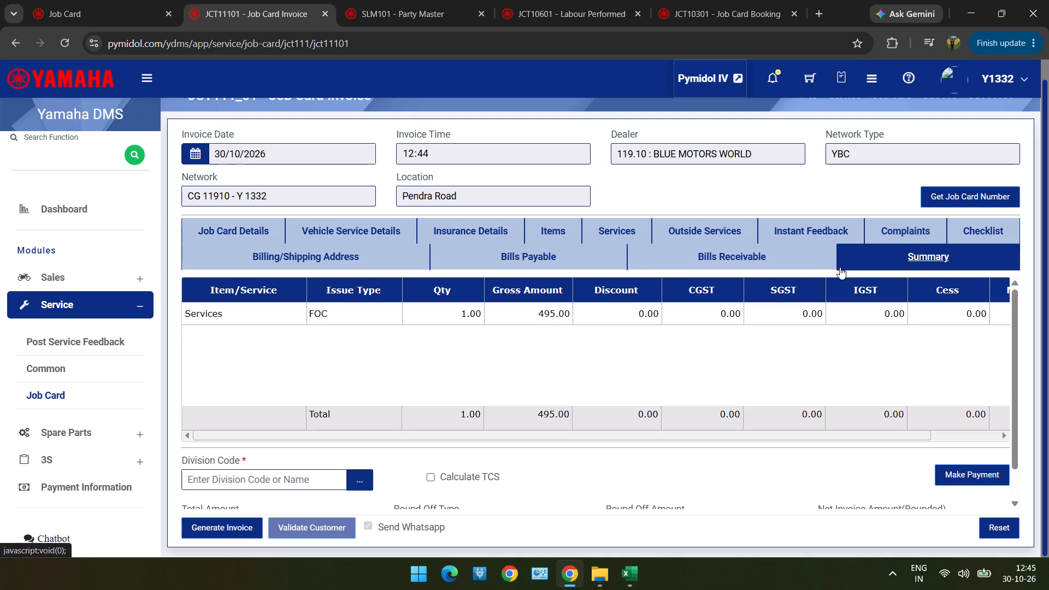
{"action": "scroll", "coordinate": [840, 267], "scroll_direction": "down", "scroll_amount": 2}
{"action": "scroll", "coordinate": [660, 481], "scroll_direction": "down", "scroll_amount": 2}
{"action": "scroll", "coordinate": [660, 481], "scroll_direction": "left", "scroll_amount": 1}
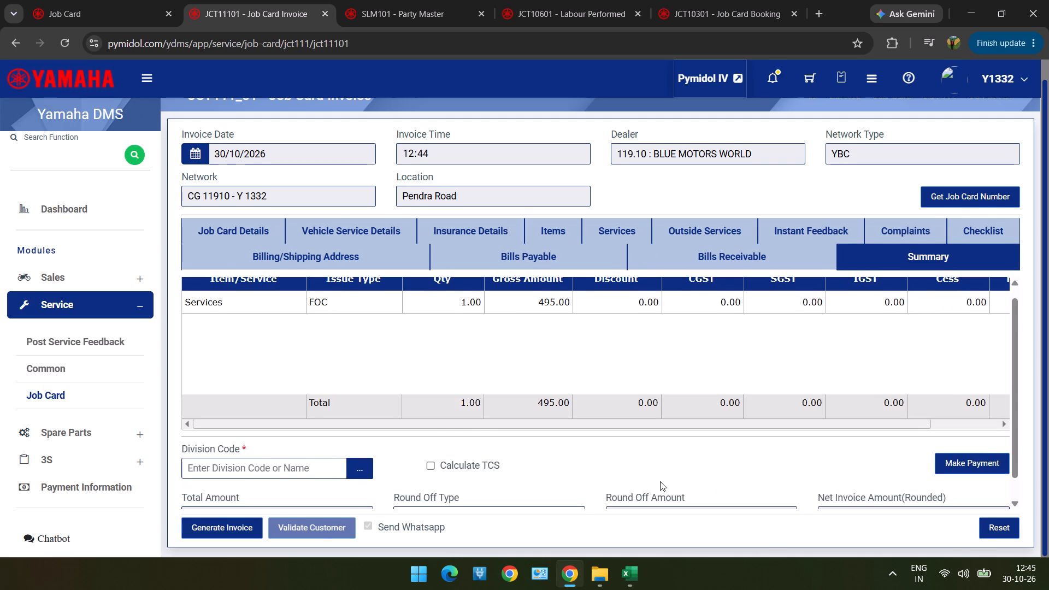
{"action": "scroll", "coordinate": [660, 481], "scroll_direction": "left", "scroll_amount": 1}
{"action": "left_click", "coordinate": [362, 456]}
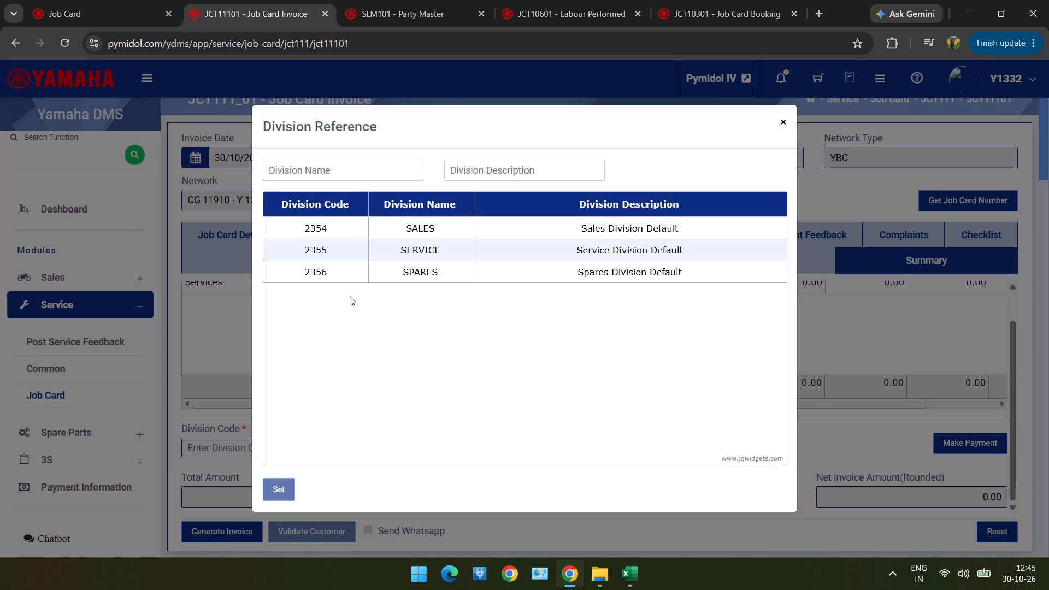
{"action": "double_click", "coordinate": [363, 248]}
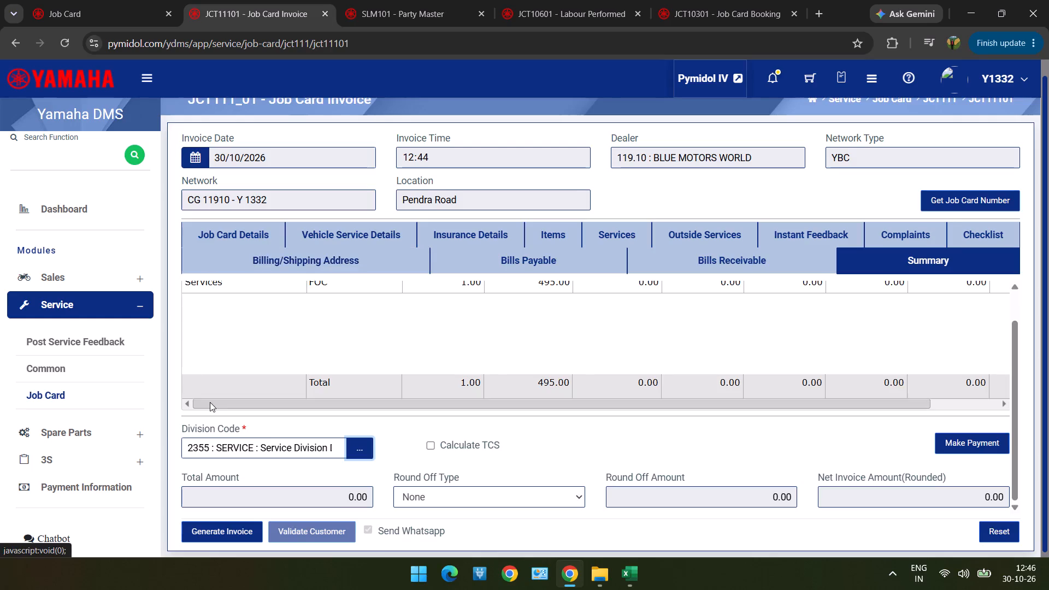
Generate the job card invoice, rechecking the billing address, job card details, feedback and complaints, and return to the blank invoice form.
{"action": "double_click", "coordinate": [219, 523]}
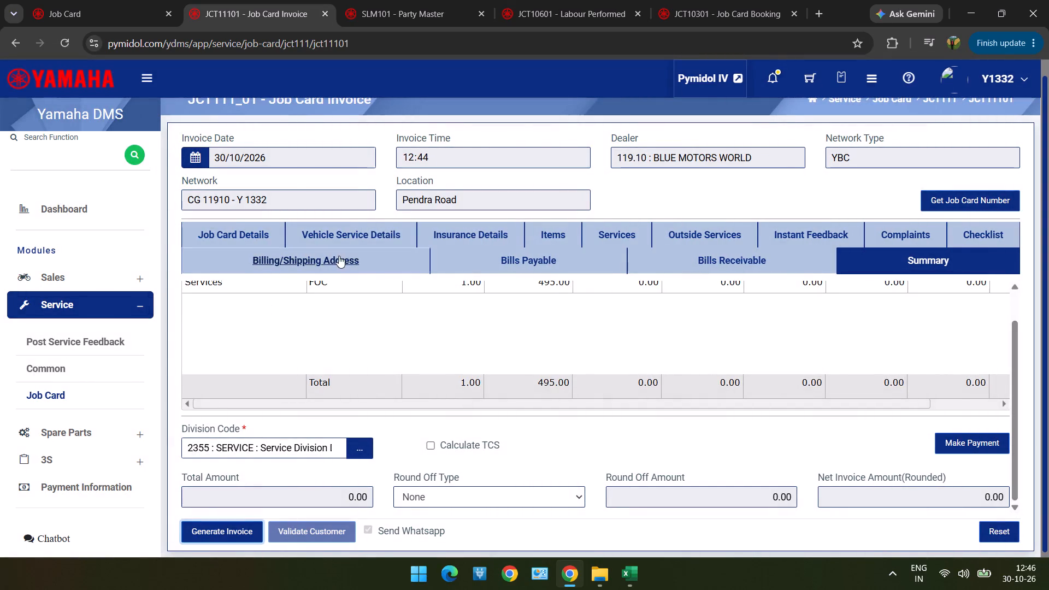
{"action": "left_click", "coordinate": [229, 249]}
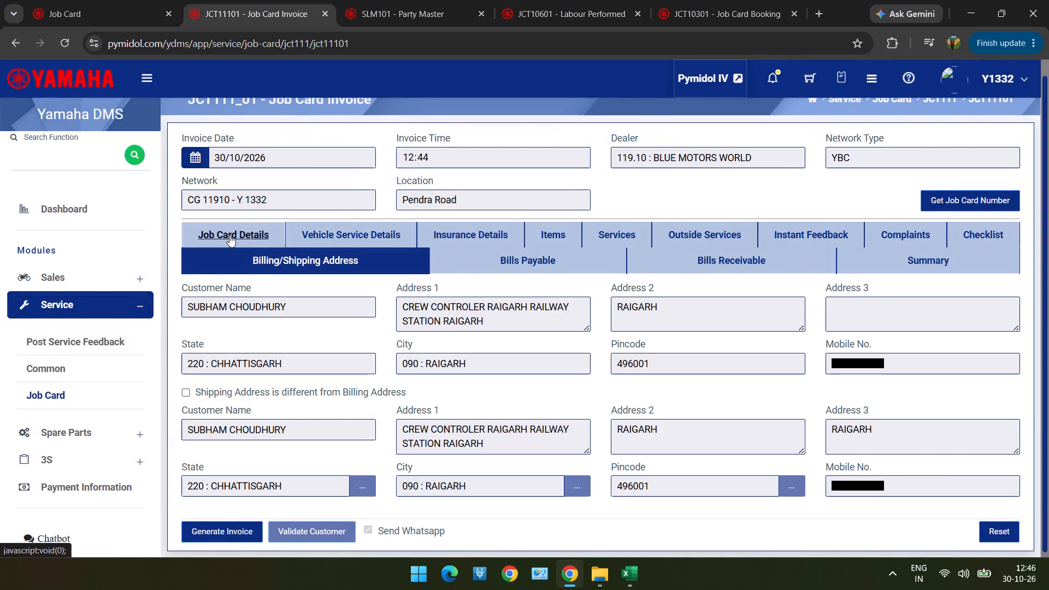
{"action": "left_click", "coordinate": [229, 235]}
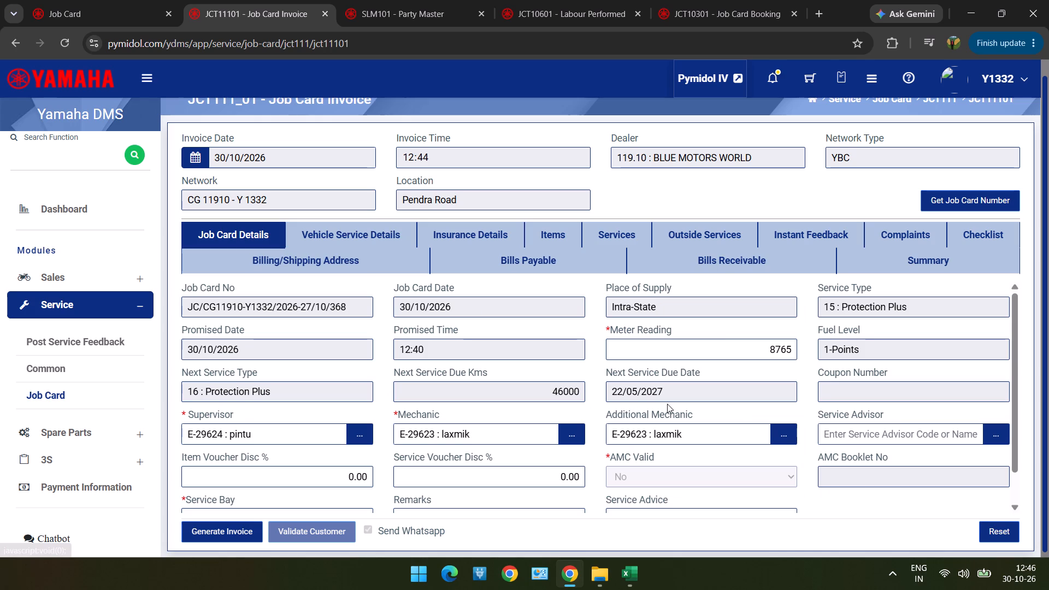
{"action": "left_click", "coordinate": [806, 237]}
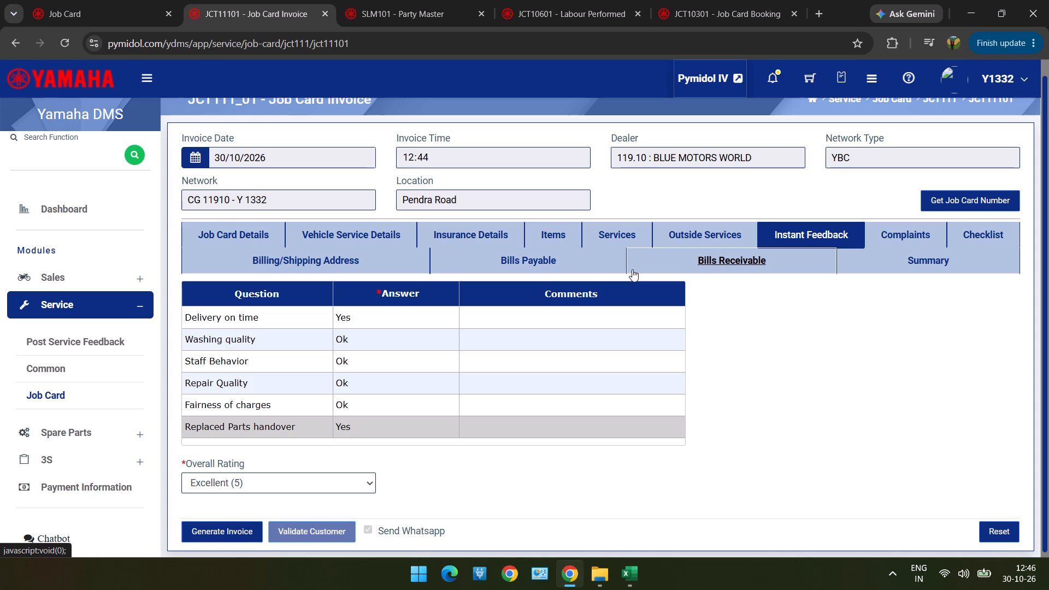
{"action": "left_click", "coordinate": [909, 238]}
{"action": "left_click", "coordinate": [878, 274]}
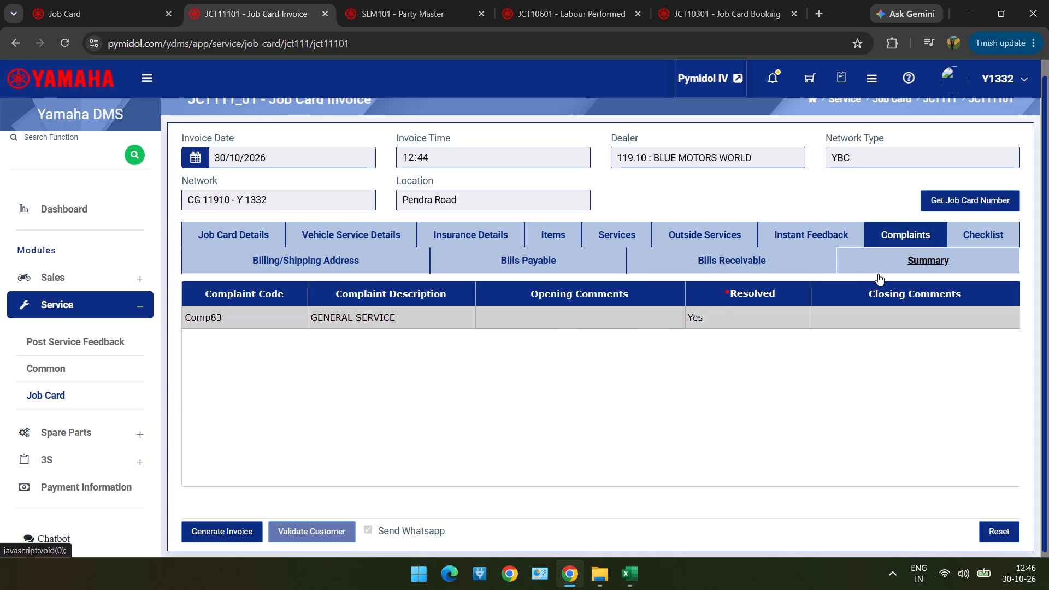
{"action": "scroll", "coordinate": [550, 427], "scroll_direction": "down", "scroll_amount": 3}
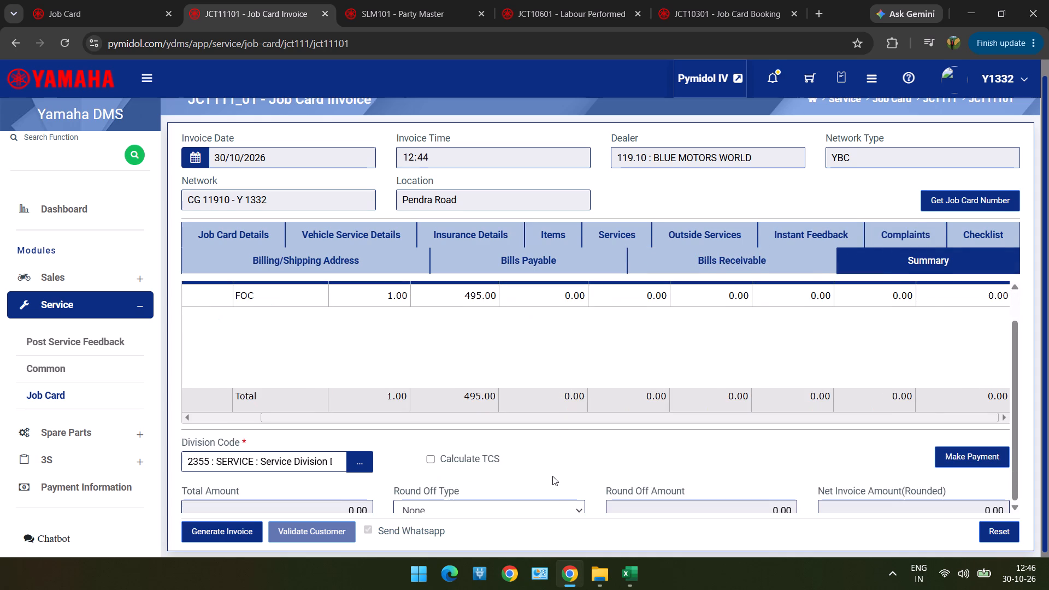
{"action": "scroll", "coordinate": [552, 476], "scroll_direction": "down", "scroll_amount": 2}
{"action": "left_click", "coordinate": [224, 523]}
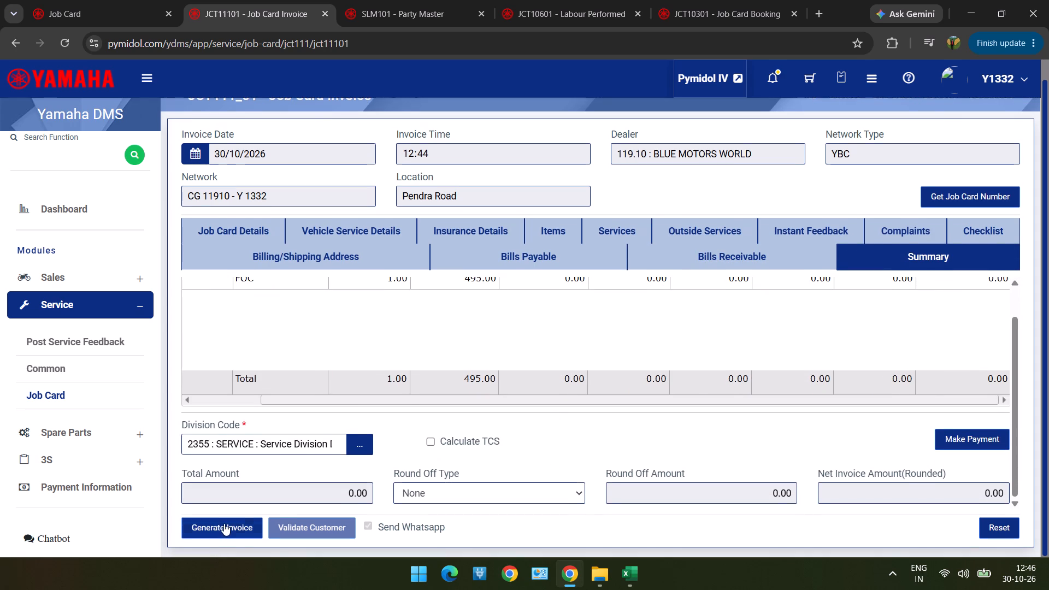
{"action": "left_click", "coordinate": [431, 396]}
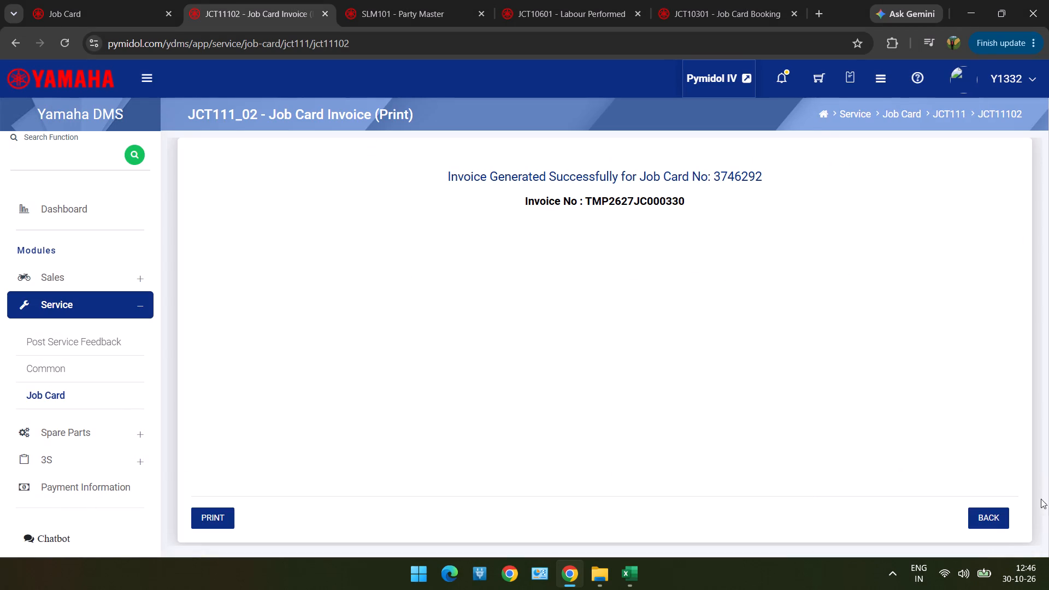
{"action": "left_click", "coordinate": [997, 512]}
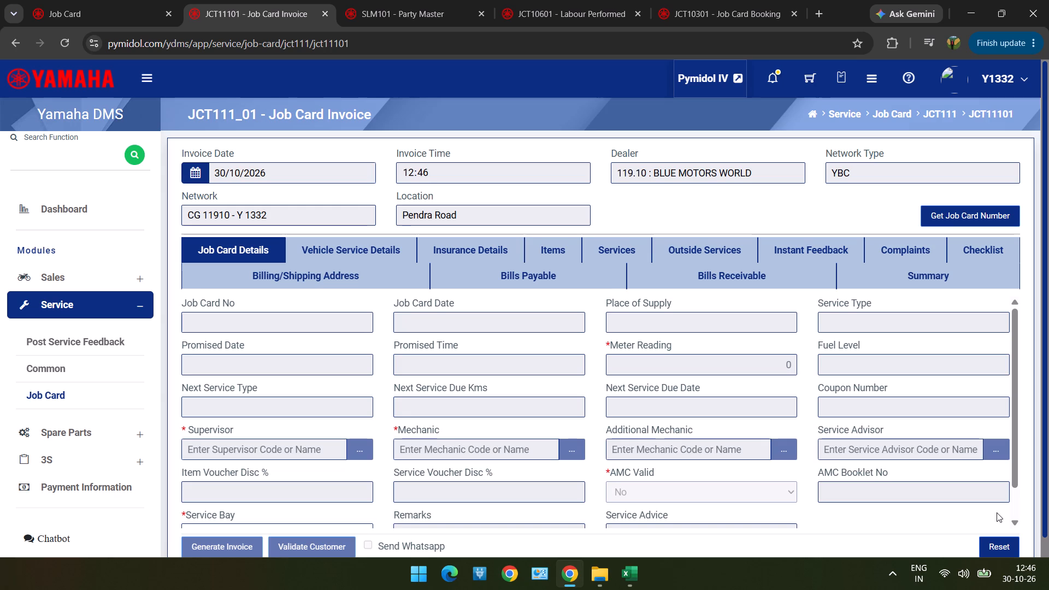
{"action": "key", "text": "alt+Tab"}
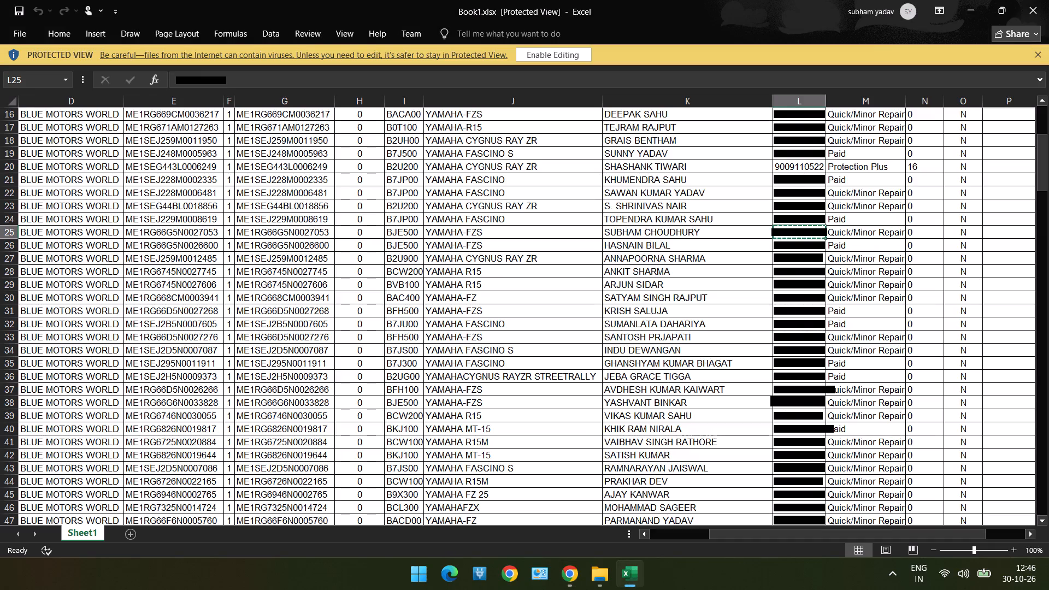
{"action": "key", "text": "Left"}
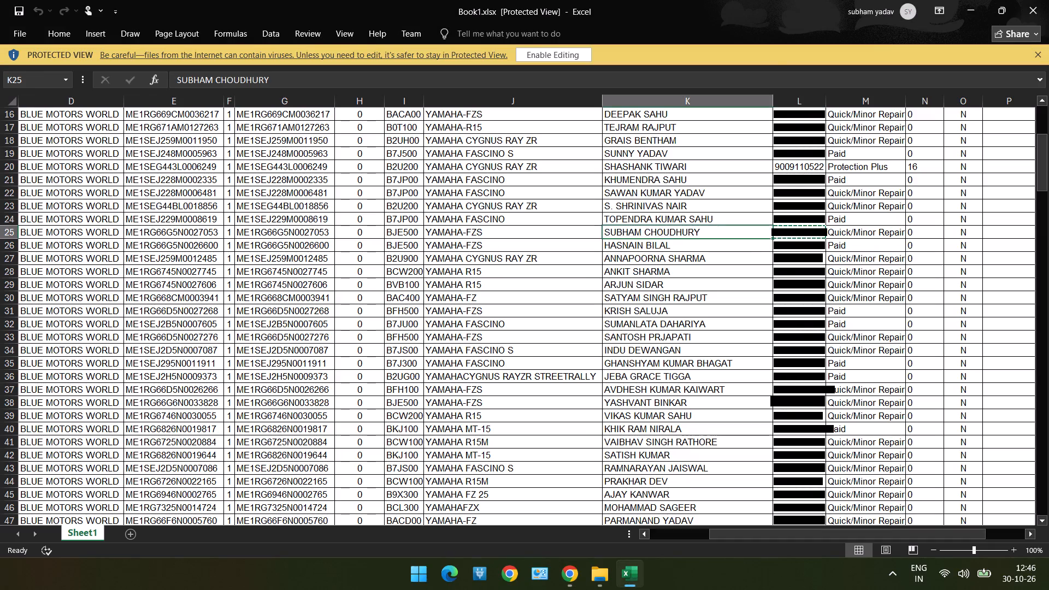
{"action": "key", "text": "Left"}
{"action": "key", "text": "Right"}
{"action": "key", "text": "Right"}
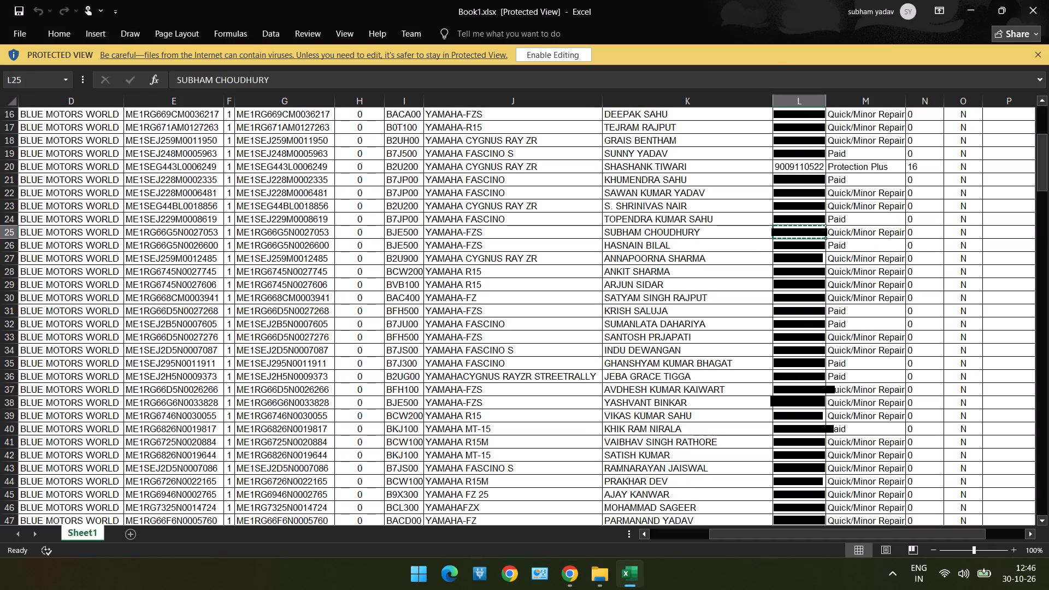
{"action": "key", "text": "Up"}
{"action": "key", "text": "Left"}
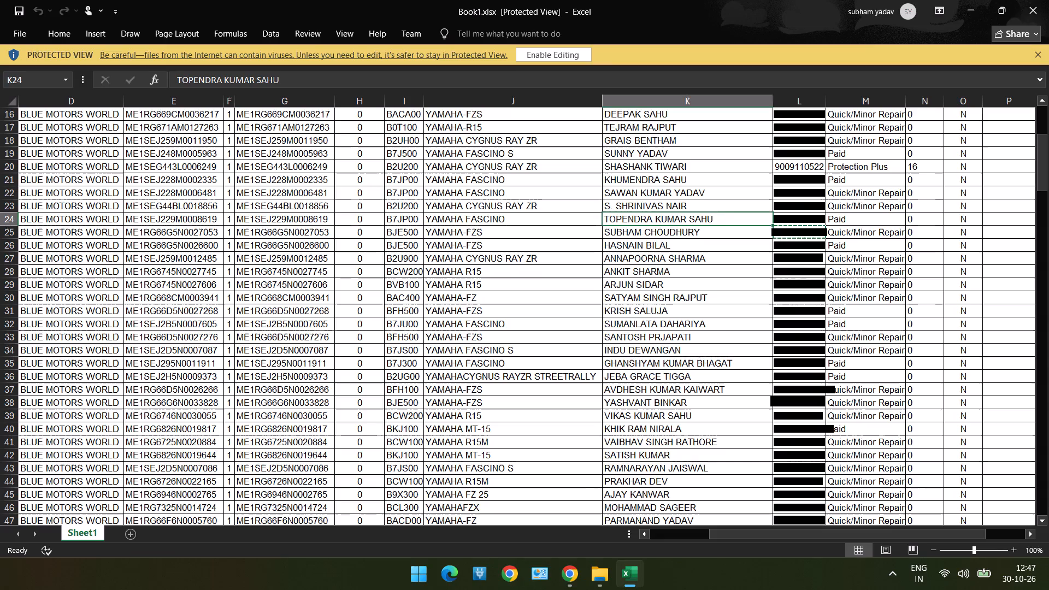
{"action": "key", "text": "Left"}
{"action": "key", "text": "Left"}
{"action": "key", "text": "Left"}
{"action": "key", "text": "Left"}
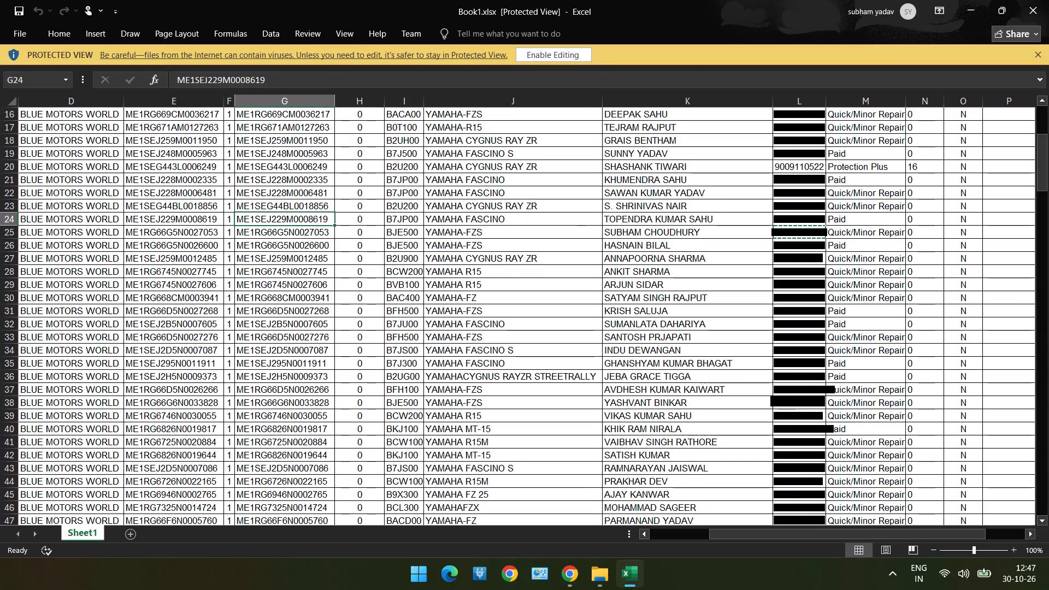
{"action": "key", "text": "ctrl+c"}
{"action": "key", "text": "alt+Tab"}
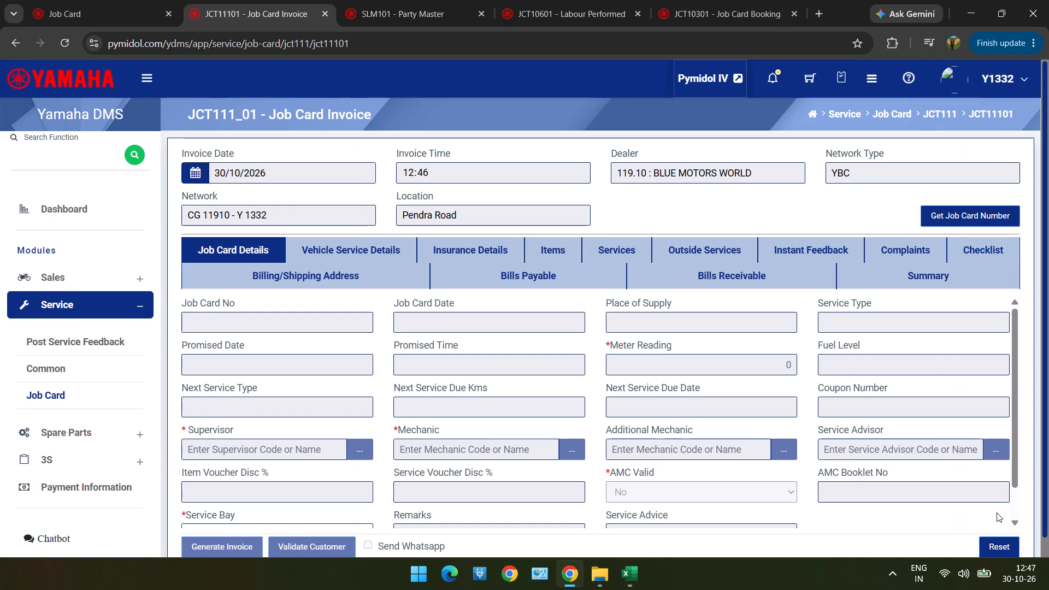
{"action": "left_click", "coordinate": [673, 3]}
{"action": "left_click", "coordinate": [982, 209]}
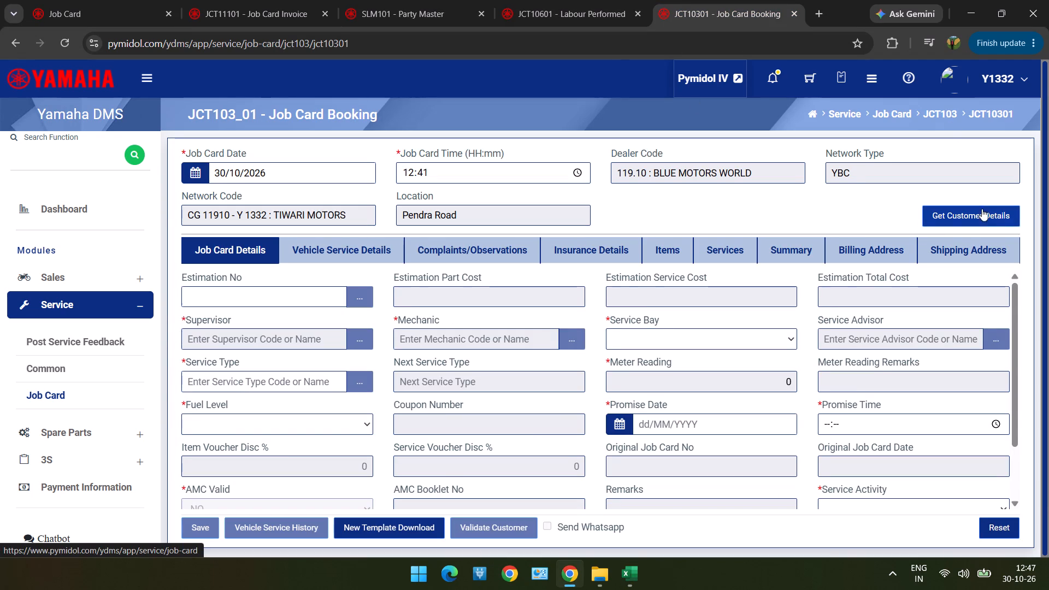
{"action": "left_click", "coordinate": [458, 228]}
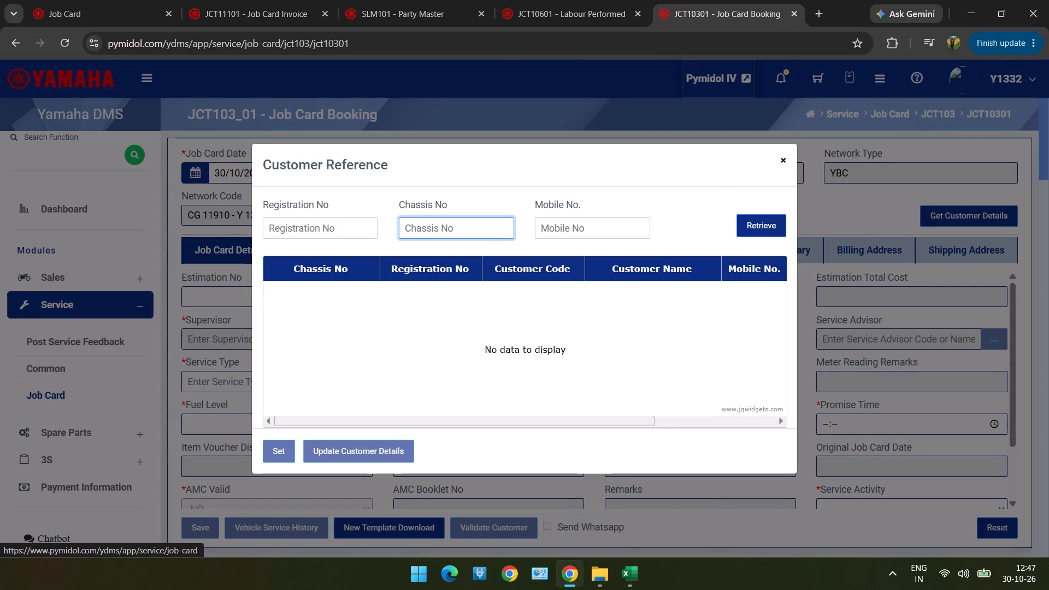
{"action": "key", "text": "ctrl+v"}
{"action": "left_click", "coordinate": [767, 217]}
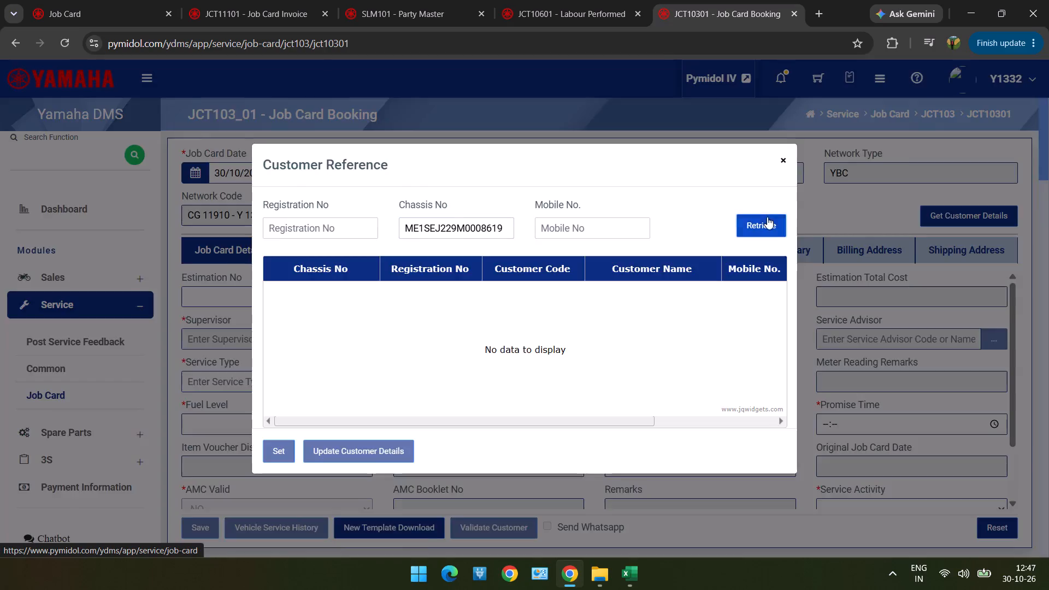
{"action": "left_click", "coordinate": [598, 291]}
{"action": "double_click", "coordinate": [598, 291]}
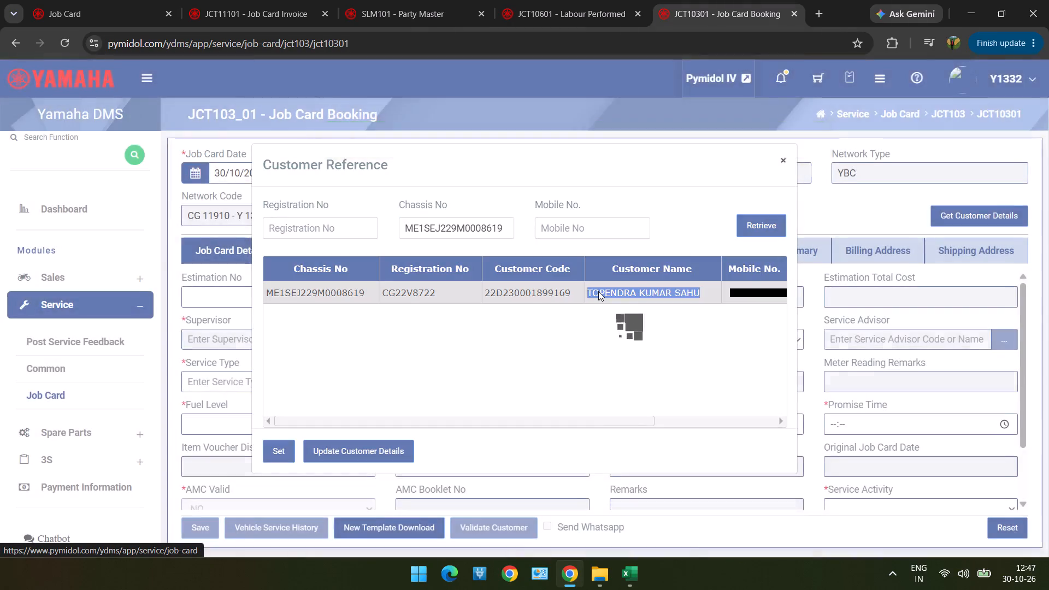
Check the row 24 entries up to the customer name in the Excel list, and return to the booking form.
{"action": "key", "text": "alt+Tab"}
{"action": "key", "text": "Tab"}
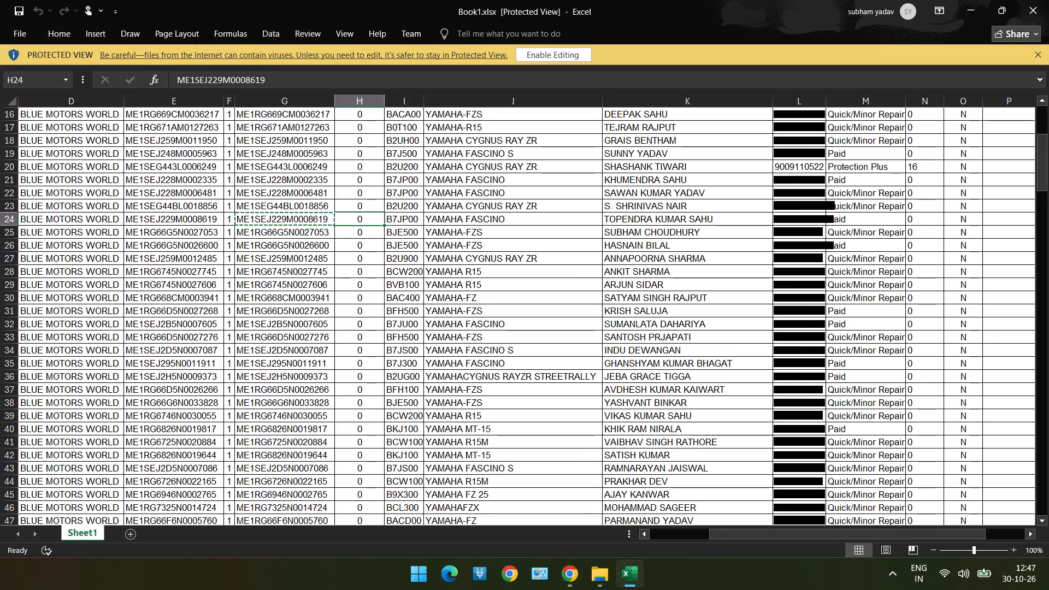
{"action": "key", "text": "Tab"}
{"action": "key", "text": "Tab"}
{"action": "key", "text": "Tab"}
{"action": "key", "text": "alt+Tab"}
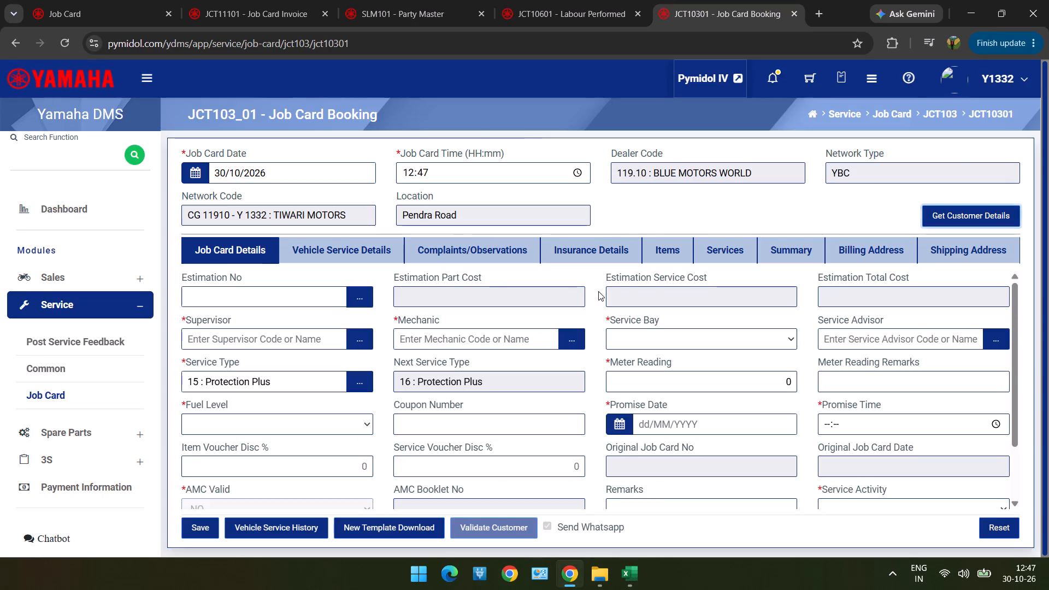
Assign supervisor pintu, mechanic laxmik and service bay BAY1 to the booking, with job card time 12:47.
{"action": "left_click", "coordinate": [356, 344]}
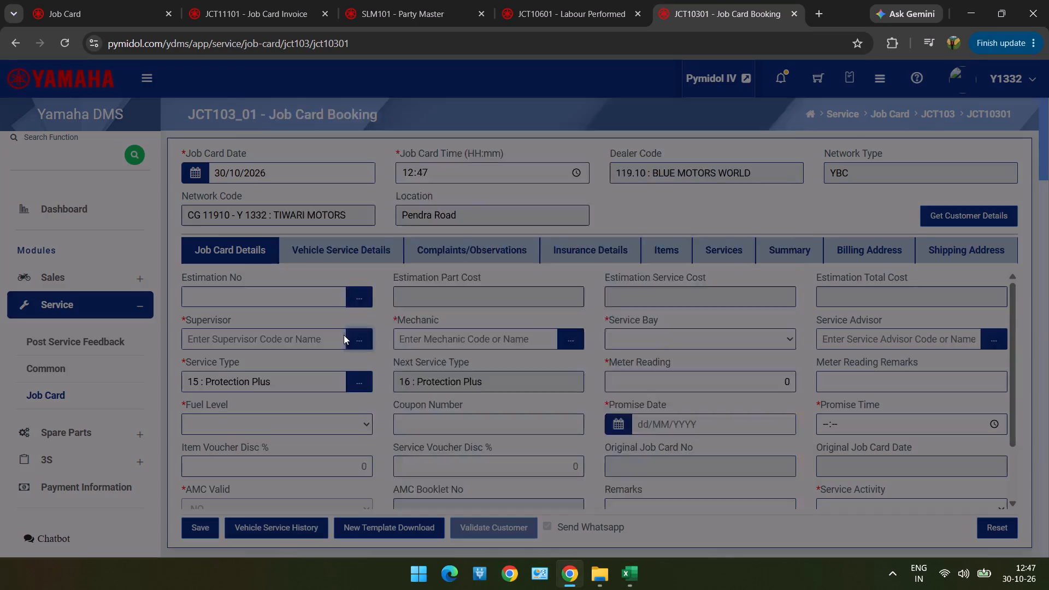
{"action": "double_click", "coordinate": [405, 232]}
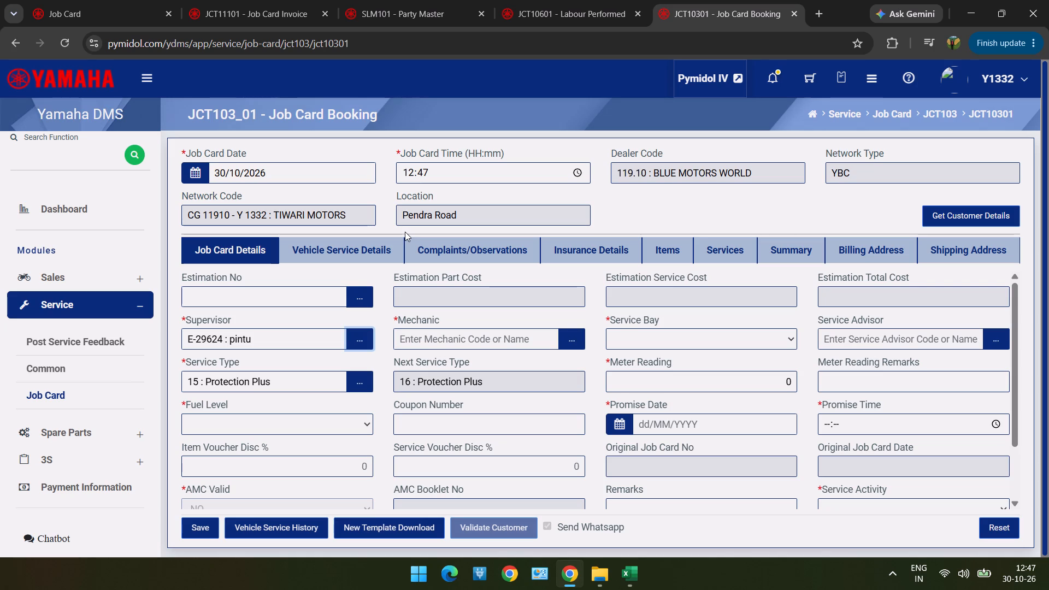
{"action": "left_click", "coordinate": [410, 174]}
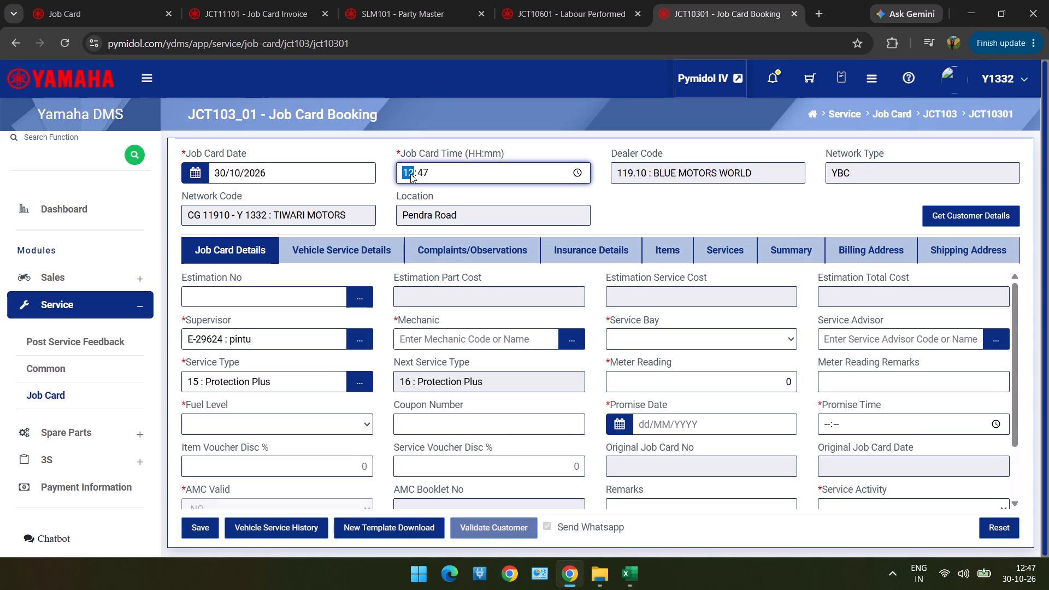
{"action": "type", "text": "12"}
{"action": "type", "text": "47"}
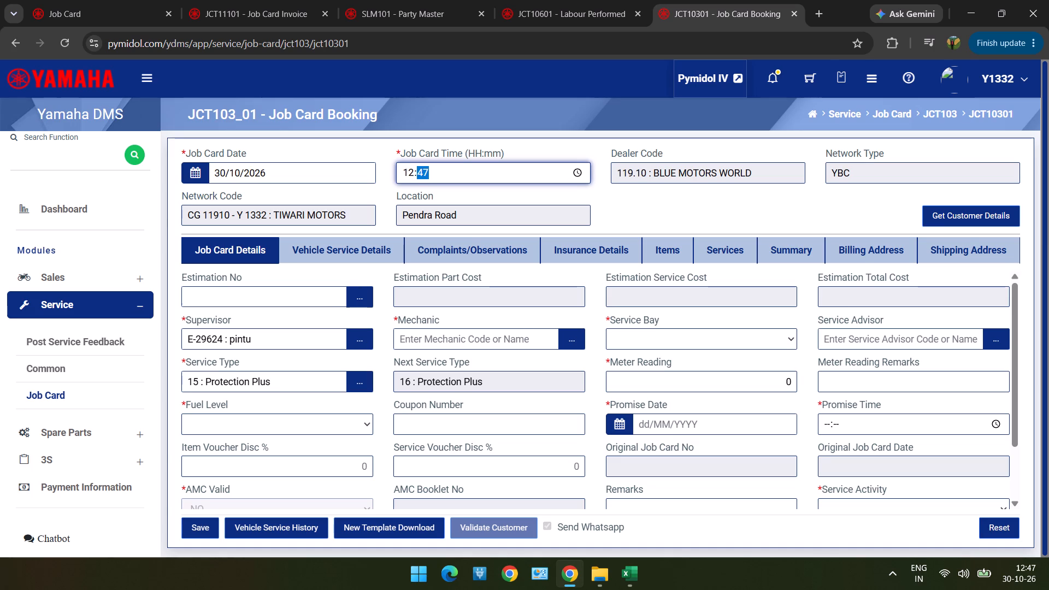
{"action": "left_click", "coordinate": [579, 332]}
{"action": "double_click", "coordinate": [409, 225]}
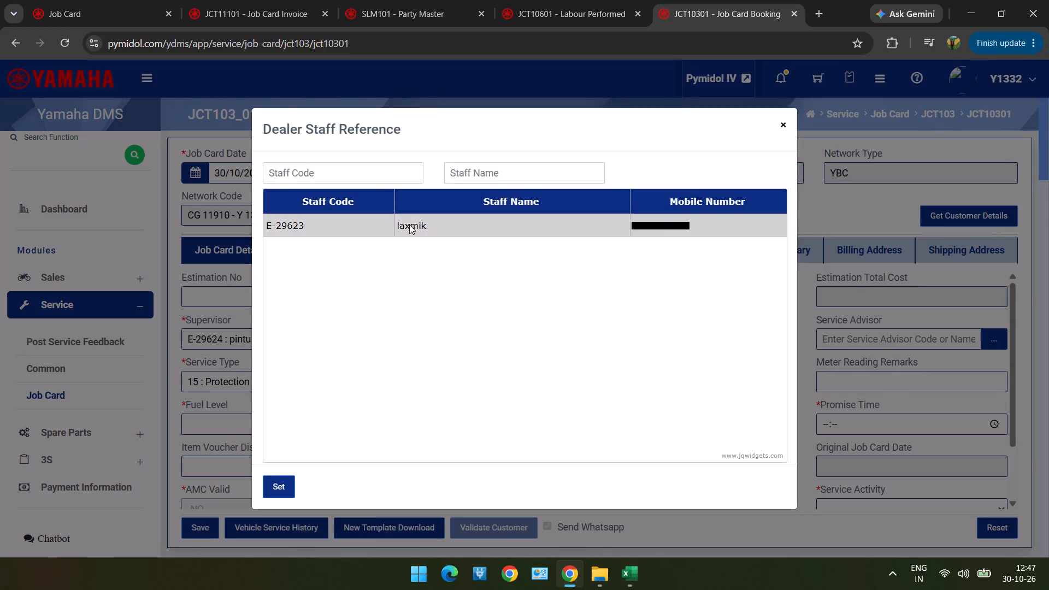
{"action": "left_click", "coordinate": [627, 339]}
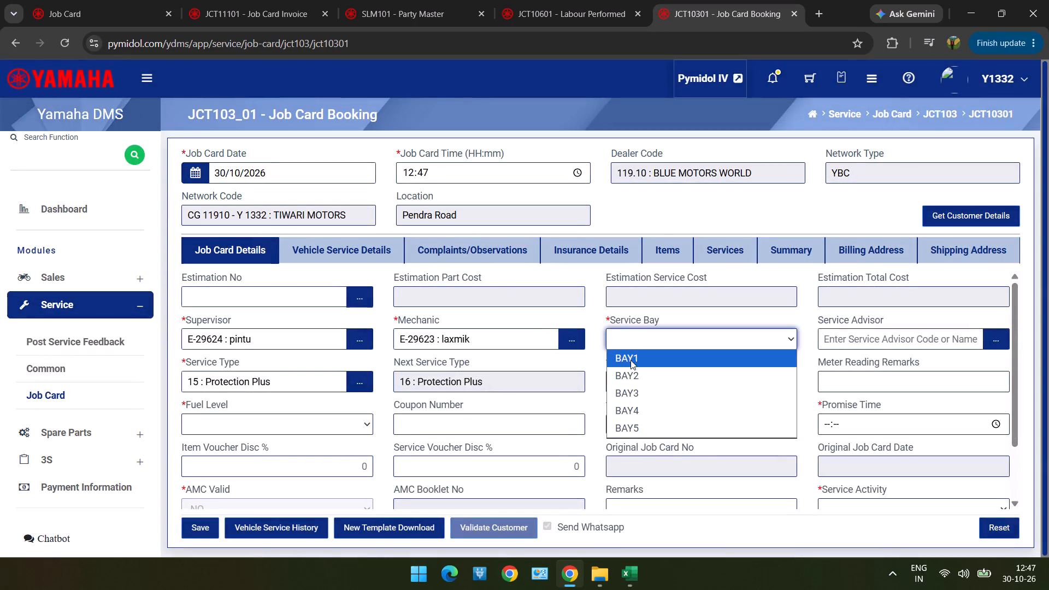
{"action": "left_click", "coordinate": [634, 361]}
Consult the vehicle service history and set the booking's meter reading to 7654.
{"action": "scroll", "coordinate": [634, 361], "scroll_direction": "down", "scroll_amount": 1}
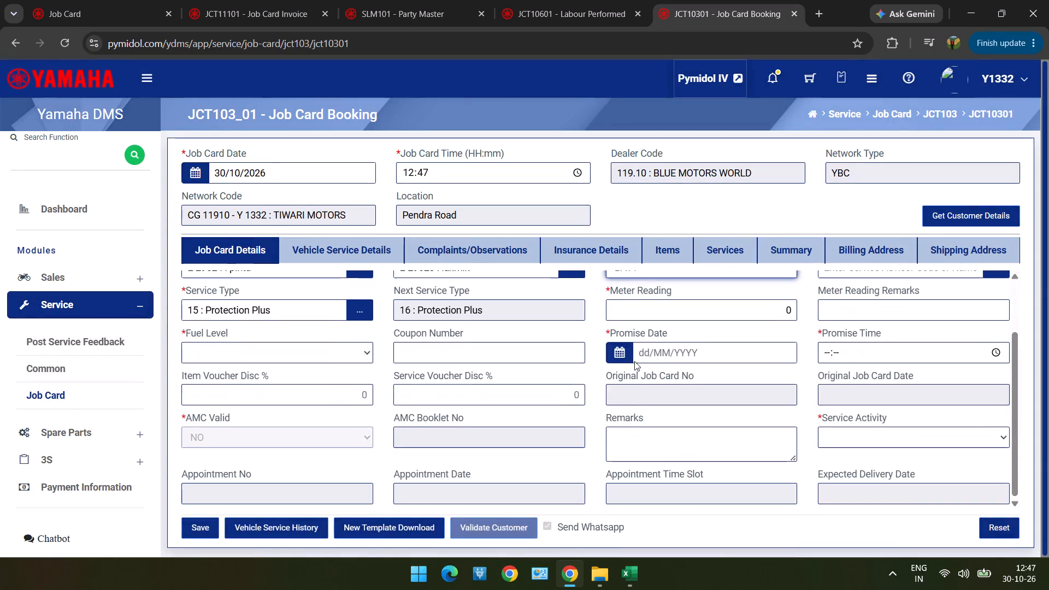
{"action": "scroll", "coordinate": [634, 361], "scroll_direction": "down", "scroll_amount": 2}
{"action": "double_click", "coordinate": [727, 322]}
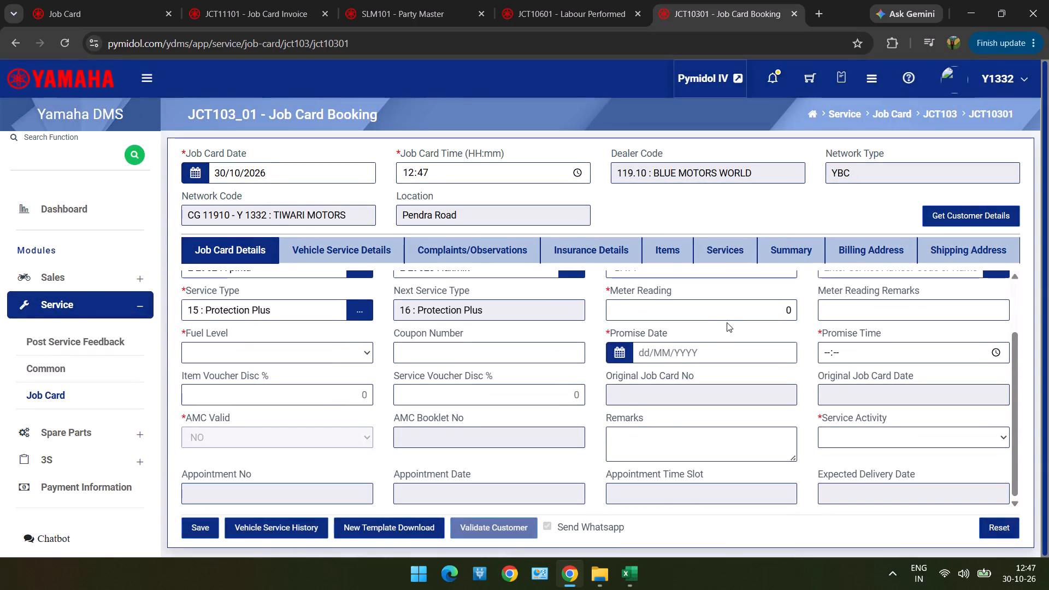
{"action": "left_click", "coordinate": [297, 527]}
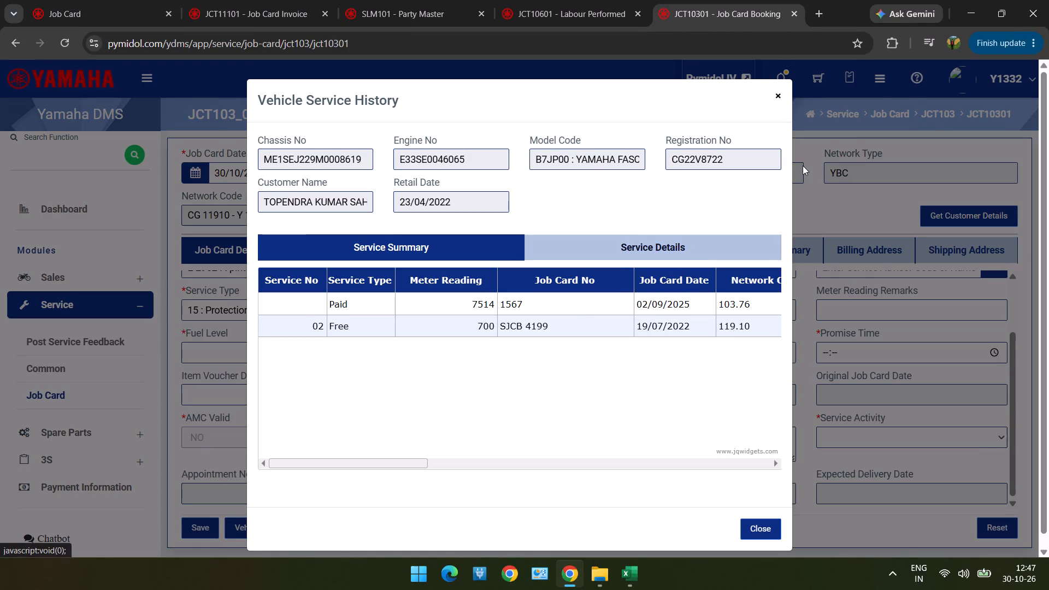
{"action": "left_click", "coordinate": [773, 150]}
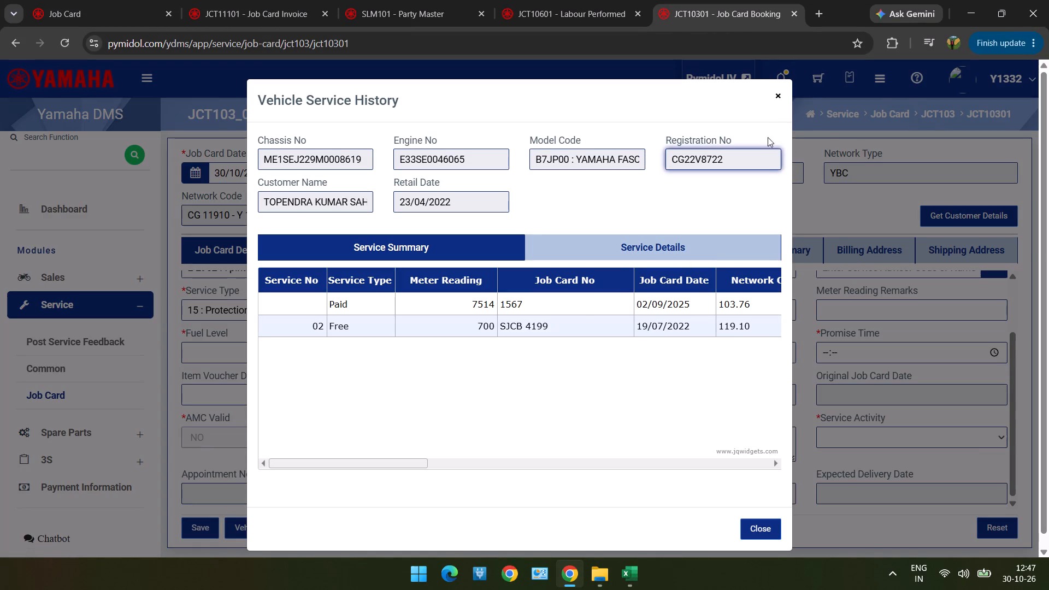
{"action": "left_click", "coordinate": [780, 88]}
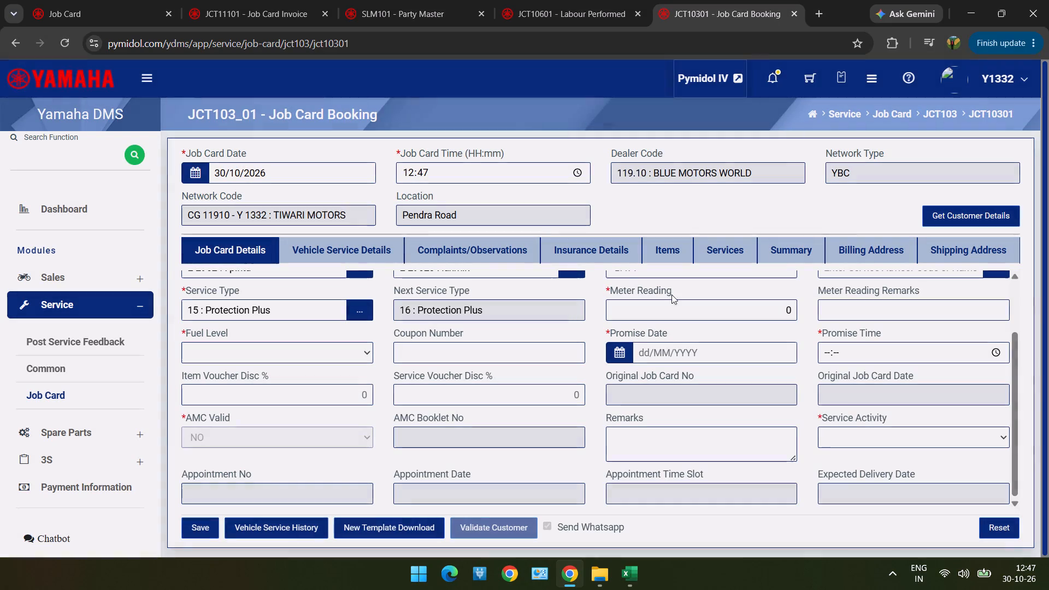
{"action": "left_click", "coordinate": [667, 309]}
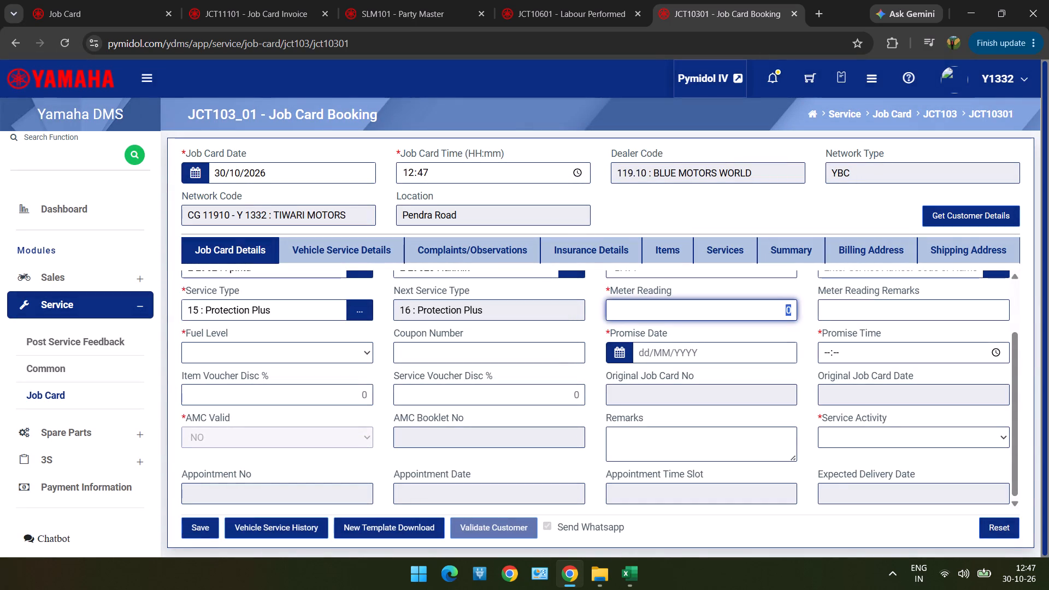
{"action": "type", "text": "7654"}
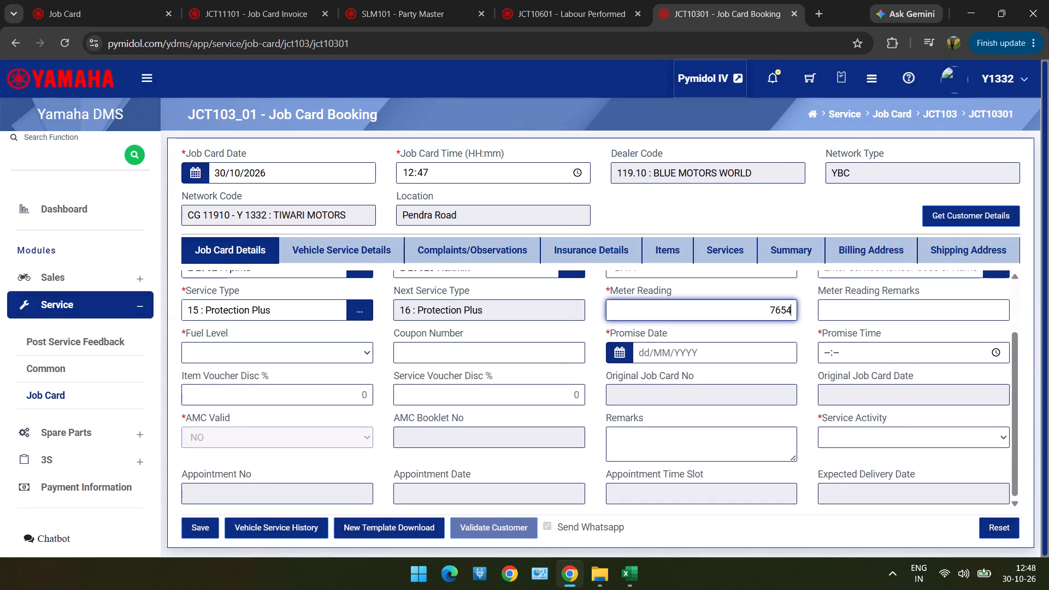
{"action": "left_click", "coordinate": [667, 309]}
Set fuel level 2-Points, promise date 30/10/2026, promise time 12:48 and service activity Normal Scheme.
{"action": "left_click", "coordinate": [360, 363]}
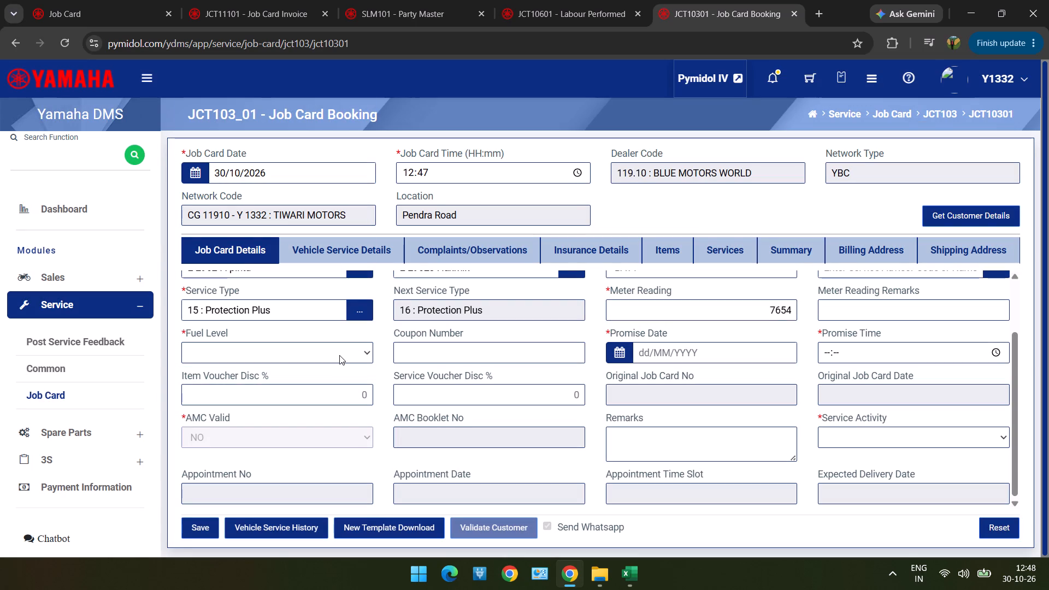
{"action": "left_click", "coordinate": [339, 355]}
{"action": "double_click", "coordinate": [333, 190]}
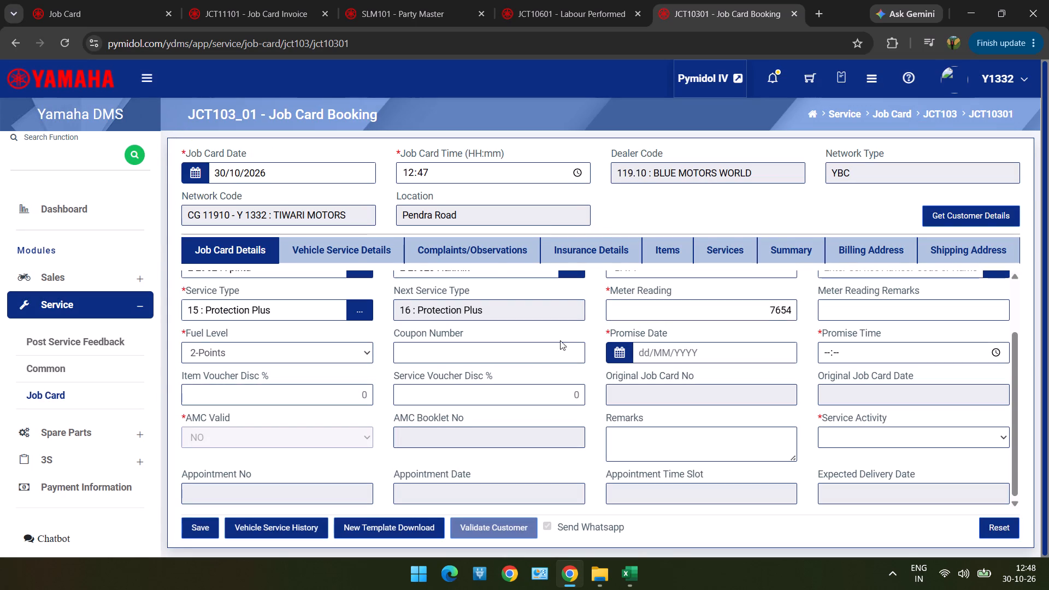
{"action": "left_click", "coordinate": [661, 357]}
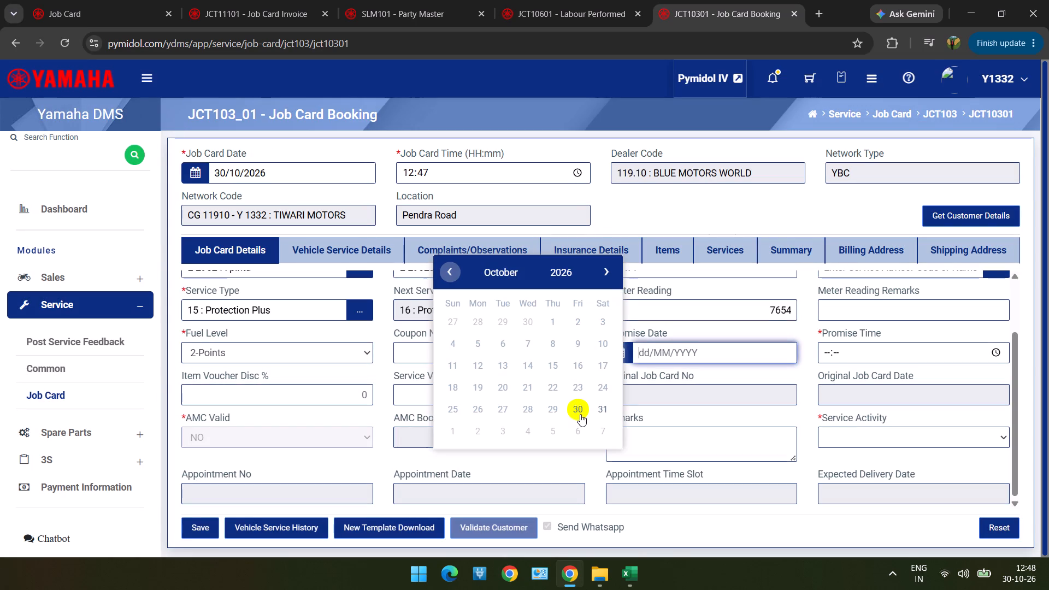
{"action": "left_click", "coordinate": [580, 414]}
{"action": "left_click", "coordinate": [817, 352]}
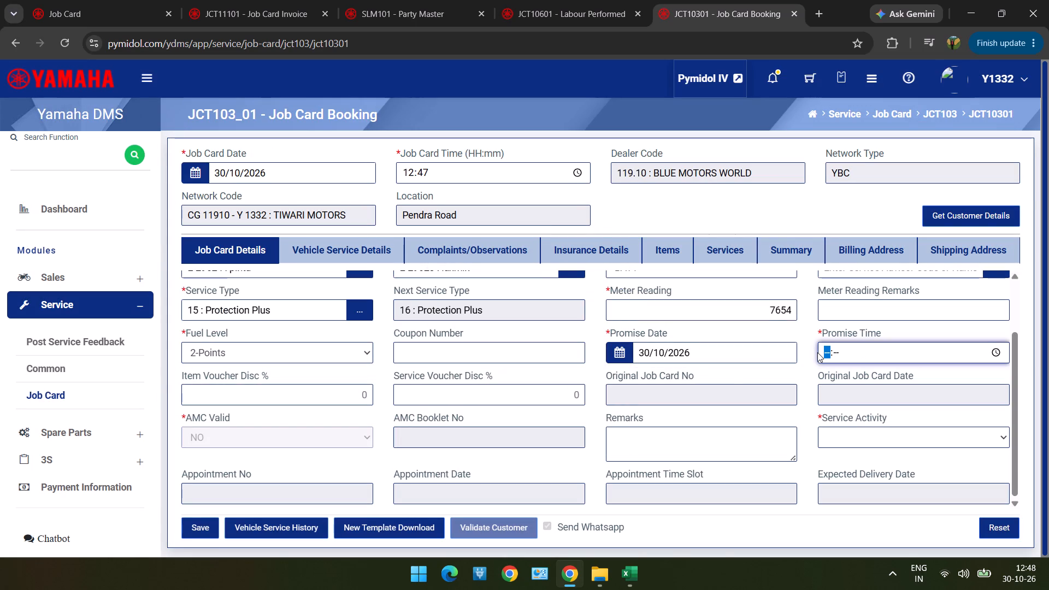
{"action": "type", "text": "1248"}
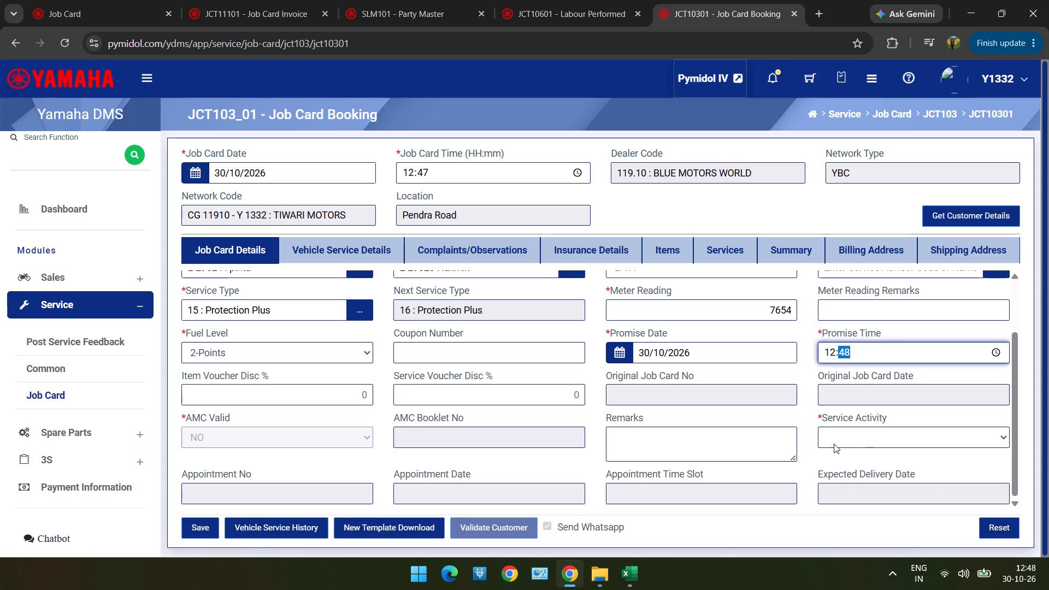
{"action": "left_click", "coordinate": [853, 442]}
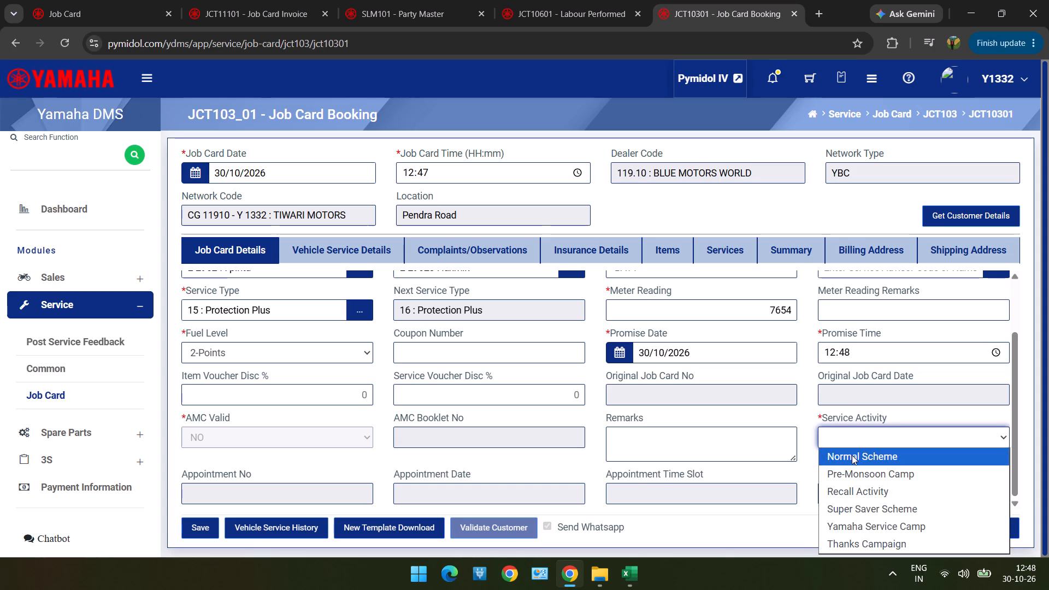
{"action": "left_click", "coordinate": [852, 455]}
Add complaint Comp83, GENERAL SERVICE, to the booking and try to save it.
{"action": "scroll", "coordinate": [632, 396], "scroll_direction": "up", "scroll_amount": 2}
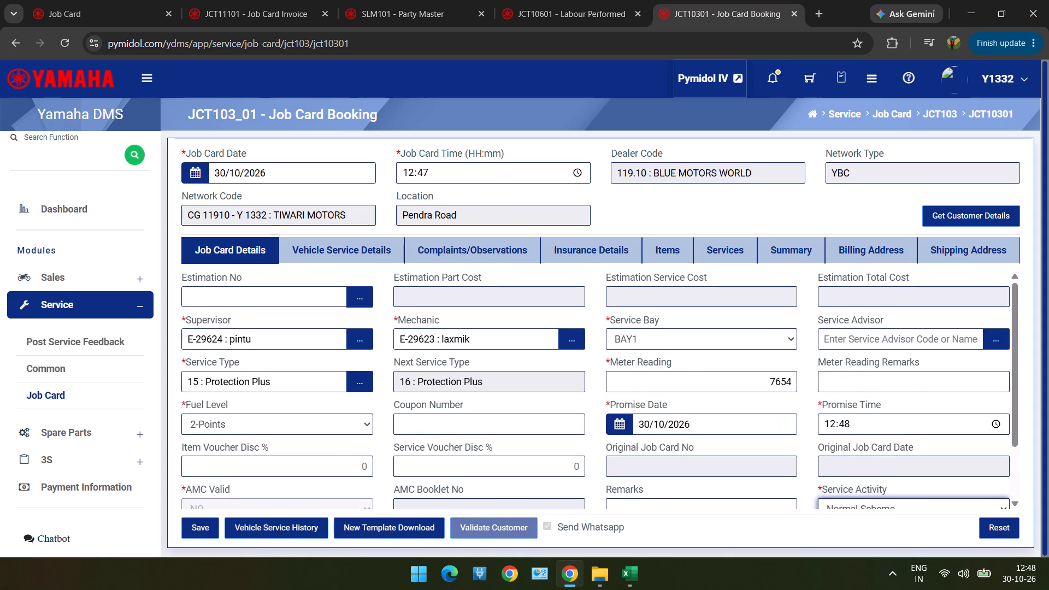
{"action": "left_click", "coordinate": [493, 253]}
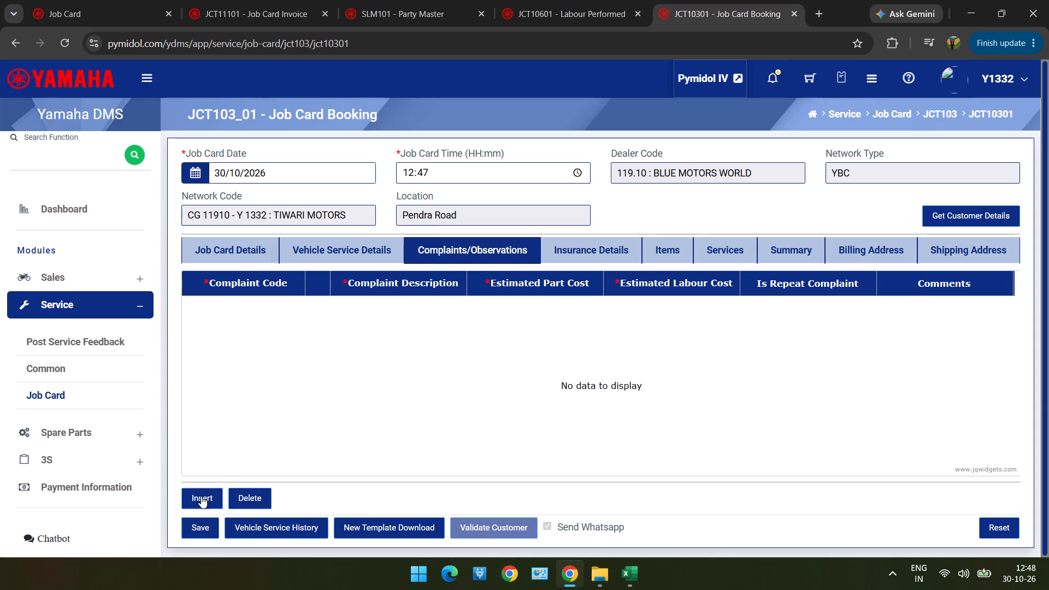
{"action": "left_click", "coordinate": [201, 496]}
{"action": "left_click", "coordinate": [314, 306]}
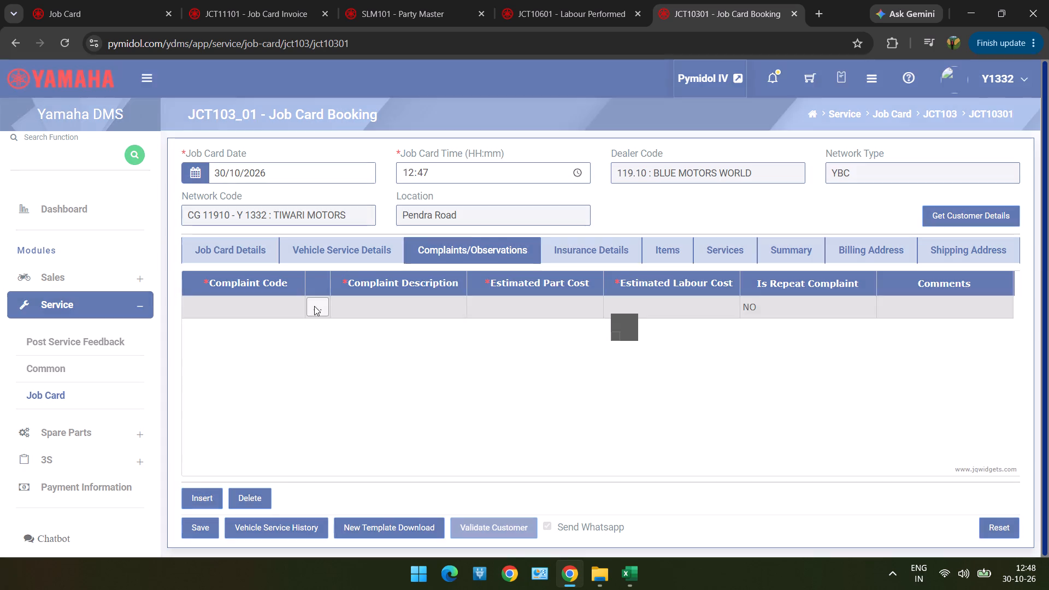
{"action": "left_click", "coordinate": [489, 226]}
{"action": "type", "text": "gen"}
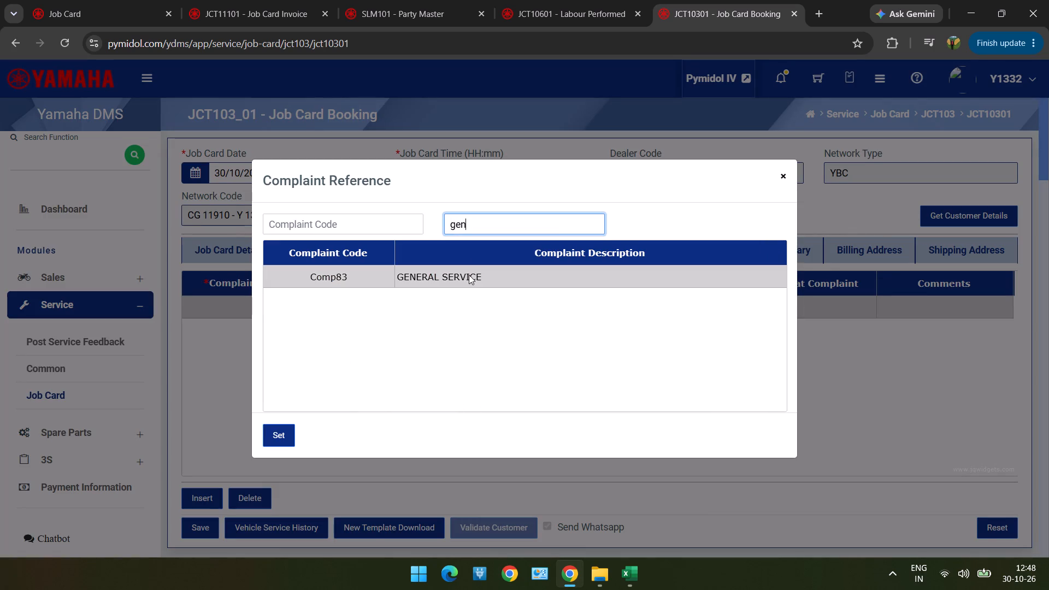
{"action": "double_click", "coordinate": [469, 275]}
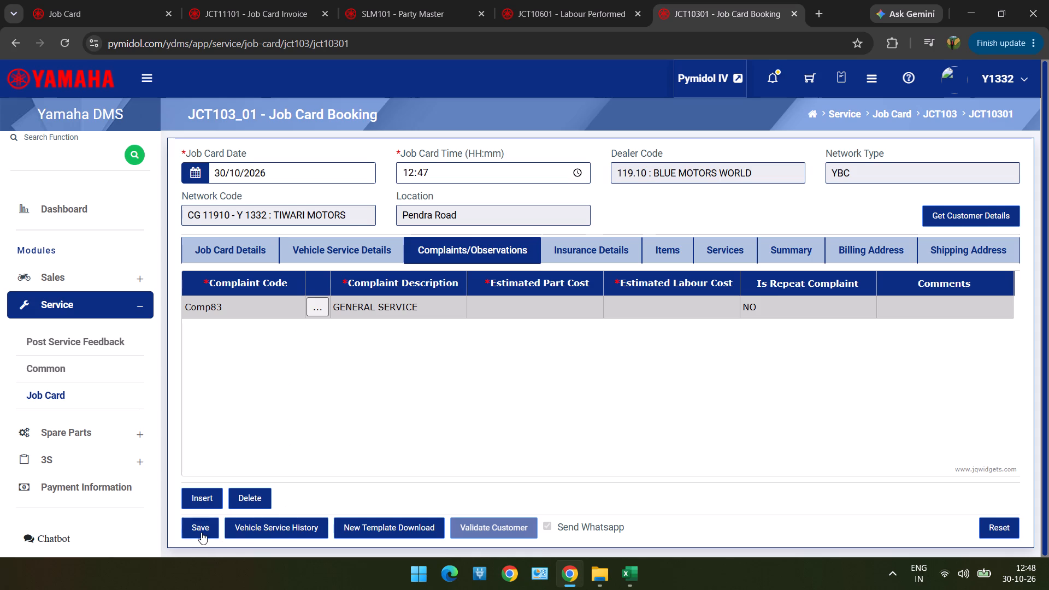
{"action": "left_click", "coordinate": [201, 532]}
Delete the recommended part 90793AD81000 from the booking's items.
{"action": "left_click_drag", "start_coordinate": [394, 324], "coordinate": [147, 541]}
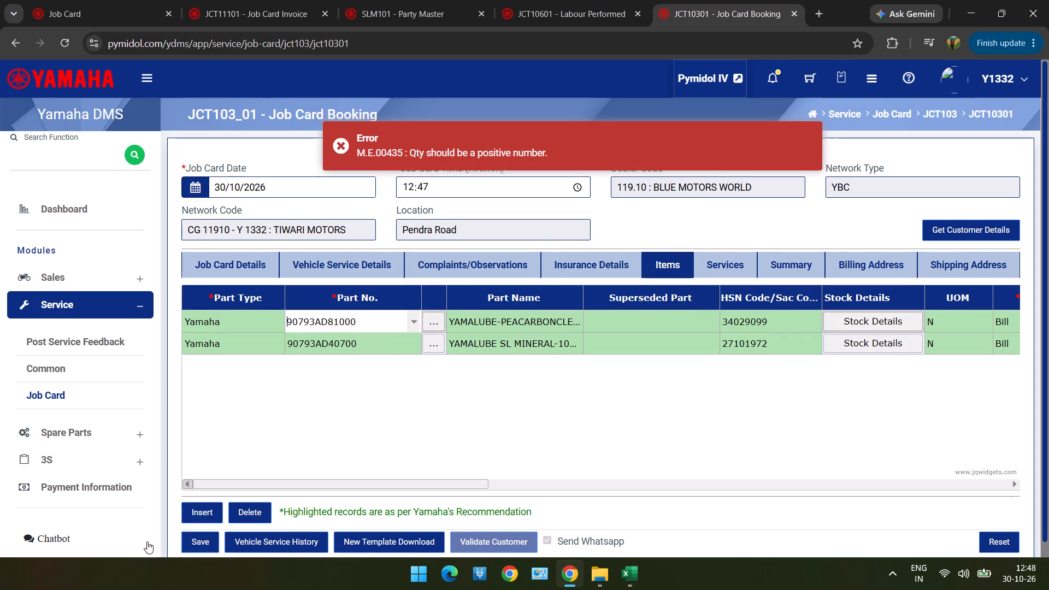
{"action": "left_click_drag", "start_coordinate": [147, 541], "coordinate": [234, 490]}
{"action": "left_click", "coordinate": [234, 490]}
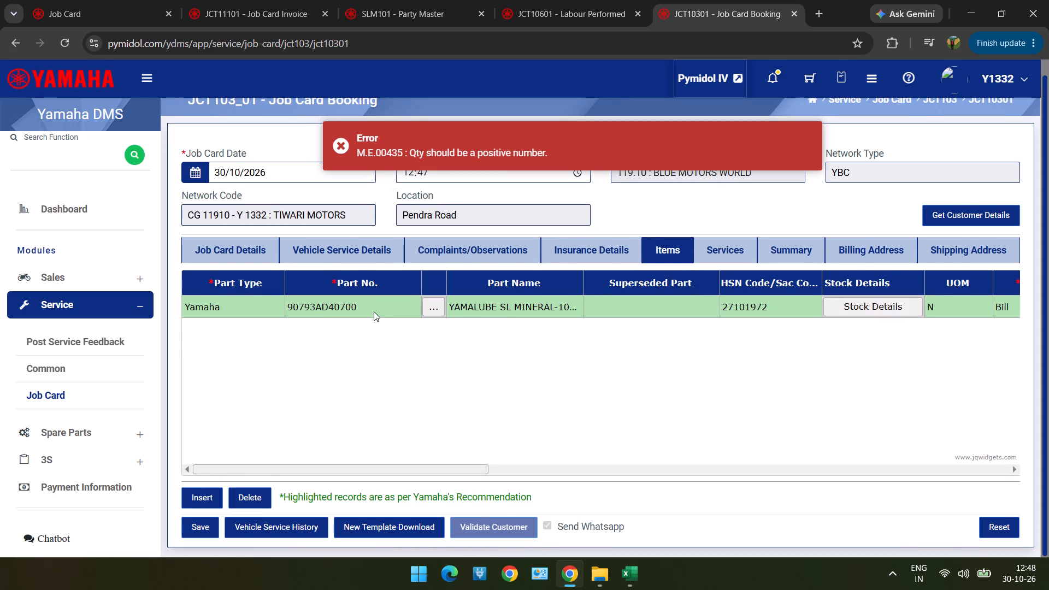
Delete the recommended part 90793AD40700 from the booking's items.
{"action": "left_click", "coordinate": [374, 311]}
{"action": "left_click", "coordinate": [251, 496]}
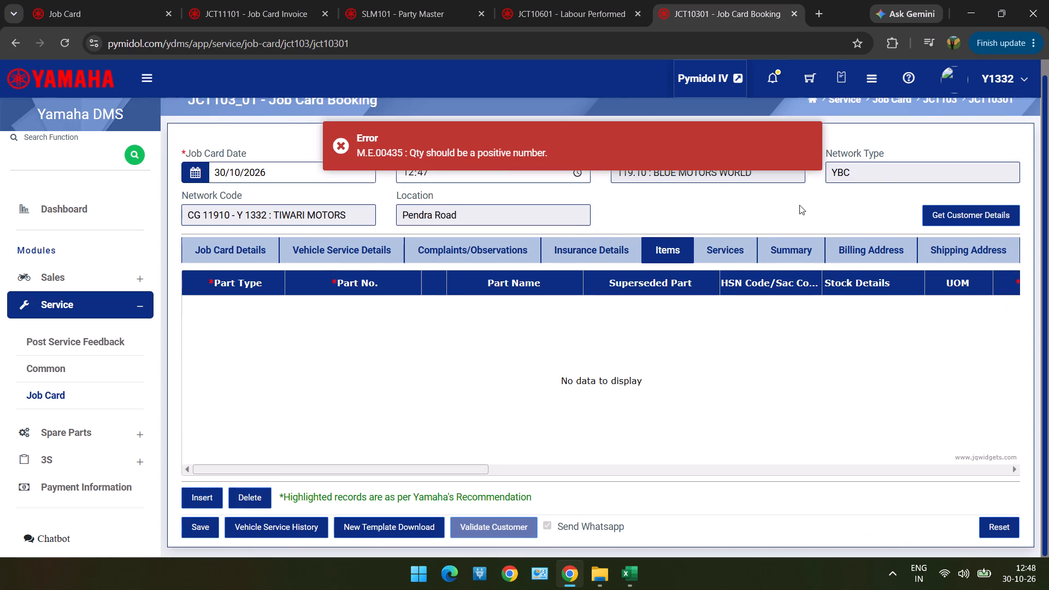
Delete the recommended labour 014, Race Bearing Lubrication, from the booking's services.
{"action": "left_click", "coordinate": [716, 252]}
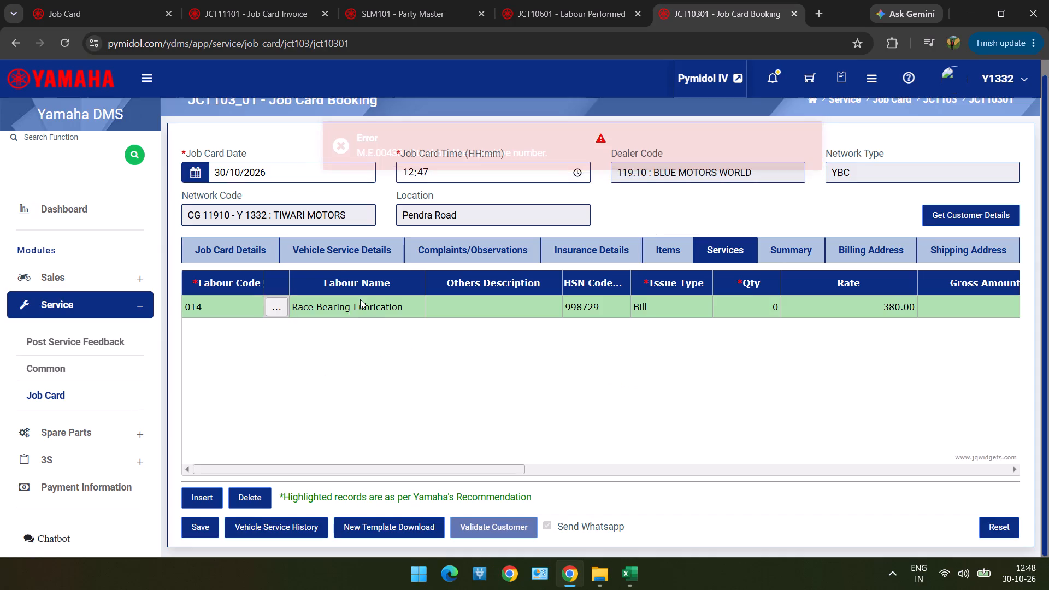
{"action": "left_click", "coordinate": [358, 300]}
{"action": "left_click", "coordinate": [352, 305]}
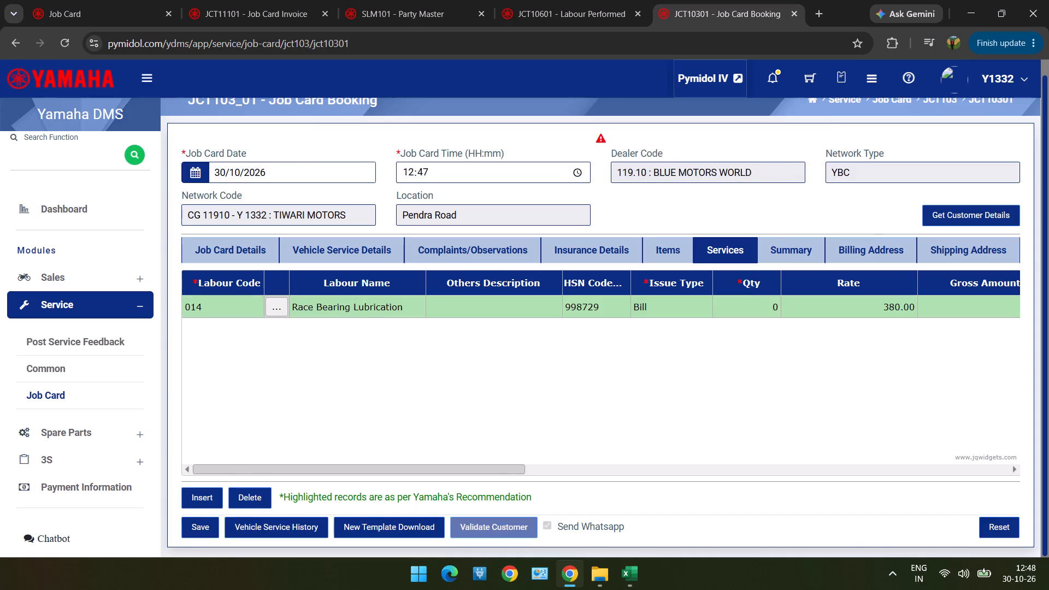
{"action": "left_click", "coordinate": [254, 495]}
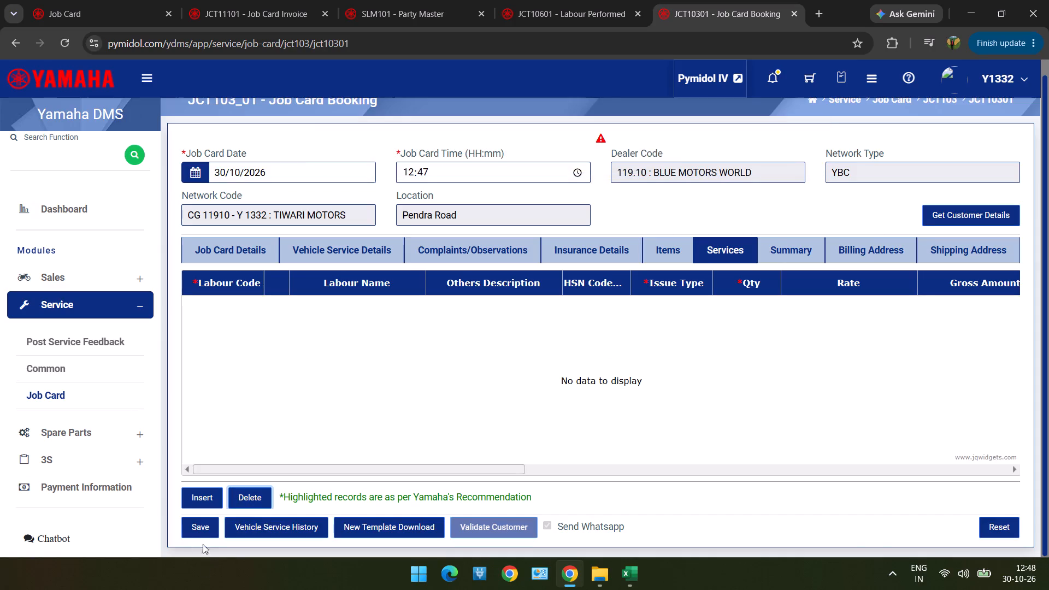
Save the job card booking and confirm its submission with the customer's contact number.
{"action": "left_click", "coordinate": [196, 530]}
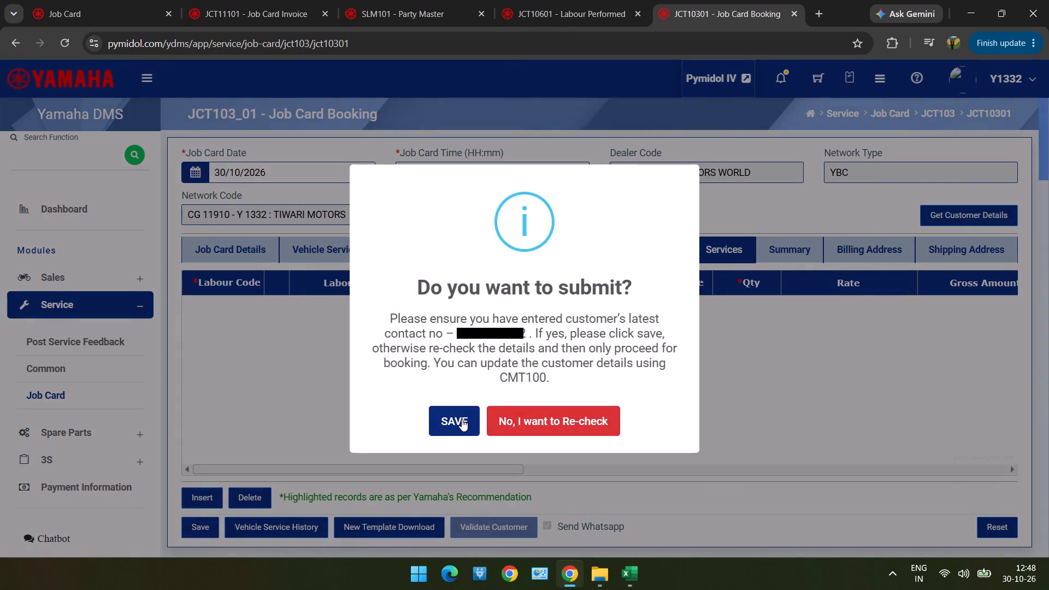
{"action": "left_click", "coordinate": [462, 419]}
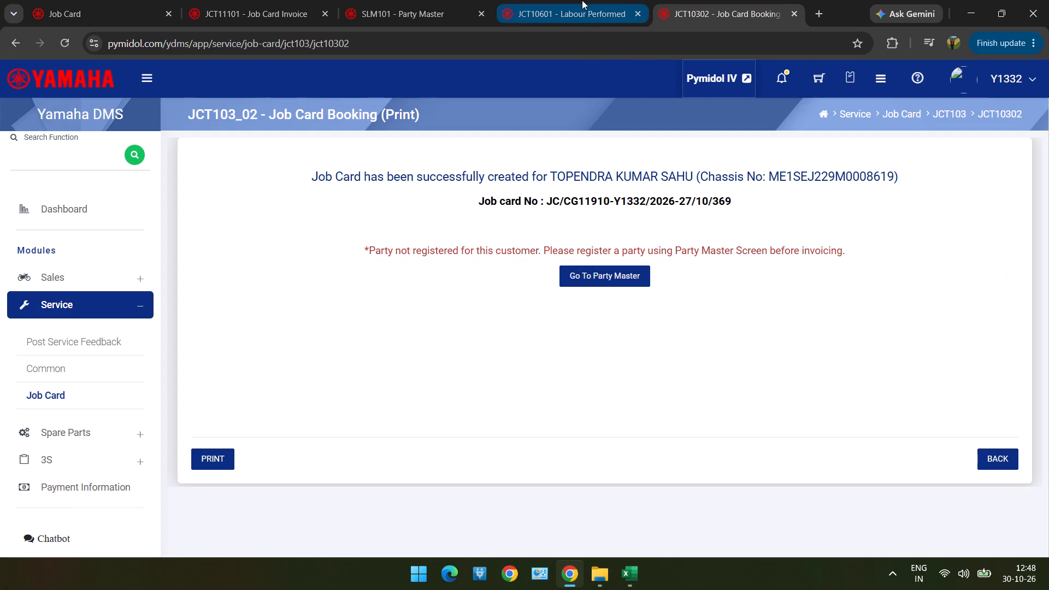
{"action": "left_click", "coordinate": [582, 0]}
{"action": "scroll", "coordinate": [823, 244], "scroll_direction": "up", "scroll_amount": 4}
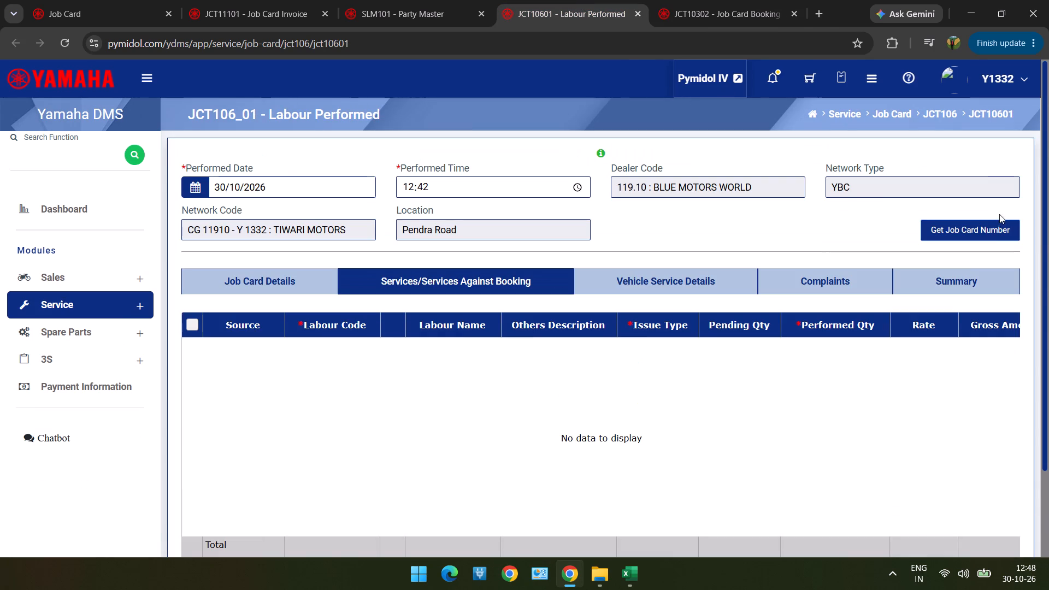
{"action": "left_click", "coordinate": [991, 240]}
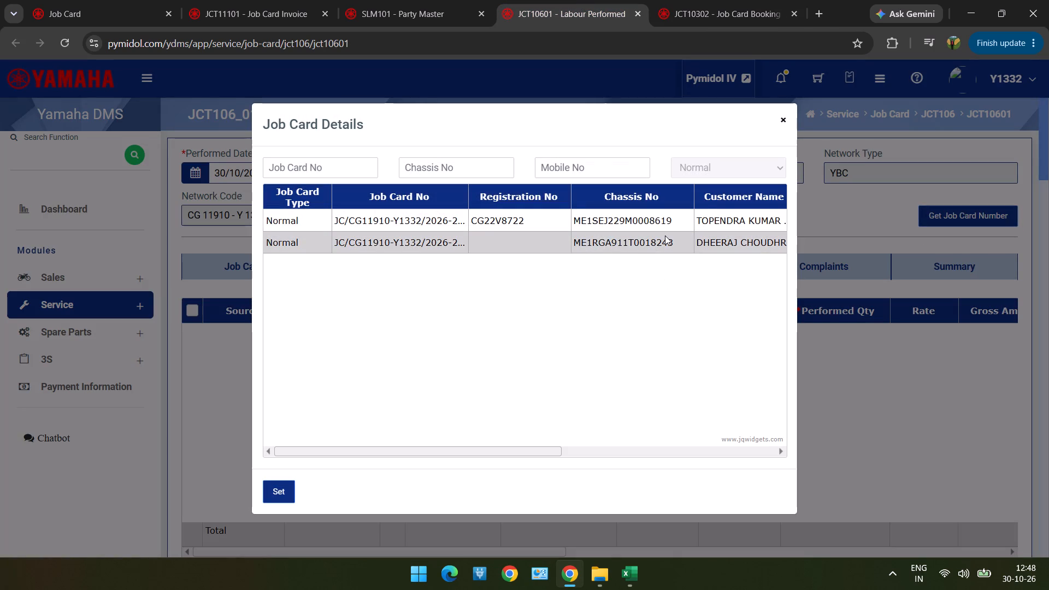
{"action": "double_click", "coordinate": [667, 219]}
{"action": "scroll", "coordinate": [667, 219], "scroll_direction": "down", "scroll_amount": 1}
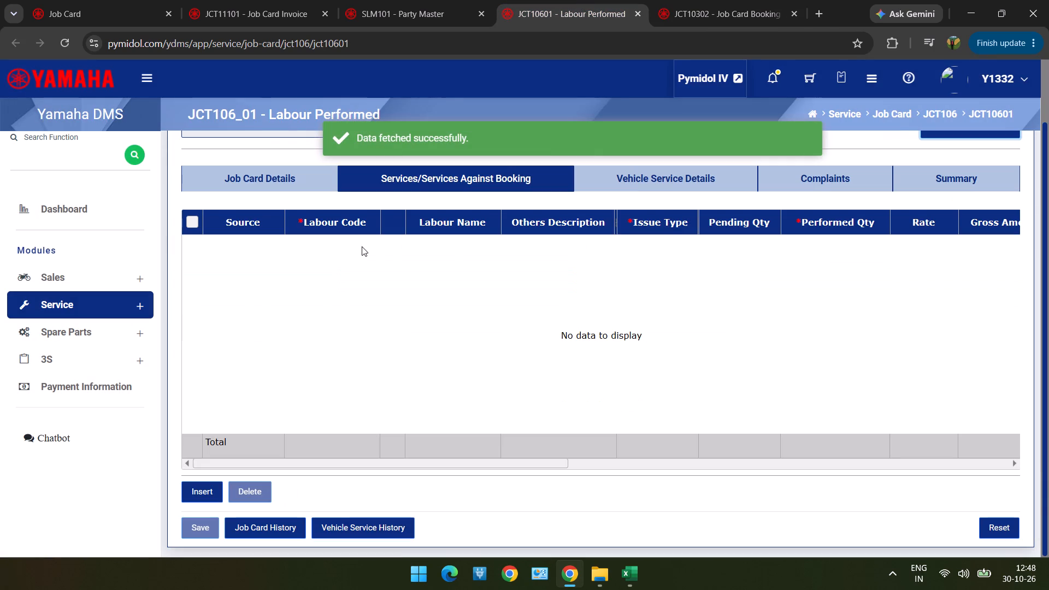
{"action": "left_click", "coordinate": [280, 186]}
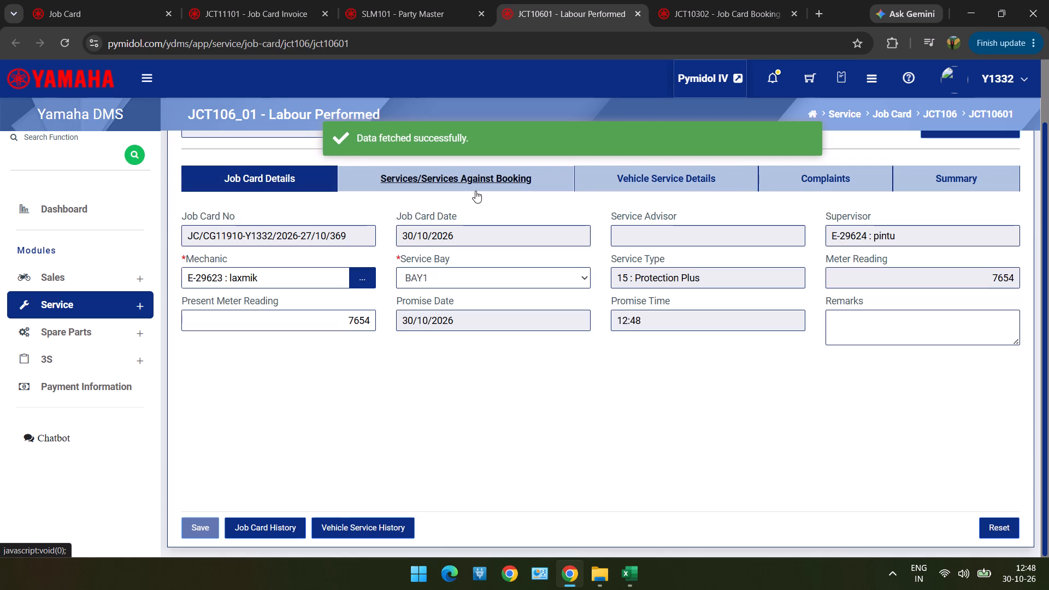
Add labour 001, Paid Service Including Washing, with issue type FOC, select its row and try to save the labour performed.
{"action": "left_click", "coordinate": [475, 191]}
{"action": "left_click", "coordinate": [188, 483]}
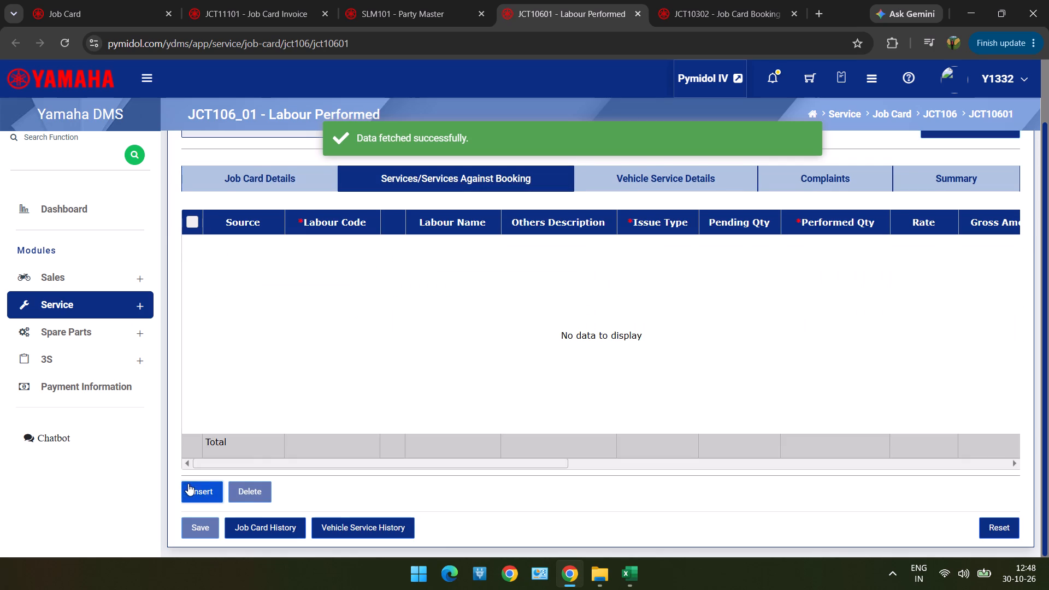
{"action": "left_click", "coordinate": [389, 241]}
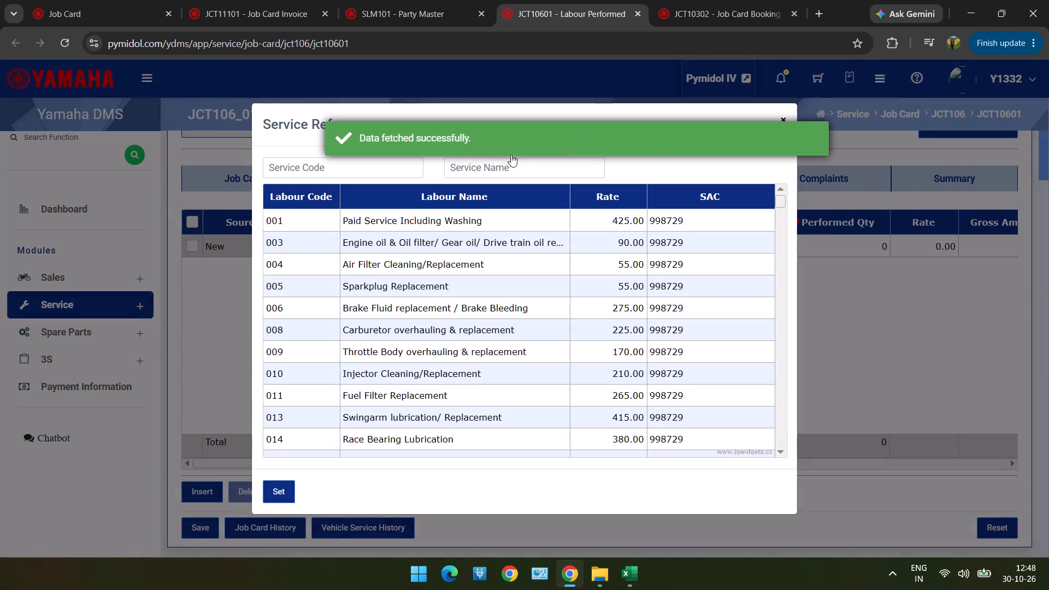
{"action": "double_click", "coordinate": [515, 216]}
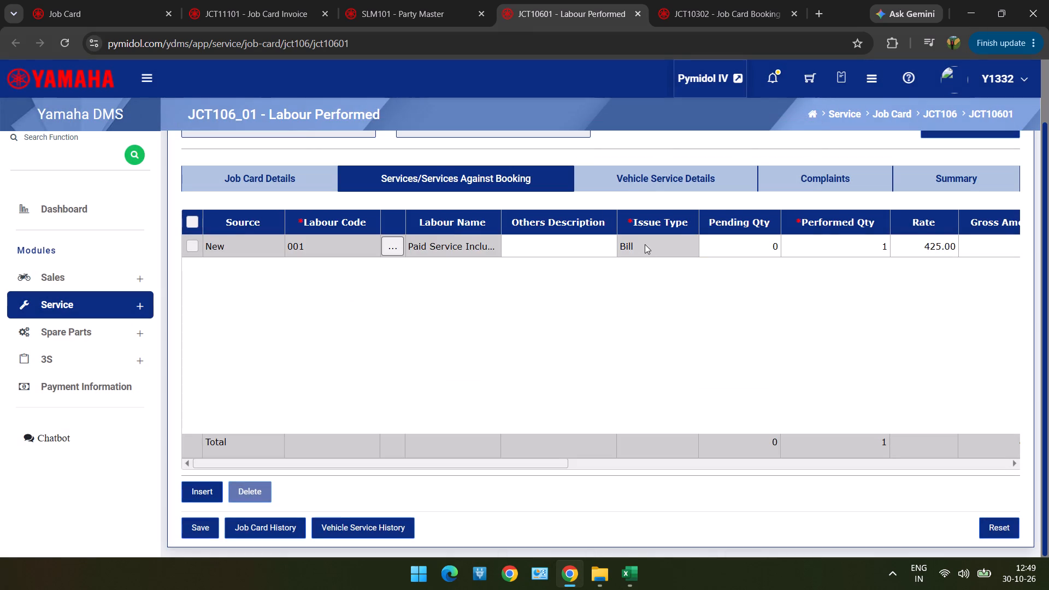
{"action": "left_click", "coordinate": [645, 244]}
{"action": "left_click", "coordinate": [653, 249]}
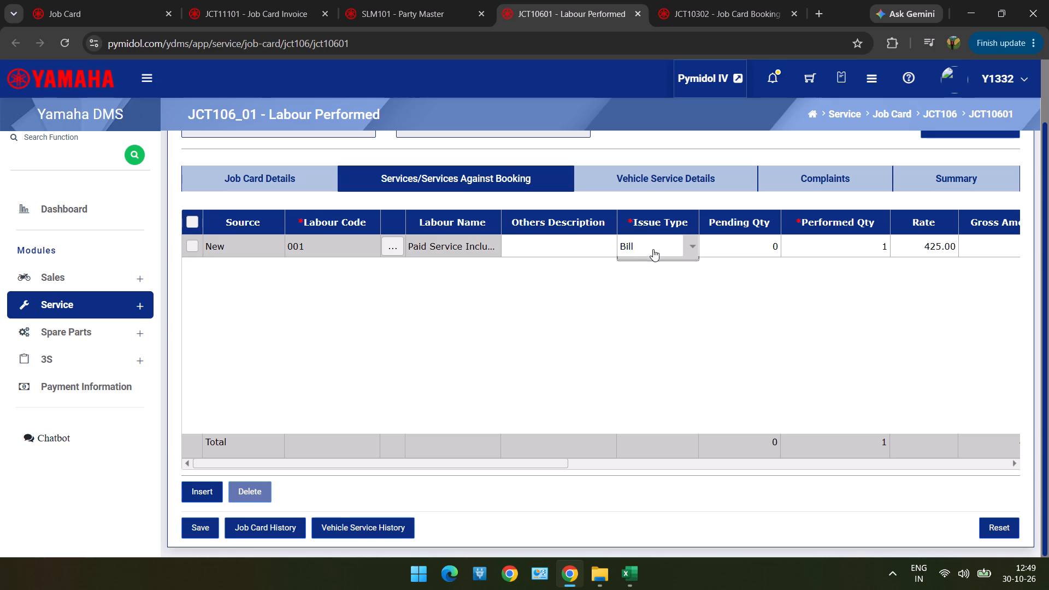
{"action": "left_click", "coordinate": [653, 263]}
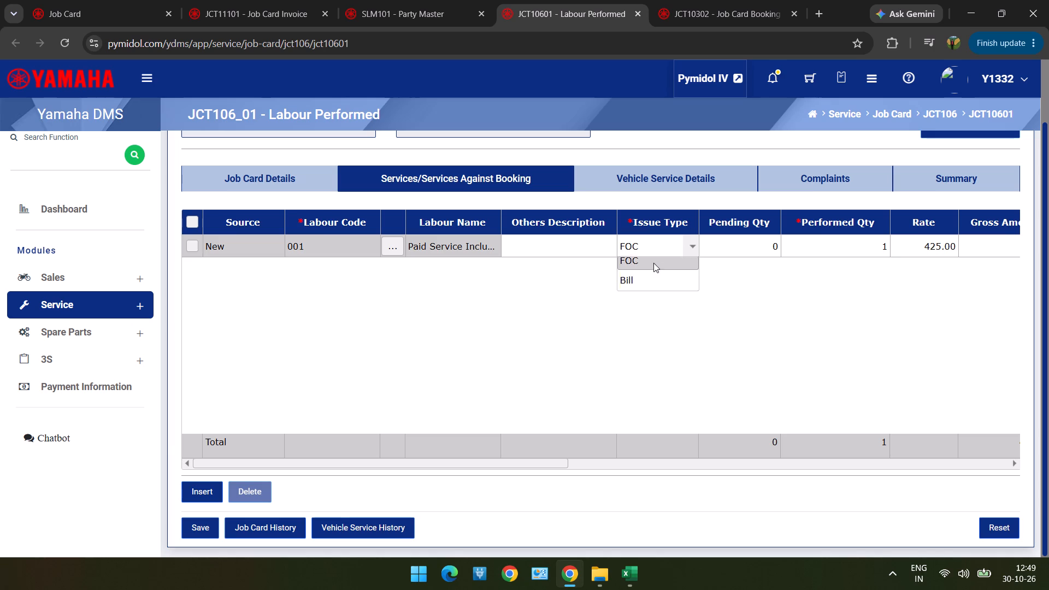
{"action": "left_click", "coordinate": [195, 221]}
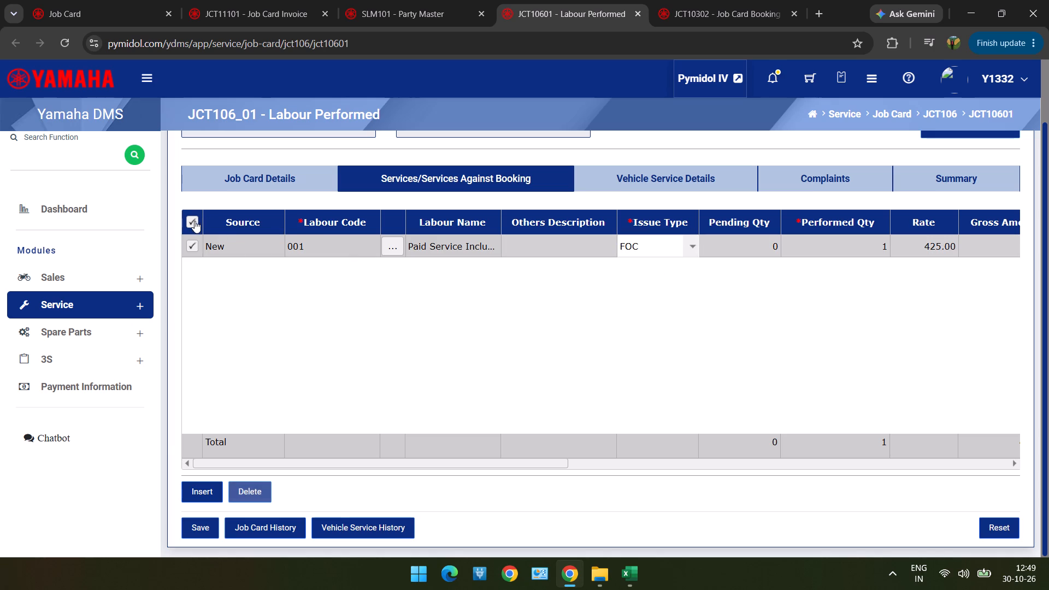
{"action": "left_click", "coordinate": [208, 524]}
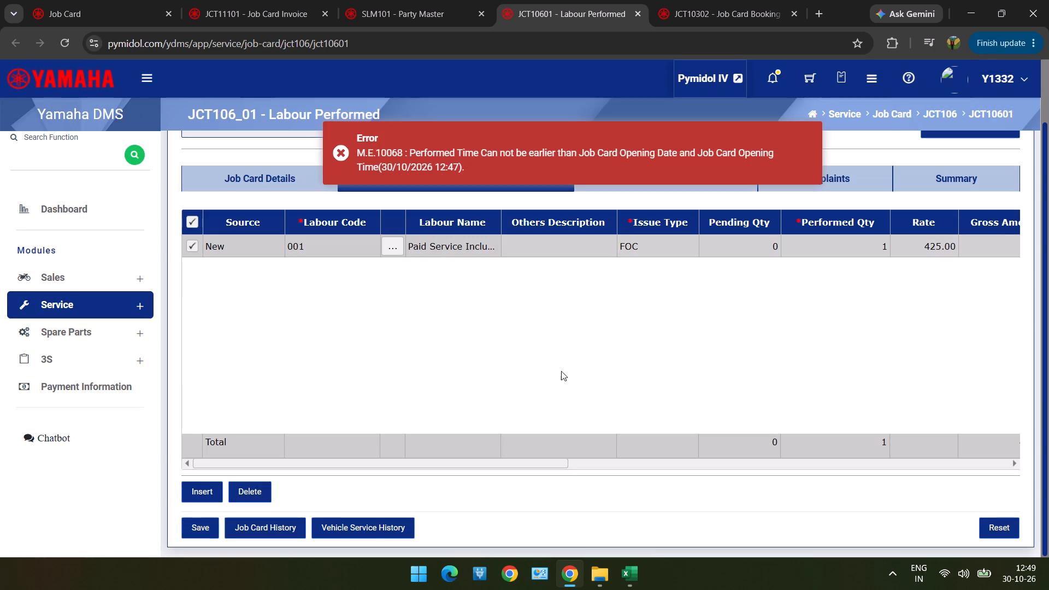
Set the performed time to 12:49 and save the labour performed.
{"action": "scroll", "coordinate": [457, 365], "scroll_direction": "up", "scroll_amount": 5}
{"action": "left_click", "coordinate": [412, 186]}
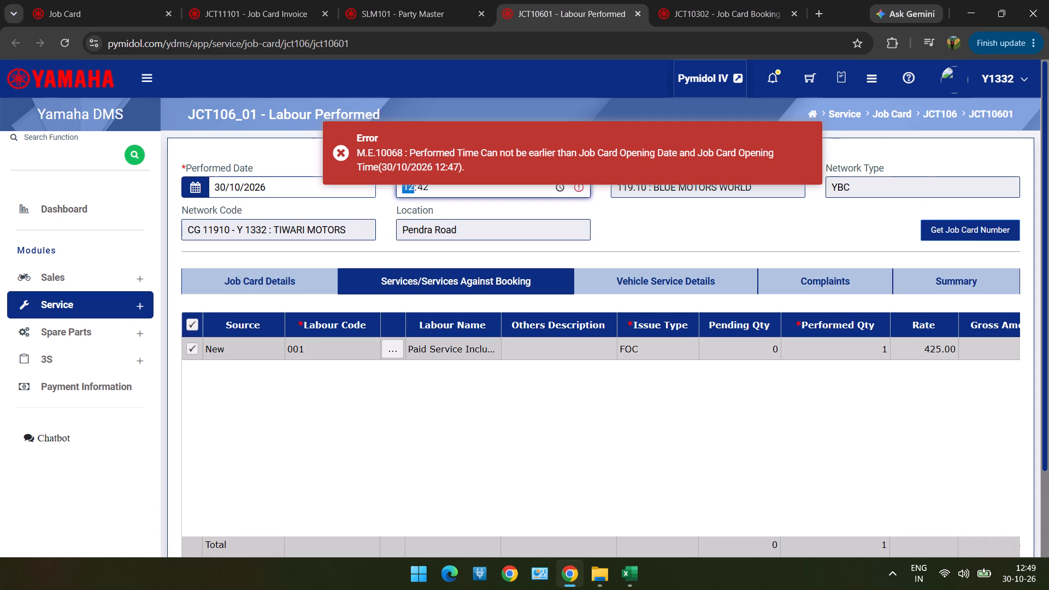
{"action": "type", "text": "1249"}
{"action": "scroll", "coordinate": [412, 186], "scroll_direction": "down", "scroll_amount": 4}
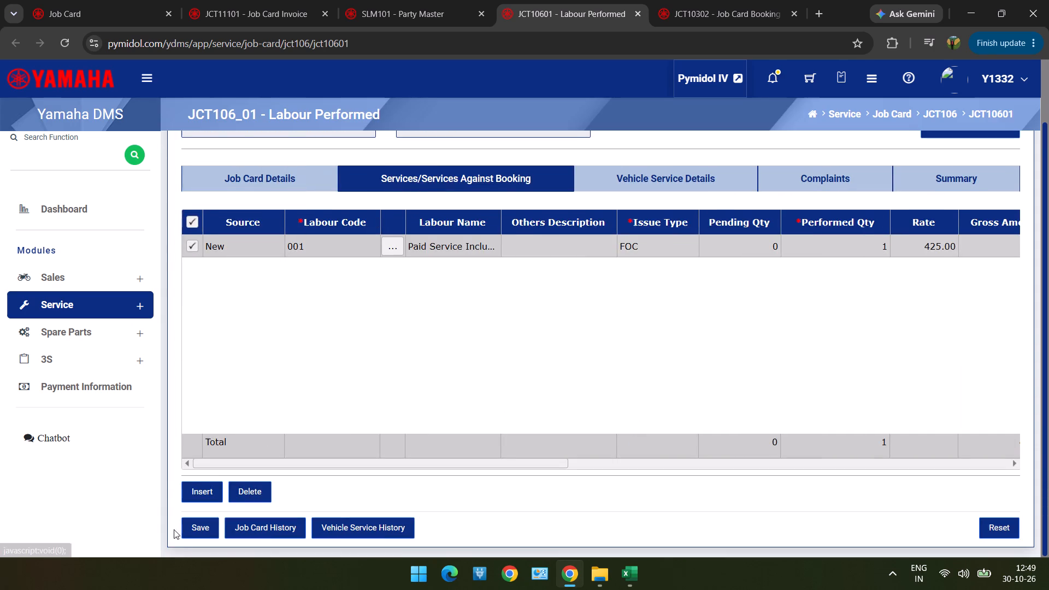
{"action": "left_click", "coordinate": [190, 528]}
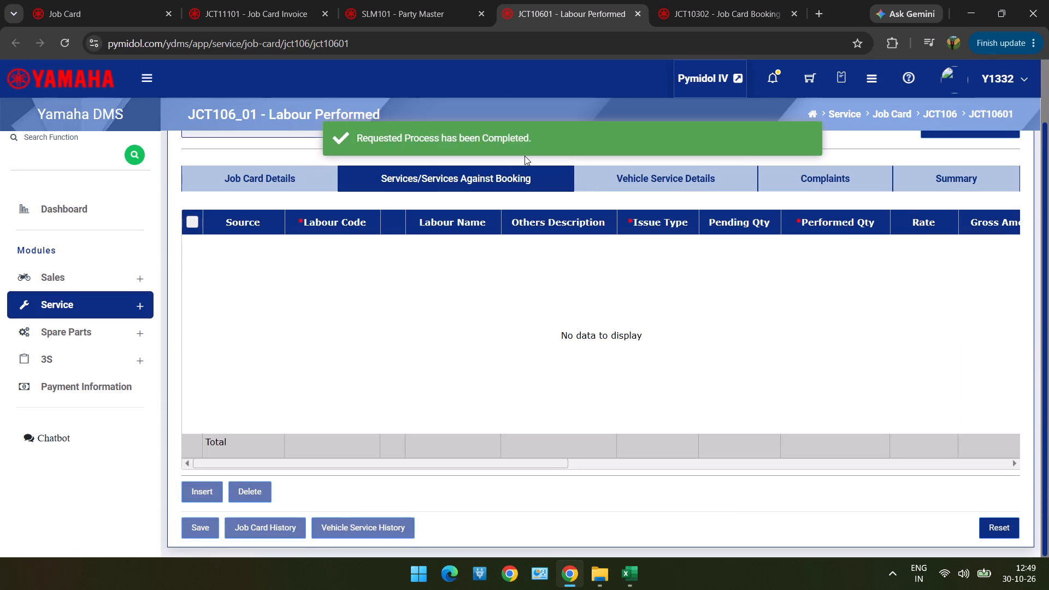
Start a new party in Party Master and fill in the party name copied from row 24 of the Excel list.
{"action": "left_click", "coordinate": [436, 19]}
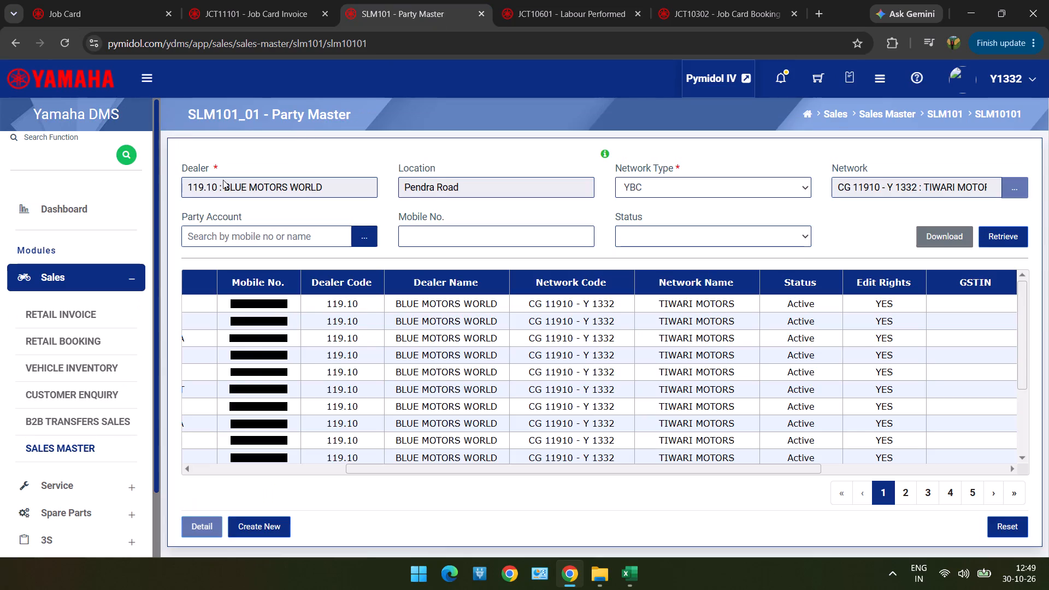
{"action": "left_click", "coordinate": [279, 532]}
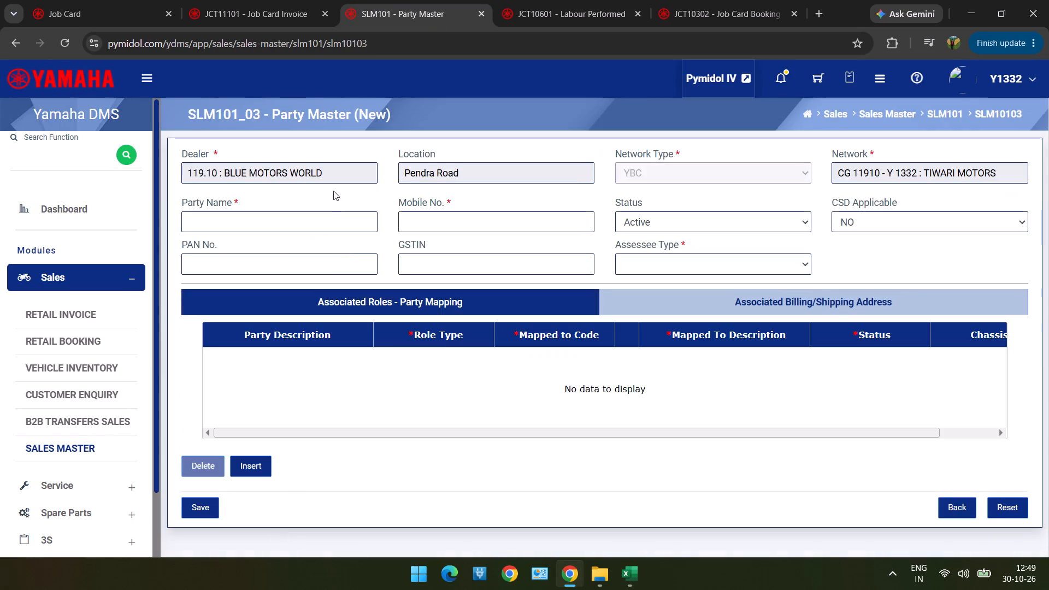
{"action": "left_click", "coordinate": [326, 229]}
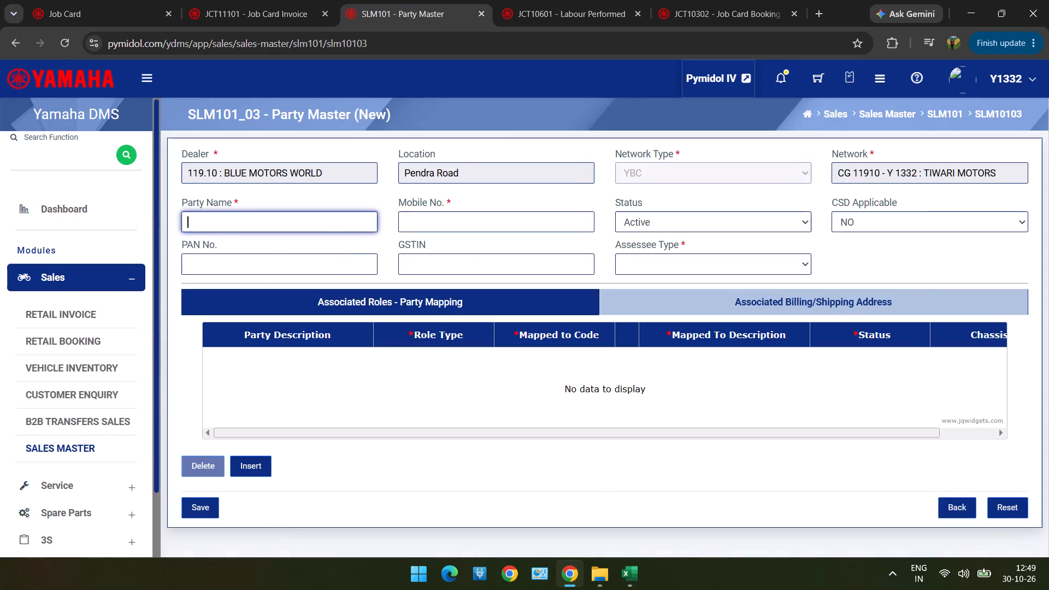
{"action": "key", "text": "alt+Tab"}
{"action": "key", "text": "Tab"}
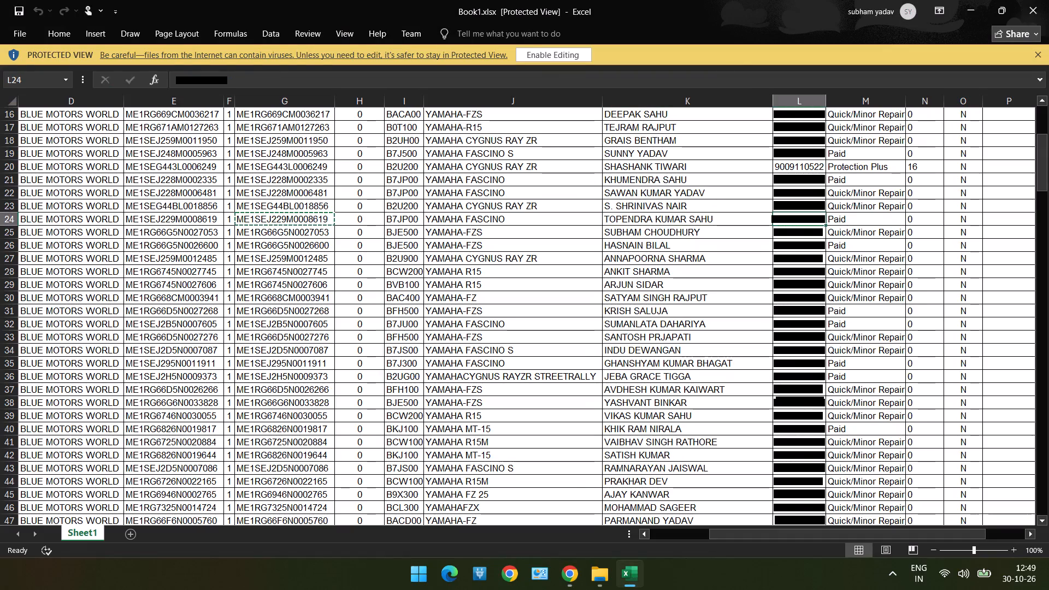
{"action": "key", "text": "Left"}
{"action": "key", "text": "Left"}
{"action": "key", "text": "Right"}
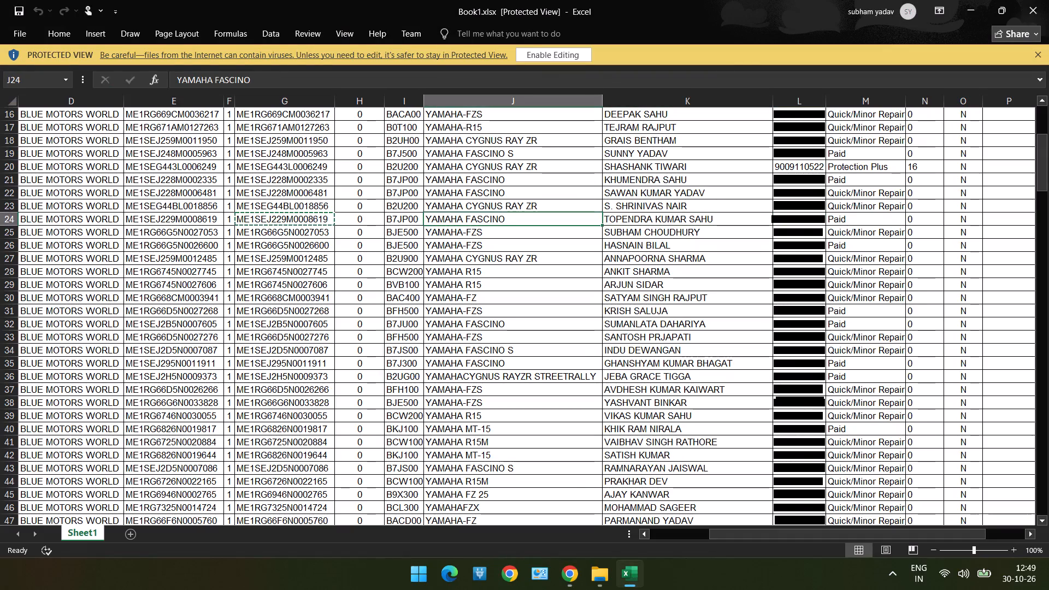
{"action": "key", "text": "ctrl+c"}
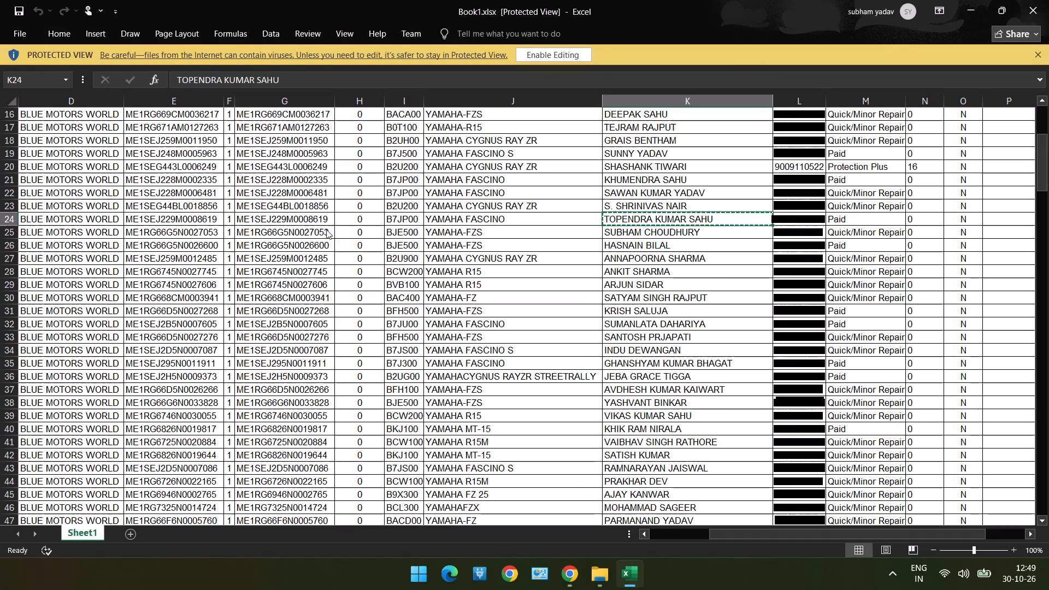
{"action": "key", "text": "alt+Tab"}
{"action": "key", "text": "ctrl+v"}
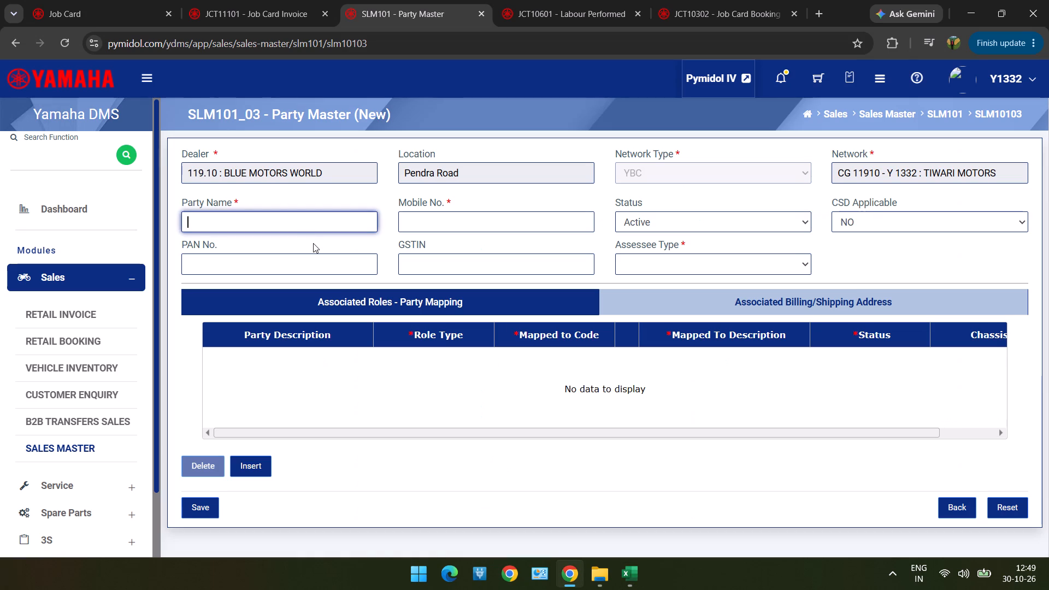
Copy the customer's mobile number from the Excel list into the new party and set the assessee type to Unregistered.
{"action": "key", "text": "Tab"}
{"action": "key", "text": "alt+Tab"}
{"action": "key", "text": "Tab"}
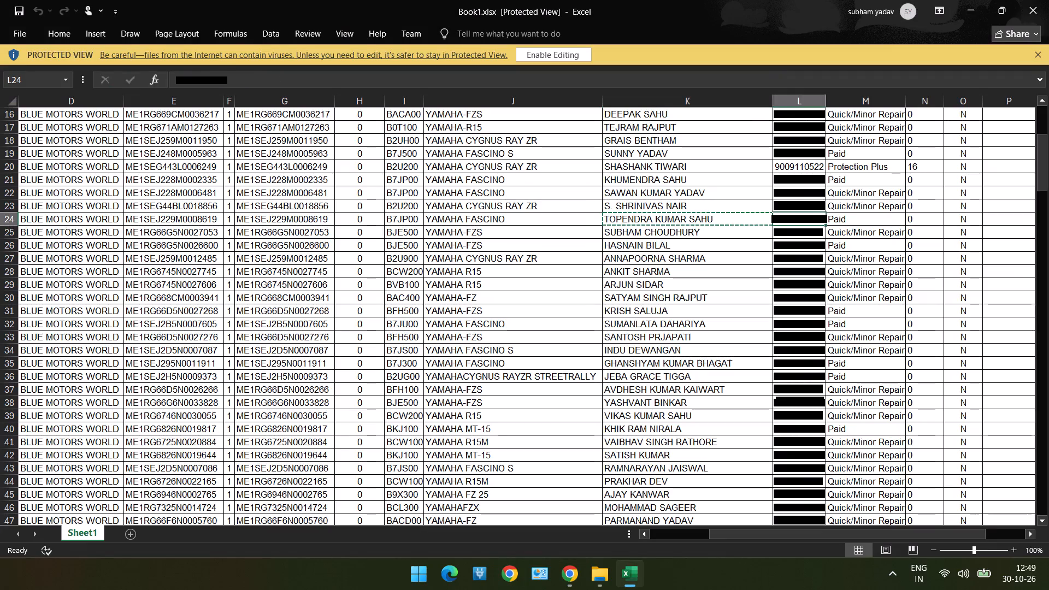
{"action": "key", "text": "ctrl+c"}
{"action": "key", "text": "alt+Tab"}
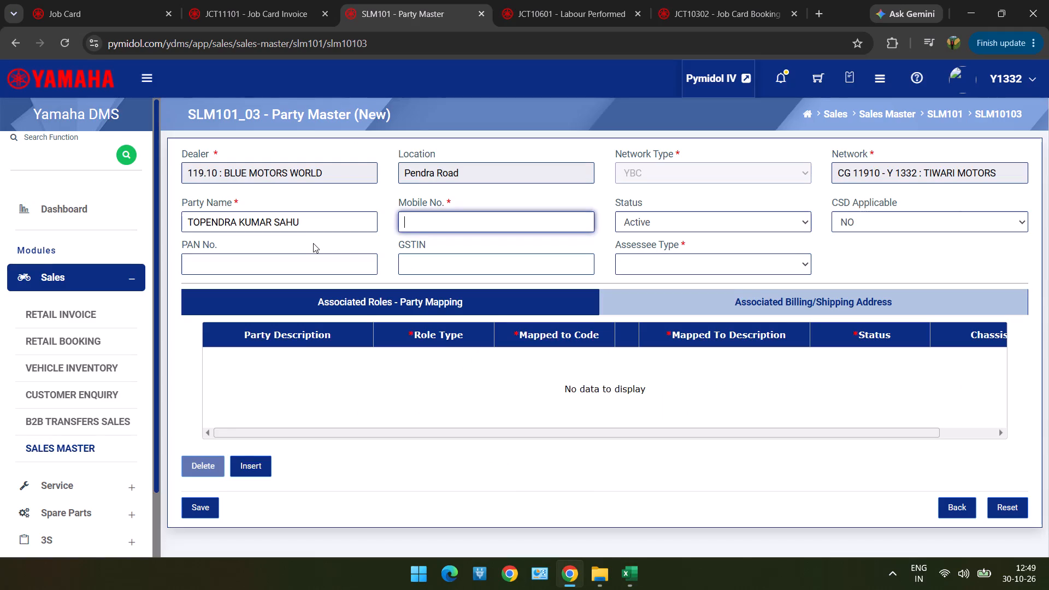
{"action": "key", "text": "ctrl+v"}
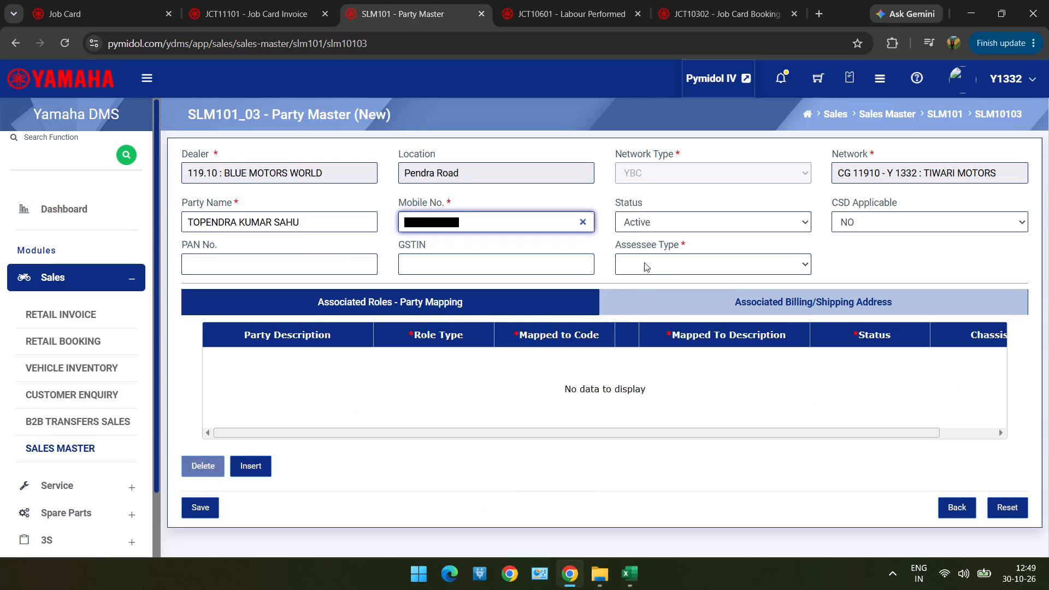
{"action": "left_click", "coordinate": [644, 262]}
{"action": "left_click", "coordinate": [653, 318]}
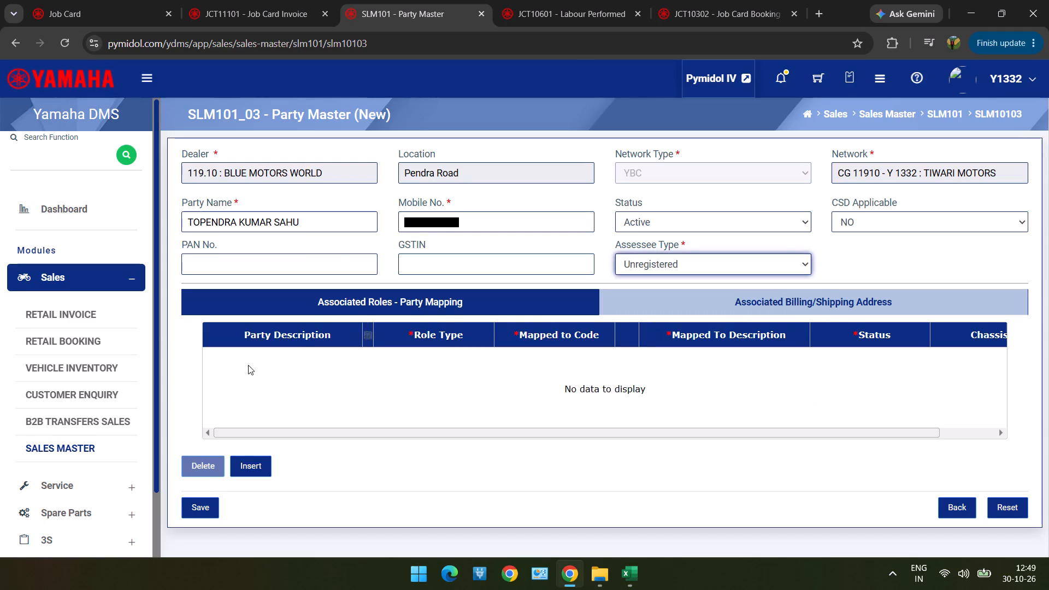
Add an associated role mapping to the party with role type Vehicle Retail Customer.
{"action": "left_click", "coordinate": [259, 471]}
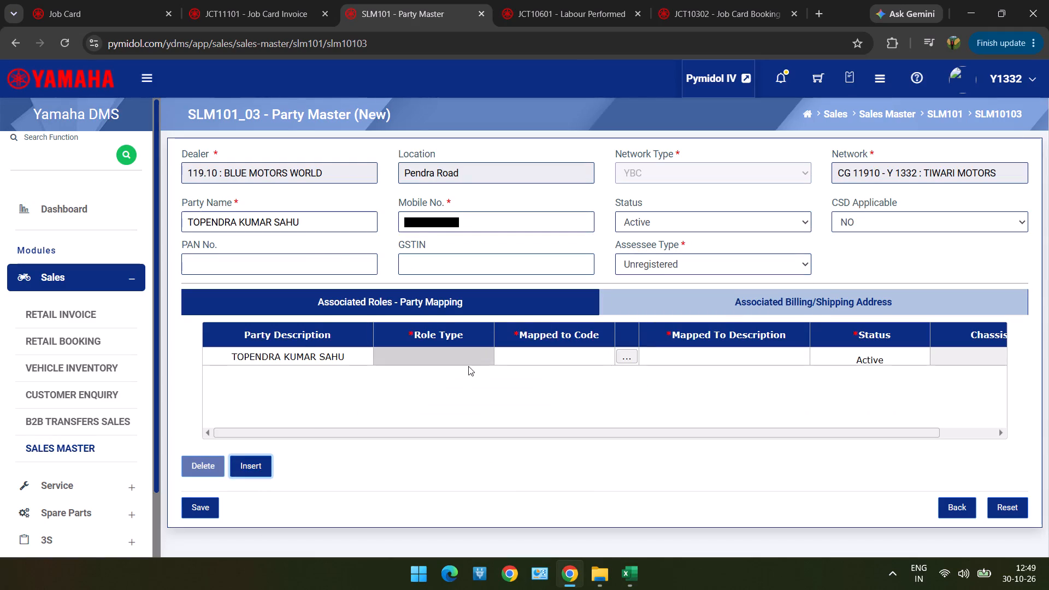
{"action": "double_click", "coordinate": [468, 366]}
{"action": "double_click", "coordinate": [468, 364]}
{"action": "left_click", "coordinate": [468, 364]}
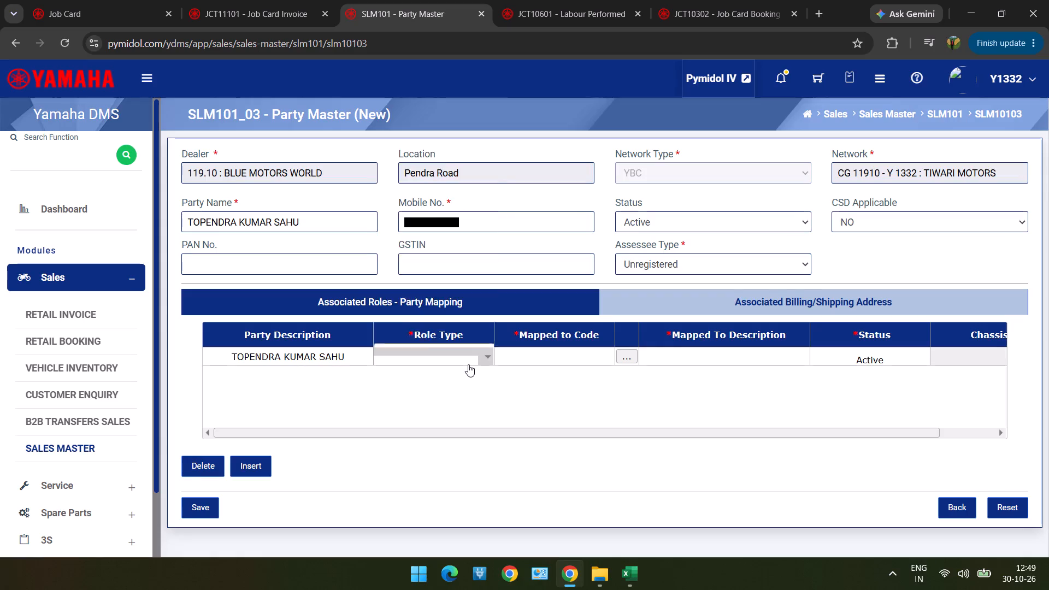
{"action": "scroll", "coordinate": [468, 364], "scroll_direction": "down", "scroll_amount": 3}
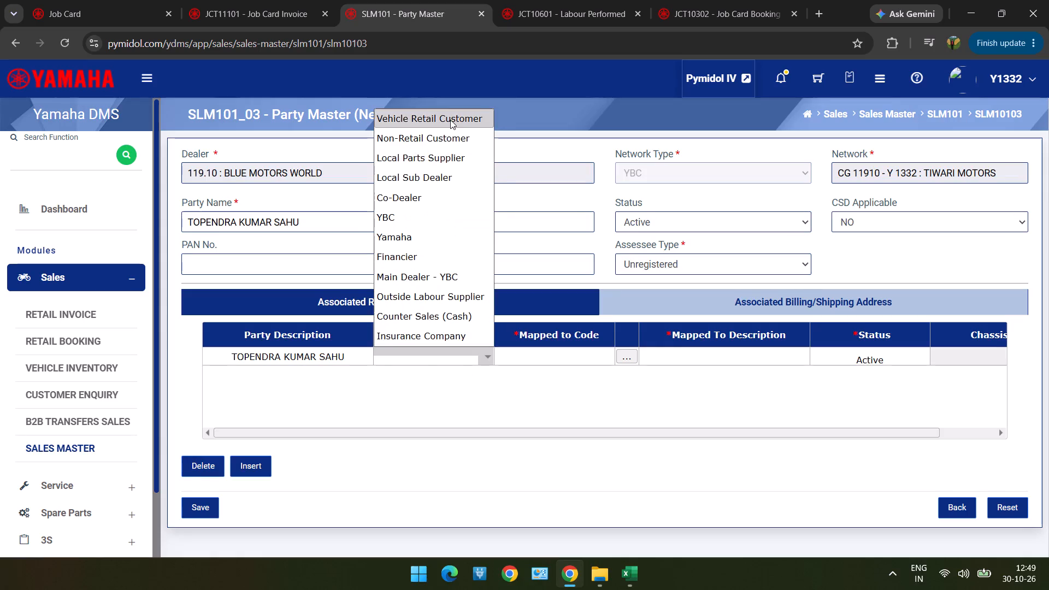
{"action": "left_click", "coordinate": [450, 120]}
Map the party's role to the matching retail customer record, found by searching with the copied mobile number.
{"action": "left_click", "coordinate": [629, 352]}
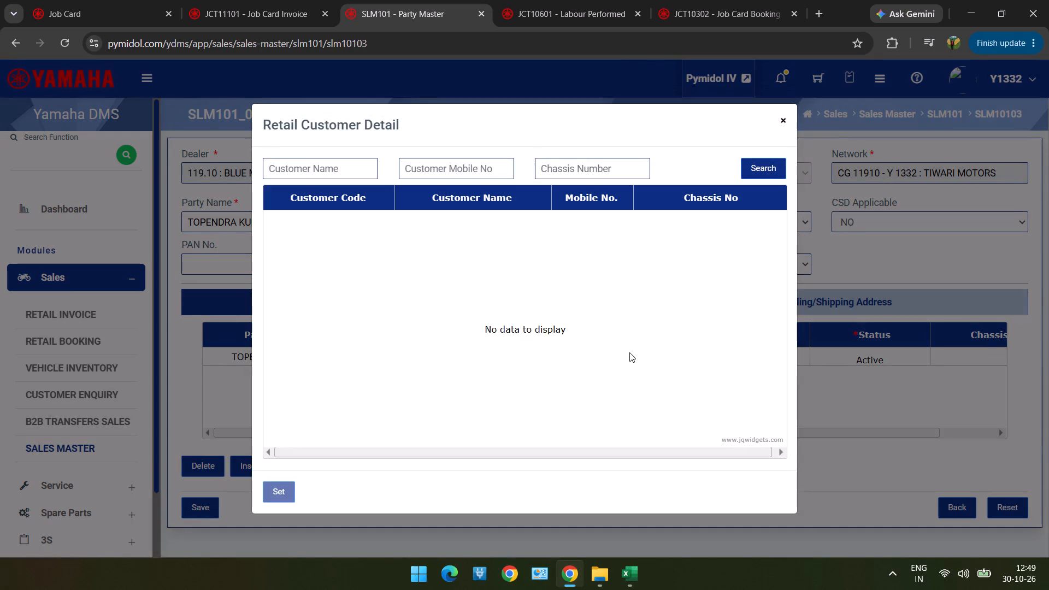
{"action": "left_click", "coordinate": [478, 164]}
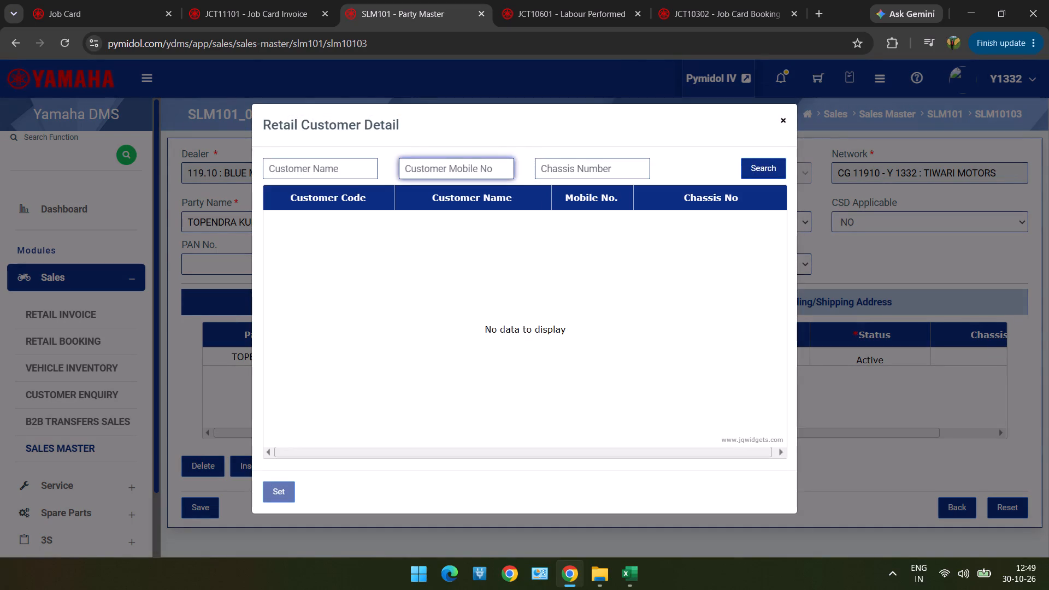
{"action": "key", "text": "ctrl+v"}
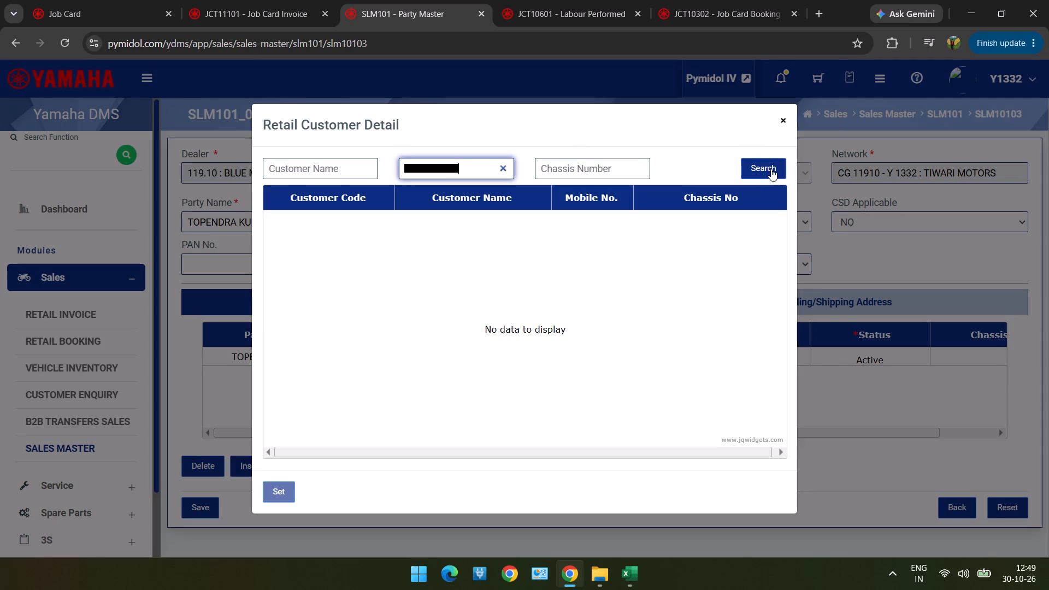
{"action": "left_click", "coordinate": [771, 169]}
{"action": "double_click", "coordinate": [685, 213]}
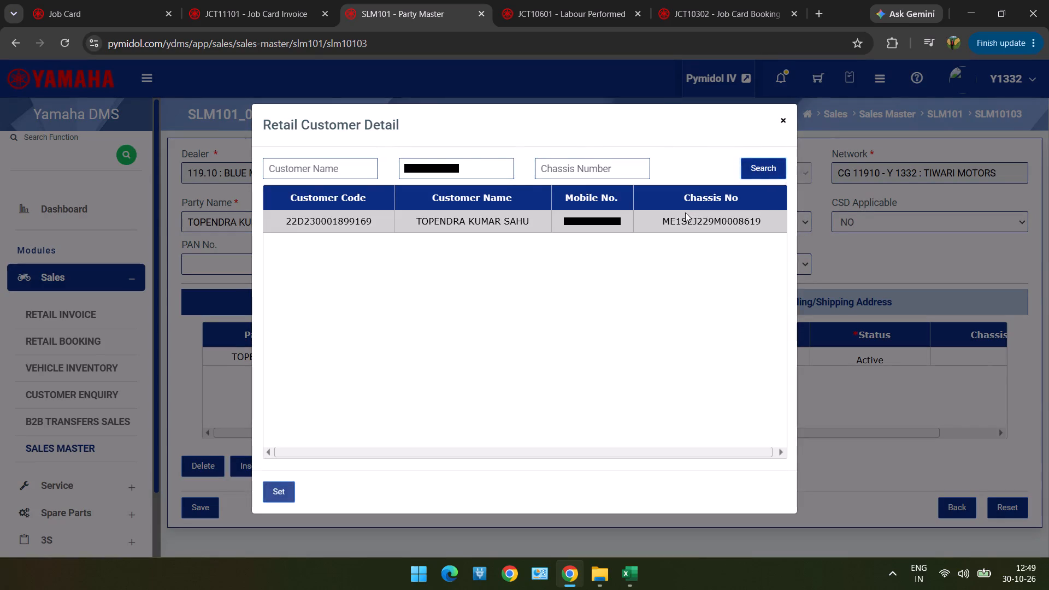
Save the new party in Party Master.
{"action": "scroll", "coordinate": [658, 392], "scroll_direction": "down", "scroll_amount": 3}
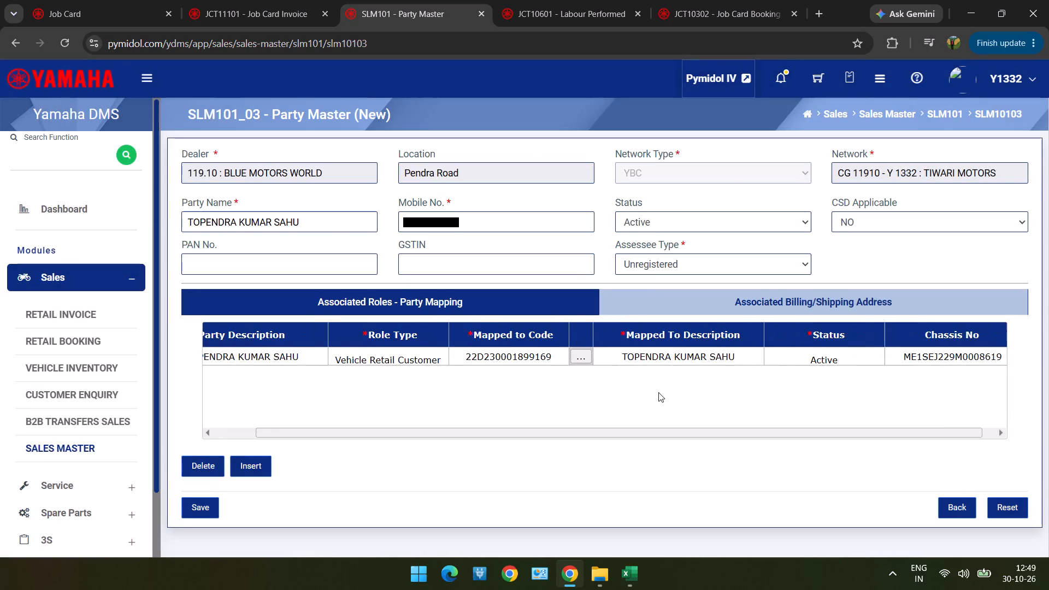
{"action": "left_click", "coordinate": [700, 589]}
{"action": "scroll", "coordinate": [685, 534], "scroll_direction": "down", "scroll_amount": 1}
{"action": "scroll", "coordinate": [685, 534], "scroll_direction": "left", "scroll_amount": 1}
{"action": "scroll", "coordinate": [685, 534], "scroll_direction": "down", "scroll_amount": 1}
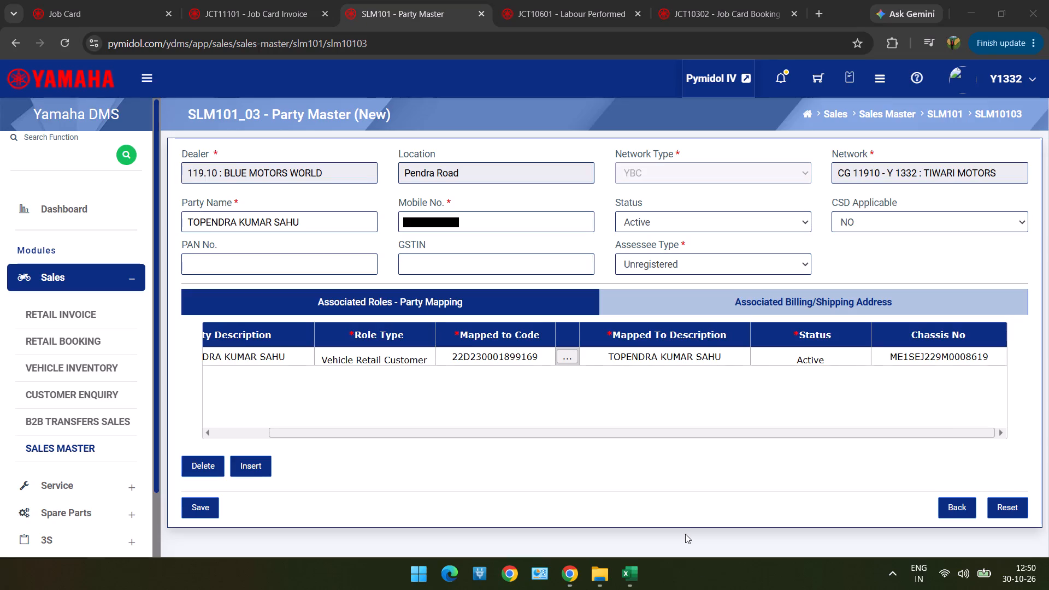
{"action": "scroll", "coordinate": [685, 534], "scroll_direction": "down", "scroll_amount": 2}
{"action": "scroll", "coordinate": [685, 534], "scroll_direction": "left", "scroll_amount": 1}
{"action": "left_click", "coordinate": [205, 513]}
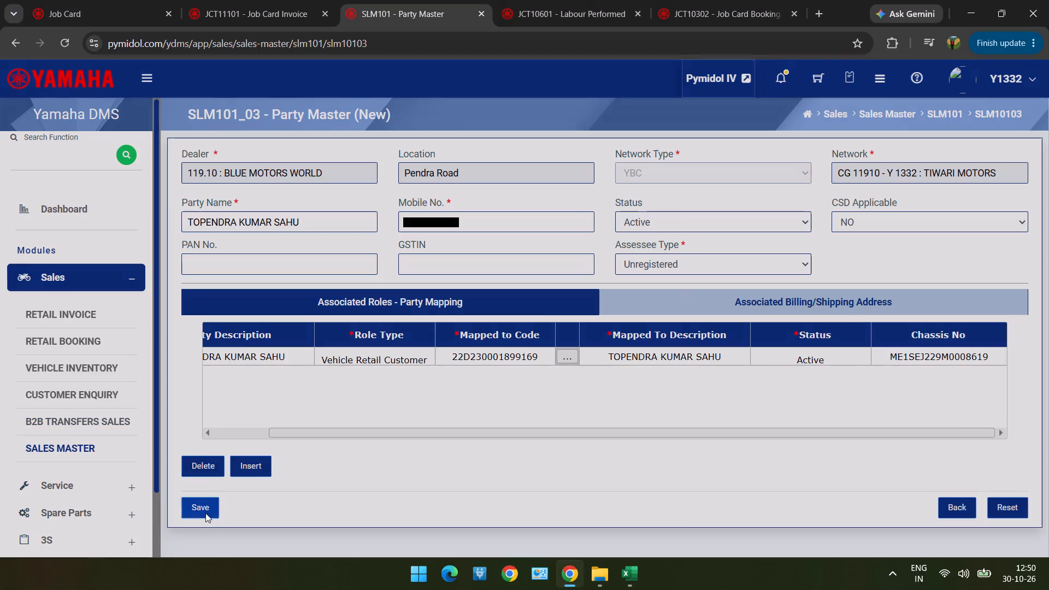
{"action": "left_click", "coordinate": [486, 379]}
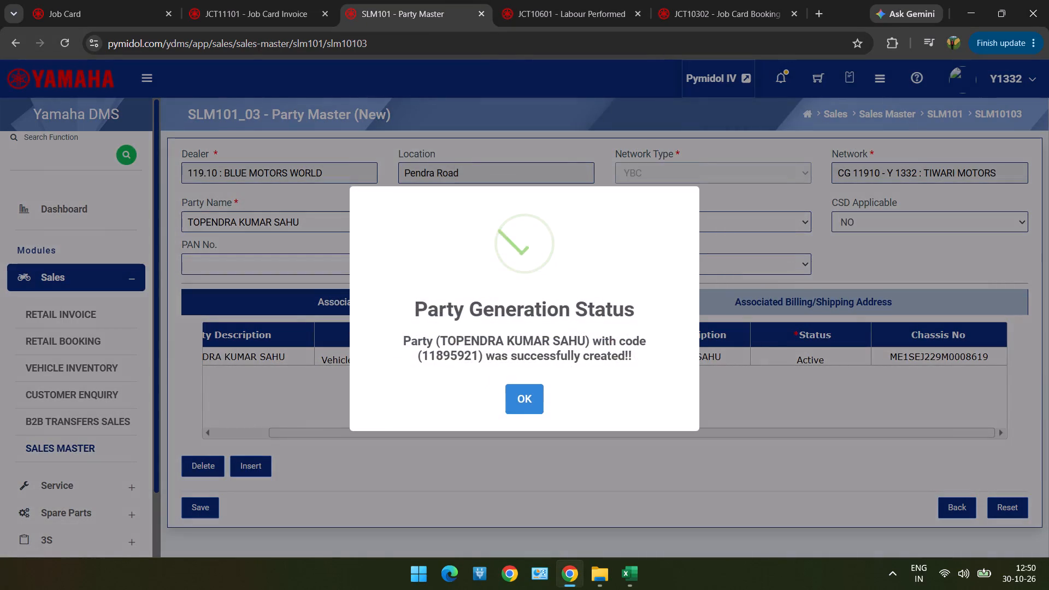
{"action": "left_click", "coordinate": [520, 412]}
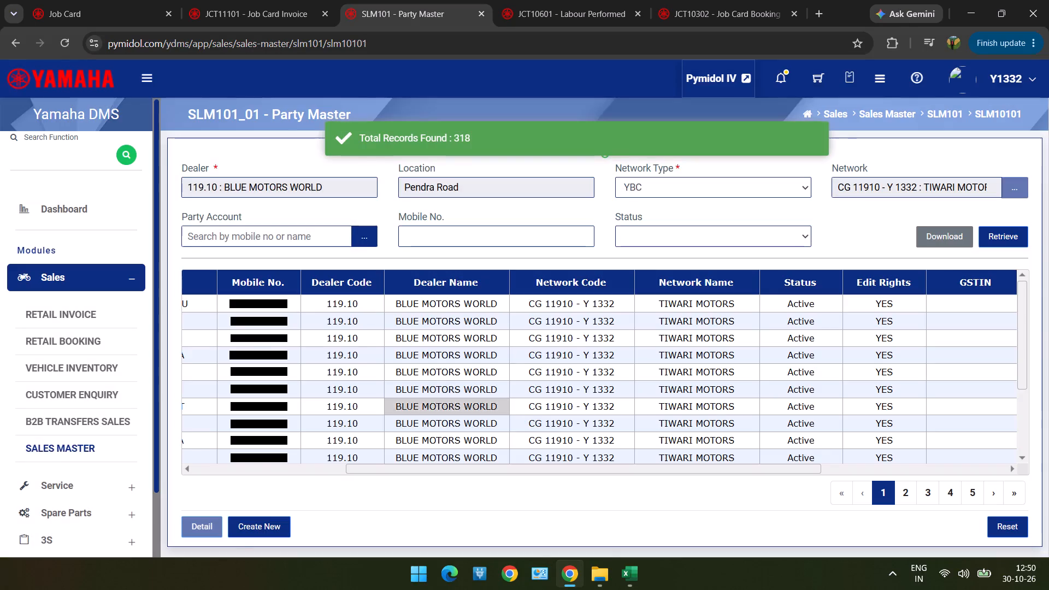
{"action": "left_click", "coordinate": [236, 20]}
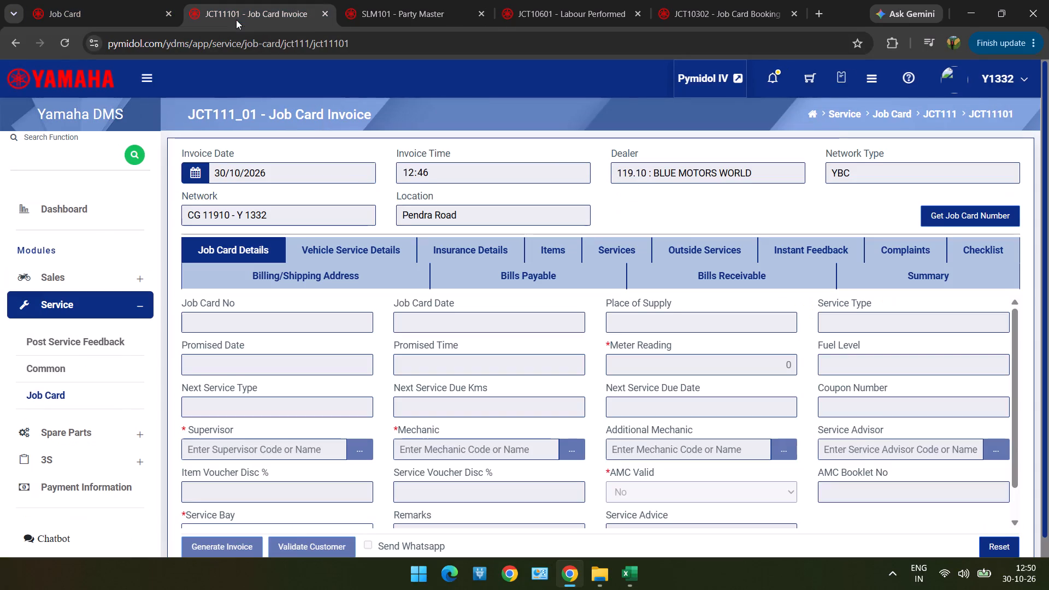
{"action": "left_click", "coordinate": [981, 205]}
{"action": "double_click", "coordinate": [709, 217]}
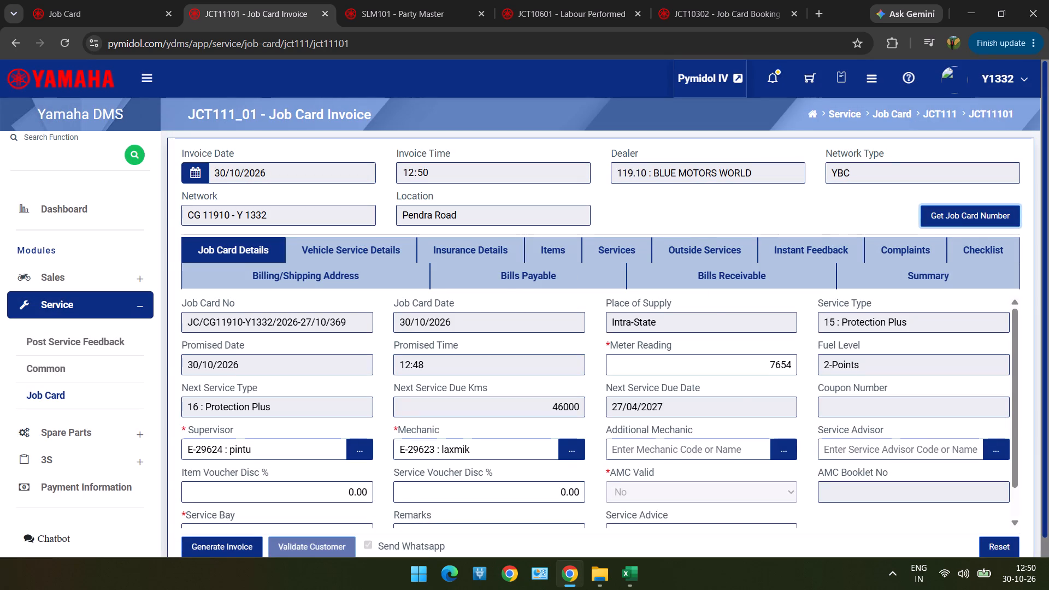
{"action": "left_click", "coordinate": [782, 446]}
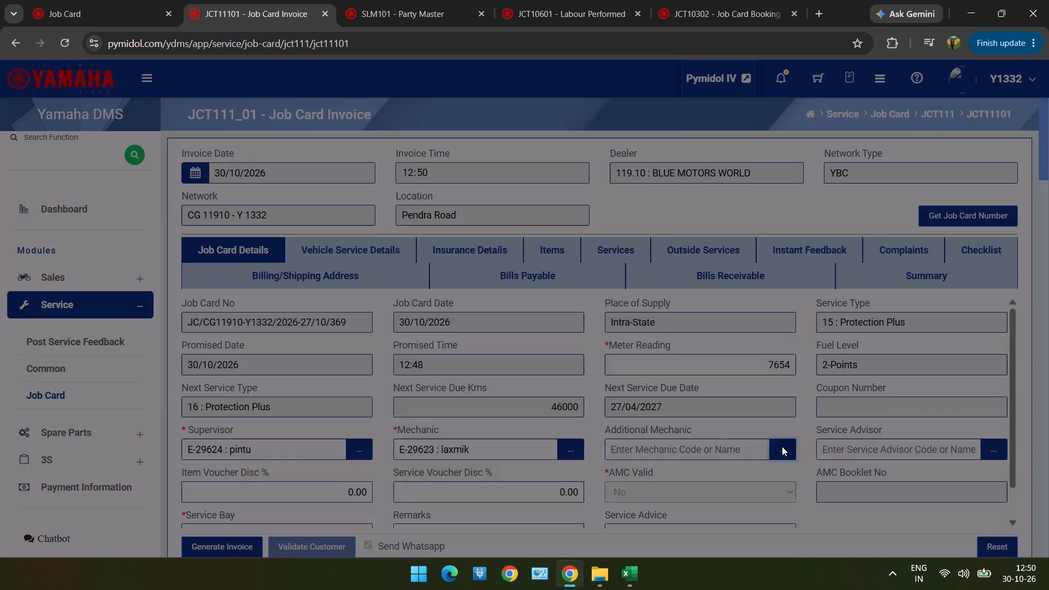
{"action": "double_click", "coordinate": [480, 224]}
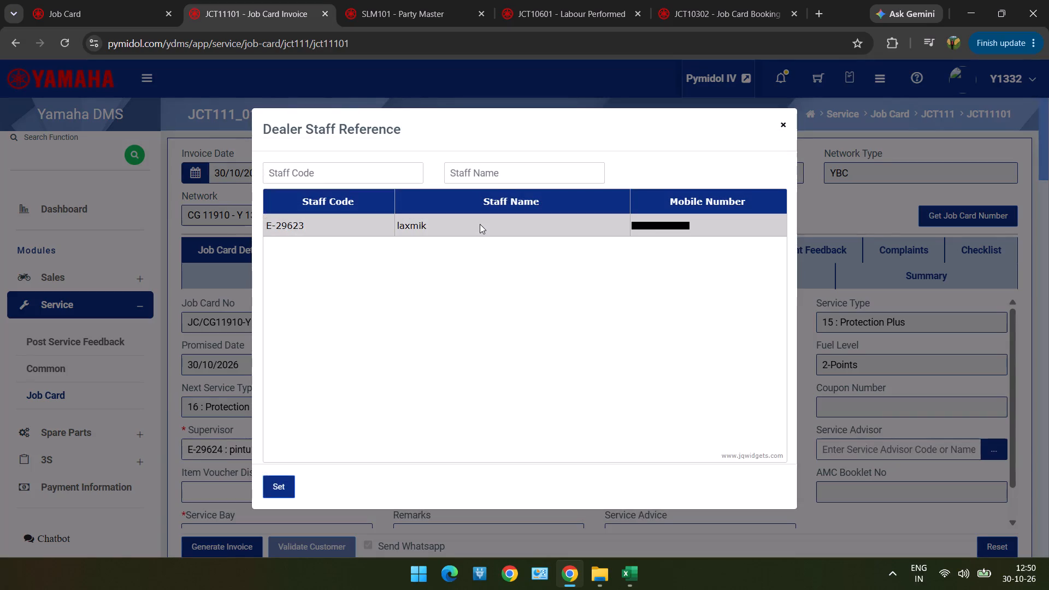
Answer the instant feedback questions: Yes for delivery on time and replaced parts handover, Ok for the other four.
{"action": "left_click", "coordinate": [806, 249]}
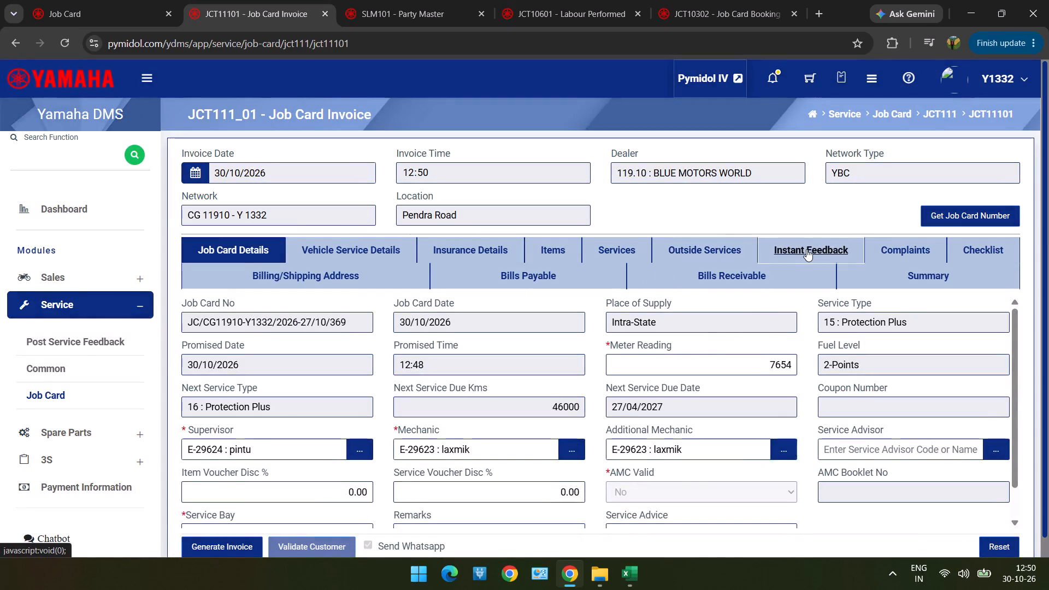
{"action": "double_click", "coordinate": [425, 337]}
{"action": "double_click", "coordinate": [413, 353]}
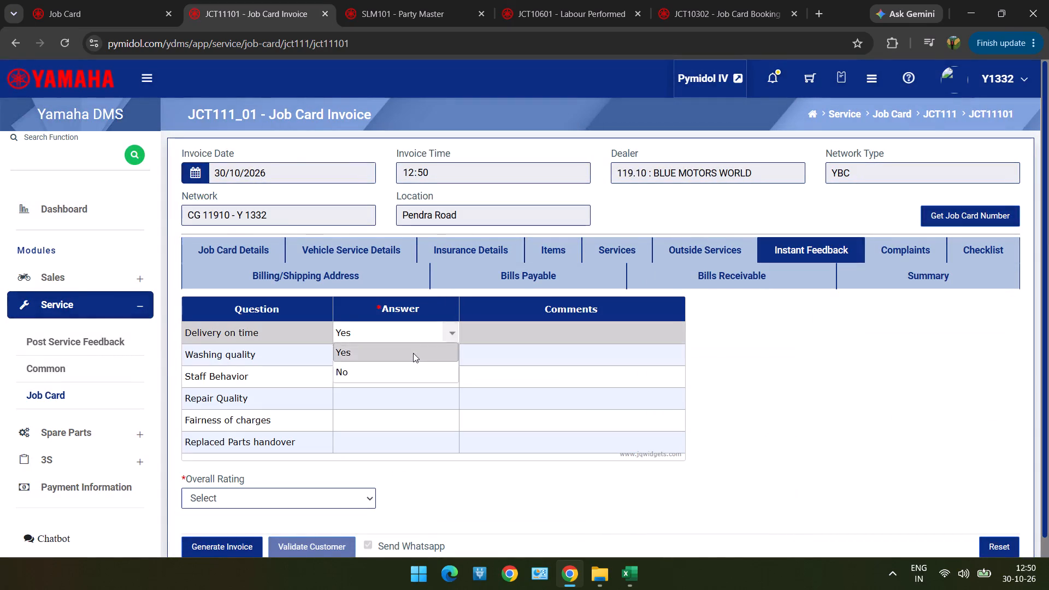
{"action": "left_click_drag", "start_coordinate": [413, 353], "coordinate": [404, 376]}
{"action": "triple_click", "coordinate": [404, 376]}
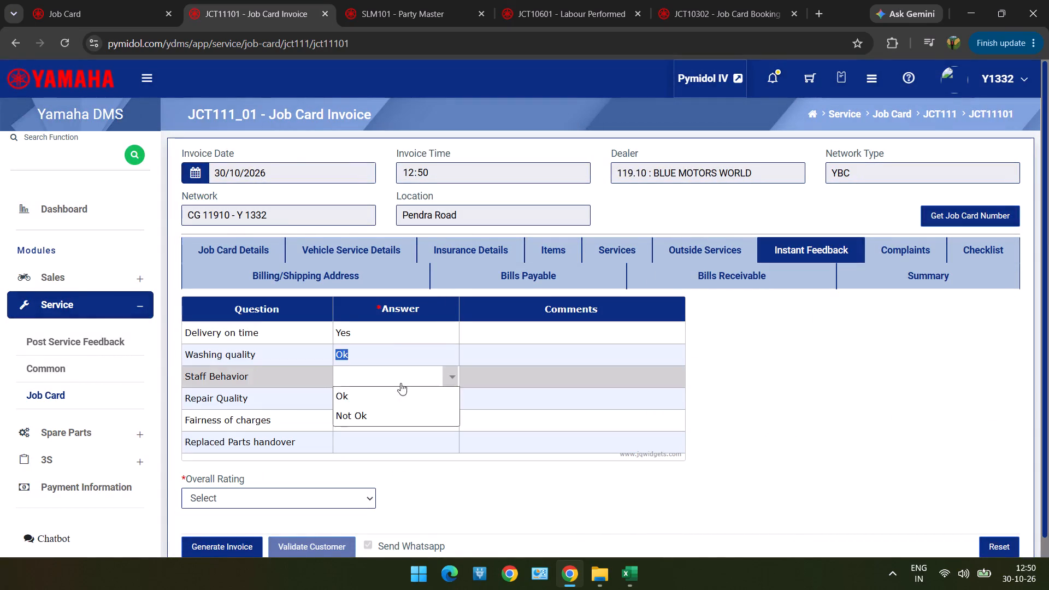
{"action": "triple_click", "coordinate": [397, 391]}
{"action": "left_click", "coordinate": [397, 391]}
{"action": "left_click", "coordinate": [392, 410]}
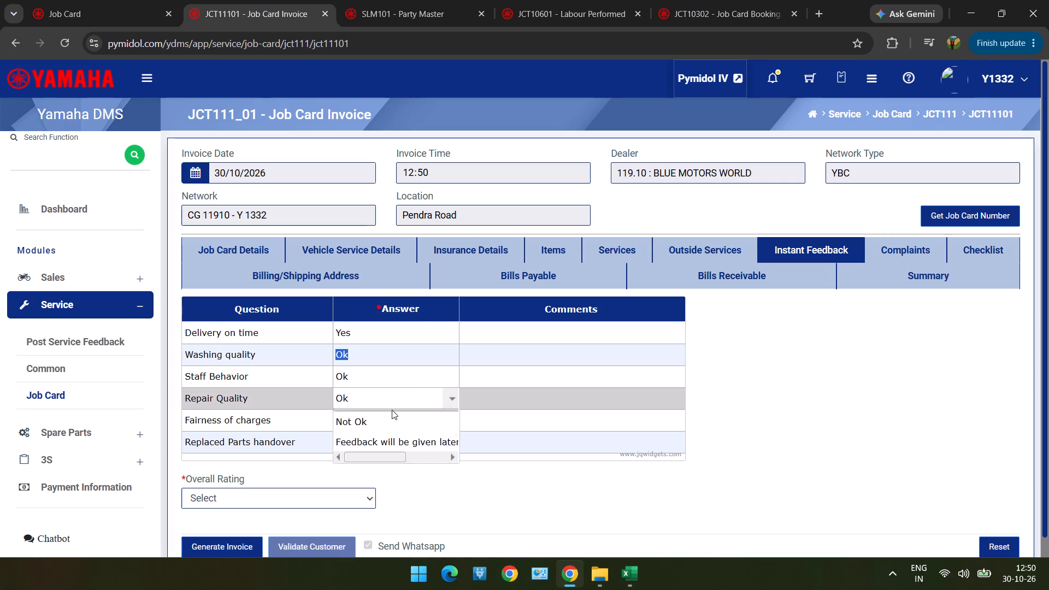
{"action": "double_click", "coordinate": [391, 415]}
{"action": "left_click", "coordinate": [389, 439]}
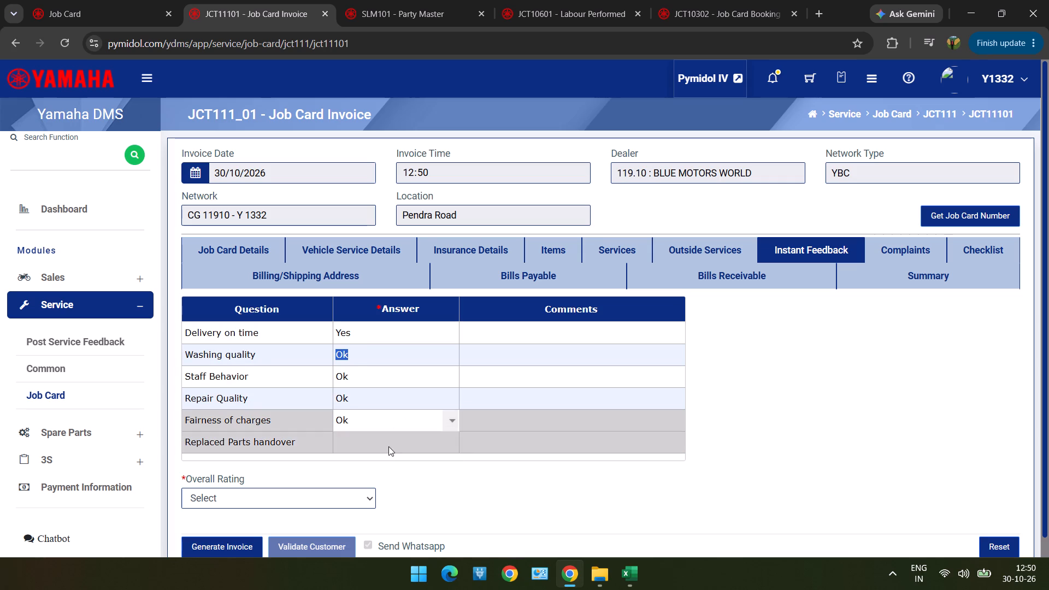
{"action": "left_click", "coordinate": [388, 448]}
{"action": "left_click_drag", "start_coordinate": [388, 448], "coordinate": [386, 467]}
{"action": "left_click", "coordinate": [386, 467]}
Set the overall feedback rating to Excellent (5).
{"action": "left_click", "coordinate": [346, 509]}
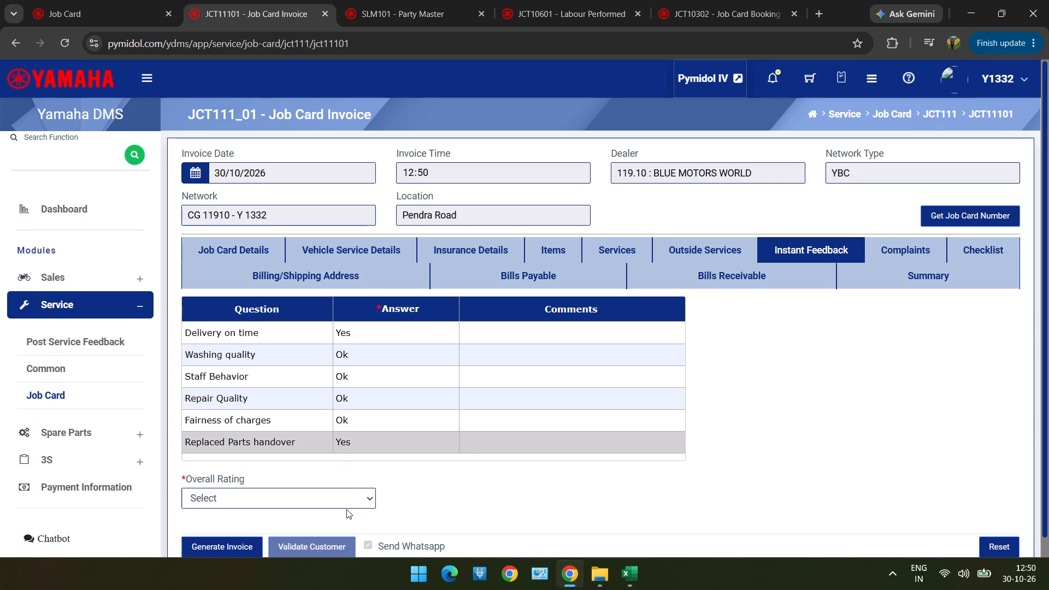
{"action": "left_click", "coordinate": [345, 493]}
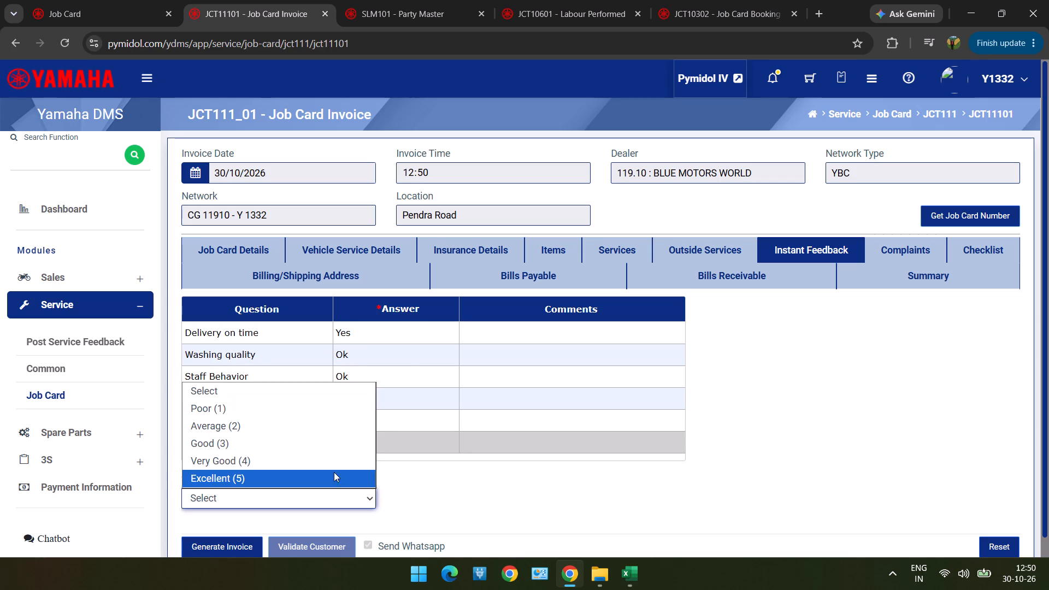
{"action": "left_click", "coordinate": [333, 475]}
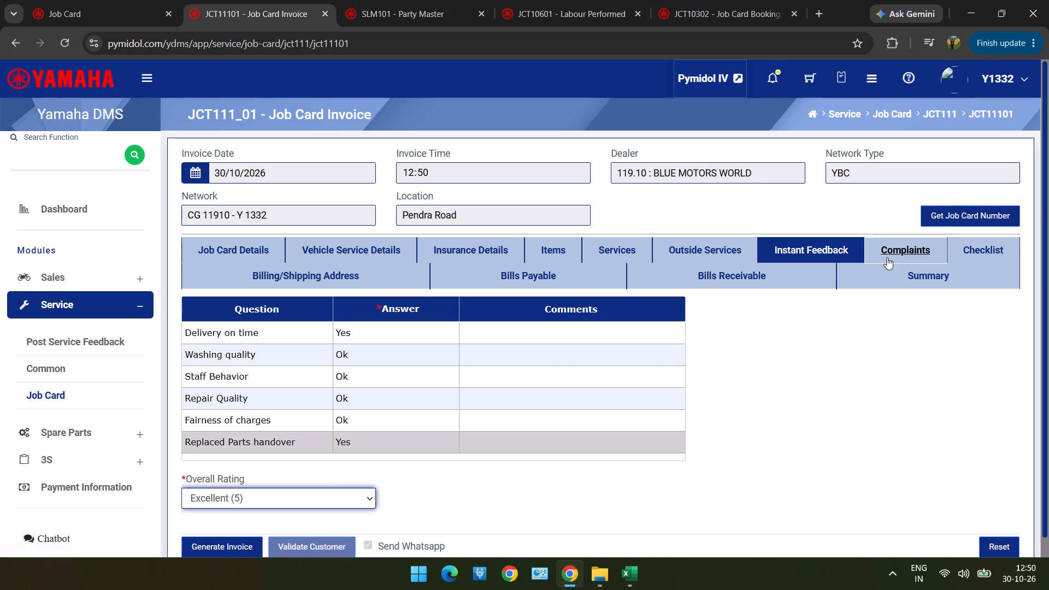
Mark the GENERAL SERVICE complaint as resolved with Yes.
{"action": "left_click", "coordinate": [887, 257]}
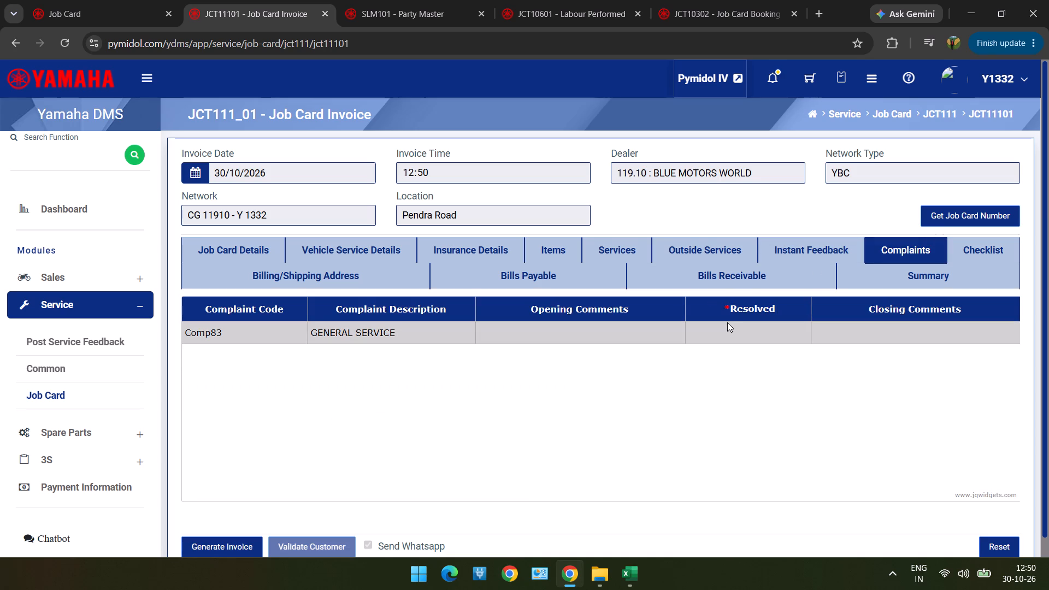
{"action": "double_click", "coordinate": [726, 325]}
{"action": "left_click", "coordinate": [726, 340]}
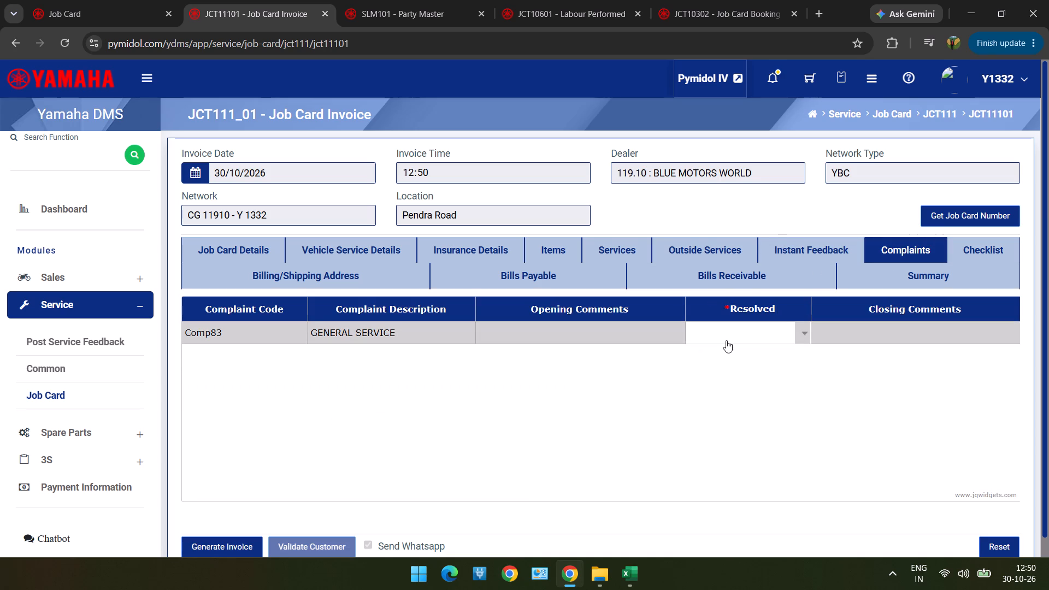
{"action": "left_click", "coordinate": [726, 340]}
{"action": "left_click", "coordinate": [727, 359]}
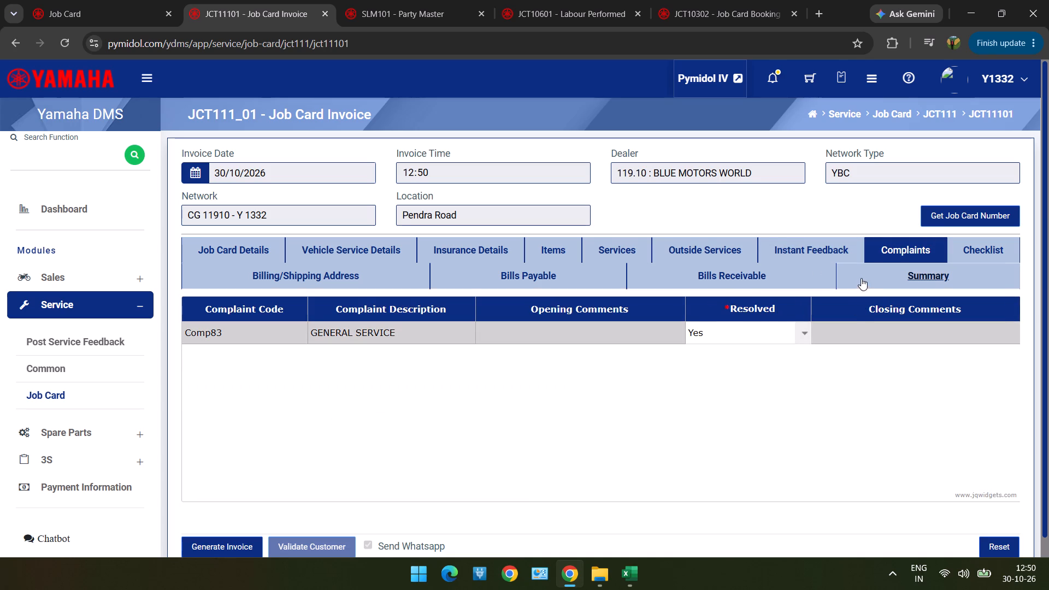
Set the division code in the invoice summary to 2355 : SERVICE.
{"action": "left_click", "coordinate": [861, 278]}
{"action": "scroll", "coordinate": [861, 278], "scroll_direction": "down", "scroll_amount": 2}
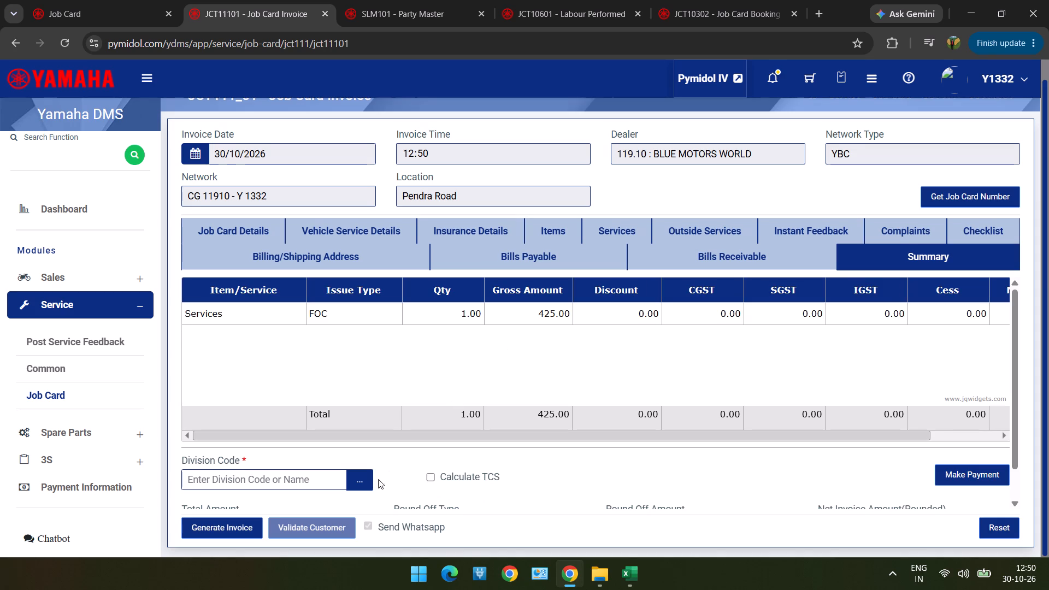
{"action": "left_click", "coordinate": [374, 477]}
{"action": "left_click", "coordinate": [358, 483]}
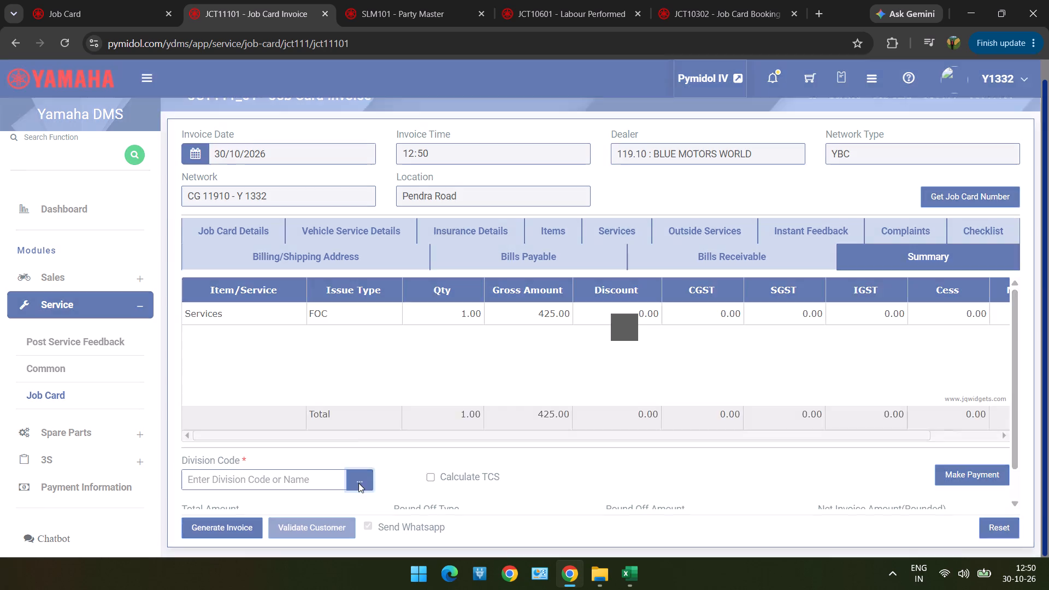
{"action": "double_click", "coordinate": [441, 257]}
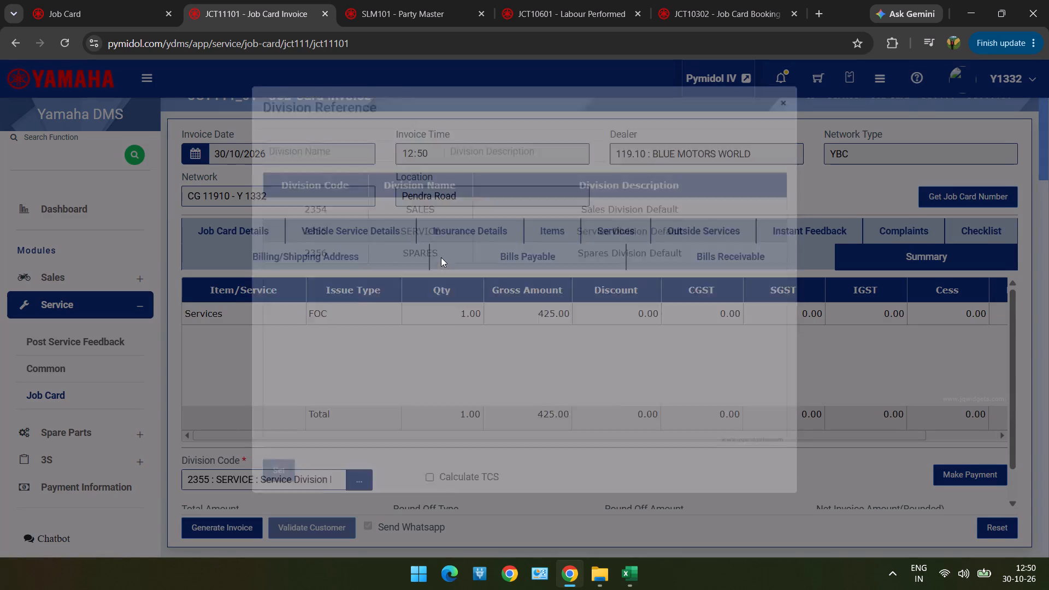
Generate the job card invoice, approve it, and return to the blank invoice form.
{"action": "scroll", "coordinate": [441, 257], "scroll_direction": "down", "scroll_amount": 2}
{"action": "scroll", "coordinate": [456, 450], "scroll_direction": "down", "scroll_amount": 2}
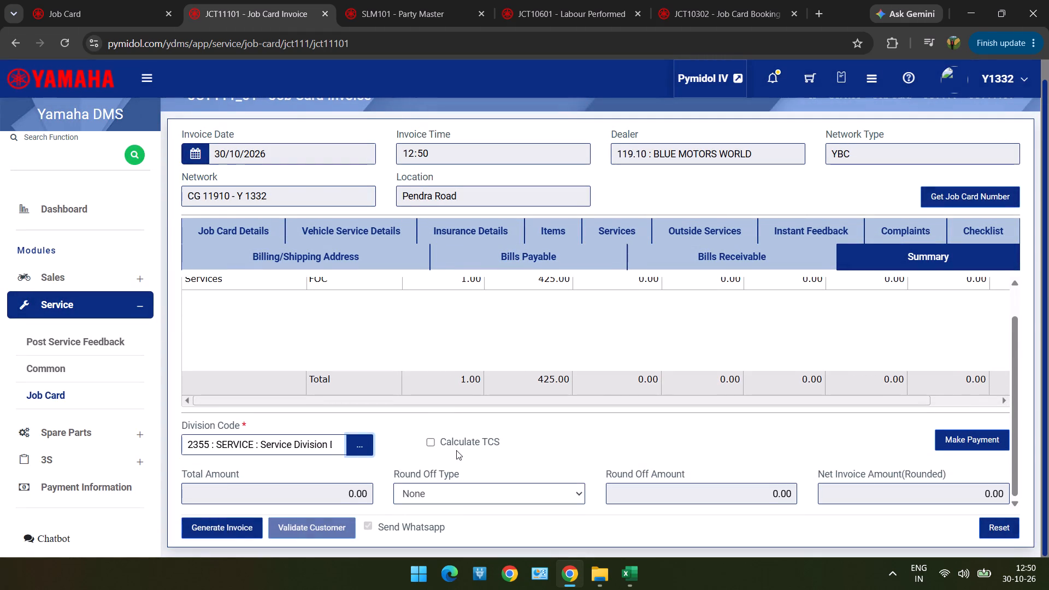
{"action": "left_click", "coordinate": [229, 526]}
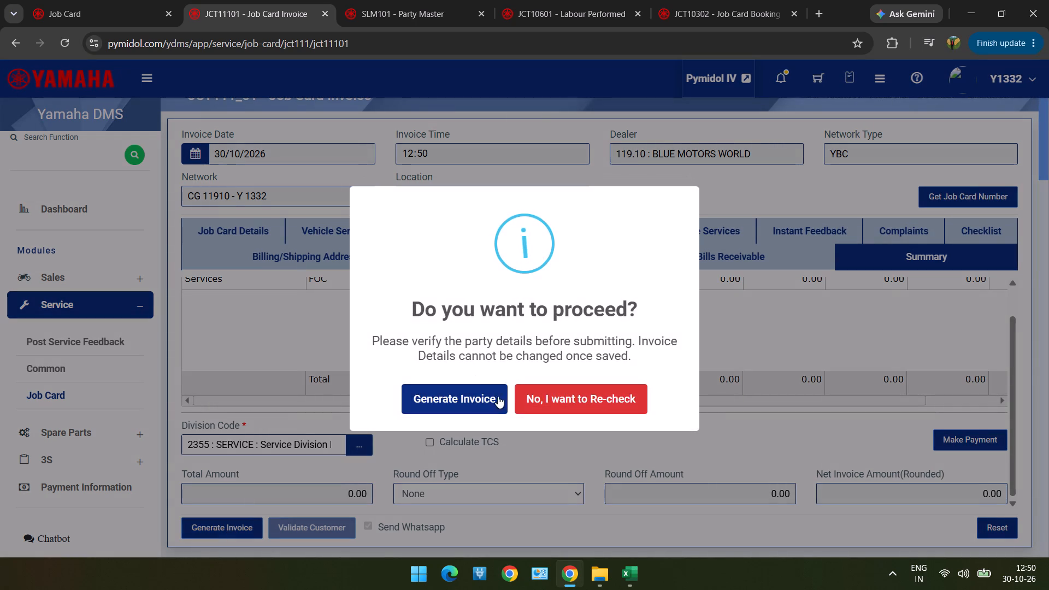
{"action": "left_click", "coordinate": [474, 393]}
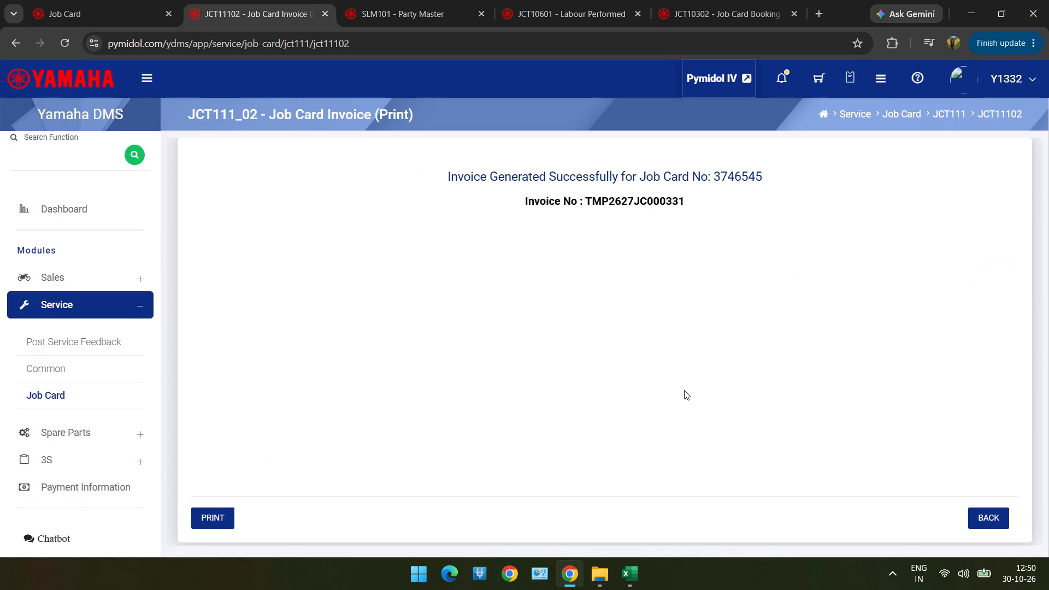
{"action": "left_click", "coordinate": [977, 524]}
Go back from the finished job card booking to a blank Job Card Booking form.
{"action": "scroll", "coordinate": [977, 524], "scroll_direction": "right", "scroll_amount": 1}
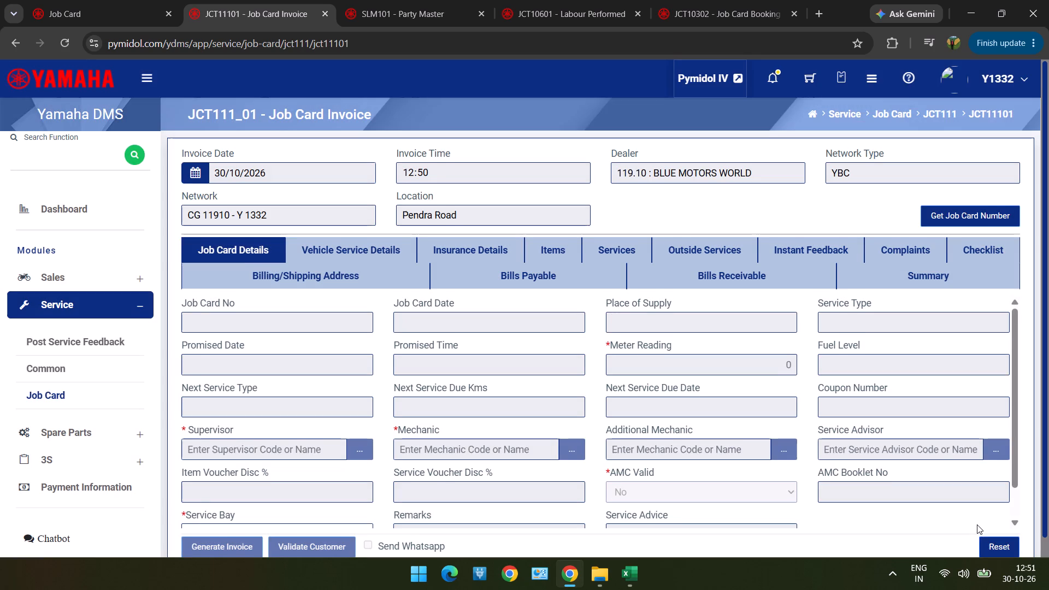
{"action": "scroll", "coordinate": [977, 524], "scroll_direction": "right", "scroll_amount": 1}
{"action": "scroll", "coordinate": [1048, 400], "scroll_direction": "up", "scroll_amount": 3}
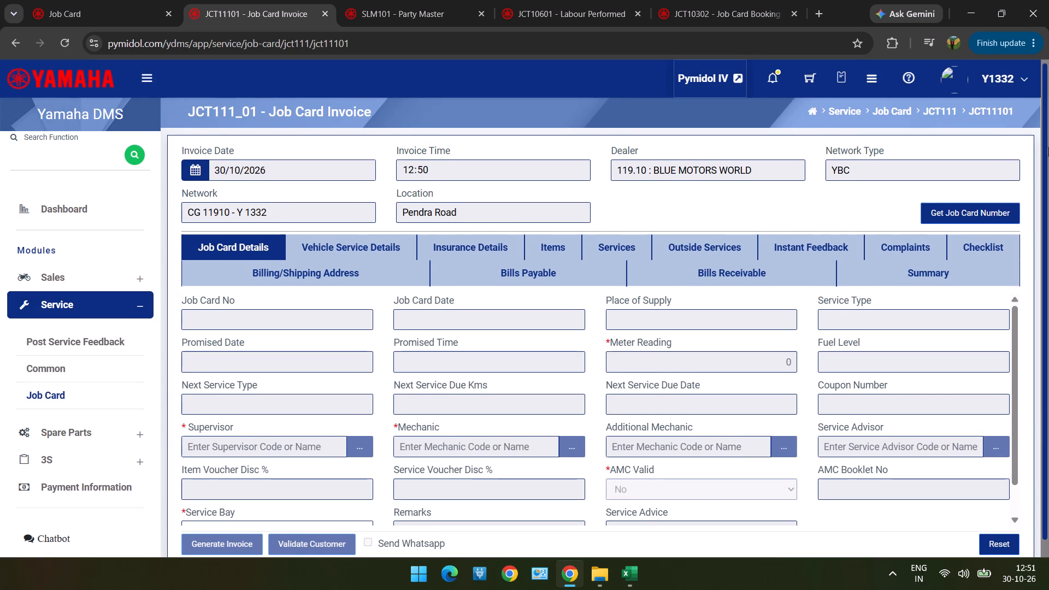
{"action": "left_click", "coordinate": [716, 0]}
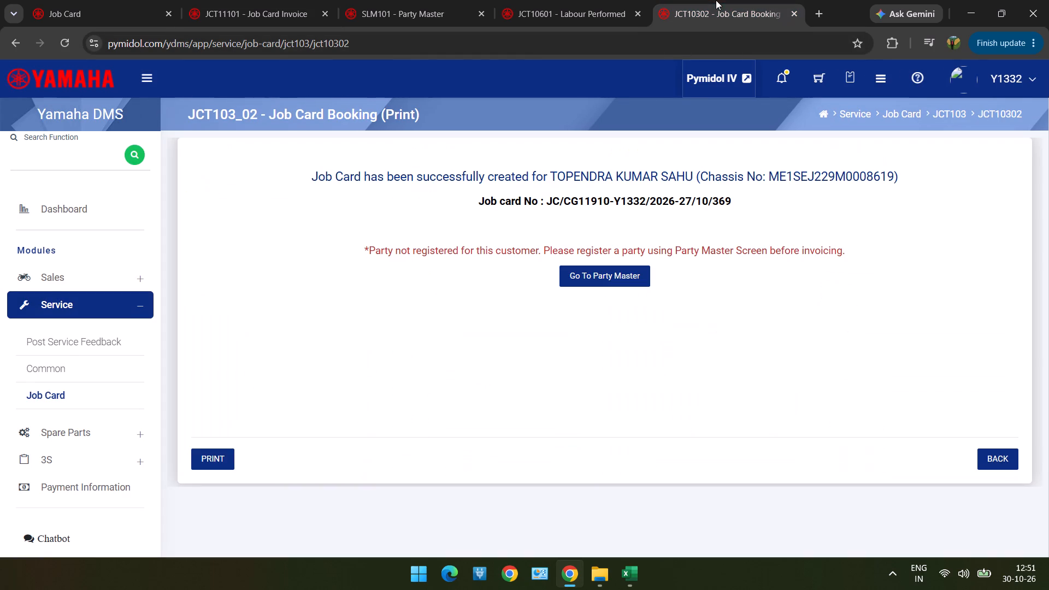
{"action": "left_click", "coordinate": [999, 456]}
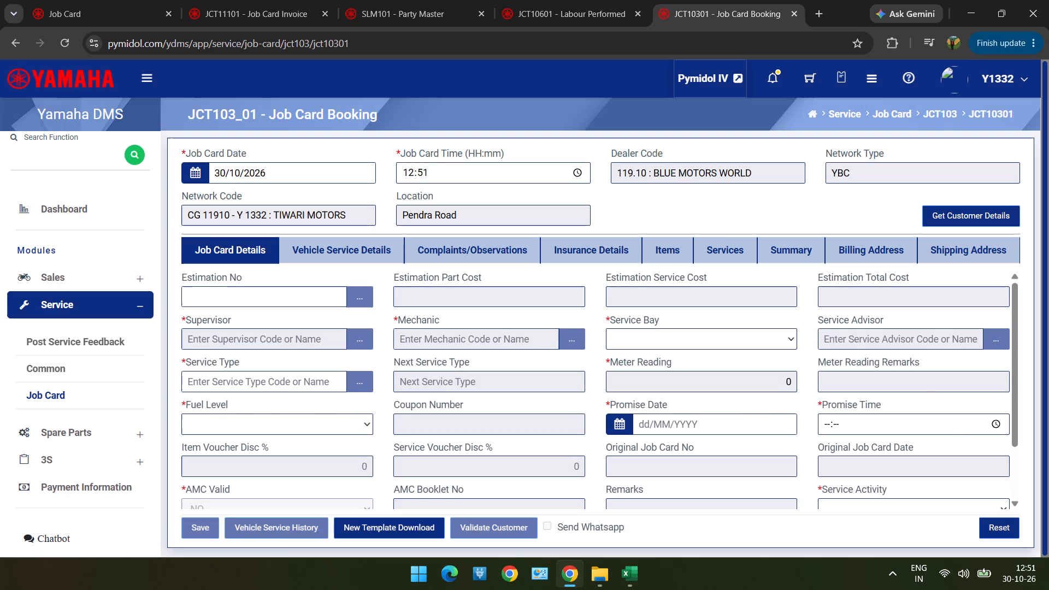
Copy the chassis number from row 23 of the Excel list, retrieve the matching customer, and load it into the job card booking.
{"action": "key", "text": "alt+Tab"}
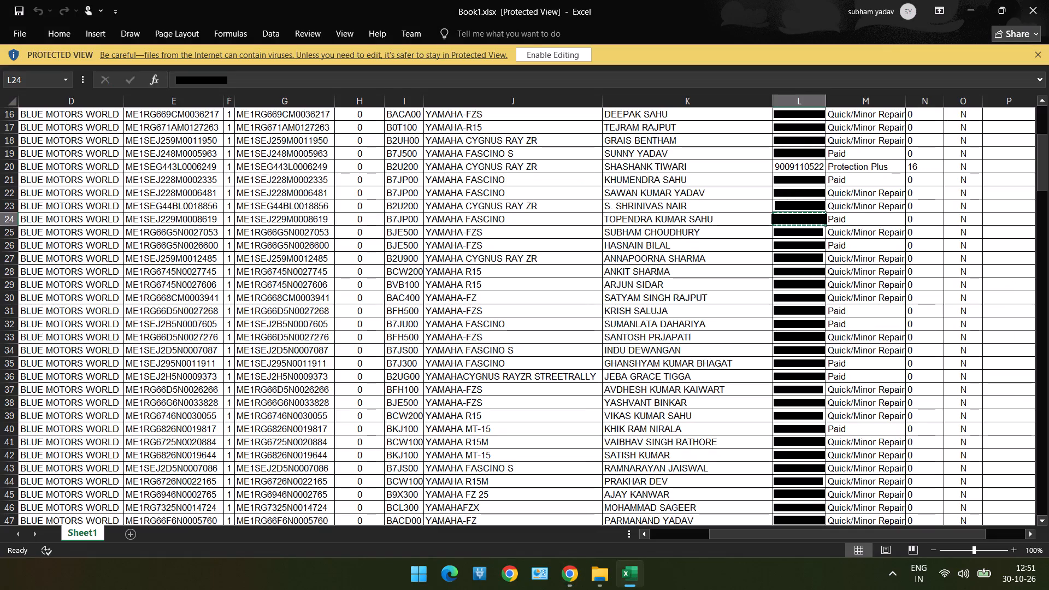
{"action": "key", "text": "Up"}
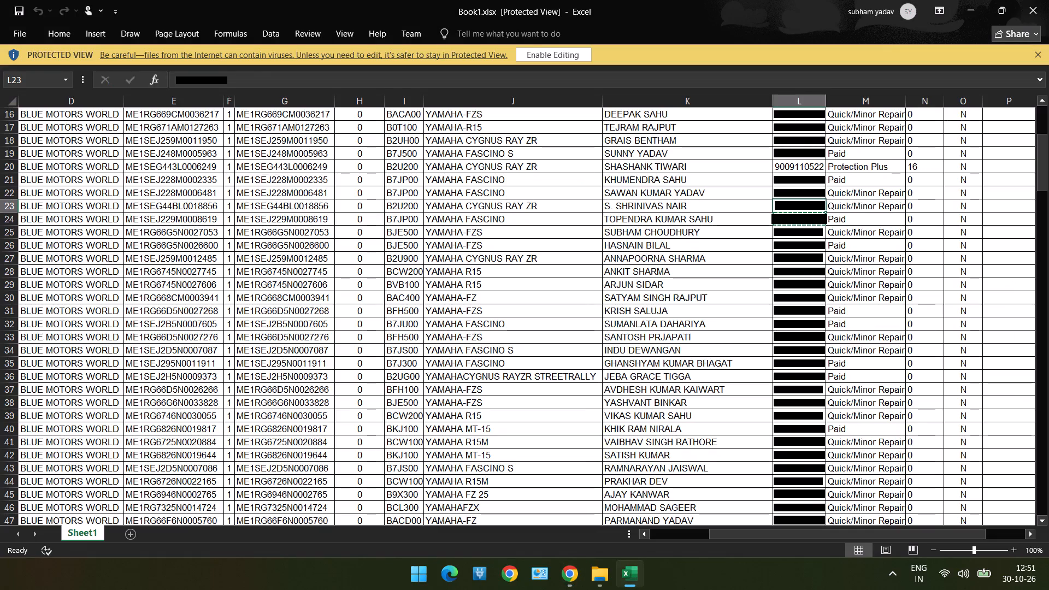
{"action": "key", "text": "Left"}
{"action": "key", "text": "Left"}
{"action": "key", "text": "Left"}
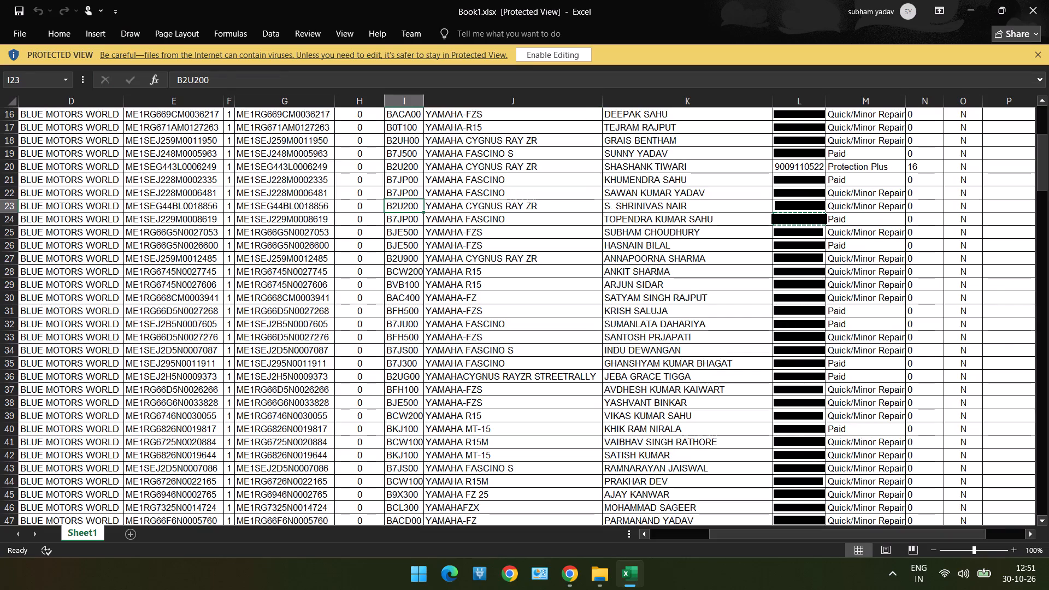
{"action": "key", "text": "Left"}
{"action": "key", "text": "Left"}
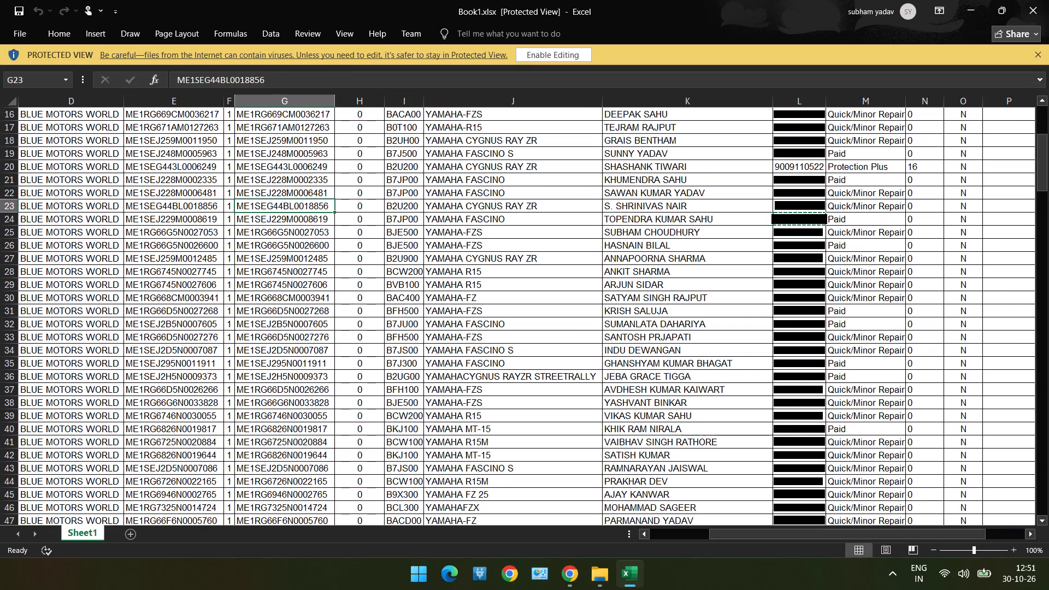
{"action": "key", "text": "ctrl+c"}
{"action": "key", "text": "alt+Tab"}
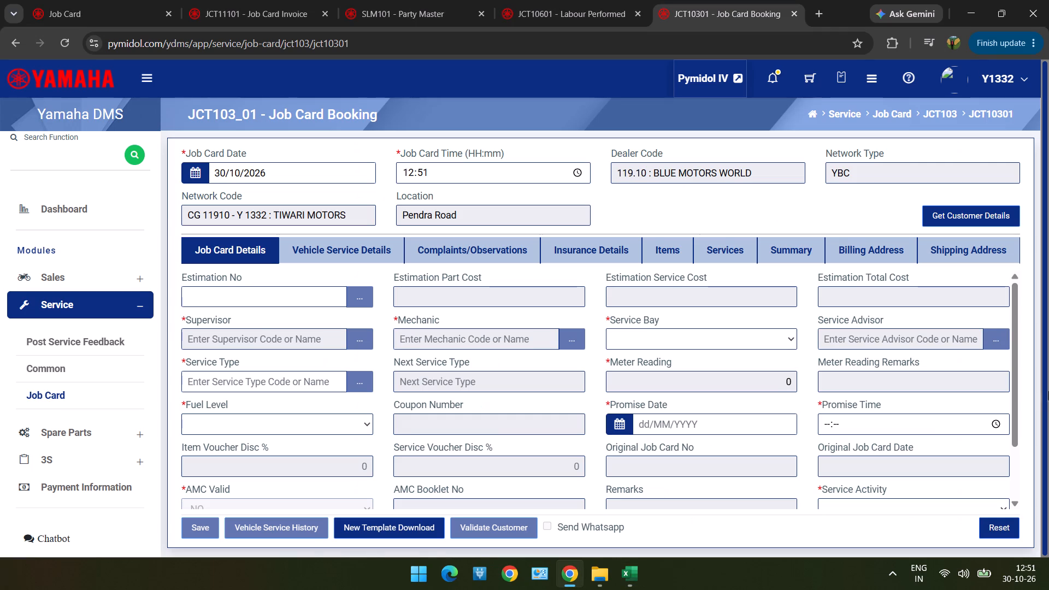
{"action": "left_click", "coordinate": [943, 222]}
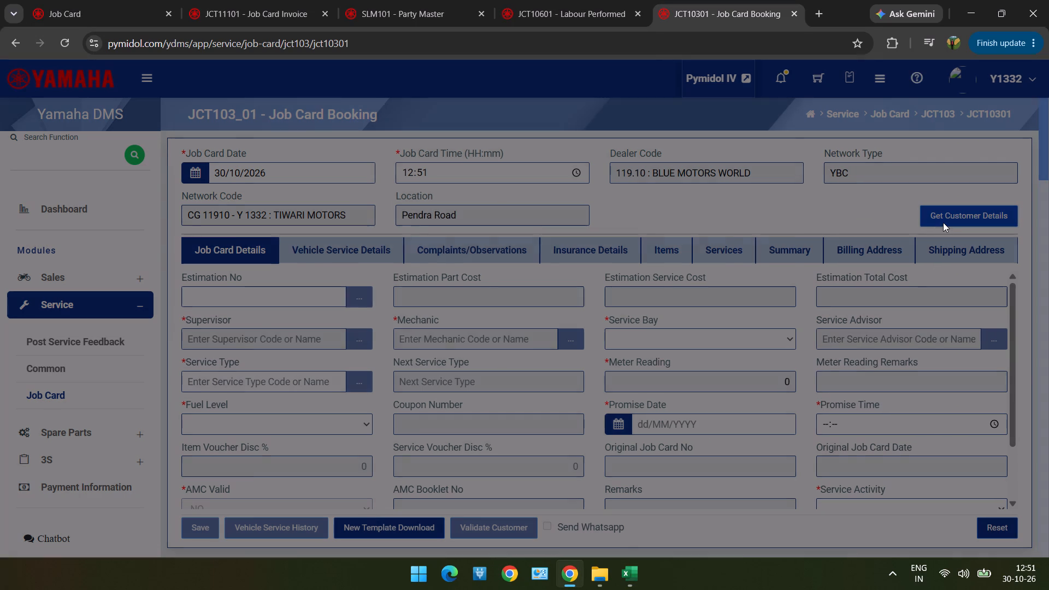
{"action": "left_click", "coordinate": [436, 230]}
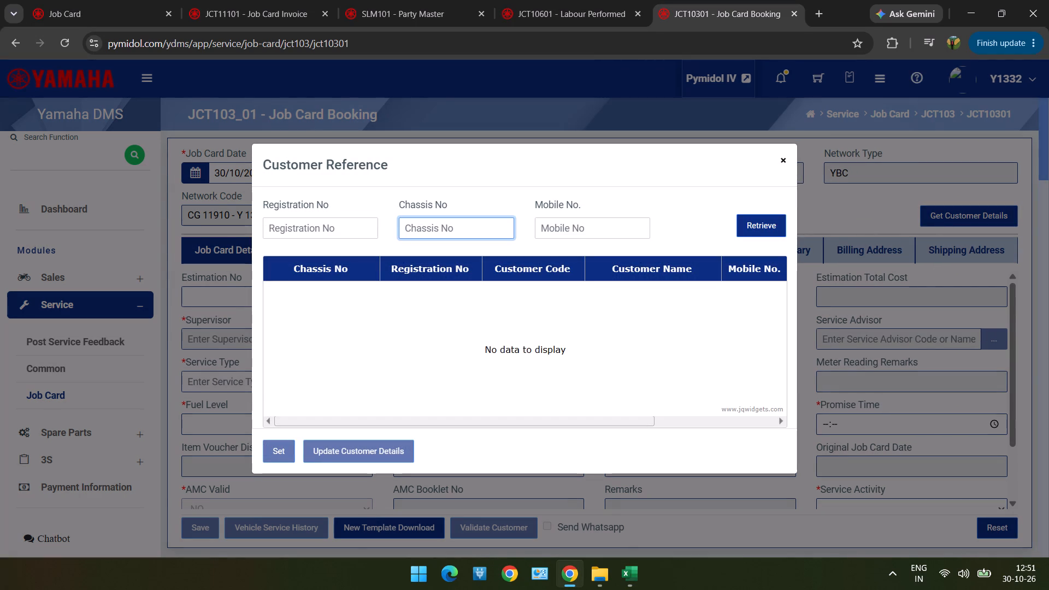
{"action": "key", "text": "ctrl+v"}
{"action": "left_click", "coordinate": [770, 219]}
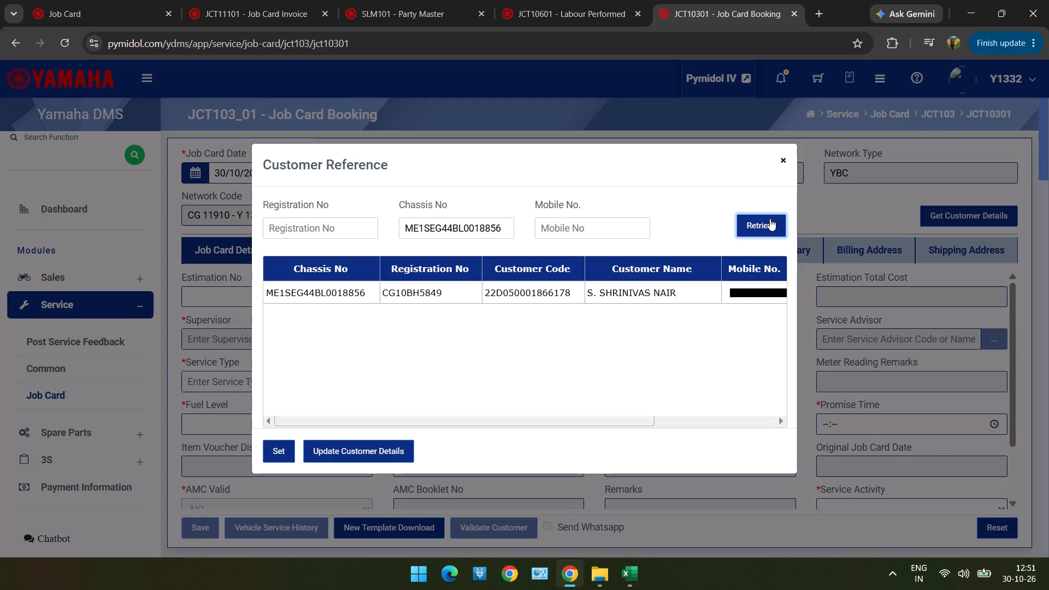
{"action": "double_click", "coordinate": [569, 295]}
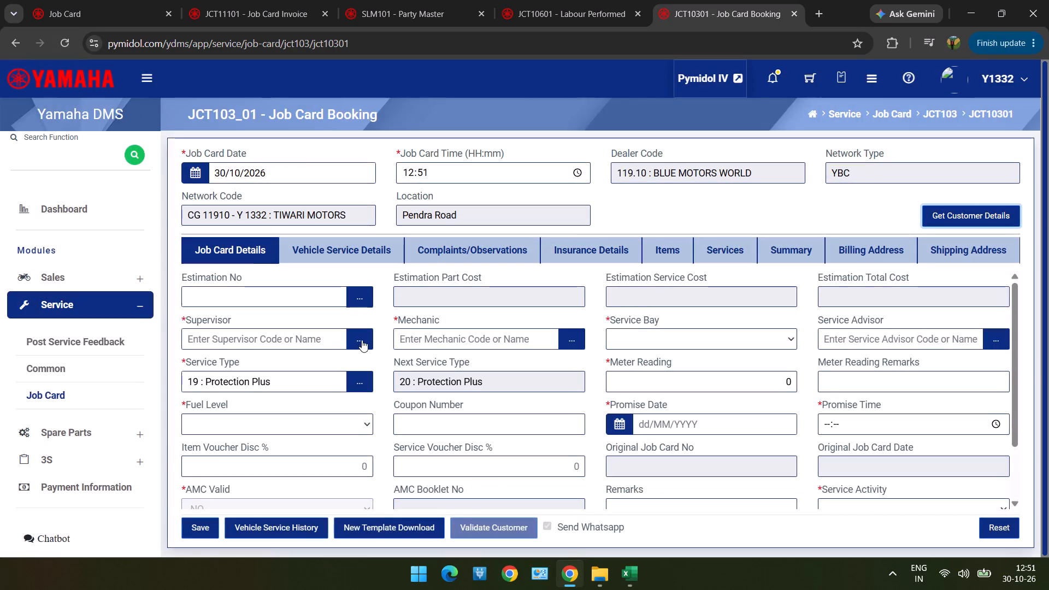
{"action": "left_click", "coordinate": [364, 336]}
{"action": "double_click", "coordinate": [438, 221]}
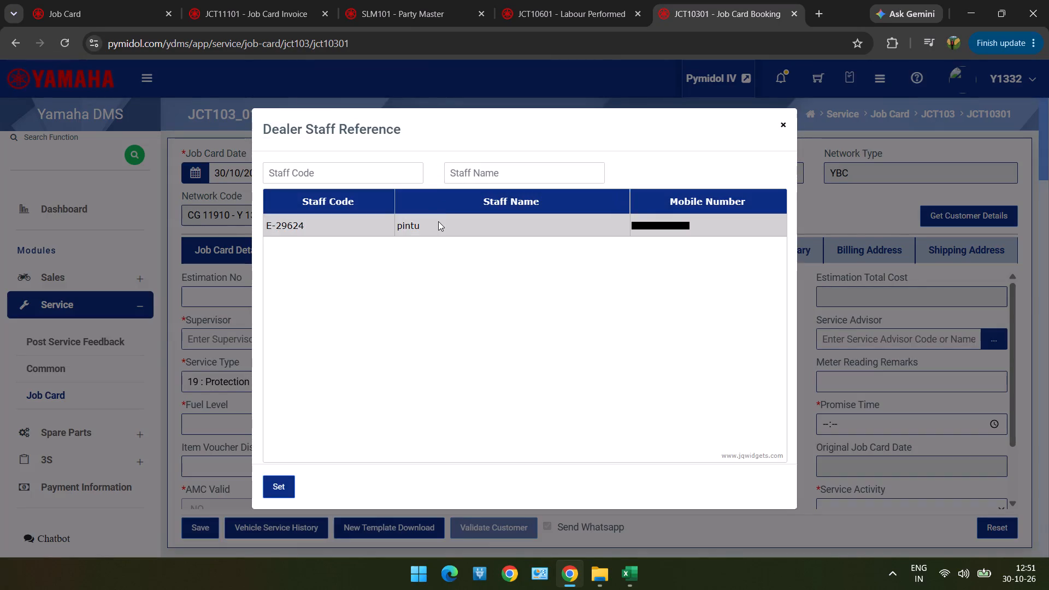
{"action": "left_click", "coordinate": [576, 342]}
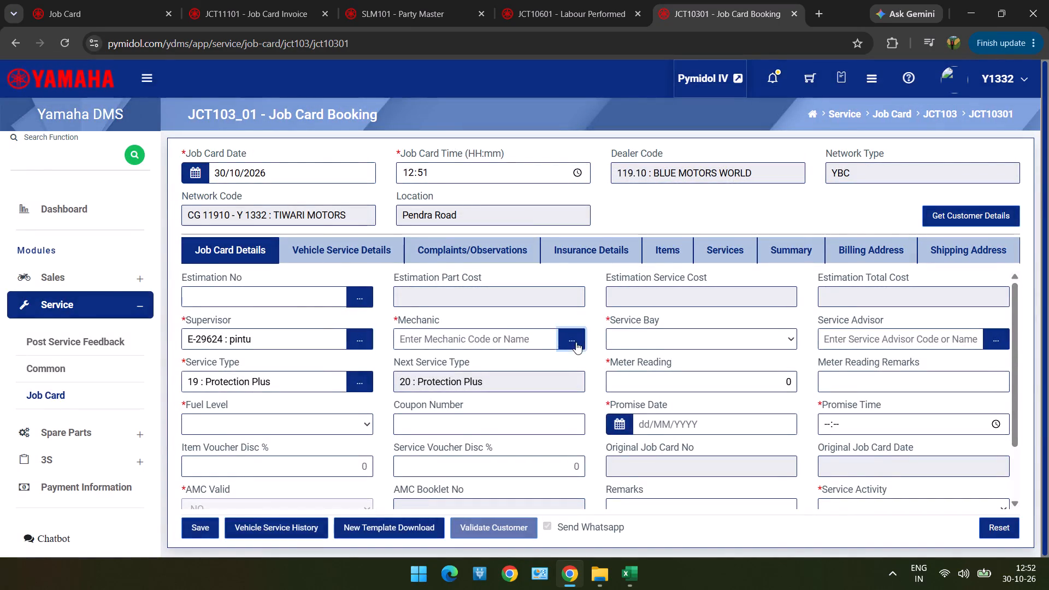
{"action": "left_click", "coordinate": [559, 234]}
{"action": "triple_click", "coordinate": [559, 234]}
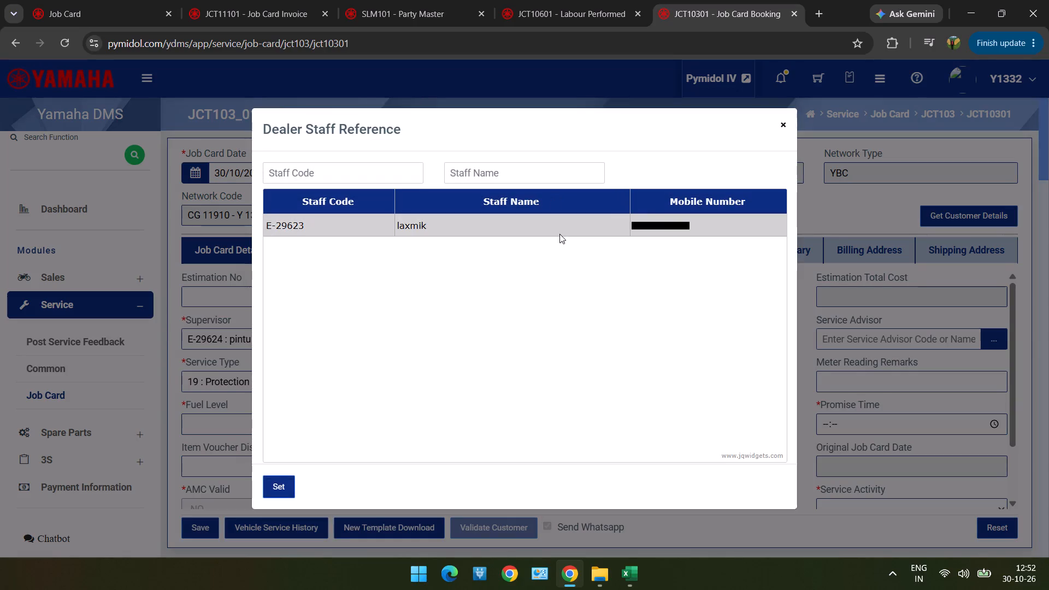
{"action": "left_click", "coordinate": [680, 332]}
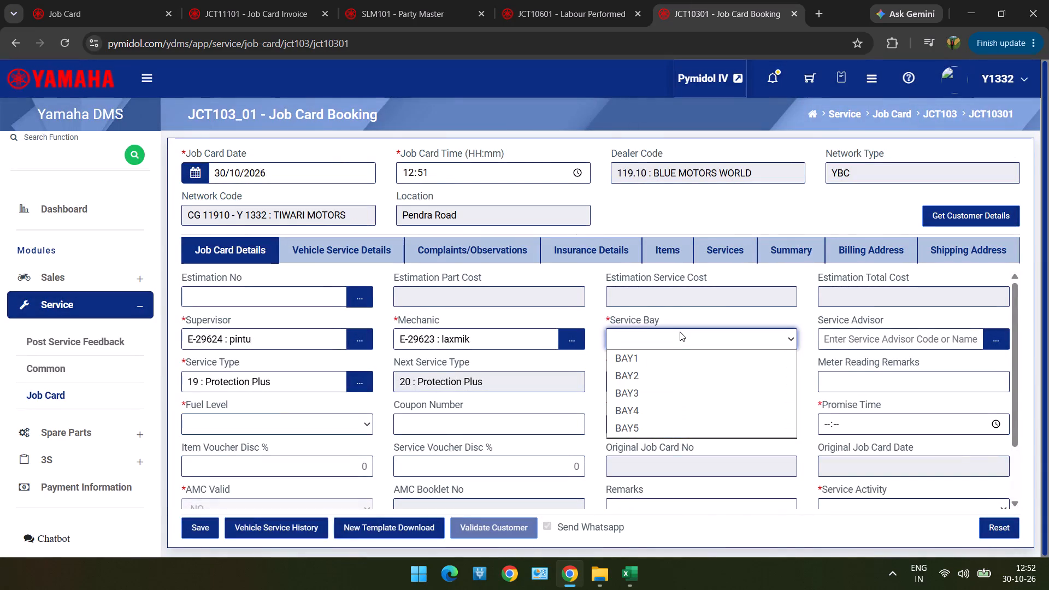
{"action": "left_click", "coordinate": [681, 352]}
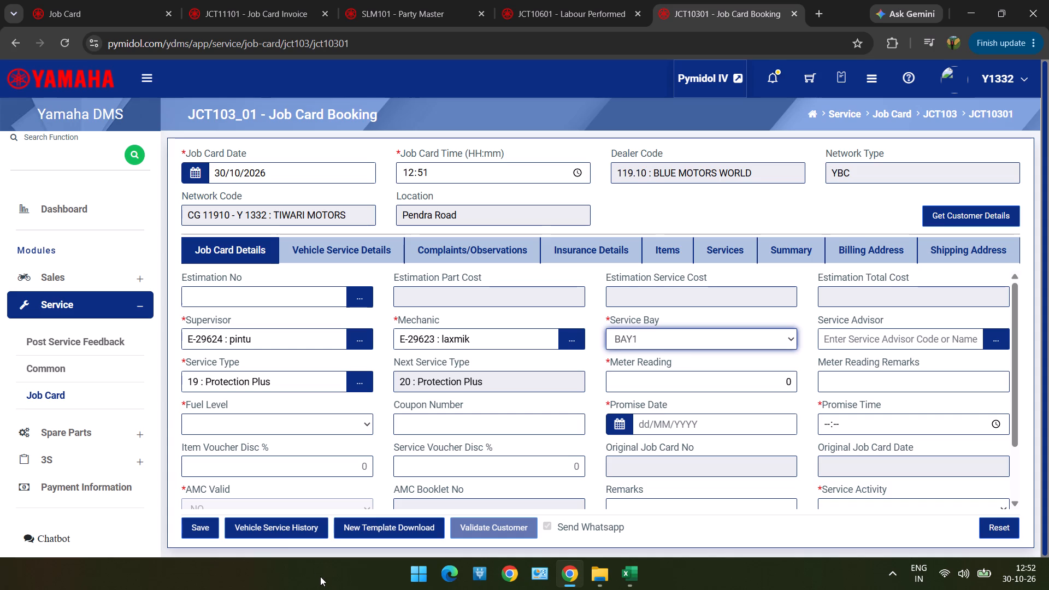
Examine the vehicle's service history for earlier services and meter readings, comparing it with row 23 of the Excel list.
{"action": "left_click", "coordinate": [274, 532]}
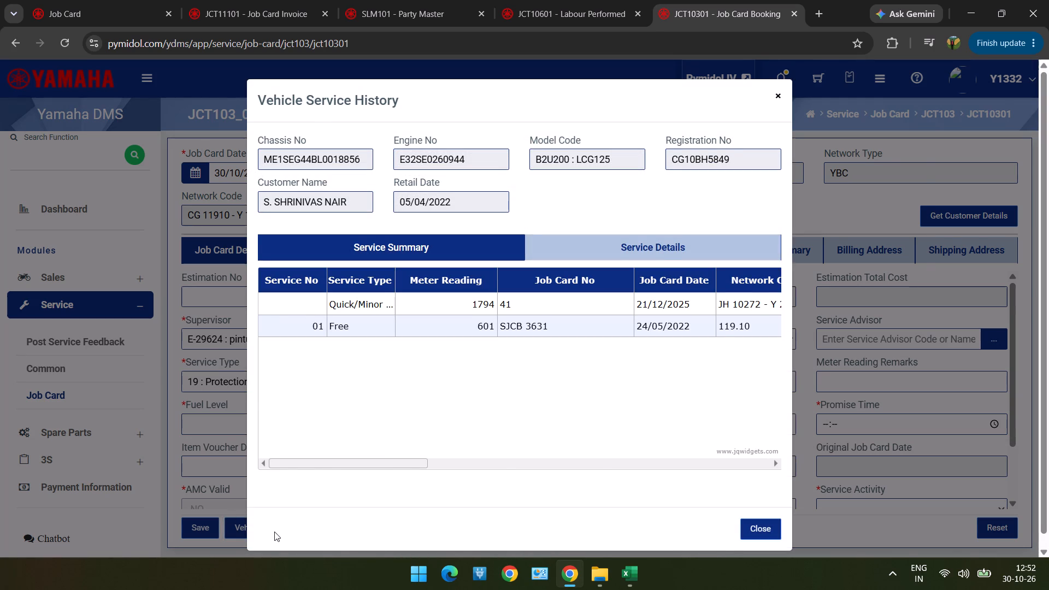
{"action": "key", "text": "alt+Tab"}
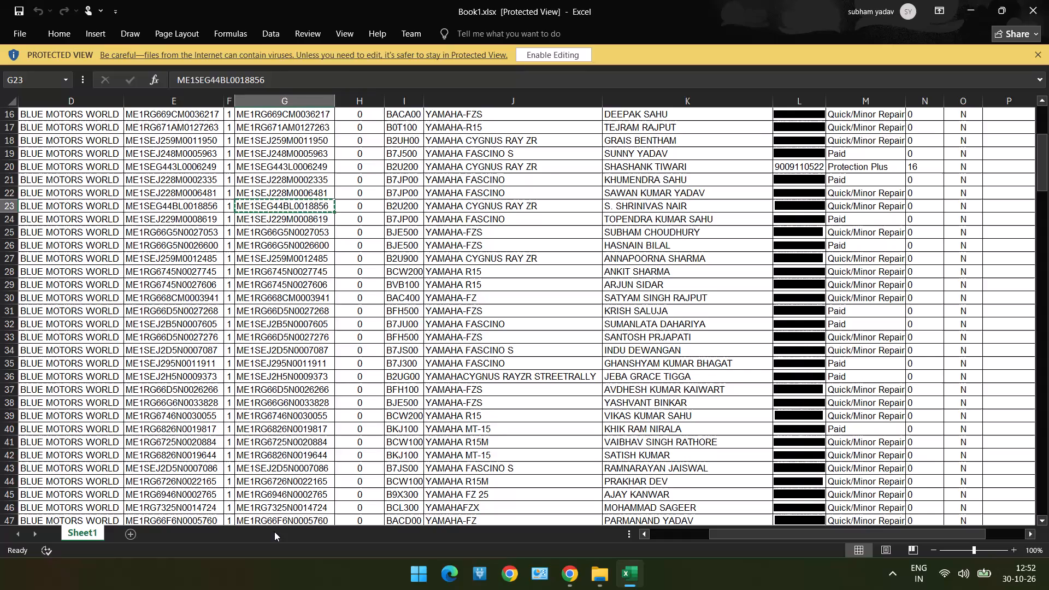
{"action": "key", "text": "alt+Tab"}
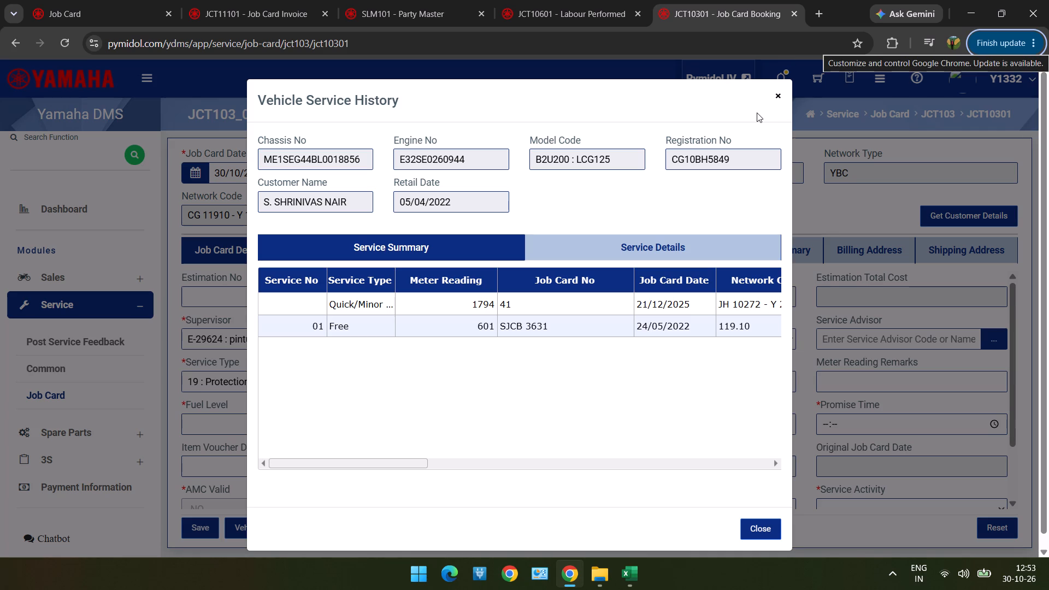
{"action": "key", "text": "alt+Tab"}
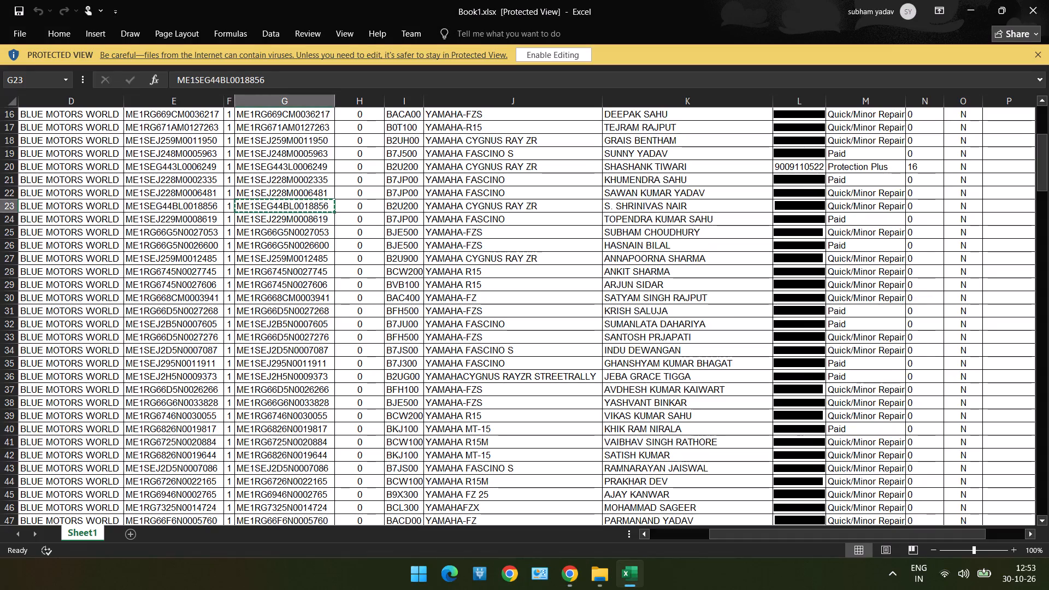
{"action": "key", "text": "alt+Tab"}
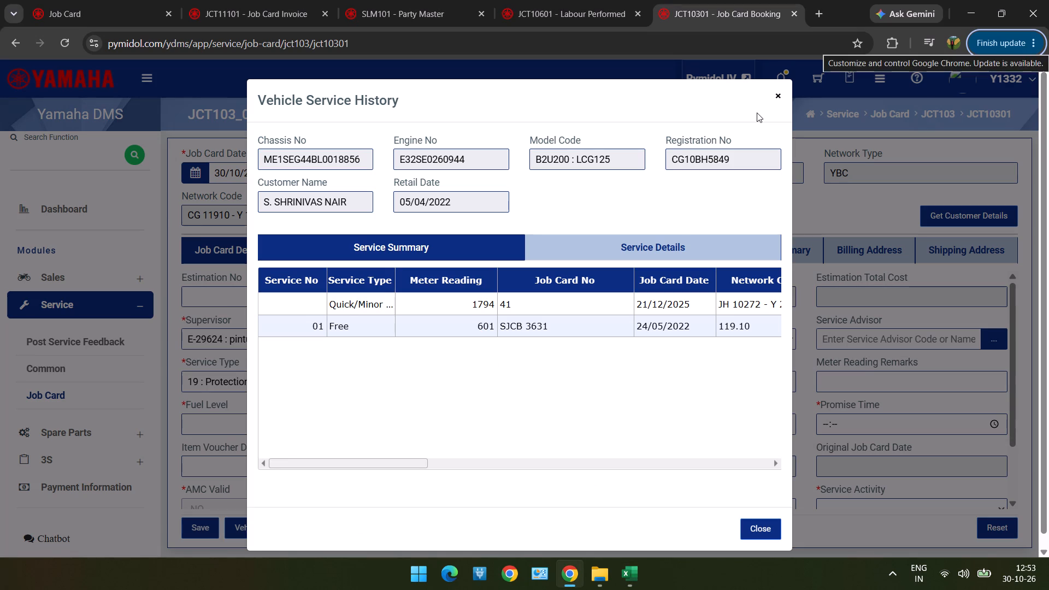
{"action": "left_click", "coordinate": [780, 97]}
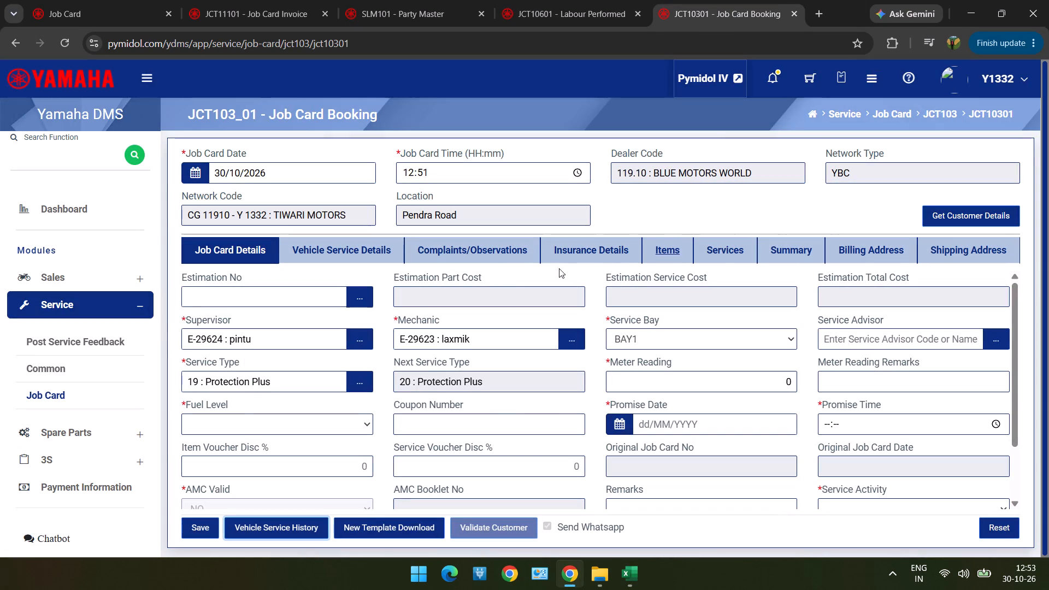
{"action": "left_click", "coordinate": [776, 388]}
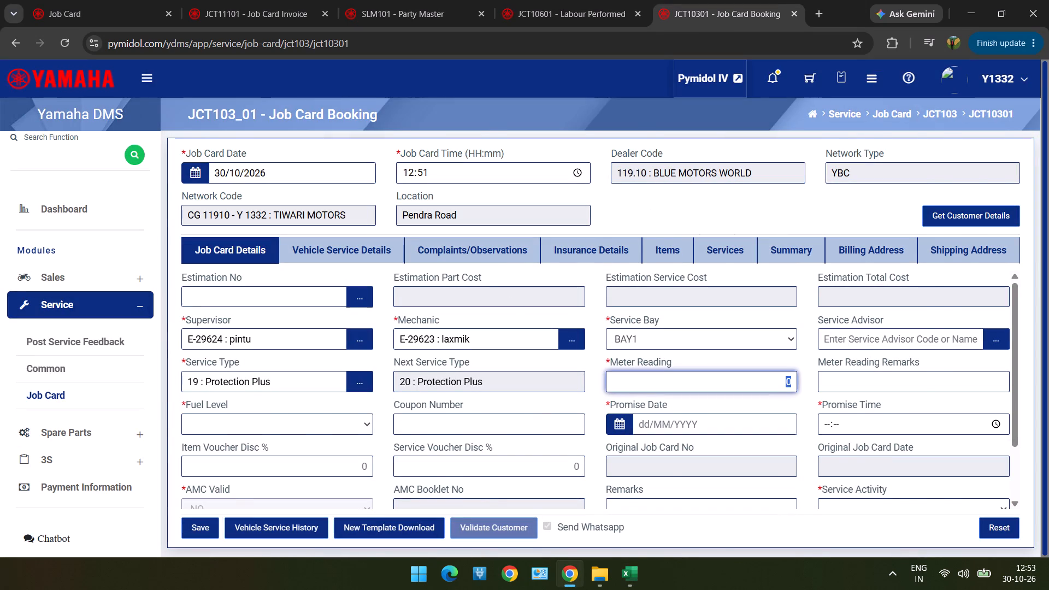
{"action": "key", "text": "alt+Tab"}
{"action": "key", "text": "Tab"}
{"action": "key", "text": "Tab"}
{"action": "key", "text": "Tab"}
{"action": "key", "text": "Tab"}
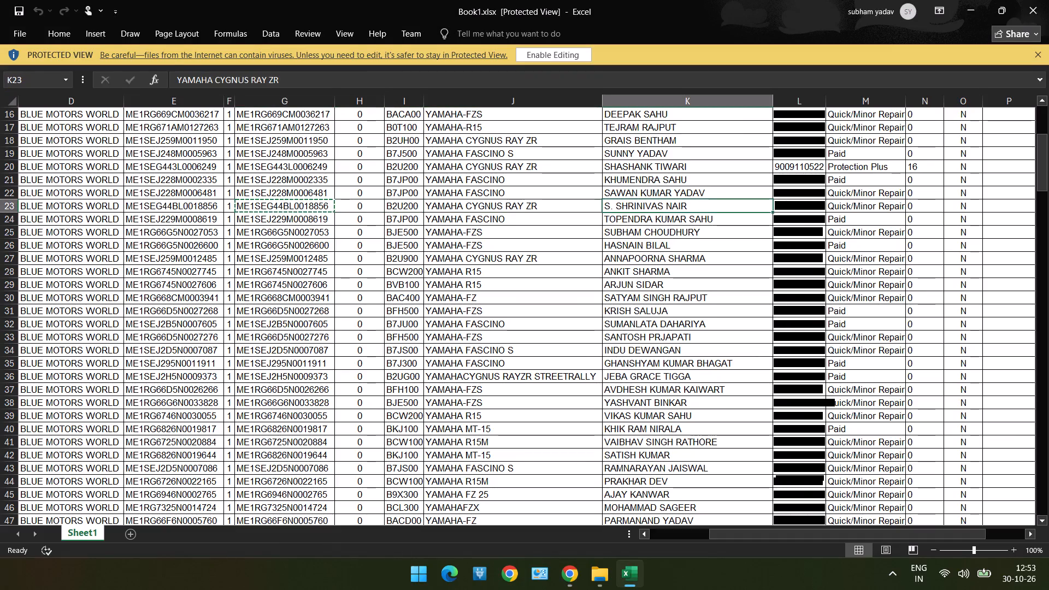
{"action": "key", "text": "Tab"}
{"action": "key", "text": "alt+Tab"}
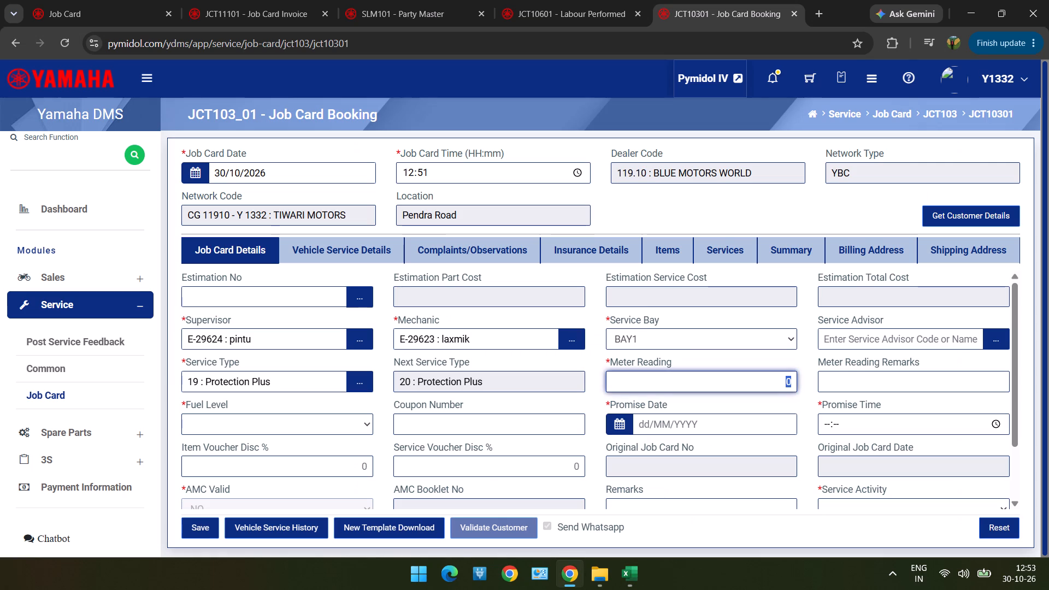
{"action": "left_click", "coordinate": [299, 529]}
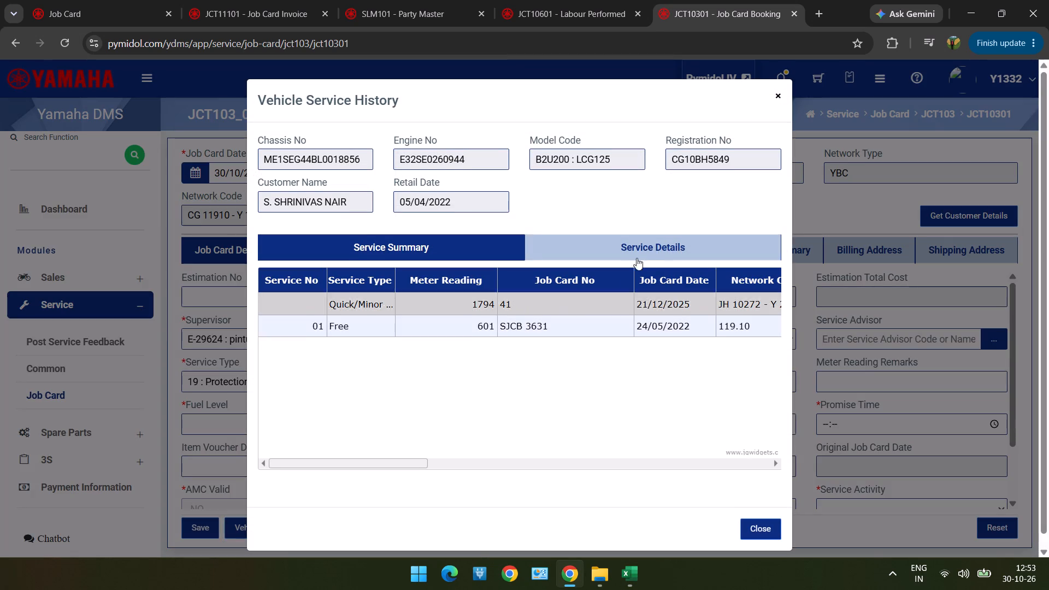
{"action": "left_click", "coordinate": [784, 79]}
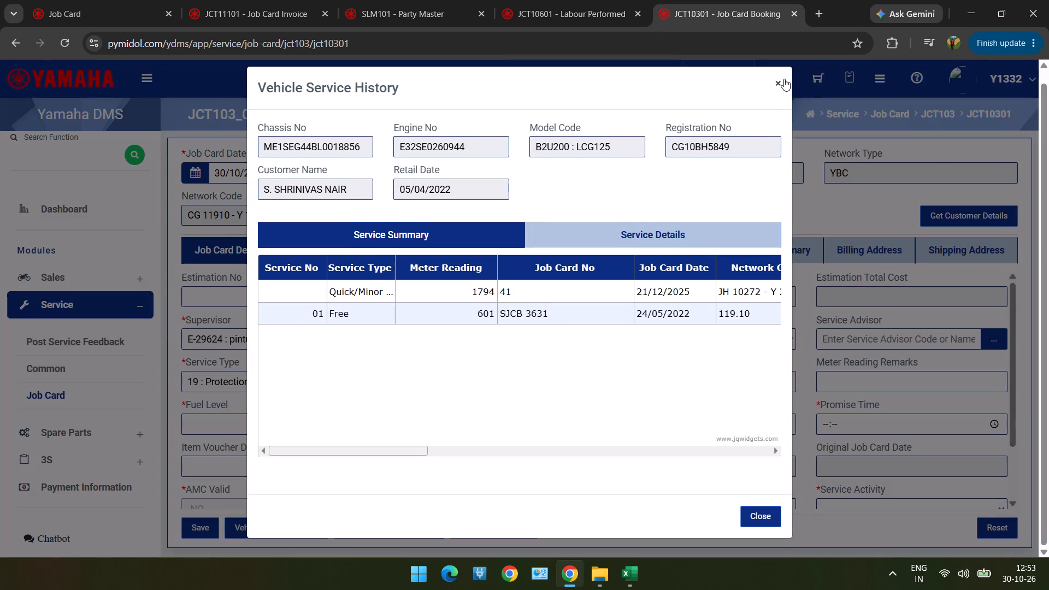
Set the job card's meter reading to 1870 and the fuel level to 1-Points.
{"action": "left_click", "coordinate": [724, 371]}
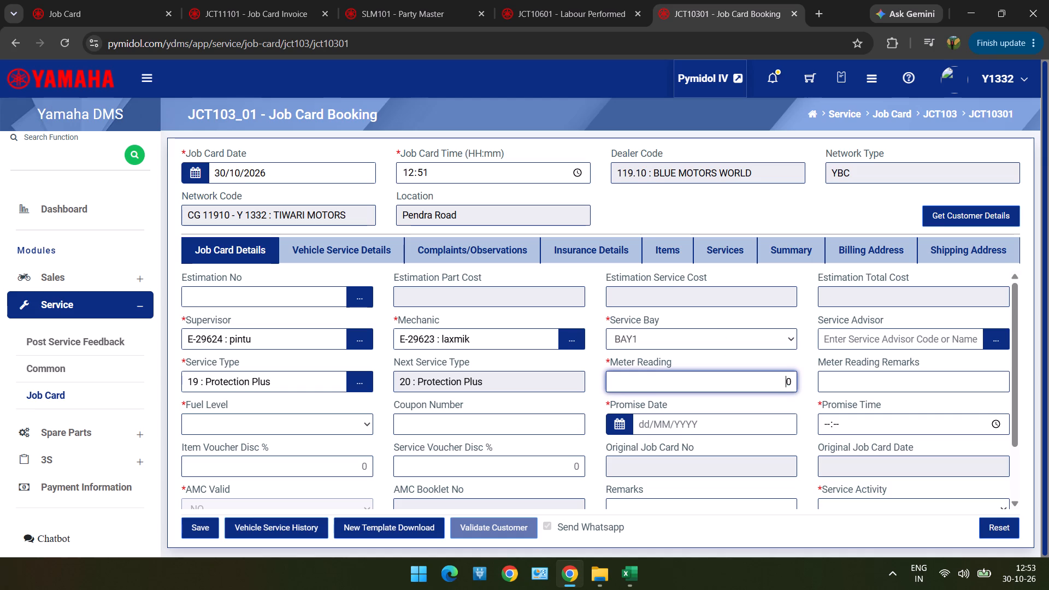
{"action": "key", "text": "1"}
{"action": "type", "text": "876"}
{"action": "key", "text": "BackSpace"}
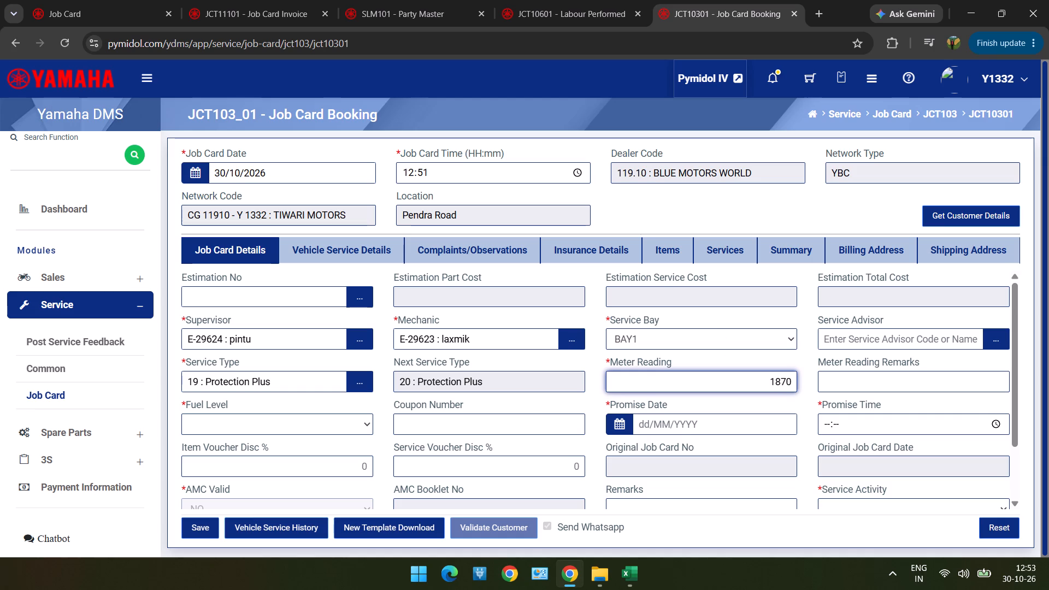
{"action": "left_click", "coordinate": [294, 427]}
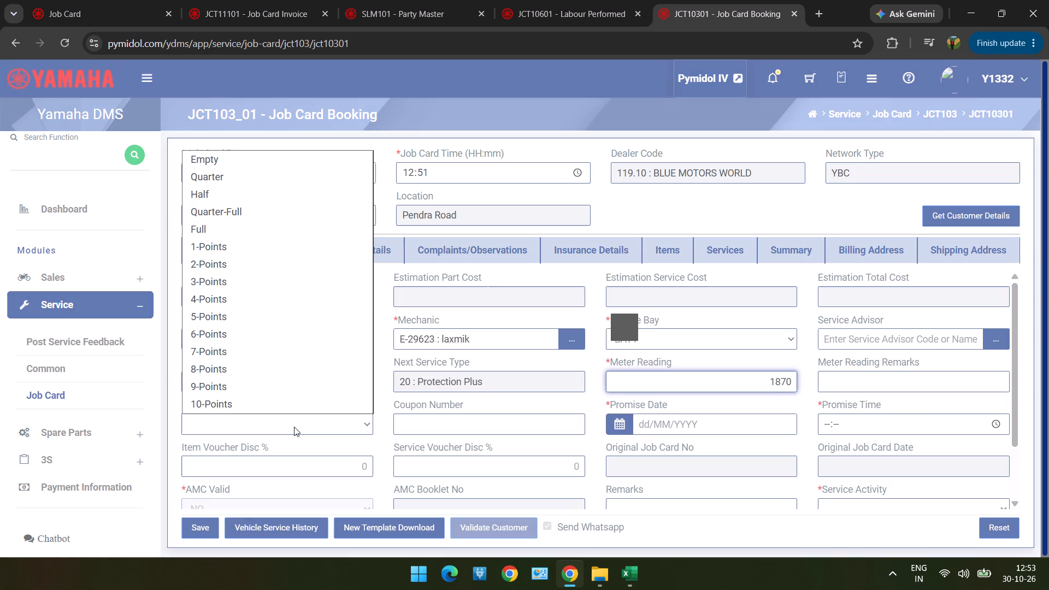
{"action": "left_click", "coordinate": [314, 251]}
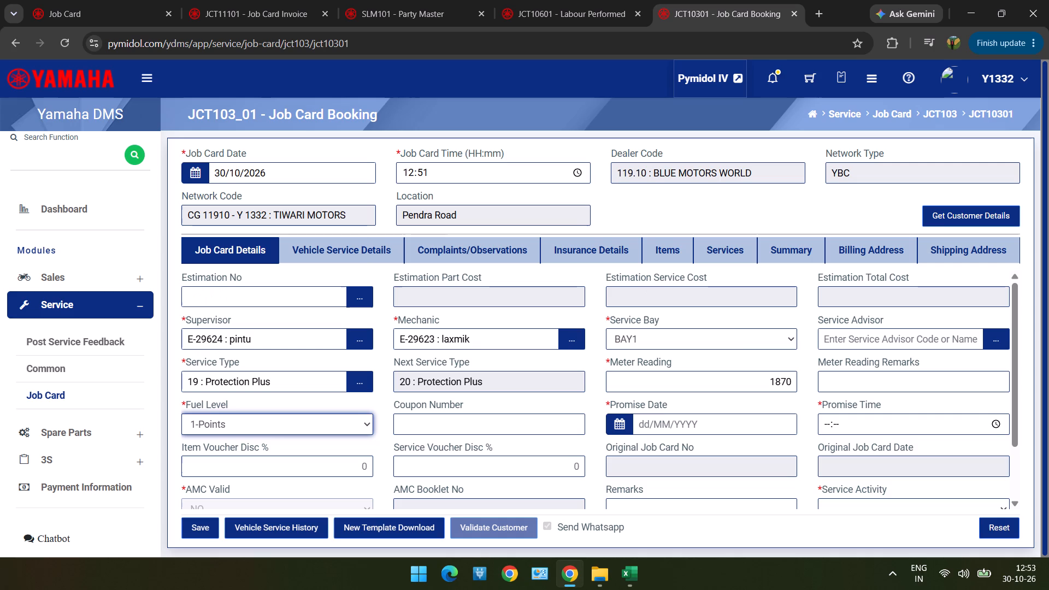
Set the promise date to 30/10/2026 and the promise time to 12:53.
{"action": "left_click", "coordinate": [668, 426]}
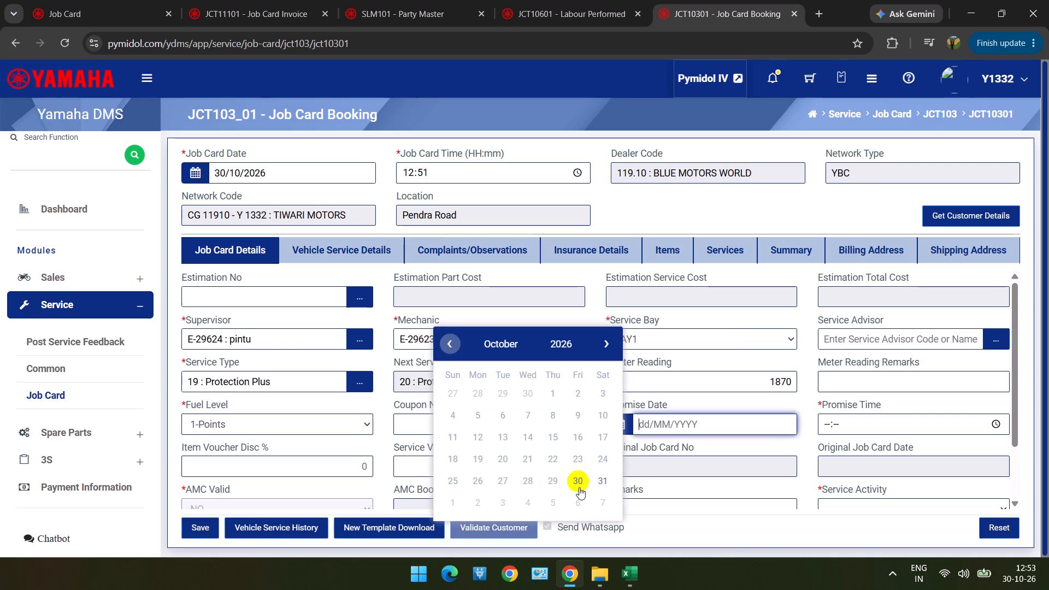
{"action": "left_click", "coordinate": [576, 475]}
{"action": "left_click", "coordinate": [825, 429]}
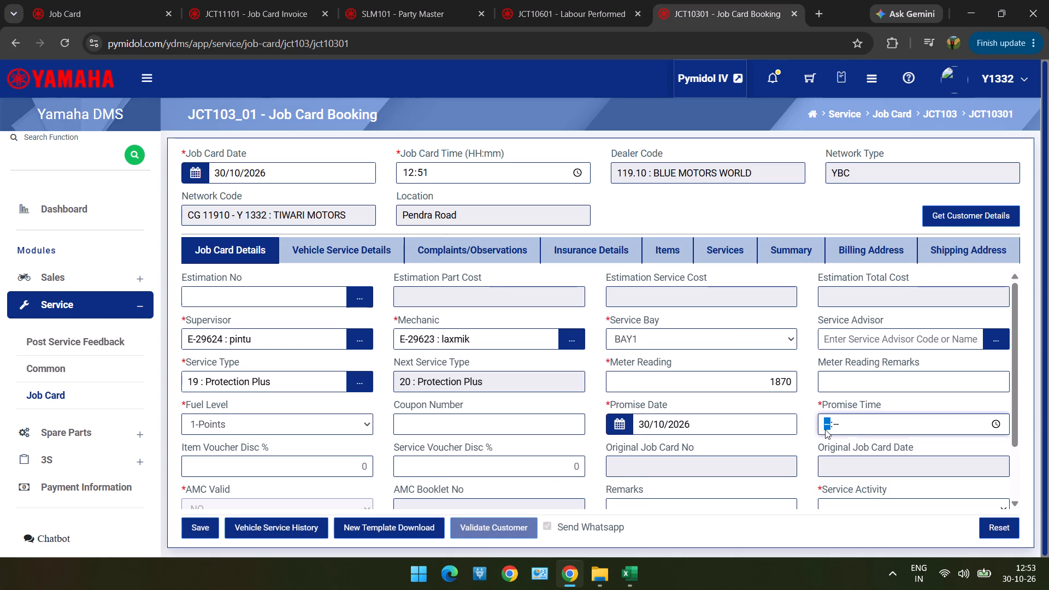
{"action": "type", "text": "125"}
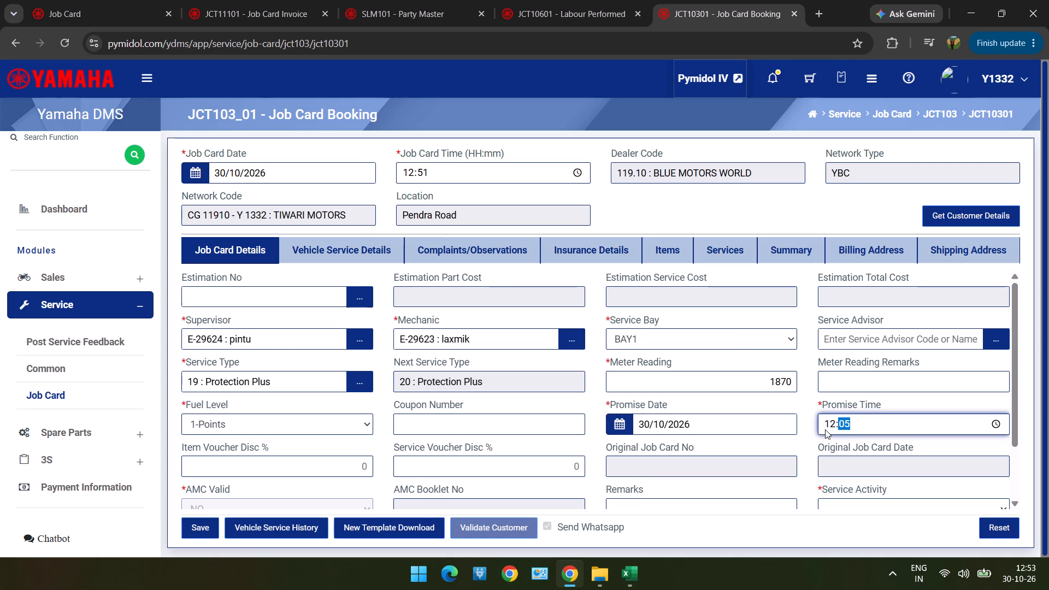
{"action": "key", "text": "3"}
Set the job card's service activity to Normal Scheme.
{"action": "scroll", "coordinate": [825, 429], "scroll_direction": "down", "scroll_amount": 3}
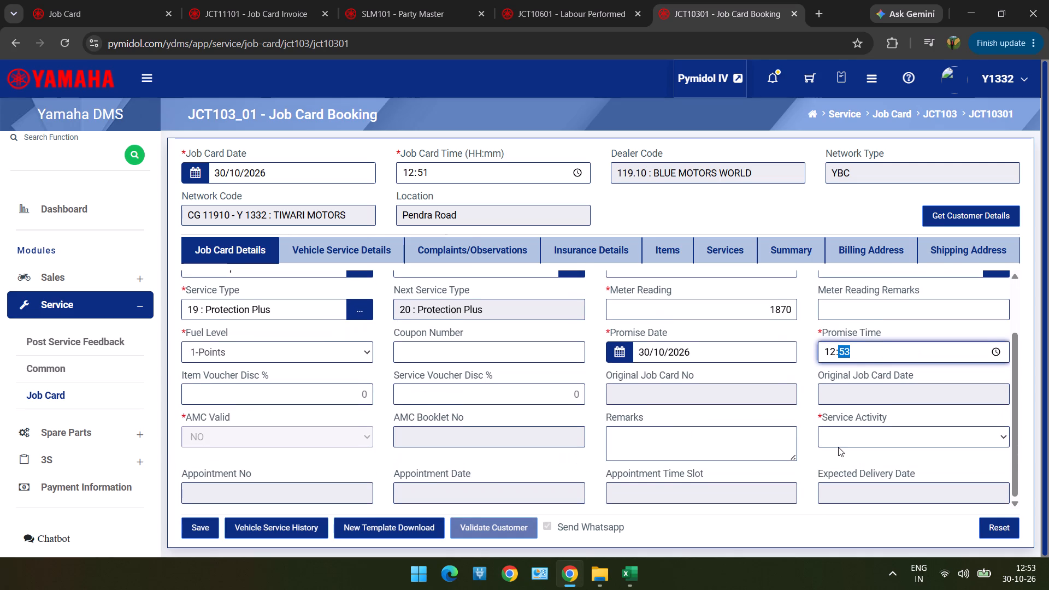
{"action": "left_click", "coordinate": [838, 447]}
{"action": "left_click", "coordinate": [838, 456]}
{"action": "scroll", "coordinate": [838, 456], "scroll_direction": "up", "scroll_amount": 1}
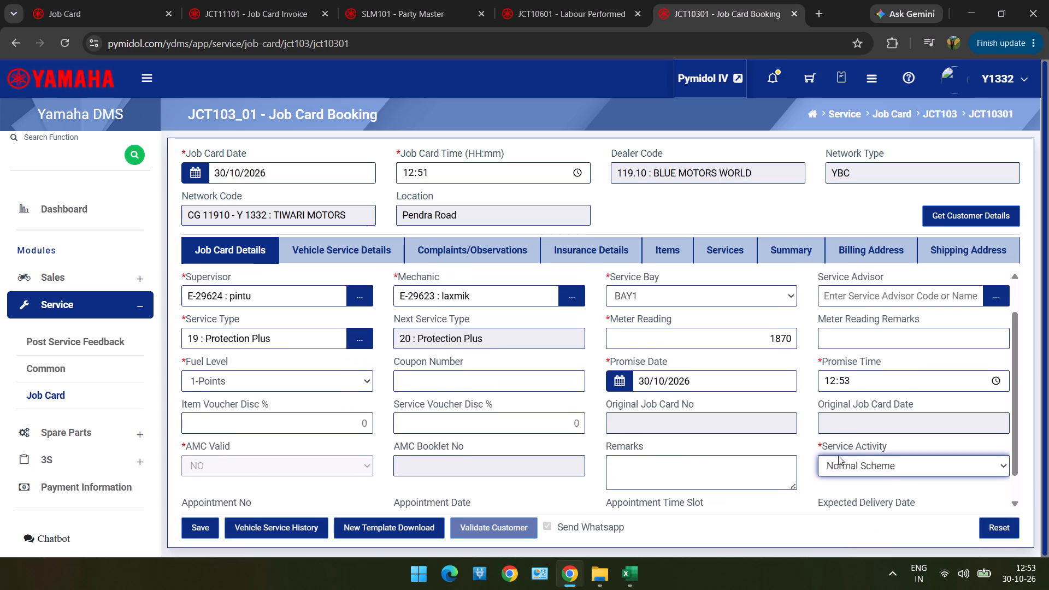
{"action": "scroll", "coordinate": [838, 456], "scroll_direction": "up", "scroll_amount": 2}
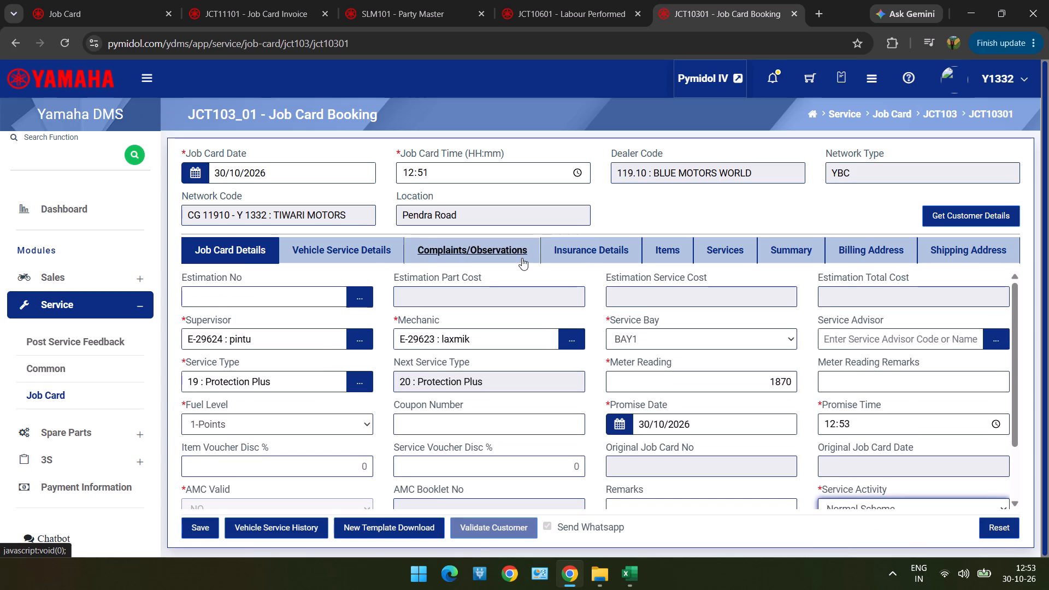
Add a new row to the job card's complaints and open its complaint code lookup.
{"action": "left_click", "coordinate": [520, 257]}
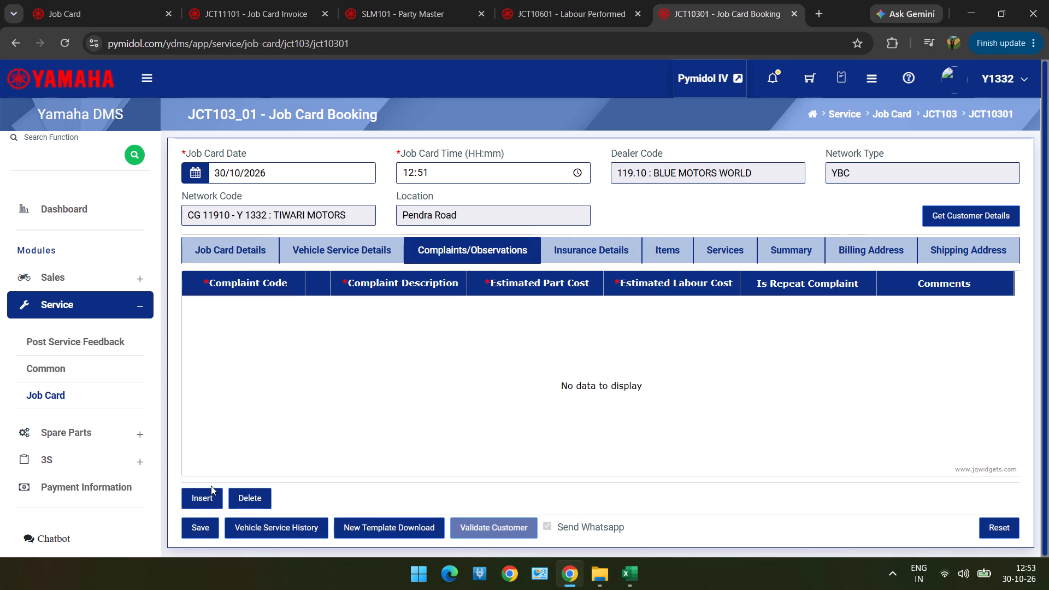
{"action": "left_click", "coordinate": [211, 486]}
{"action": "left_click", "coordinate": [210, 497]}
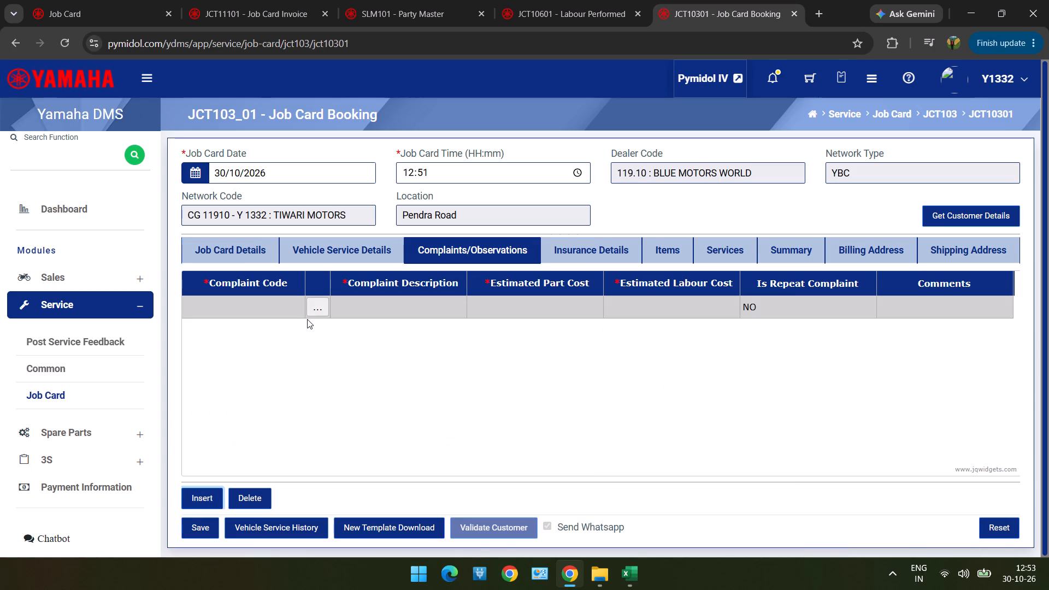
{"action": "left_click", "coordinate": [321, 310]}
{"action": "left_click", "coordinate": [321, 310]}
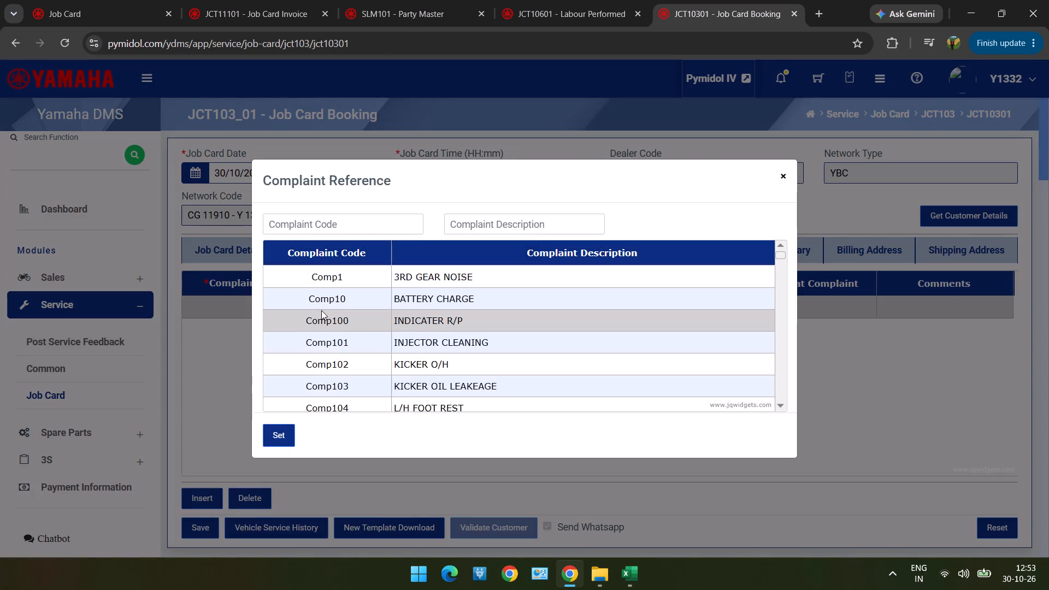
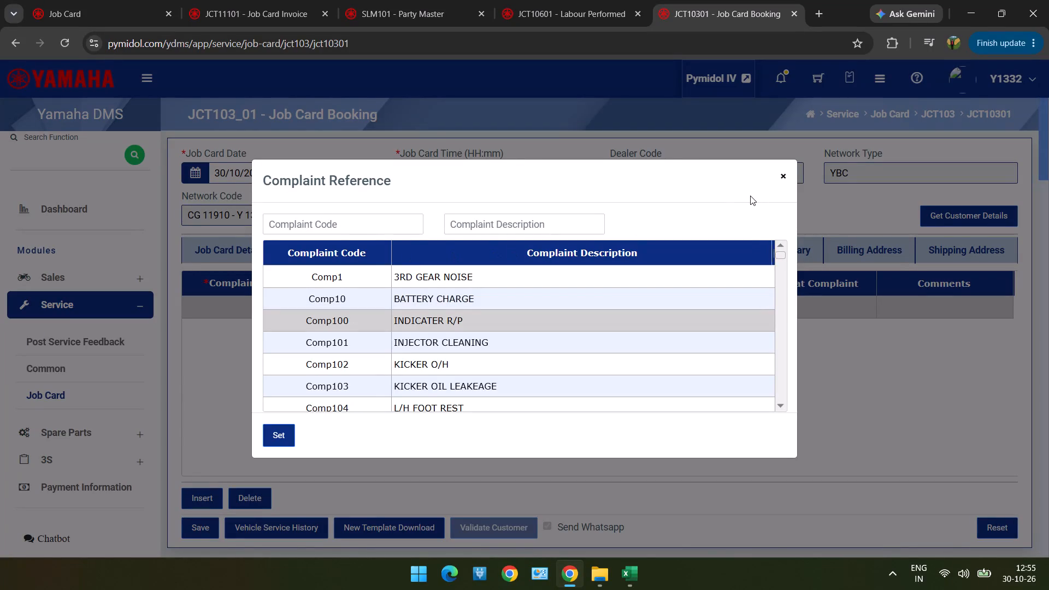
Review the job card details, the complaints row with its code lookup, and the vehicle service details.
{"action": "left_click", "coordinate": [780, 174]}
{"action": "left_click", "coordinate": [226, 249]}
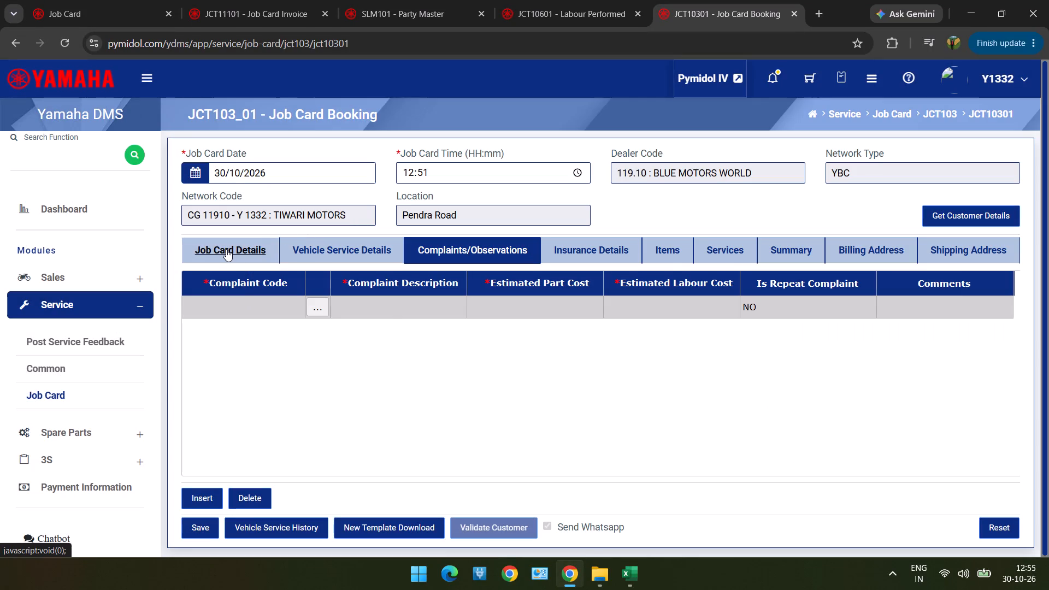
{"action": "scroll", "coordinate": [662, 436], "scroll_direction": "down", "scroll_amount": 2}
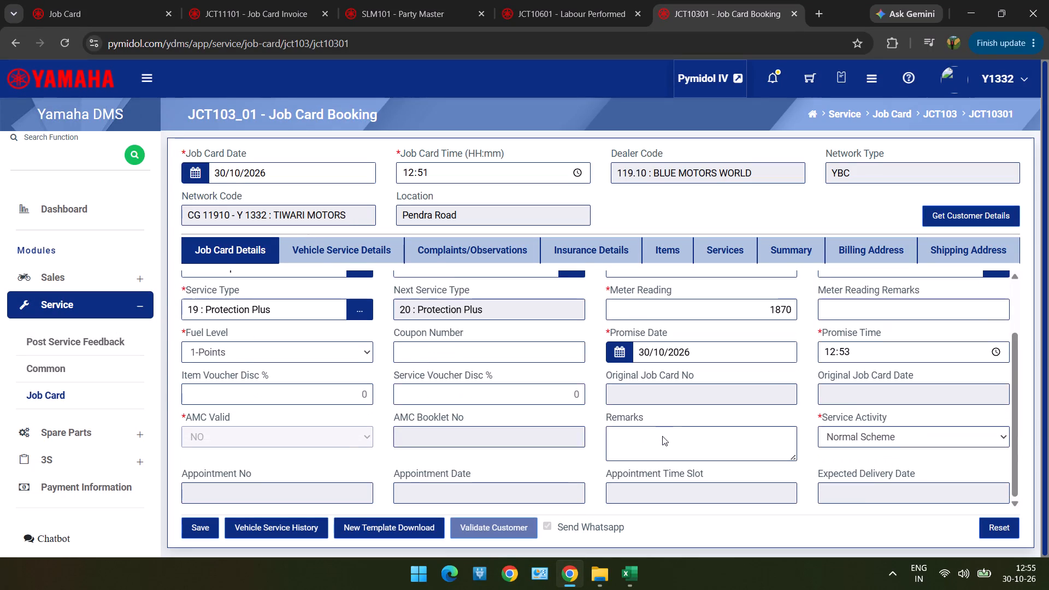
{"action": "scroll", "coordinate": [662, 436], "scroll_direction": "up", "scroll_amount": 4}
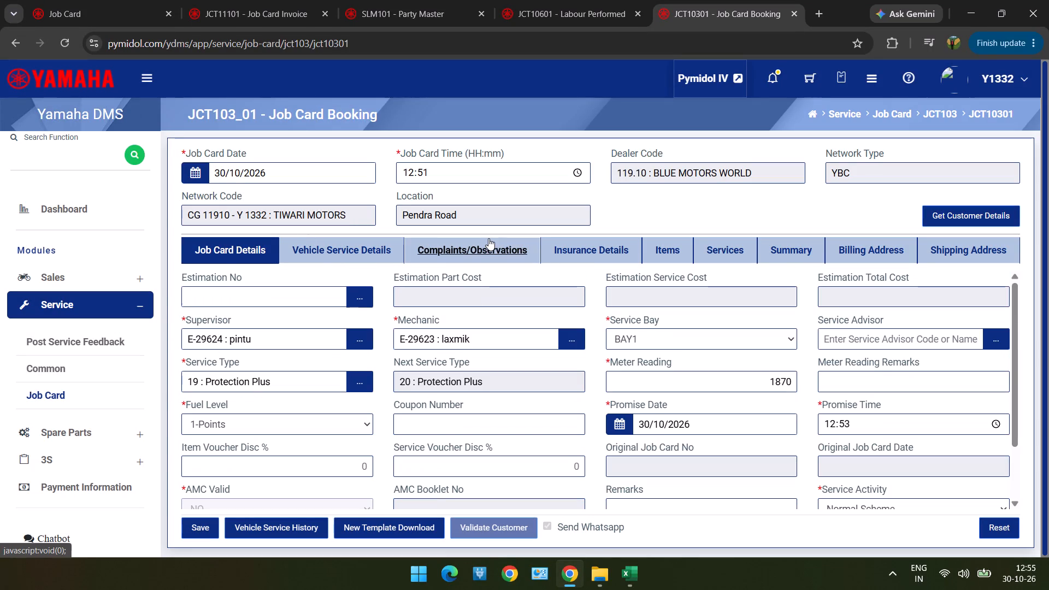
{"action": "left_click", "coordinate": [484, 247]}
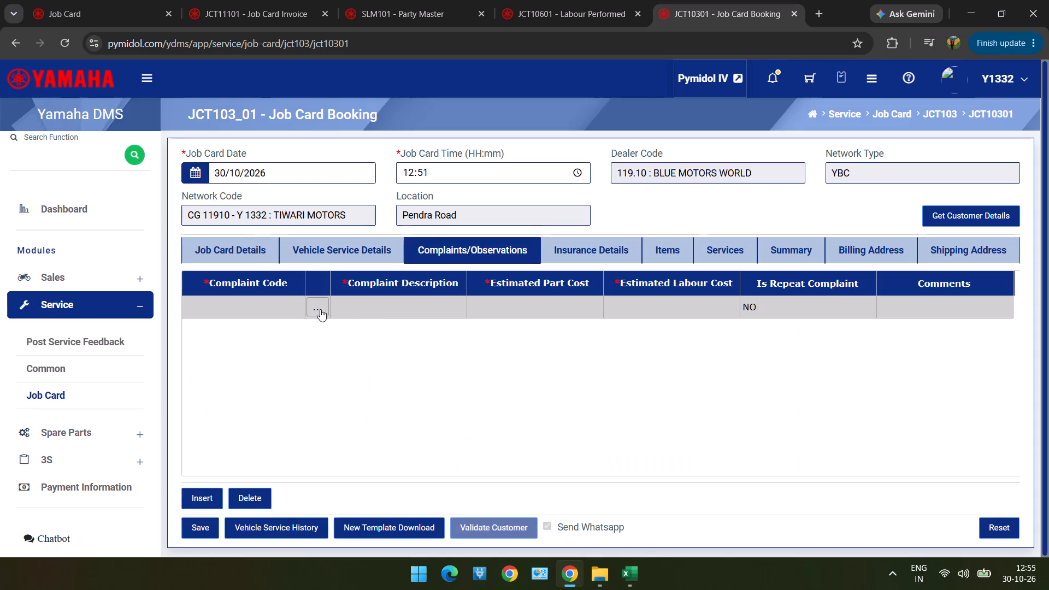
{"action": "left_click", "coordinate": [318, 309]}
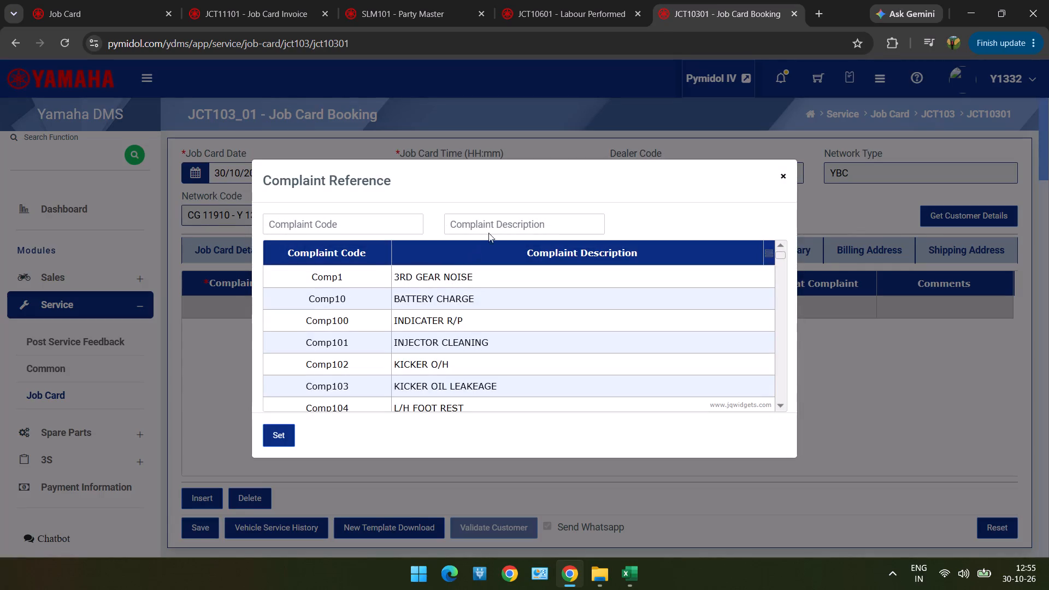
{"action": "left_click", "coordinate": [496, 222]}
{"action": "left_click", "coordinate": [786, 174]}
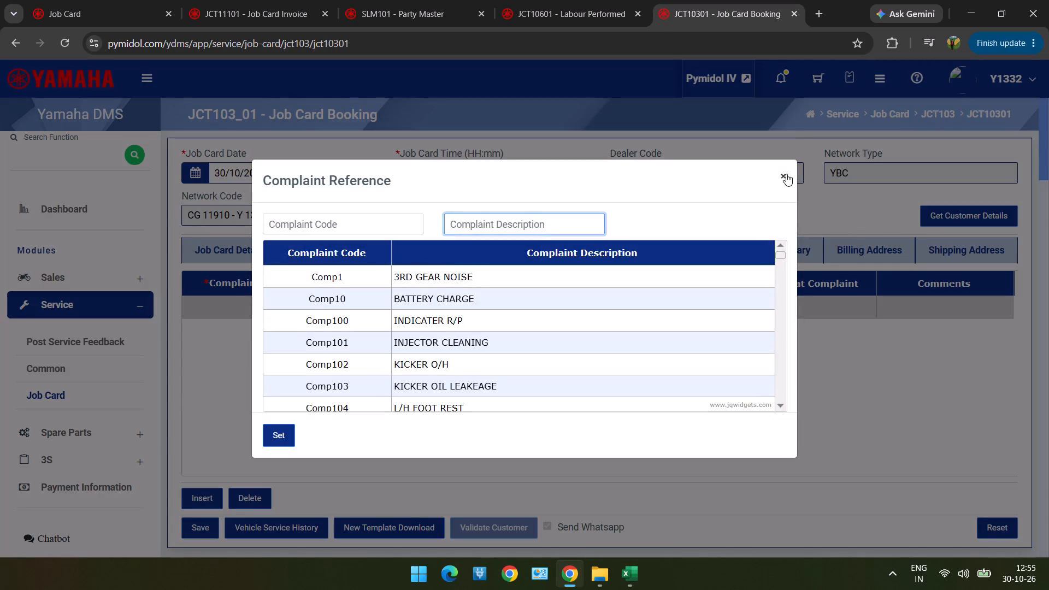
{"action": "left_click", "coordinate": [318, 254]}
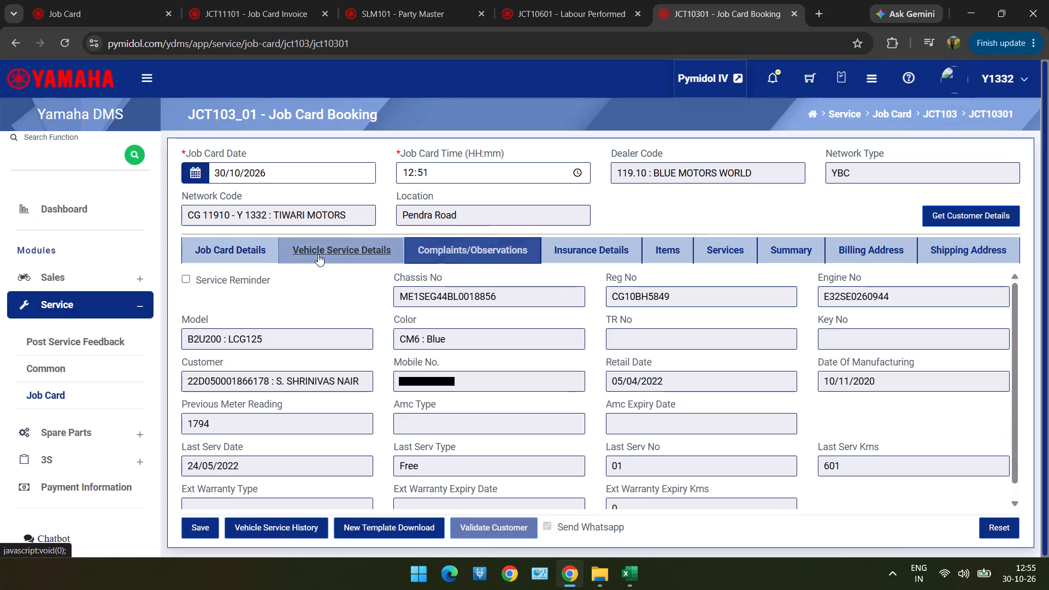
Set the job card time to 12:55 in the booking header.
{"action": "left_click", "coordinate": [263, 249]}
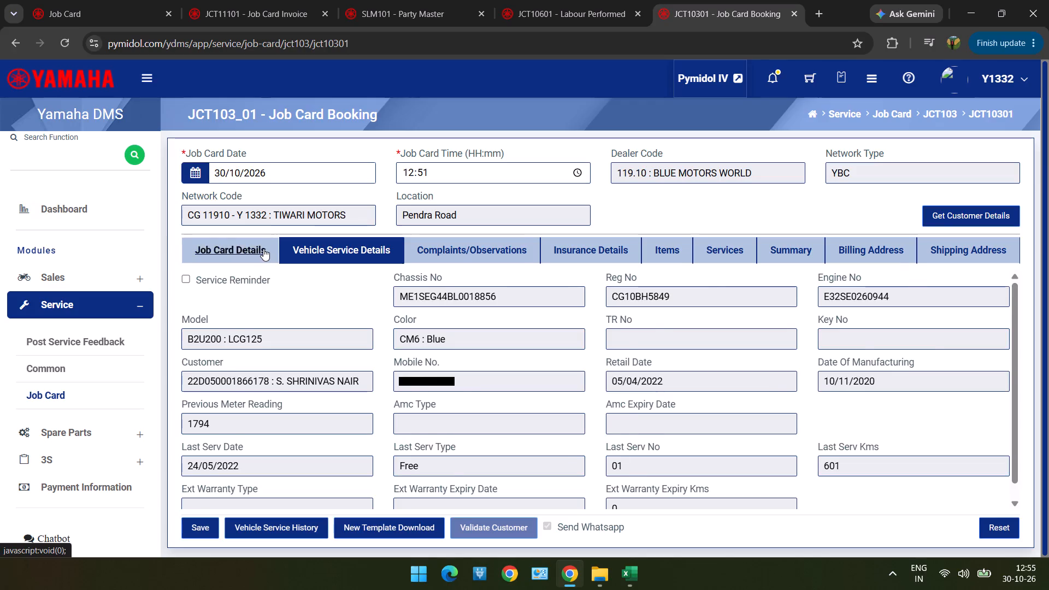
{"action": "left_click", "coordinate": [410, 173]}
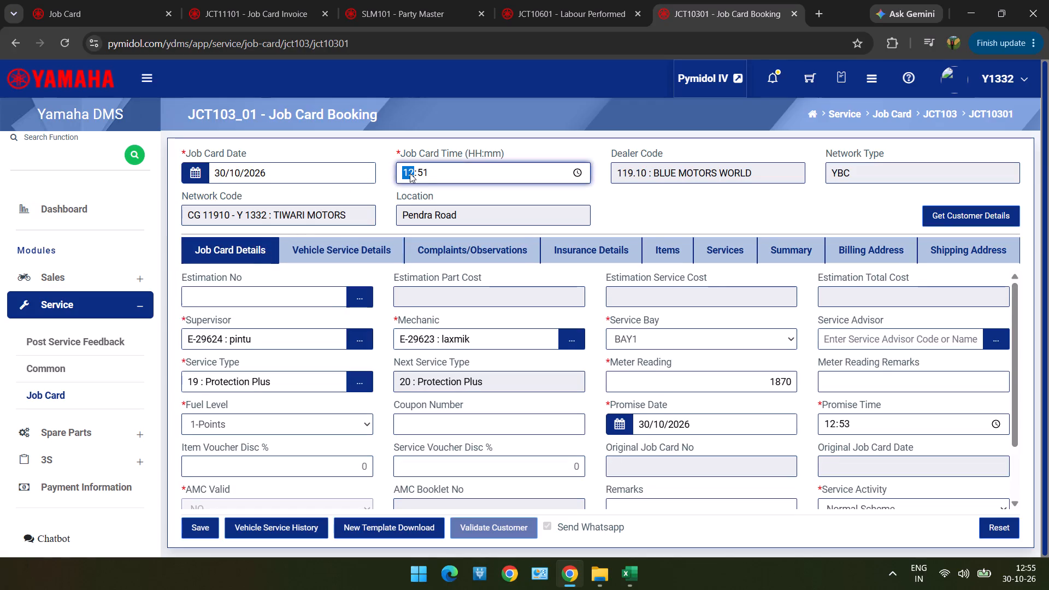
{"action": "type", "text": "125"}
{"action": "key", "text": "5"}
Search the complaint descriptions for "gen" and assign complaint Comp83, GENERAL SERVICE, to the job card's empty complaint row.
{"action": "scroll", "coordinate": [410, 173], "scroll_direction": "down", "scroll_amount": 2}
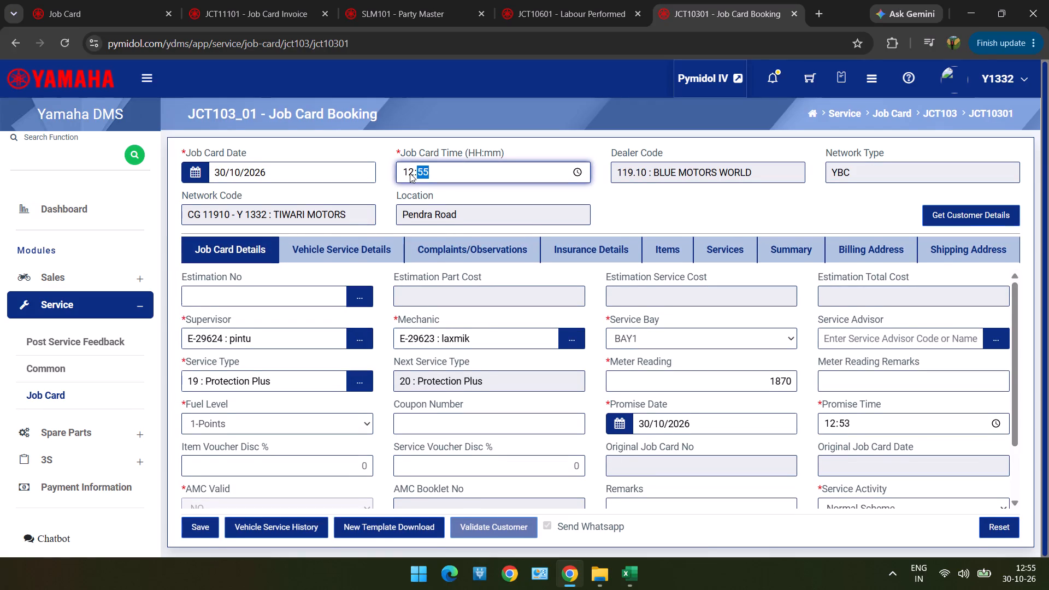
{"action": "scroll", "coordinate": [500, 329], "scroll_direction": "down", "scroll_amount": 2}
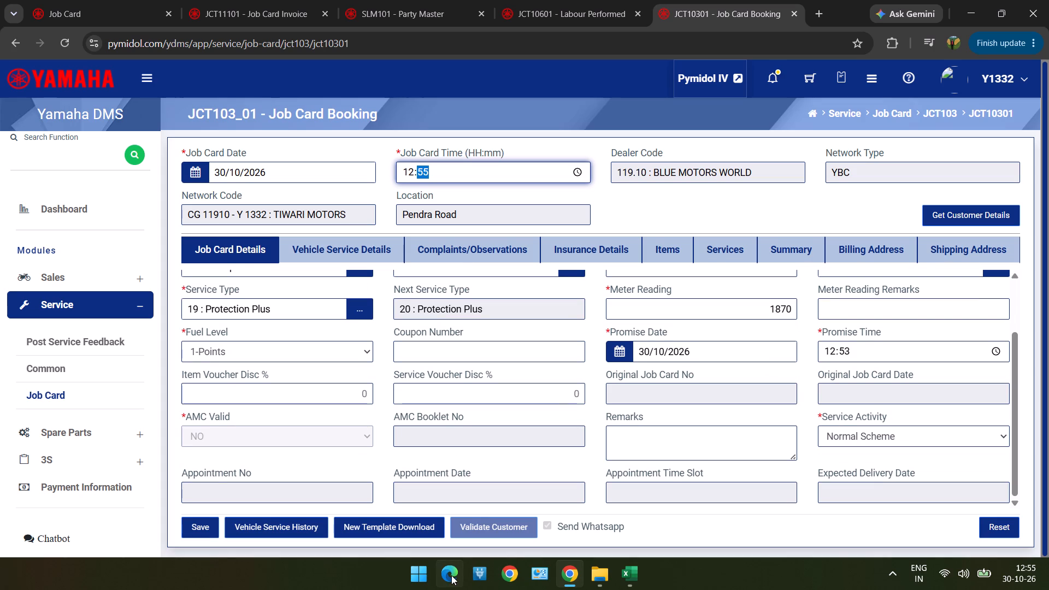
{"action": "scroll", "coordinate": [451, 575], "scroll_direction": "down", "scroll_amount": 1}
{"action": "scroll", "coordinate": [477, 452], "scroll_direction": "up", "scroll_amount": 3}
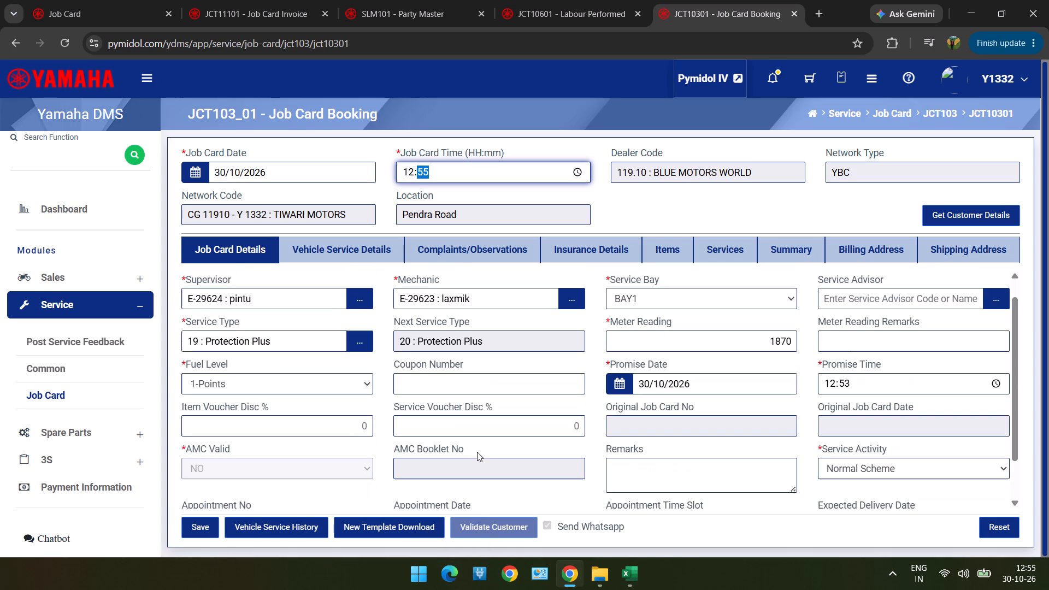
{"action": "scroll", "coordinate": [477, 452], "scroll_direction": "up", "scroll_amount": 2}
{"action": "left_click", "coordinate": [474, 257]}
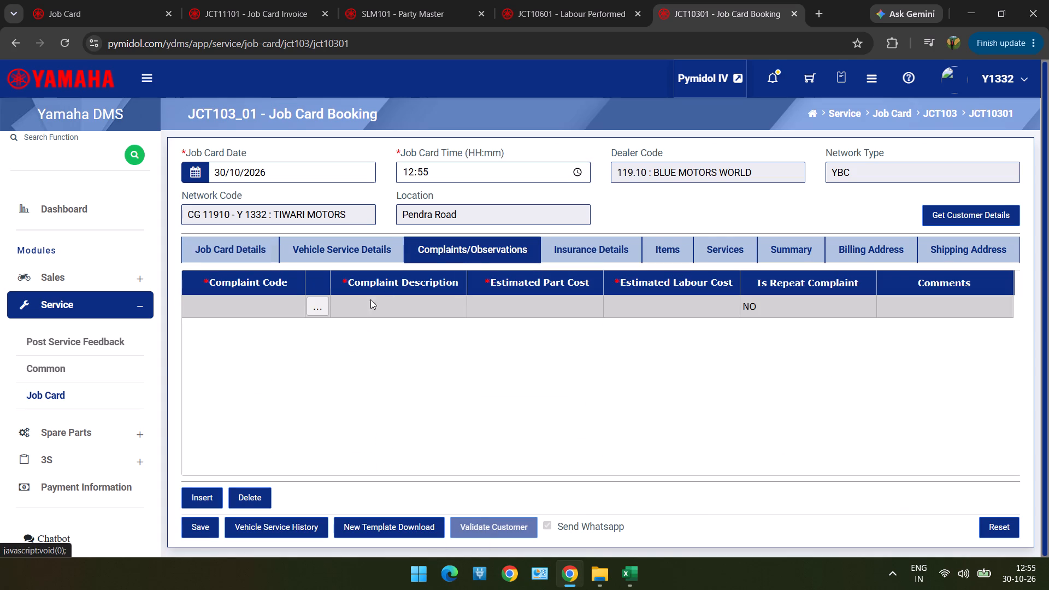
{"action": "left_click", "coordinate": [321, 308]}
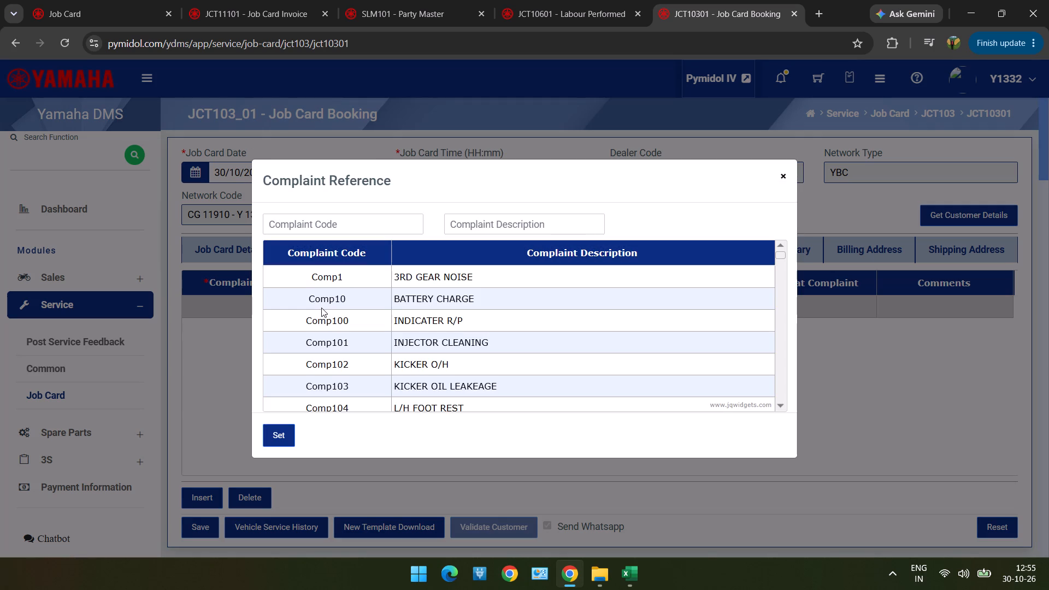
{"action": "left_click", "coordinate": [484, 223]}
{"action": "type", "text": "gen"}
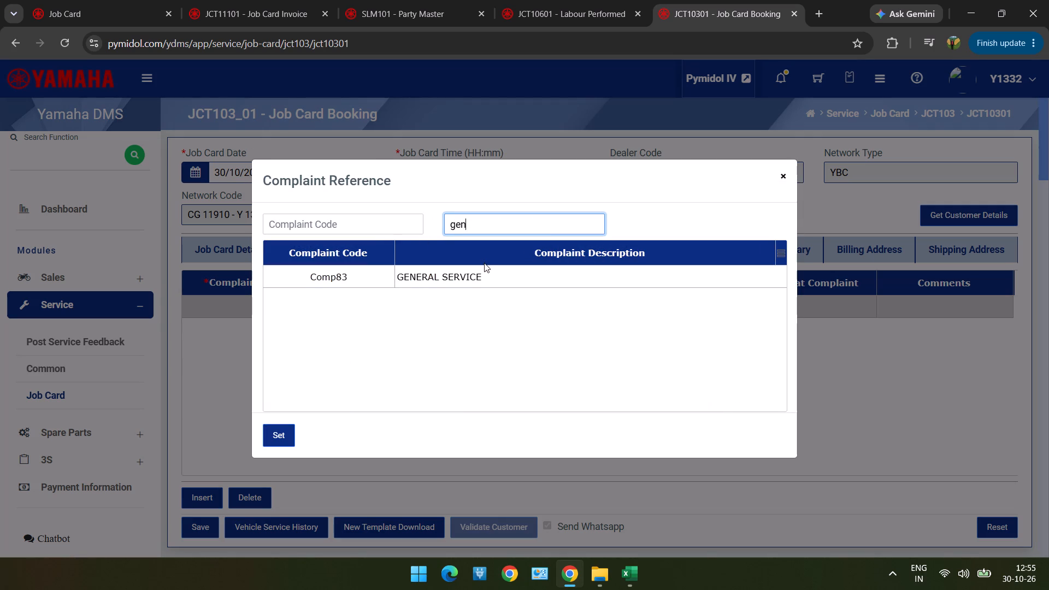
{"action": "double_click", "coordinate": [484, 269]}
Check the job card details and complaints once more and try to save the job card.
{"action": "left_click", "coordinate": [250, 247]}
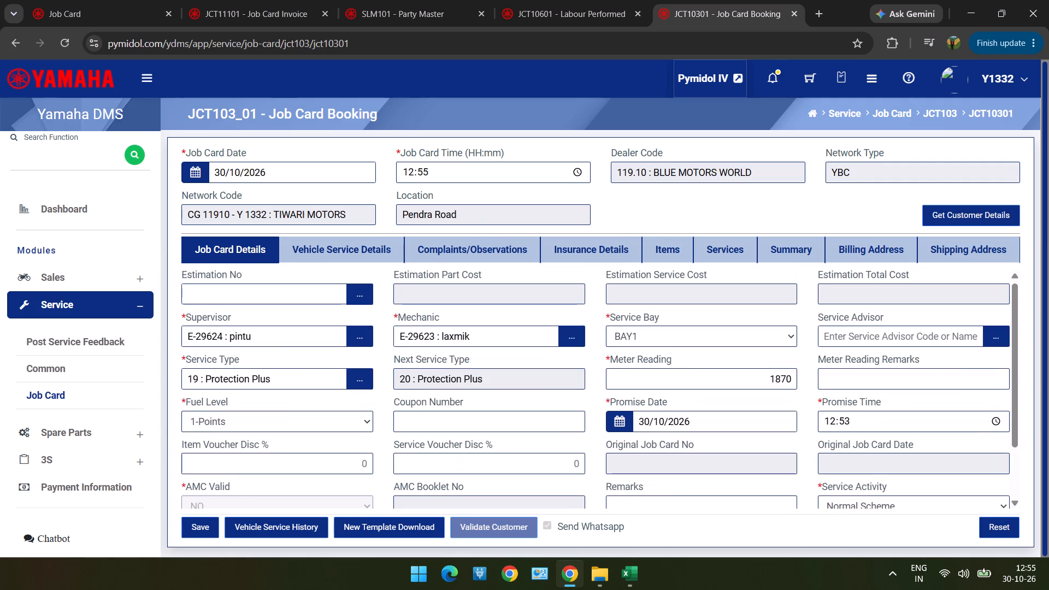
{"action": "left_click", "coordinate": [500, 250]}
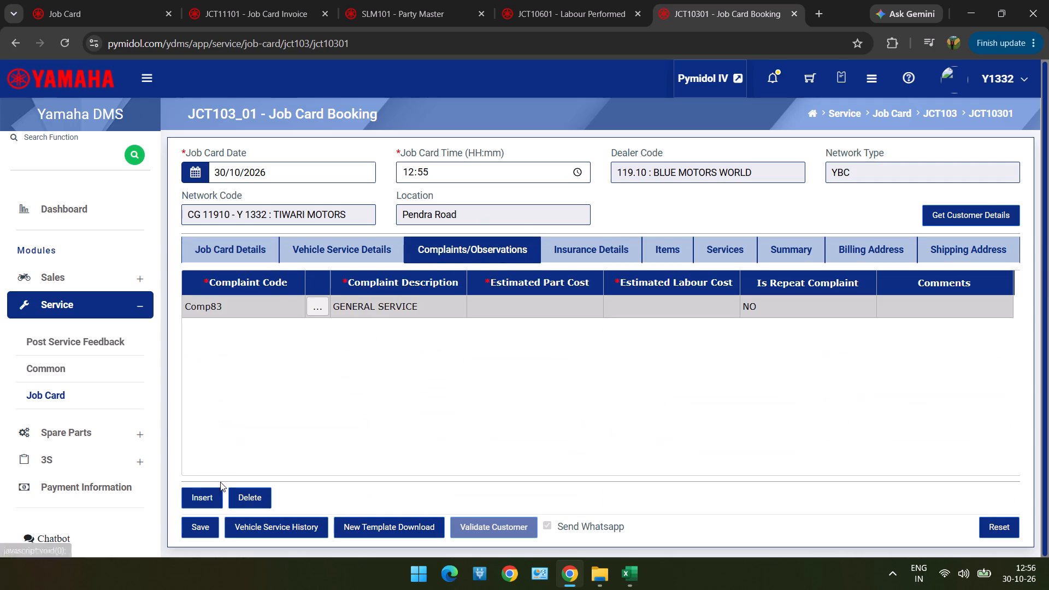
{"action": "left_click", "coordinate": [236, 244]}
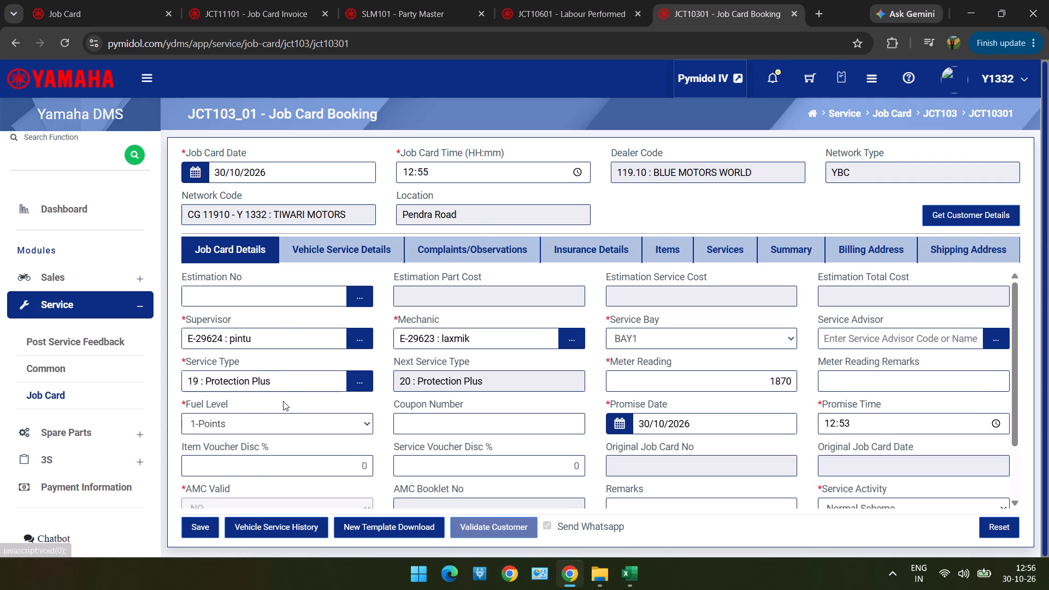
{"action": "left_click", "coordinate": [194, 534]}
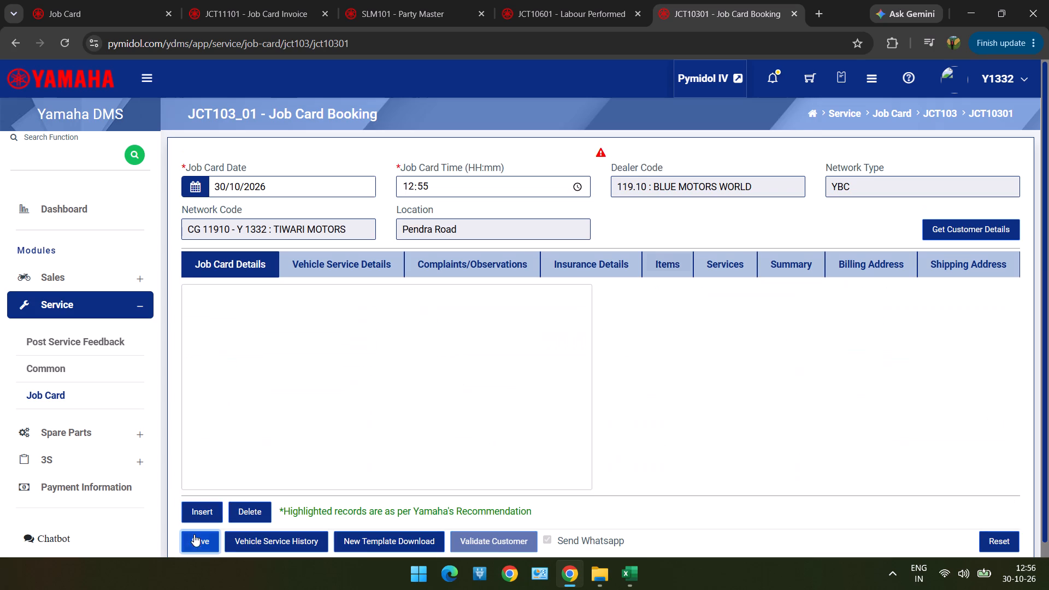
Delete the three recommended Yamalube parts 90793AD81000, 90793AD40700 and 90793AD82000 from the job card's items.
{"action": "left_click_drag", "start_coordinate": [308, 340], "coordinate": [244, 509]}
{"action": "left_click_drag", "start_coordinate": [244, 509], "coordinate": [363, 326]}
{"action": "left_click", "coordinate": [363, 326]}
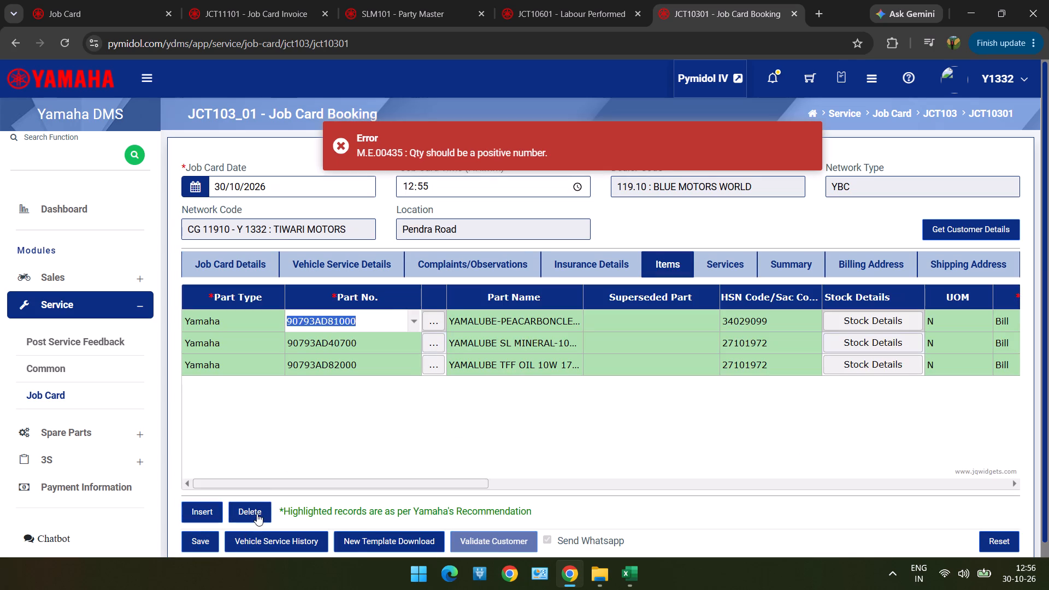
{"action": "left_click", "coordinate": [257, 514]}
{"action": "left_click", "coordinate": [352, 353]}
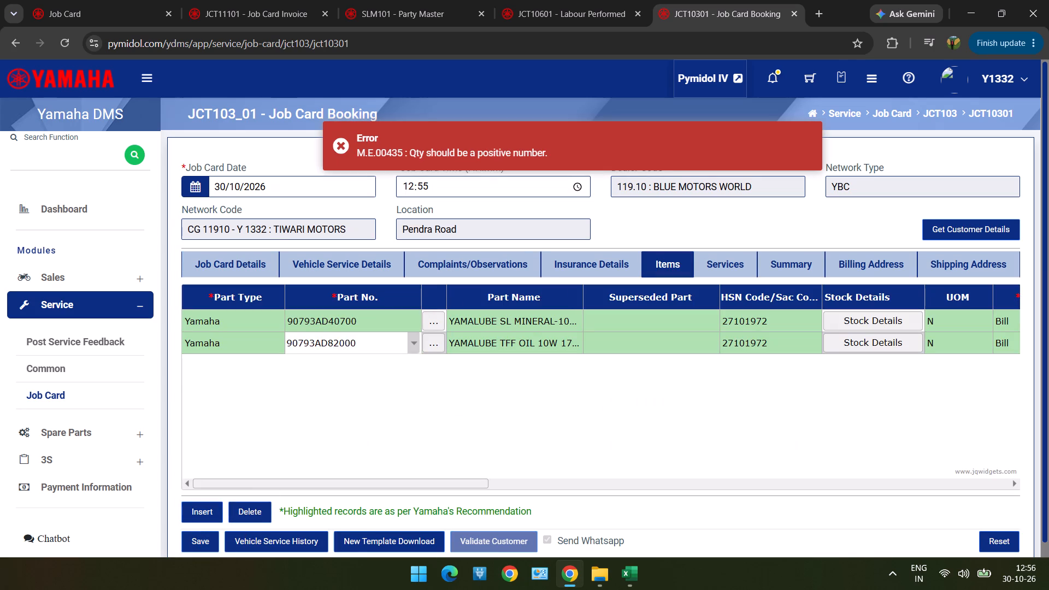
{"action": "left_click_drag", "start_coordinate": [257, 514], "coordinate": [382, 318]}
{"action": "left_click", "coordinate": [382, 318]}
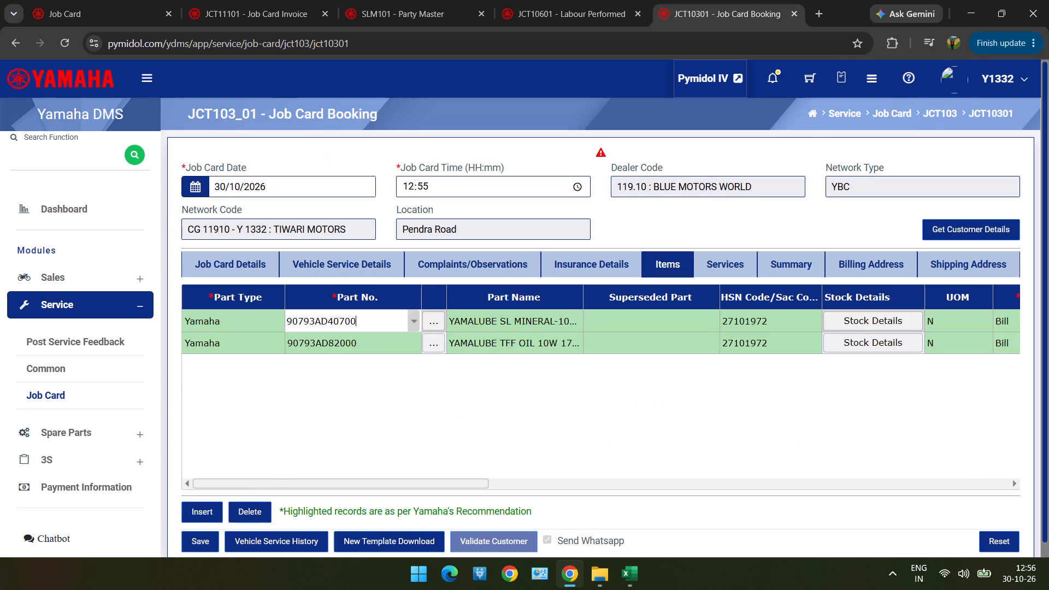
{"action": "left_click", "coordinate": [258, 514]}
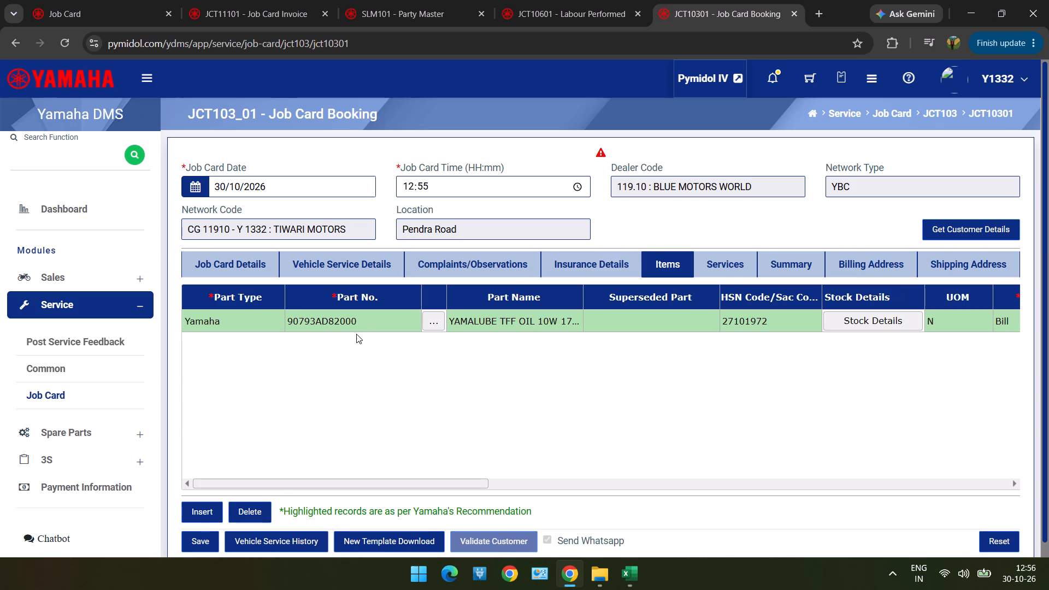
{"action": "left_click", "coordinate": [362, 322]}
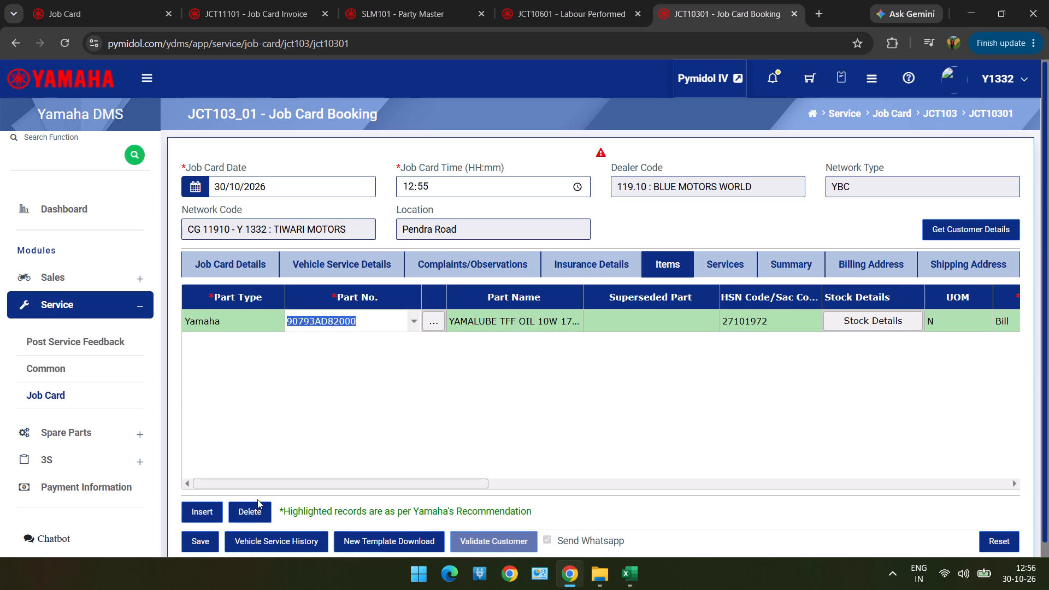
{"action": "left_click", "coordinate": [257, 508]}
Delete the three recommended labour rows 060, 067 and 068 from the job card's services.
{"action": "left_click", "coordinate": [737, 257]}
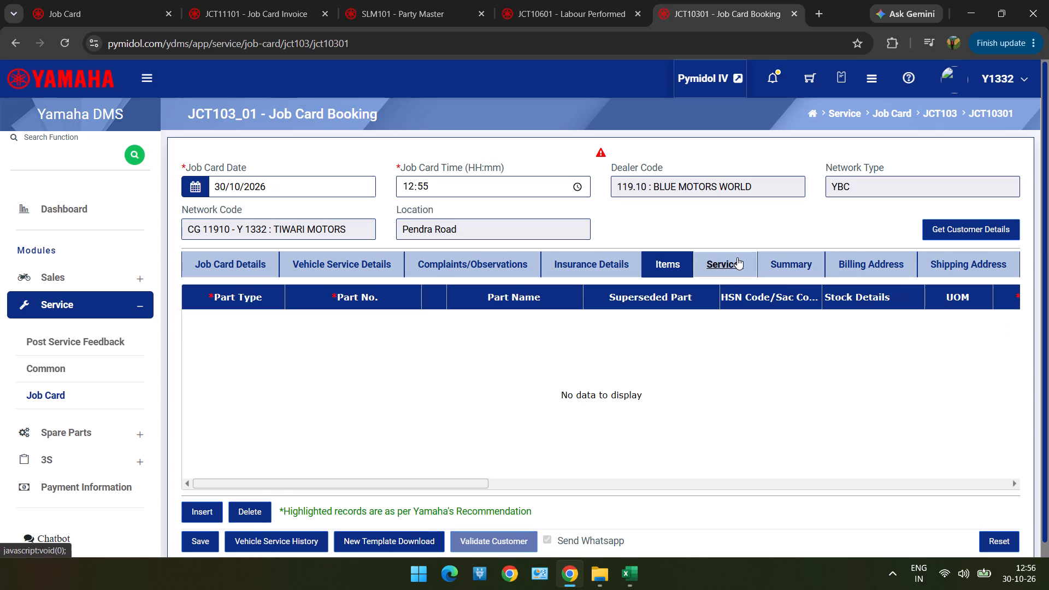
{"action": "left_click", "coordinate": [387, 338]}
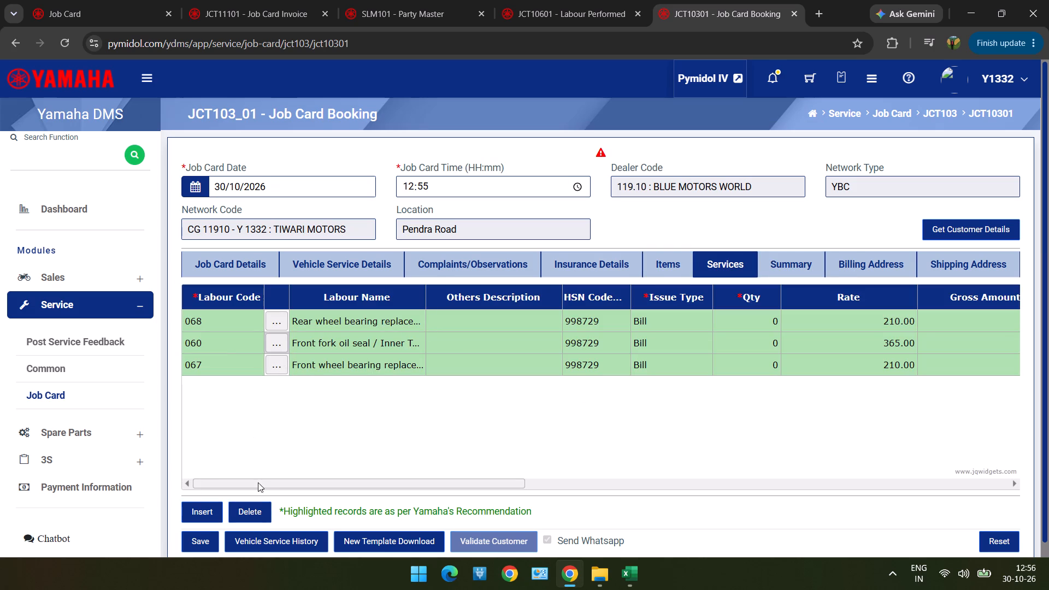
{"action": "left_click_drag", "start_coordinate": [253, 514], "coordinate": [386, 339]}
{"action": "left_click_drag", "start_coordinate": [386, 339], "coordinate": [214, 477]}
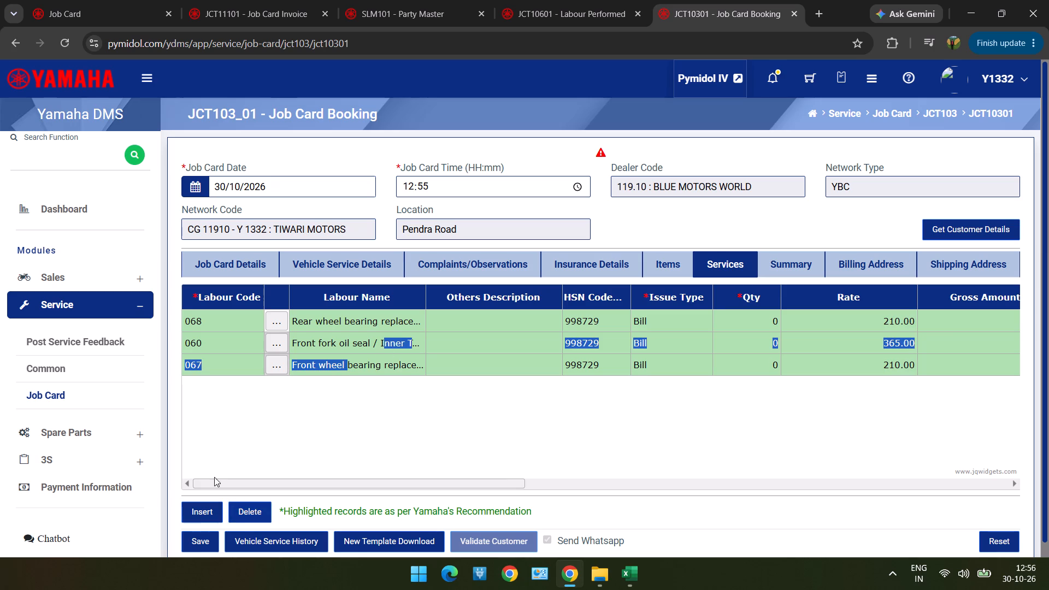
{"action": "left_click_drag", "start_coordinate": [214, 477], "coordinate": [238, 509]}
{"action": "left_click_drag", "start_coordinate": [238, 509], "coordinate": [360, 345]}
{"action": "left_click", "coordinate": [360, 345]}
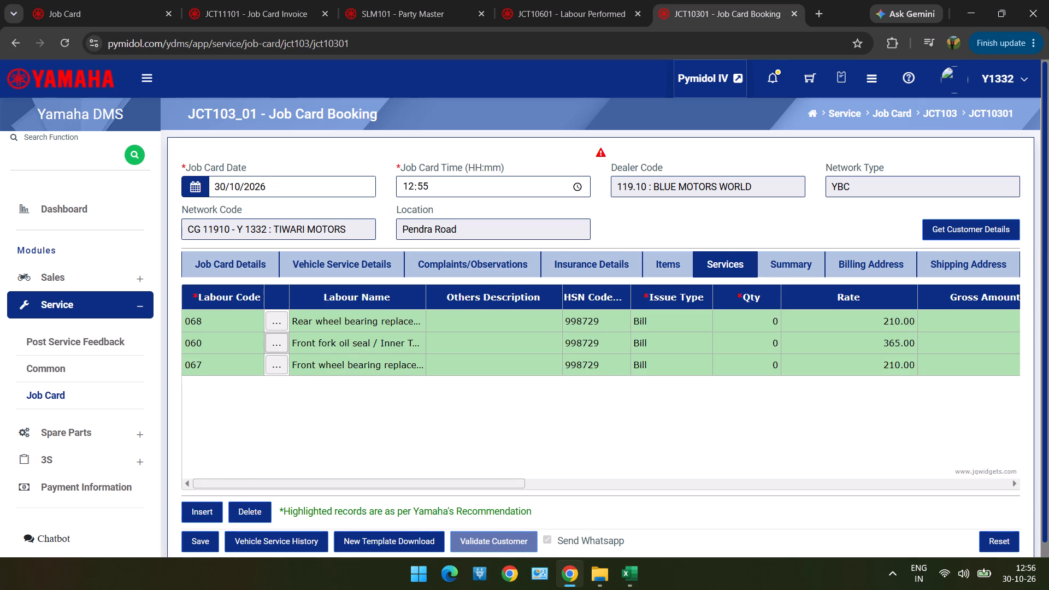
{"action": "left_click", "coordinate": [262, 509]}
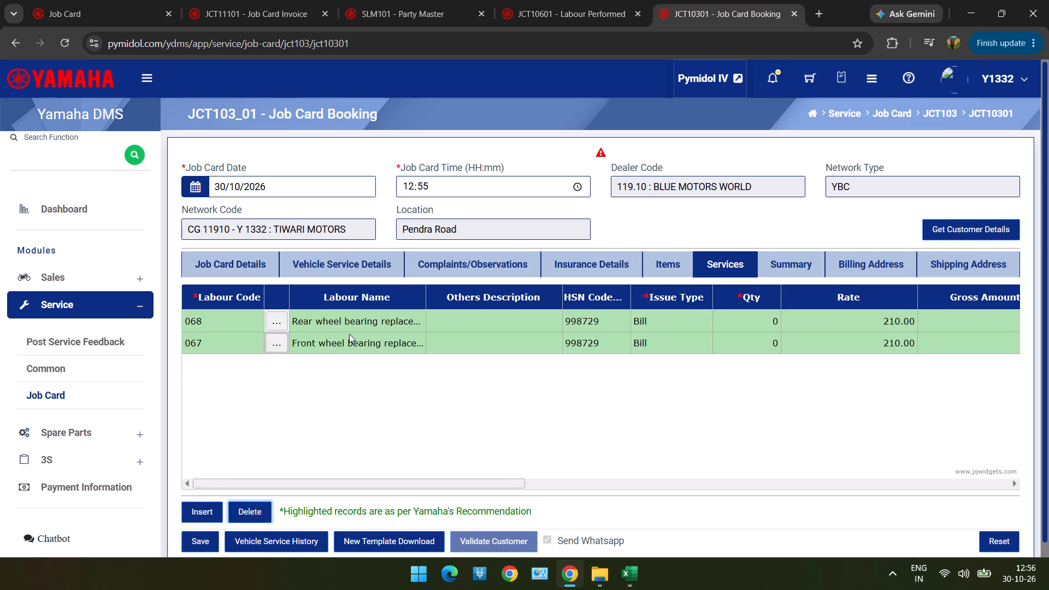
{"action": "left_click", "coordinate": [346, 339]}
{"action": "left_click", "coordinate": [240, 512]}
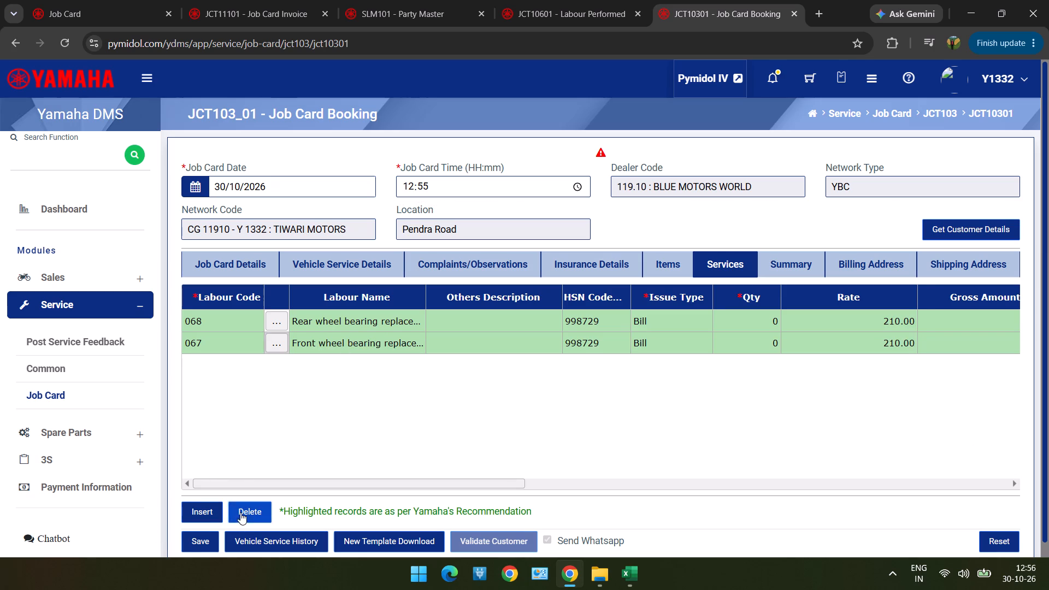
{"action": "left_click", "coordinate": [390, 321]}
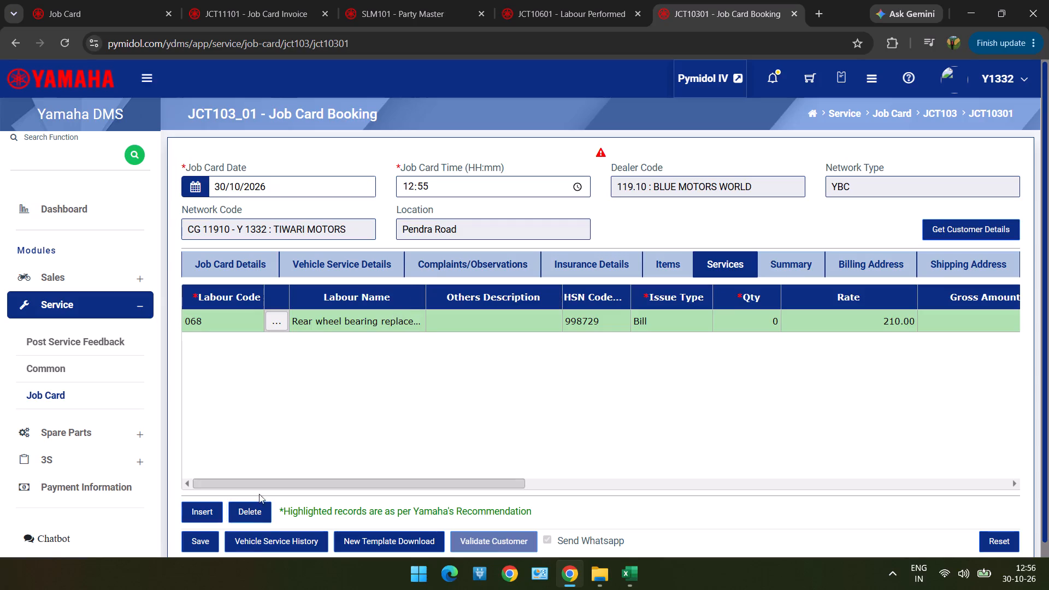
{"action": "left_click", "coordinate": [261, 515]}
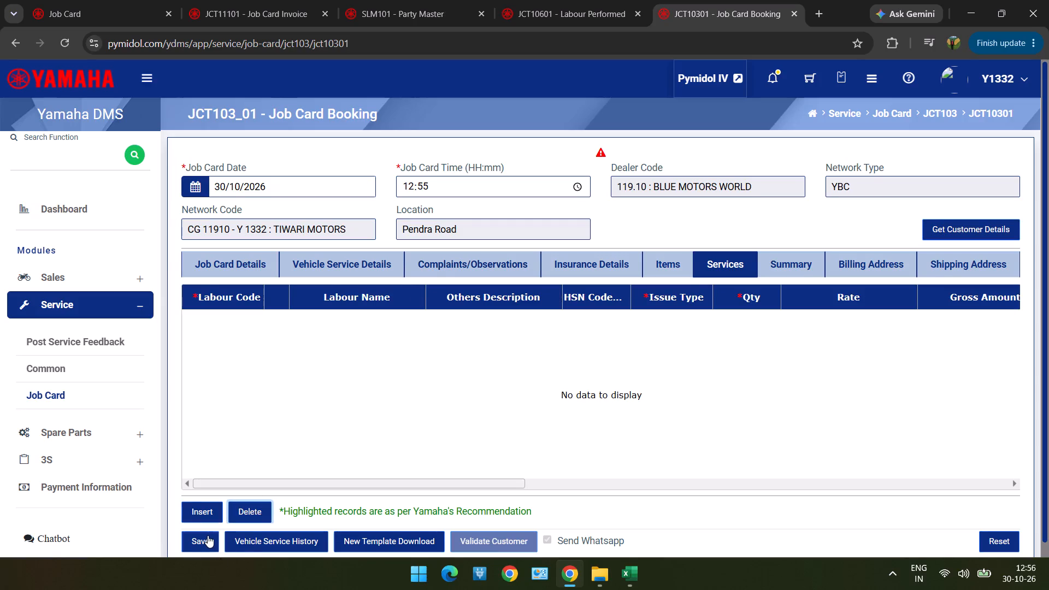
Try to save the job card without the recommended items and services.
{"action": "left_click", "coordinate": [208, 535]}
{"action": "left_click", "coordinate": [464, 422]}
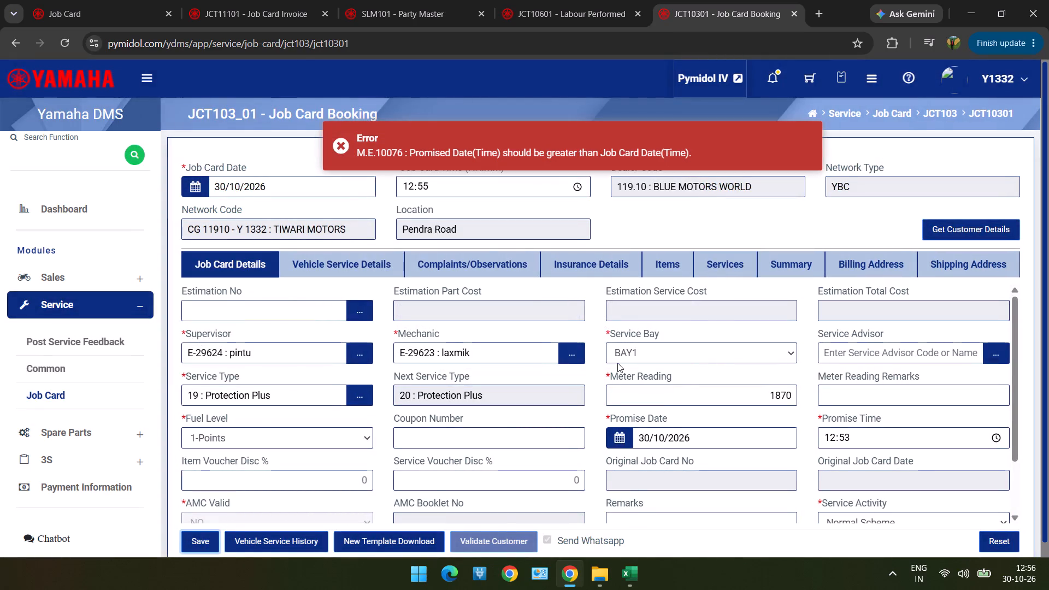
Set both the job card time and the promise time to 12:56.
{"action": "left_click", "coordinate": [412, 182]}
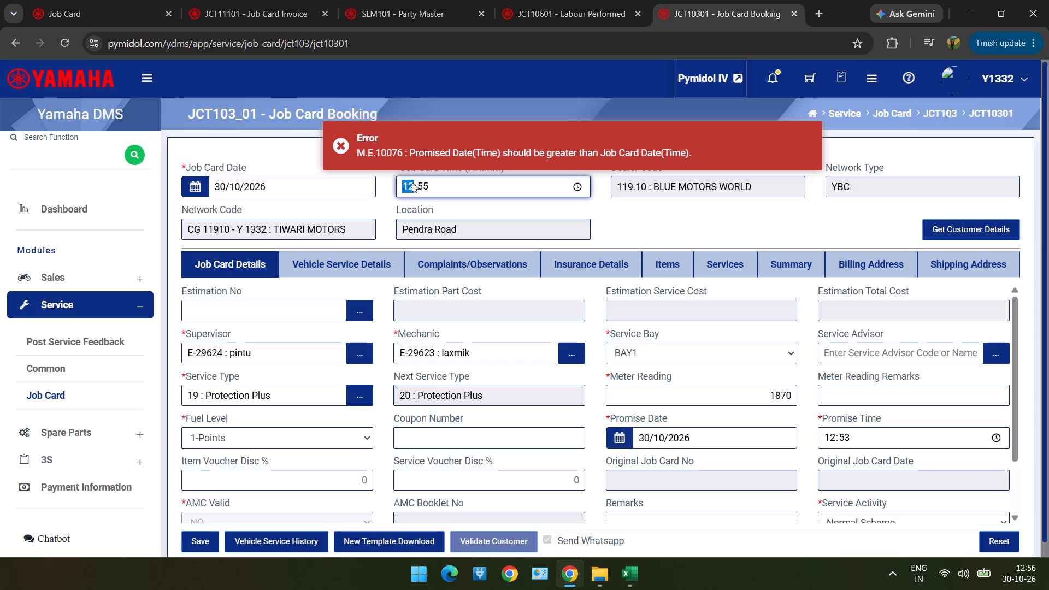
{"action": "type", "text": "1256"}
{"action": "scroll", "coordinate": [412, 182], "scroll_direction": "down", "scroll_amount": 2}
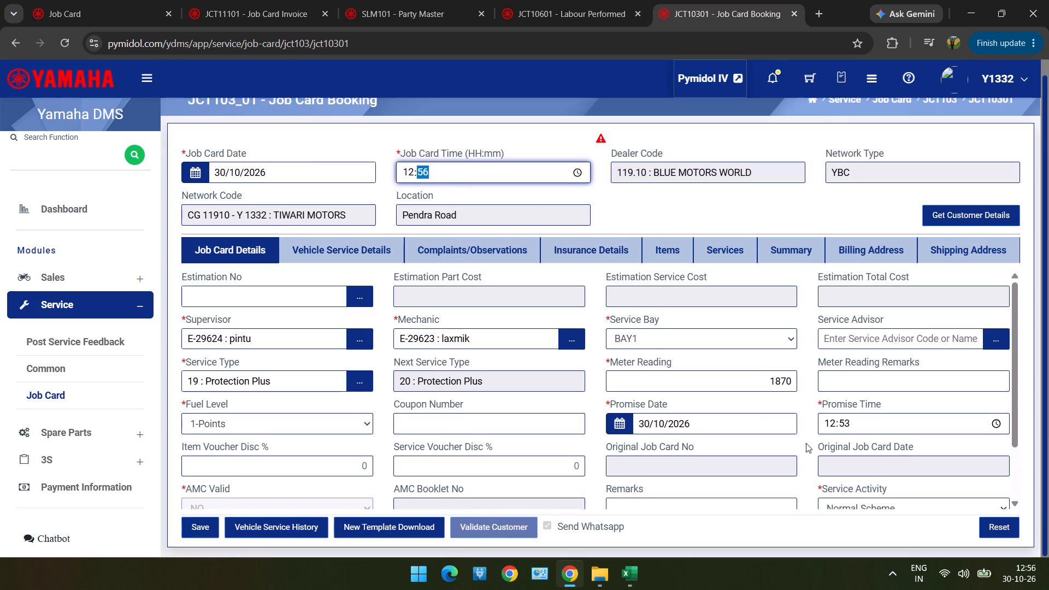
{"action": "left_click", "coordinate": [829, 420]}
{"action": "type", "text": "1256"}
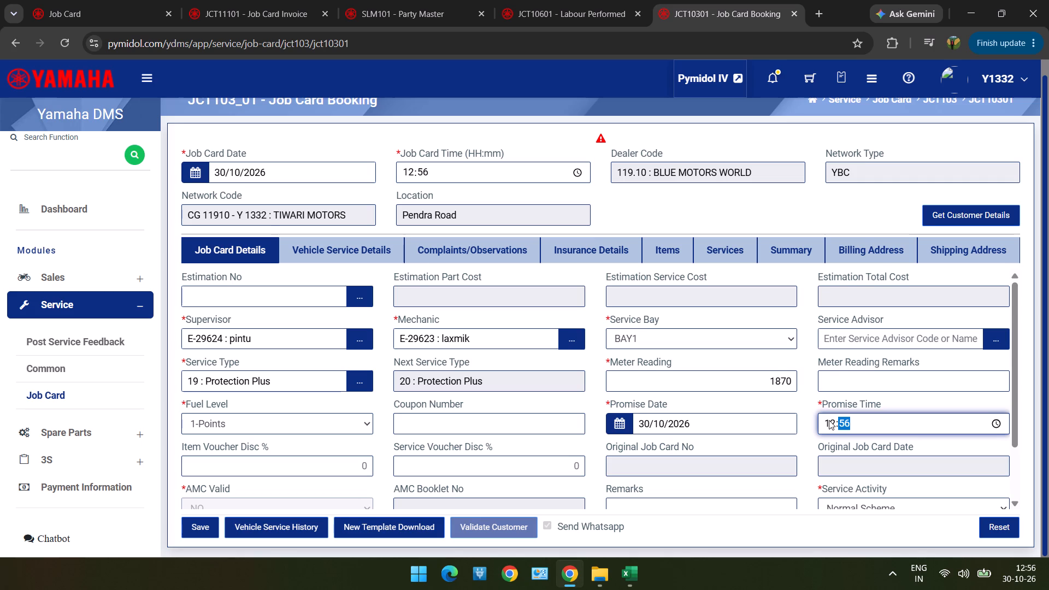
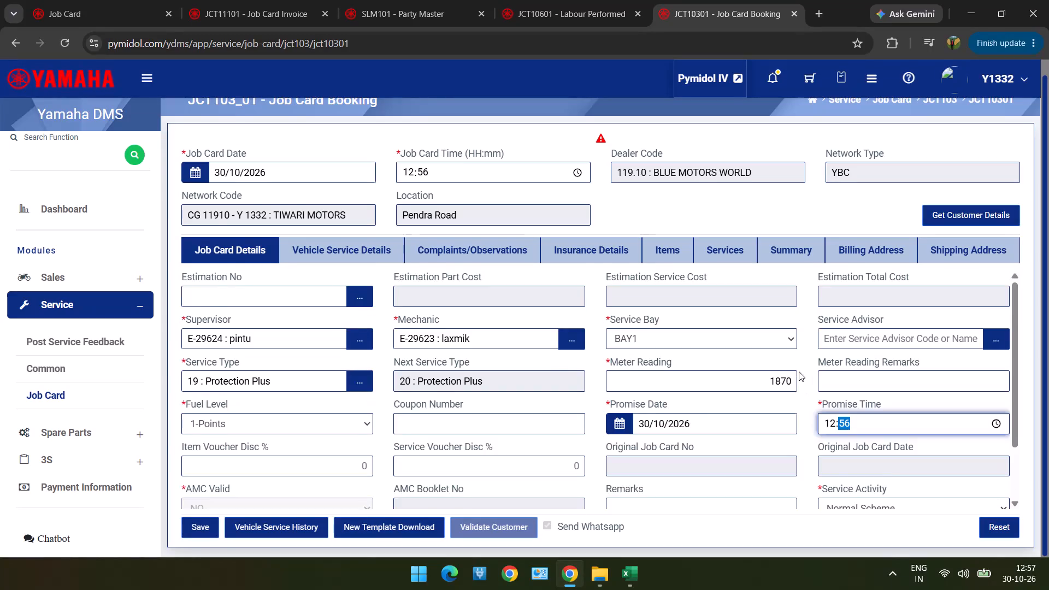
Check the job card's complaints entry, save the booking and confirm its submission with the customer's contact number as entered.
{"action": "scroll", "coordinate": [799, 371], "scroll_direction": "down", "scroll_amount": 1}
{"action": "scroll", "coordinate": [799, 371], "scroll_direction": "up", "scroll_amount": 4}
{"action": "left_click_drag", "start_coordinate": [491, 265], "coordinate": [490, 246]}
{"action": "left_click", "coordinate": [490, 246]}
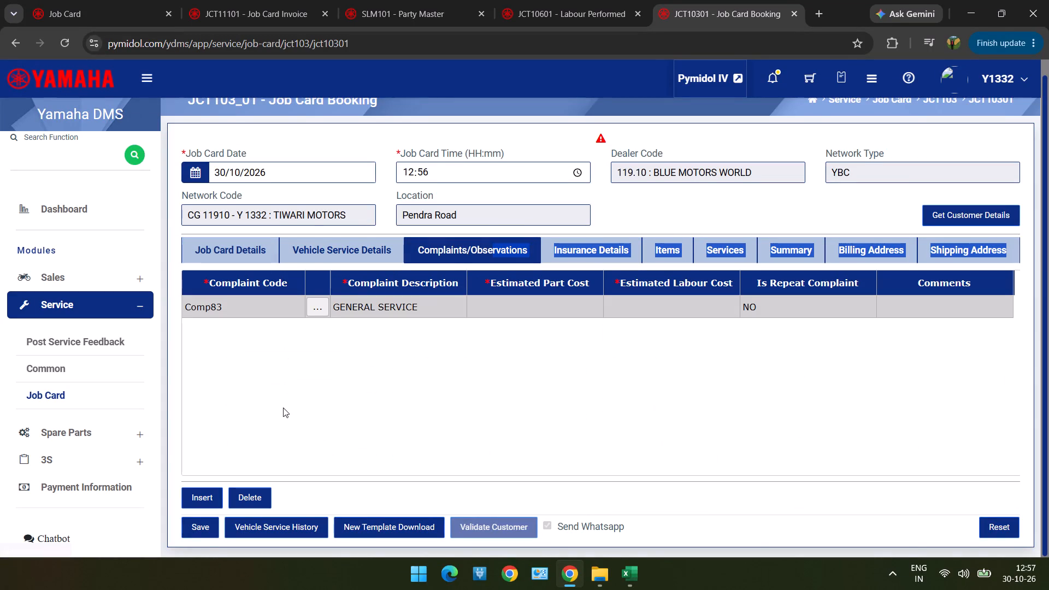
{"action": "left_click", "coordinate": [208, 529]}
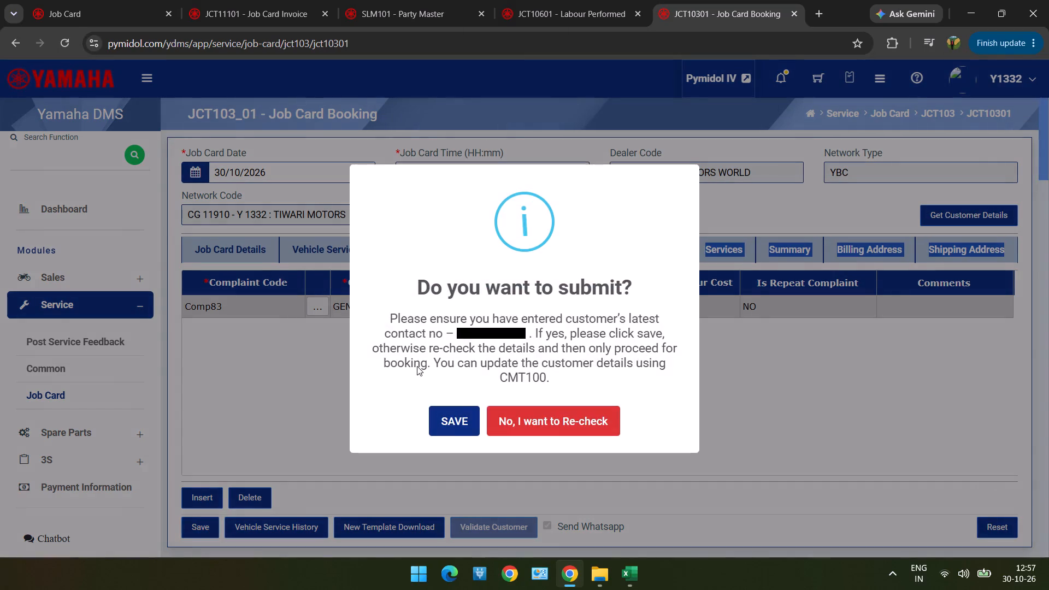
{"action": "left_click", "coordinate": [458, 416]}
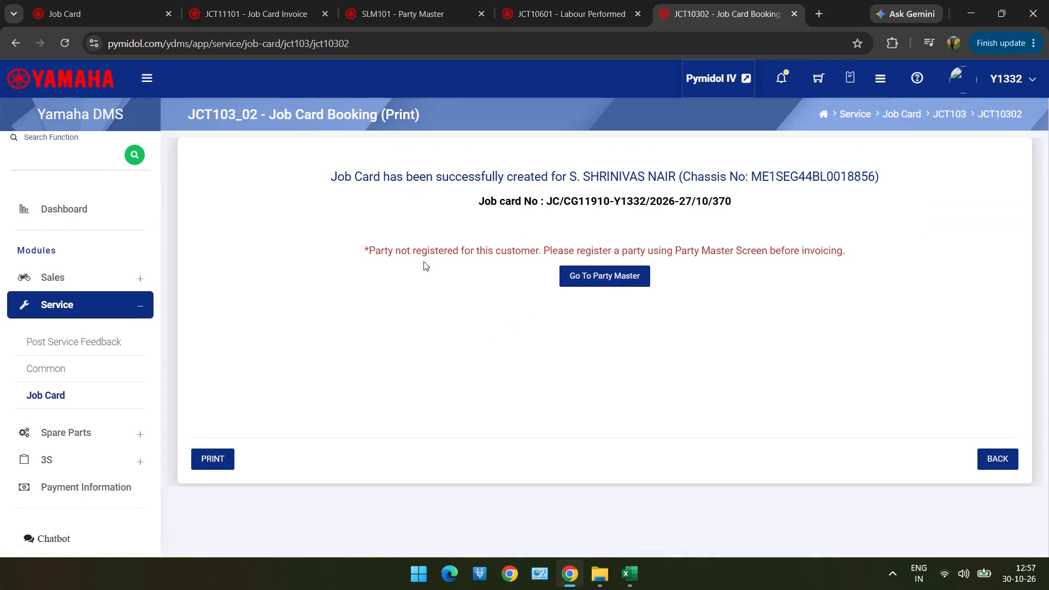
Switch to the Labour Performed form and set the performed time to 12:57.
{"action": "left_click", "coordinate": [572, 6]}
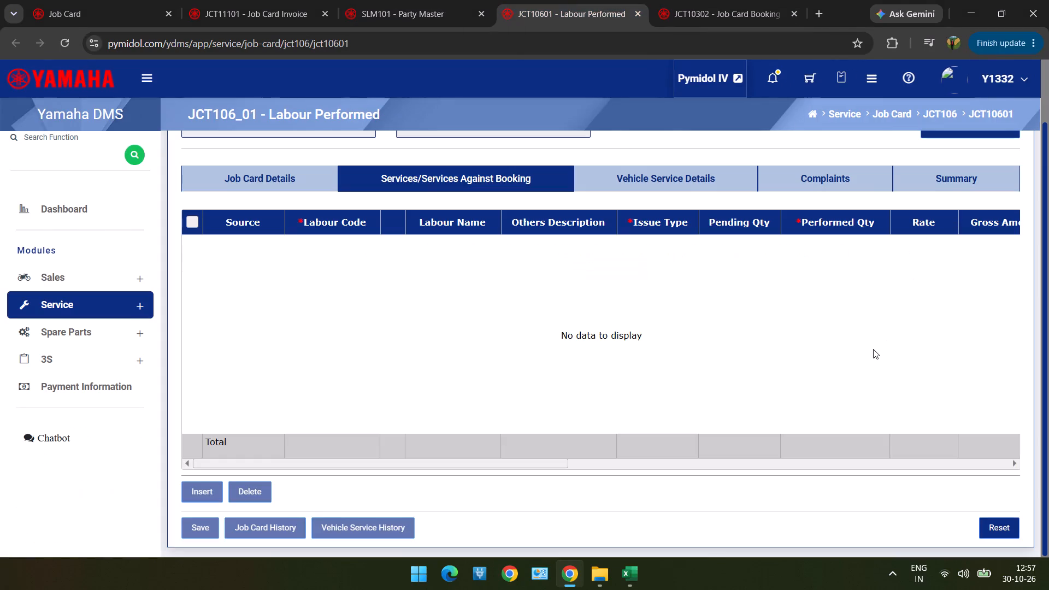
{"action": "scroll", "coordinate": [570, 312], "scroll_direction": "up", "scroll_amount": 5}
{"action": "left_click", "coordinate": [415, 179]}
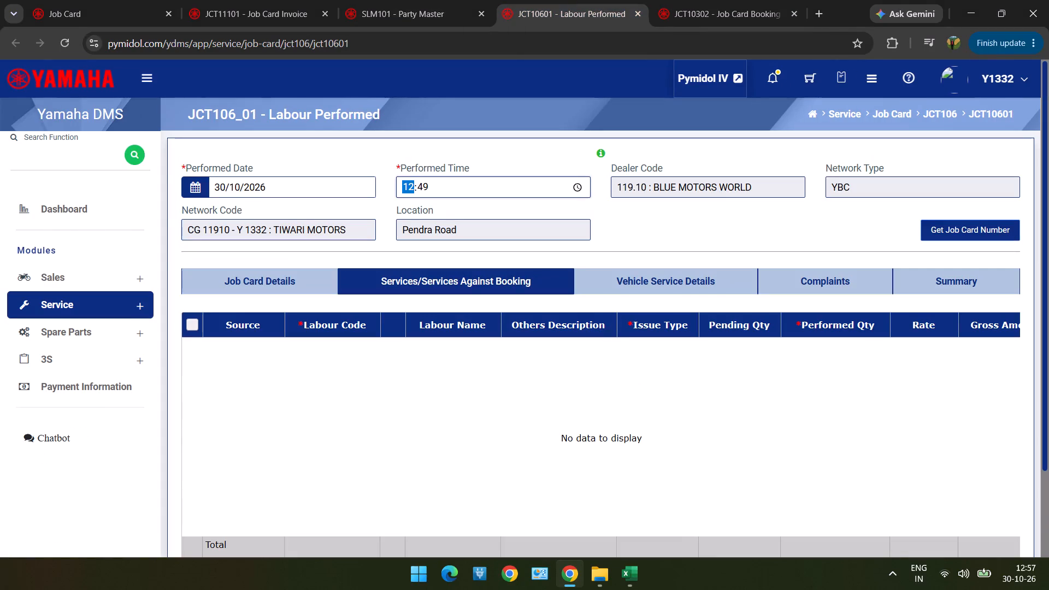
{"action": "type", "text": "12"}
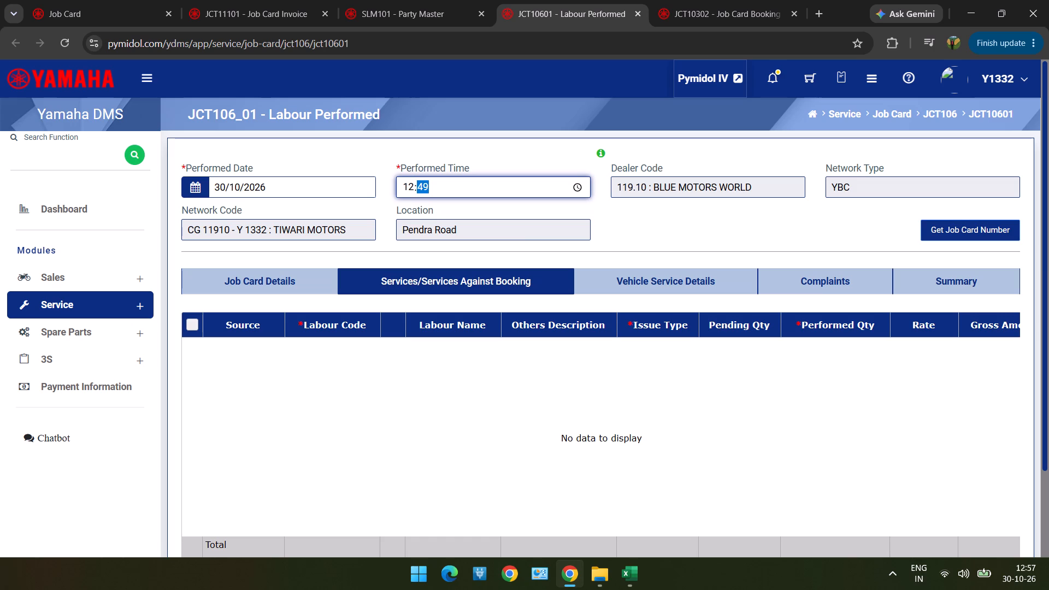
{"action": "type", "text": "57"}
Open the job card number lookup for the labour performed entry's job card details.
{"action": "left_click", "coordinate": [247, 270]}
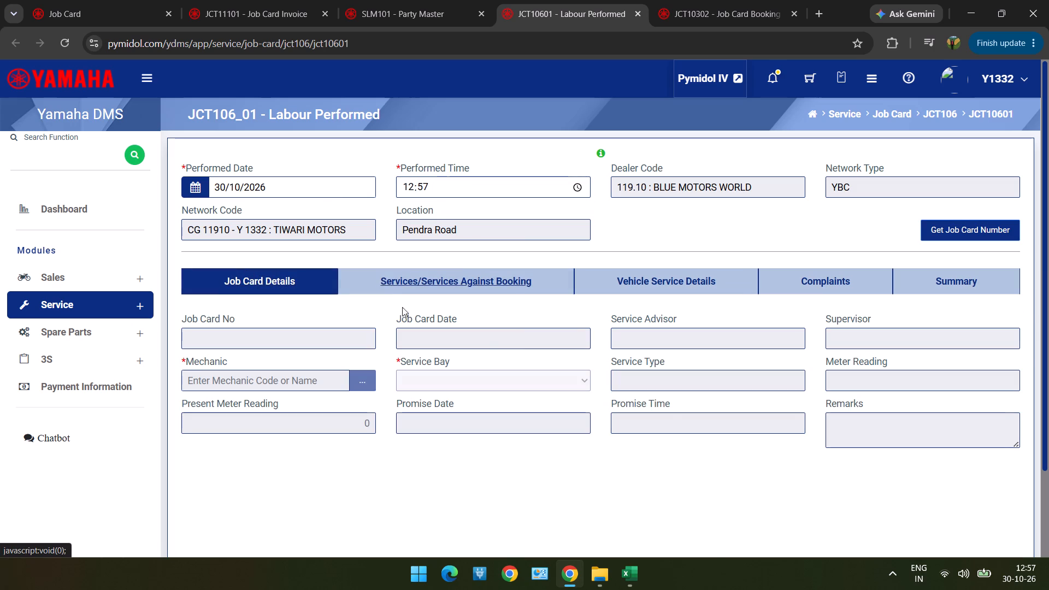
{"action": "left_click", "coordinate": [958, 227]}
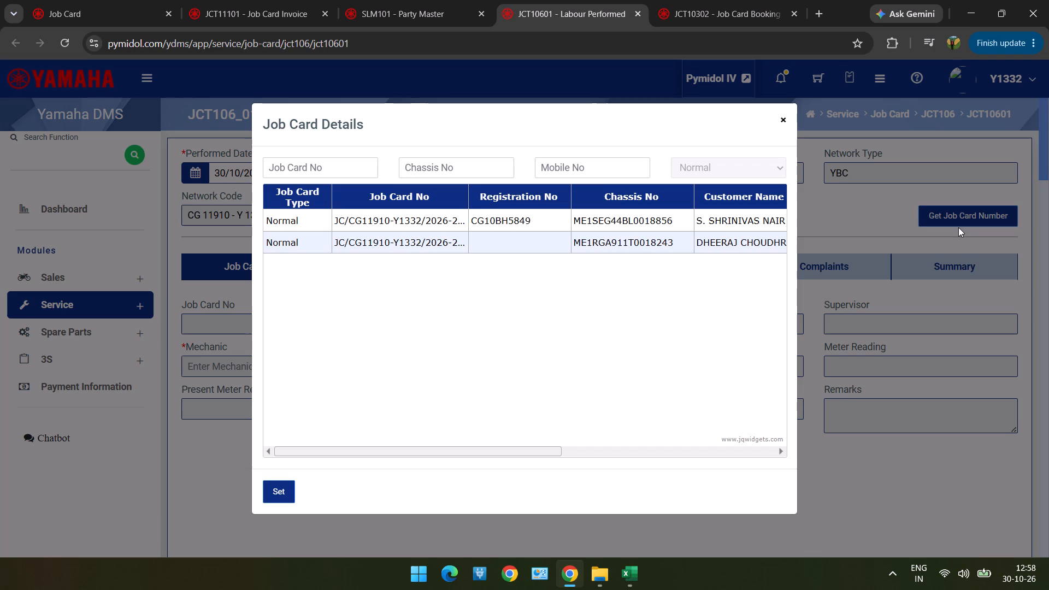
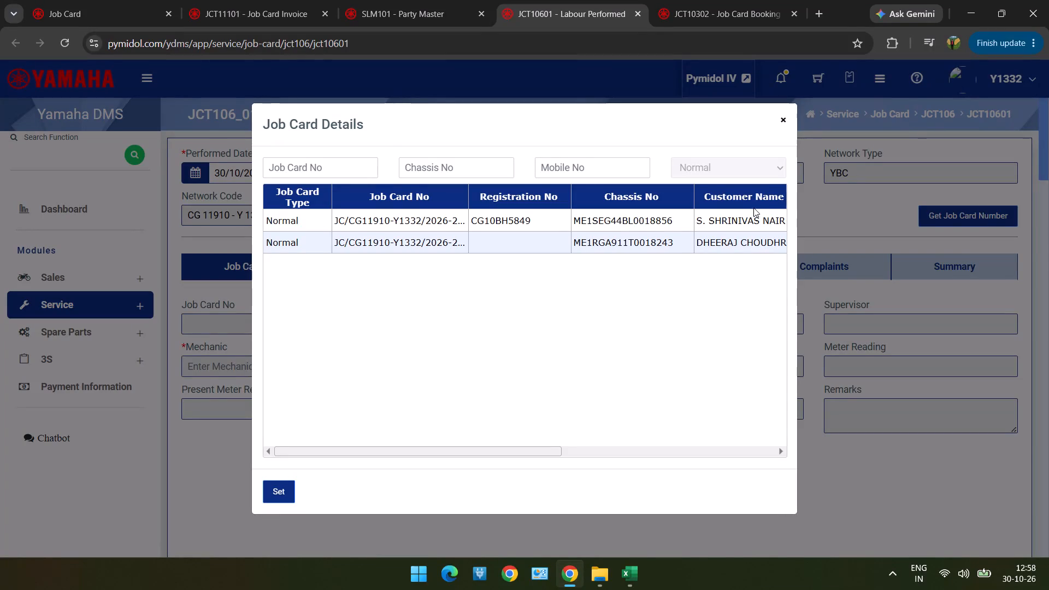
{"action": "double_click", "coordinate": [751, 211]}
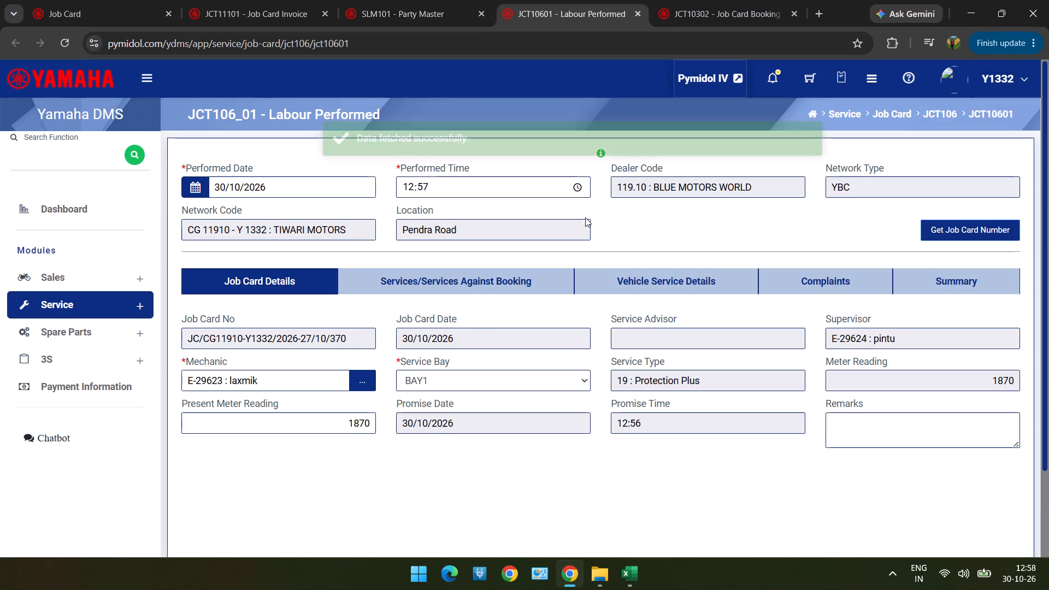
Add a service line with labour code 001, Paid Service Including Washing, to the job card's labour performed entry.
{"action": "left_click", "coordinate": [469, 273]}
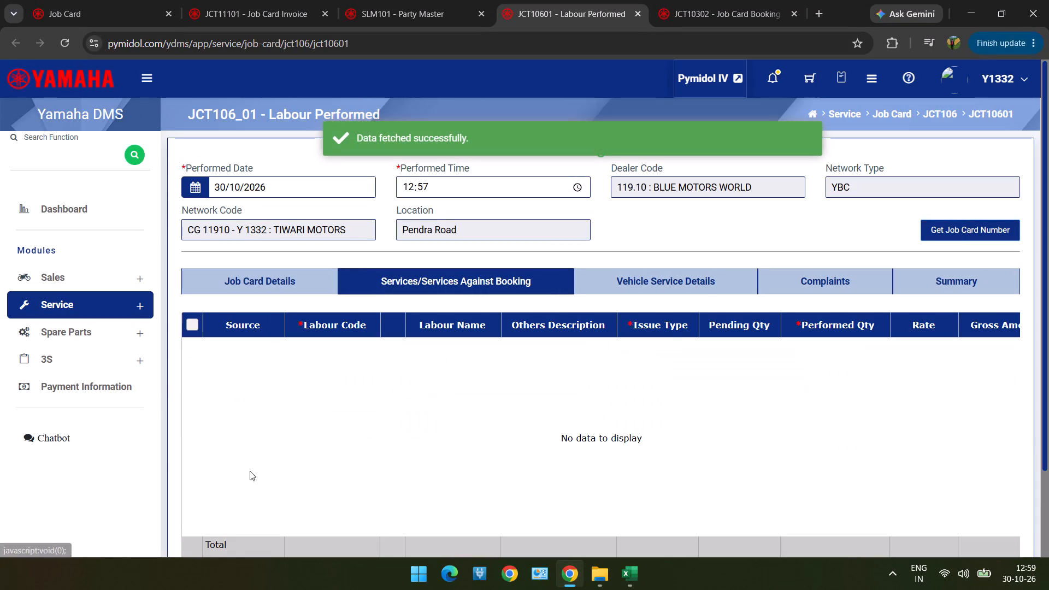
{"action": "scroll", "coordinate": [239, 475], "scroll_direction": "down", "scroll_amount": 3}
{"action": "scroll", "coordinate": [394, 527], "scroll_direction": "down", "scroll_amount": 1}
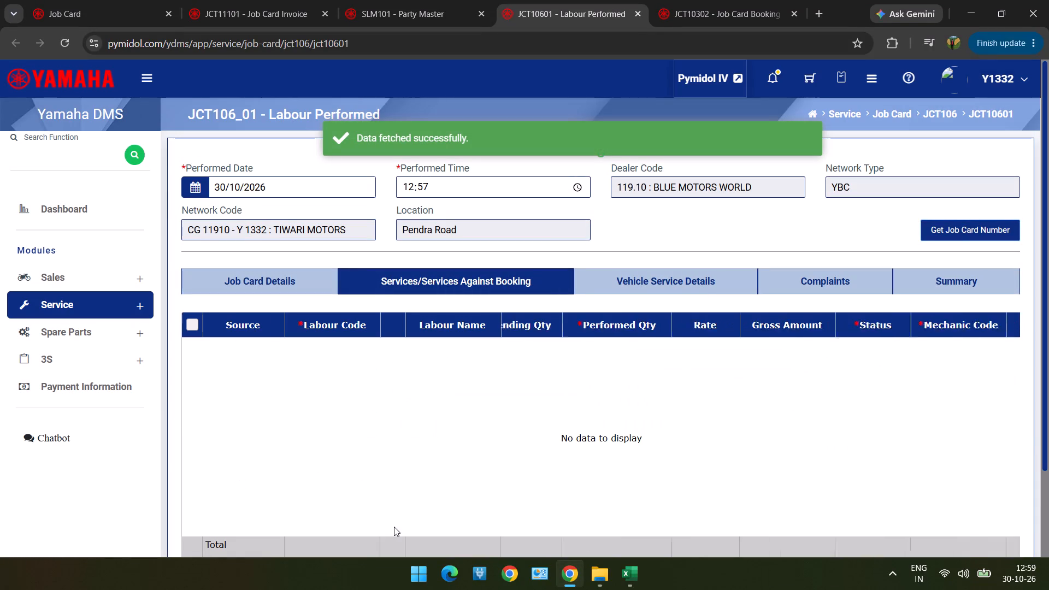
{"action": "scroll", "coordinate": [394, 527], "scroll_direction": "down", "scroll_amount": 2}
{"action": "scroll", "coordinate": [394, 527], "scroll_direction": "up", "scroll_amount": 17}
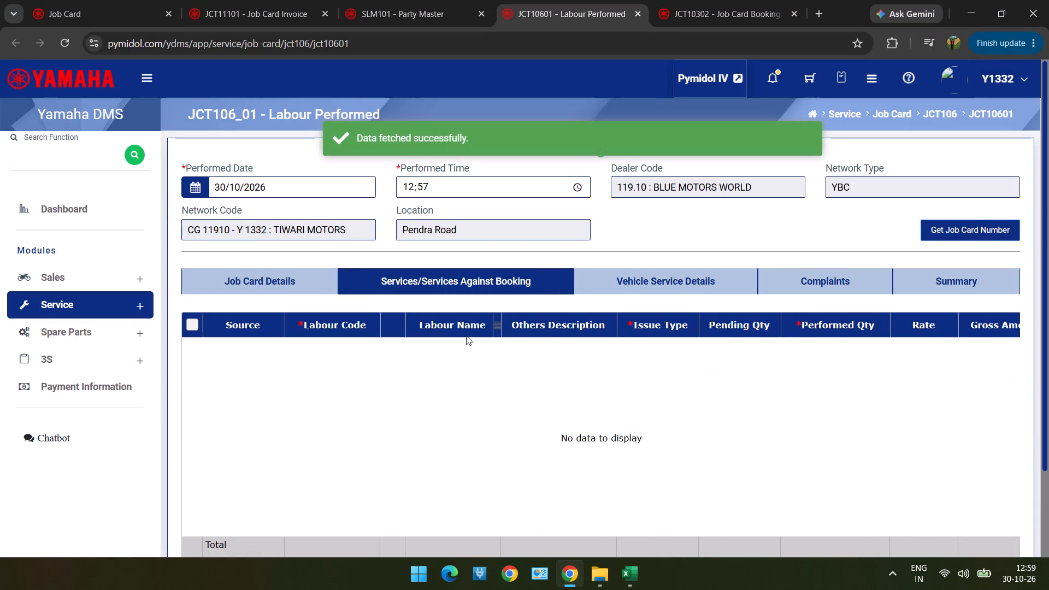
{"action": "scroll", "coordinate": [466, 335], "scroll_direction": "down", "scroll_amount": 1}
{"action": "scroll", "coordinate": [466, 335], "scroll_direction": "up", "scroll_amount": 16}
{"action": "scroll", "coordinate": [616, 213], "scroll_direction": "down", "scroll_amount": 2}
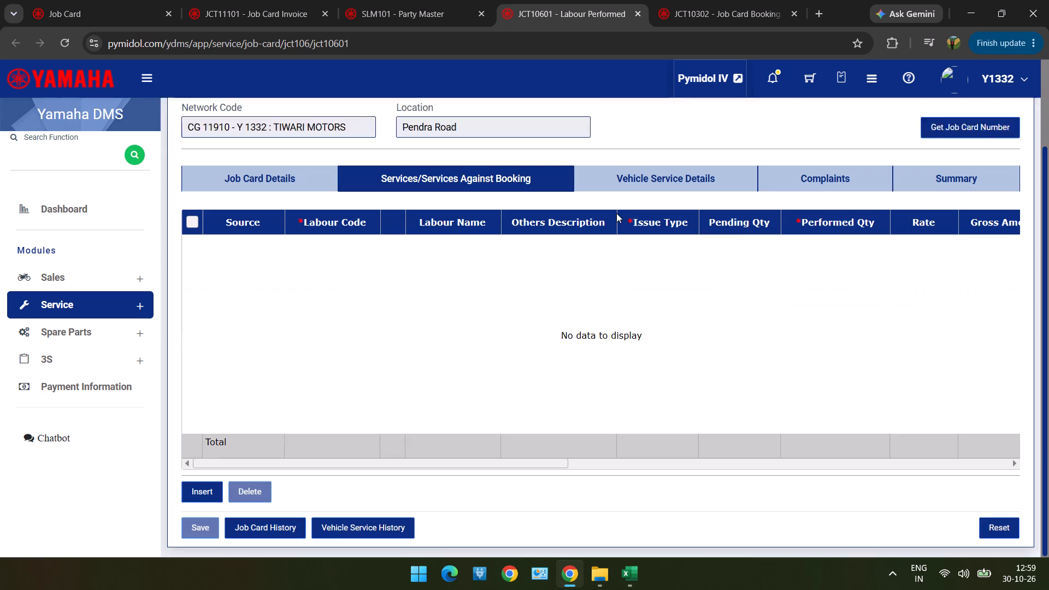
{"action": "scroll", "coordinate": [616, 213], "scroll_direction": "down", "scroll_amount": 1}
{"action": "left_click", "coordinate": [205, 493]}
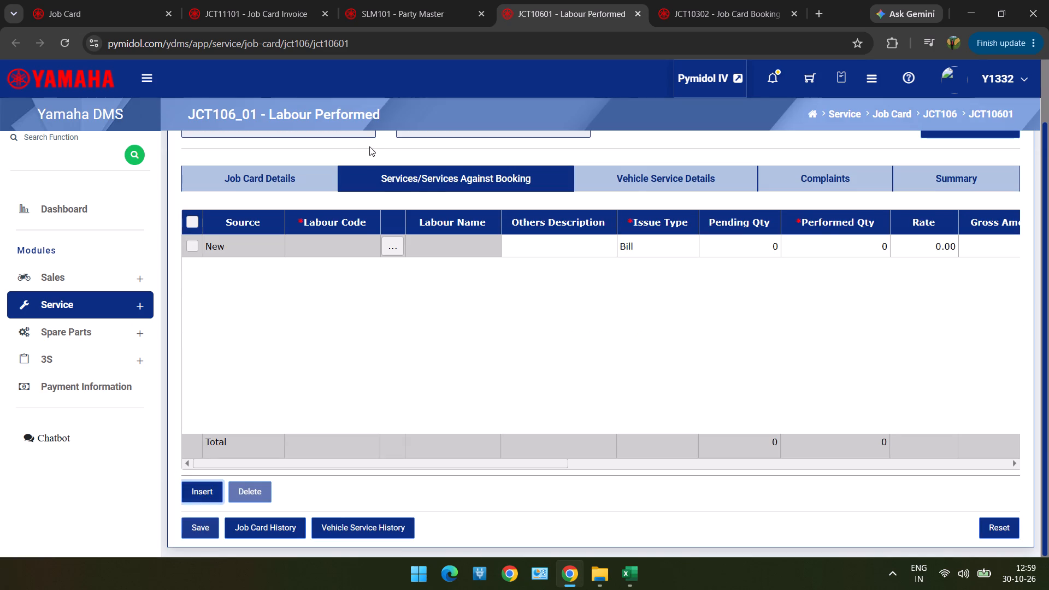
{"action": "left_click", "coordinate": [391, 253]}
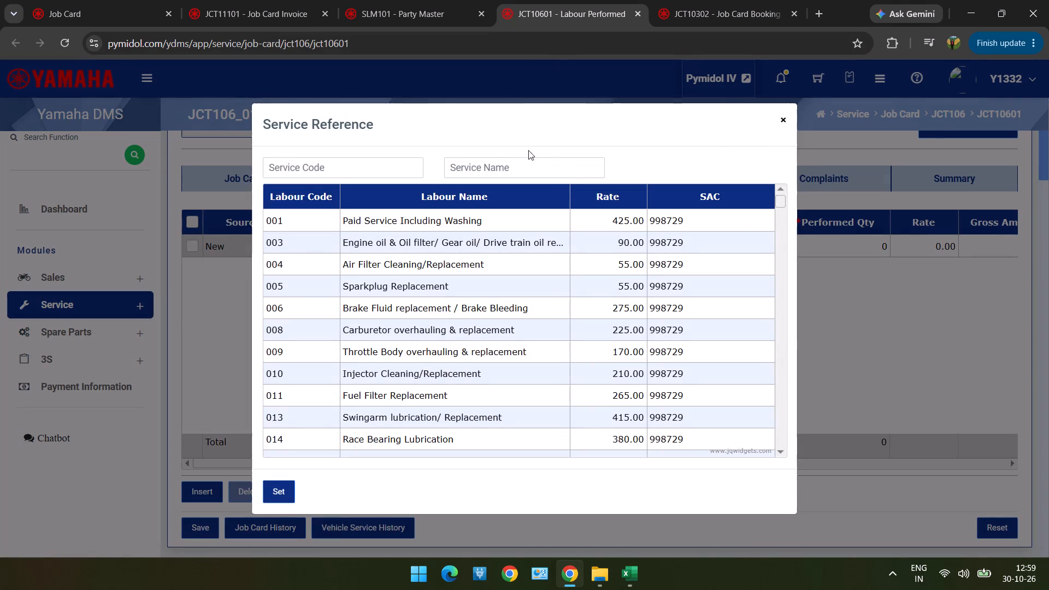
{"action": "double_click", "coordinate": [520, 217]}
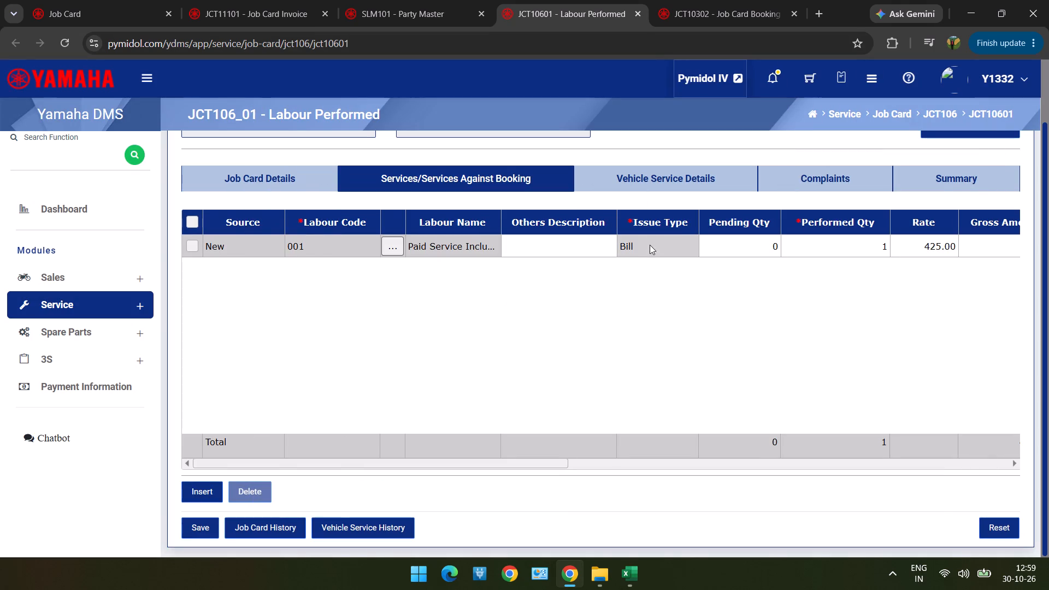
Set the labour line's issue type to FOC, select the line and save the labour performed entry.
{"action": "left_click", "coordinate": [649, 251]}
{"action": "left_click_drag", "start_coordinate": [649, 251], "coordinate": [649, 275]}
{"action": "left_click", "coordinate": [649, 275]}
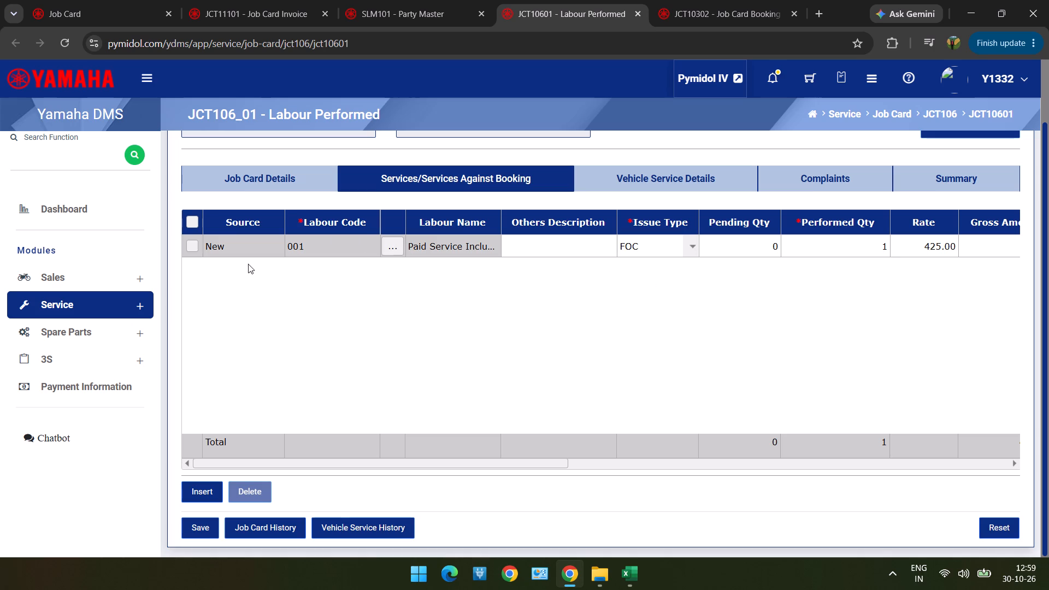
{"action": "left_click", "coordinate": [190, 220]}
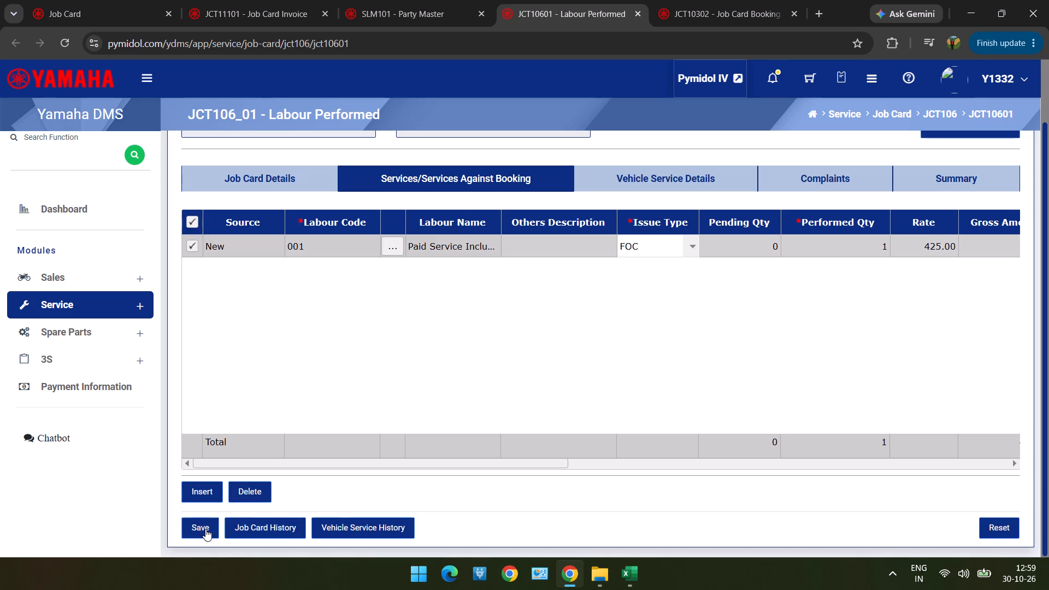
{"action": "left_click", "coordinate": [205, 529]}
Switch to Party Master and start a new party record.
{"action": "left_click", "coordinate": [417, 4]}
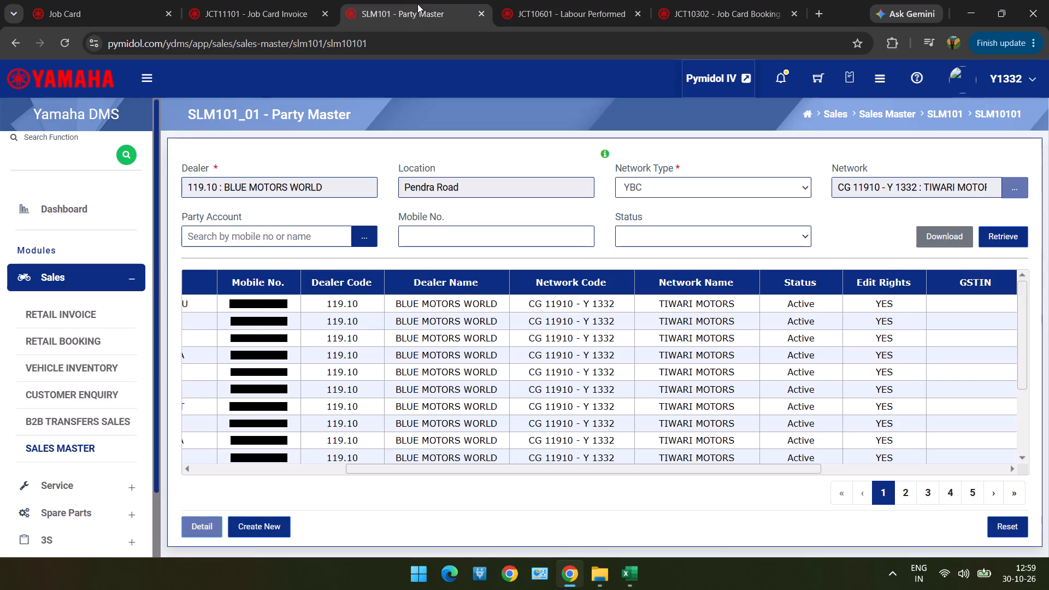
{"action": "left_click", "coordinate": [268, 535]}
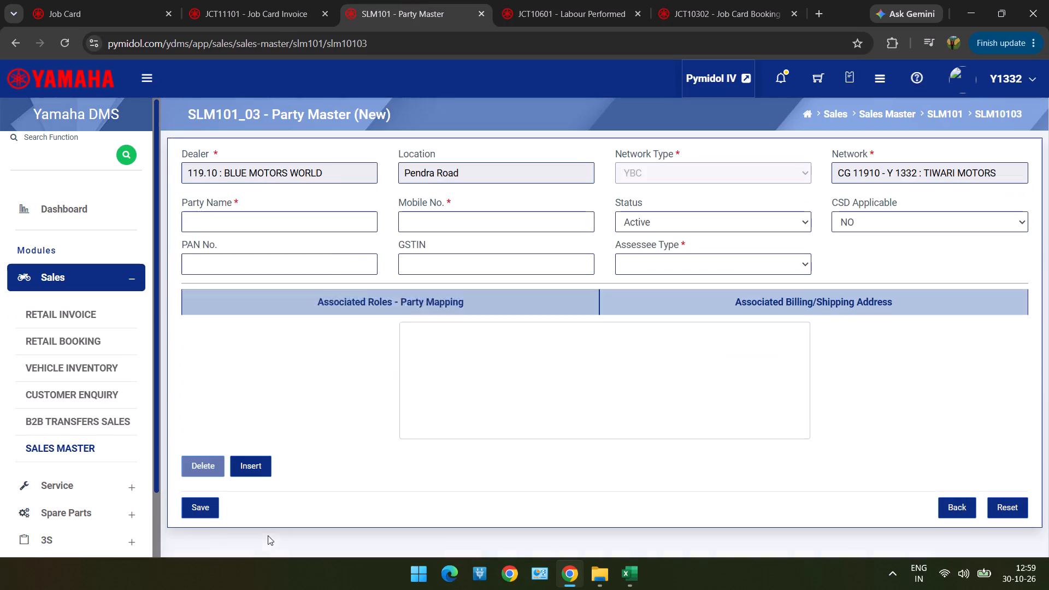
Copy the customer name from row 23 of the Excel list into the new party's name field.
{"action": "key", "text": "alt+Tab"}
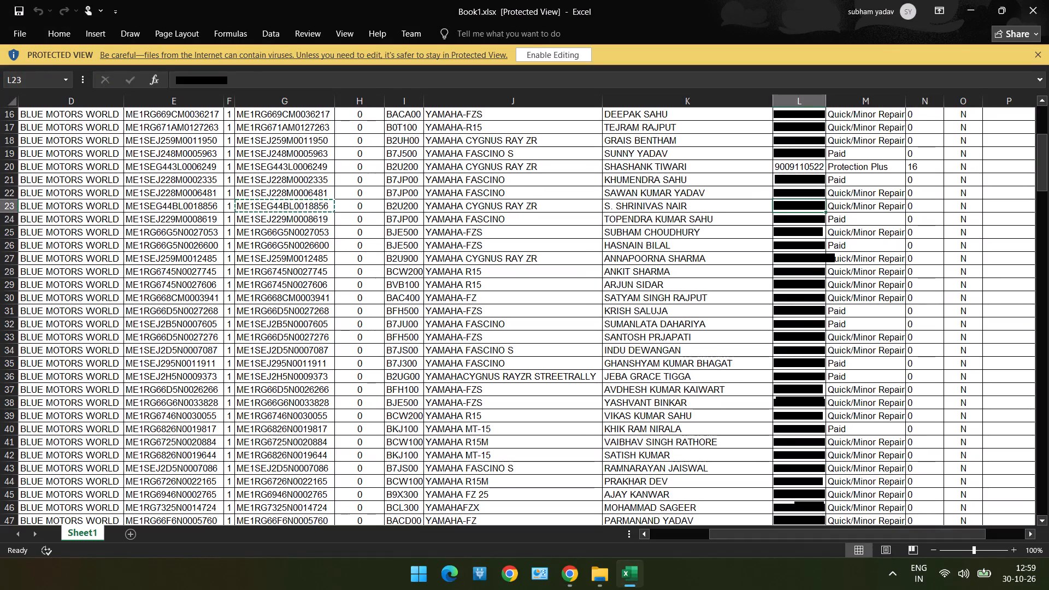
{"action": "key", "text": "Left"}
{"action": "key", "text": "Left"}
{"action": "key", "text": "Left"}
{"action": "key", "text": "Down"}
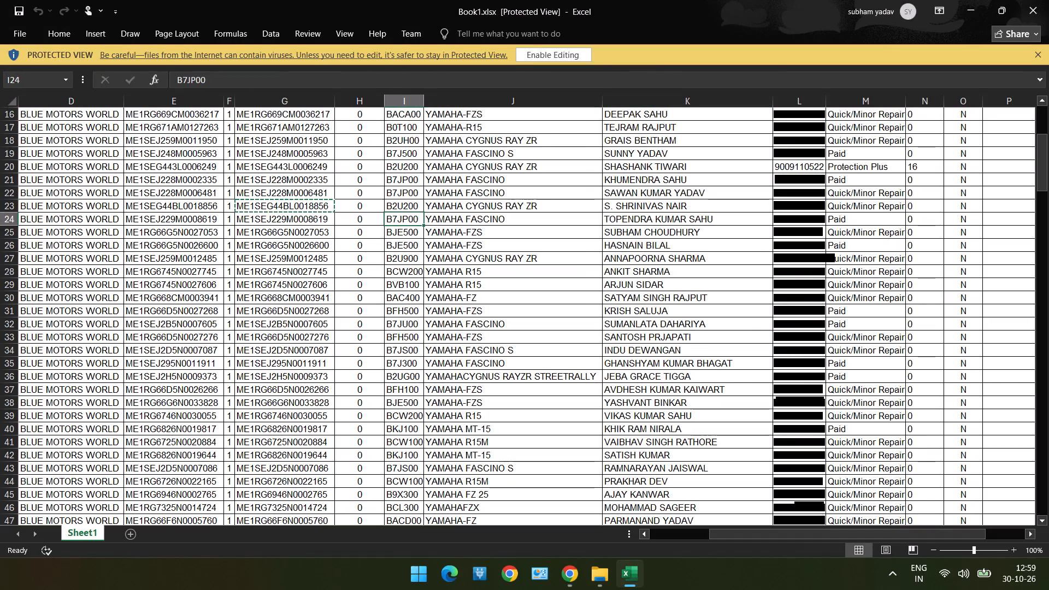
{"action": "key", "text": "Down"}
{"action": "key", "text": "Right"}
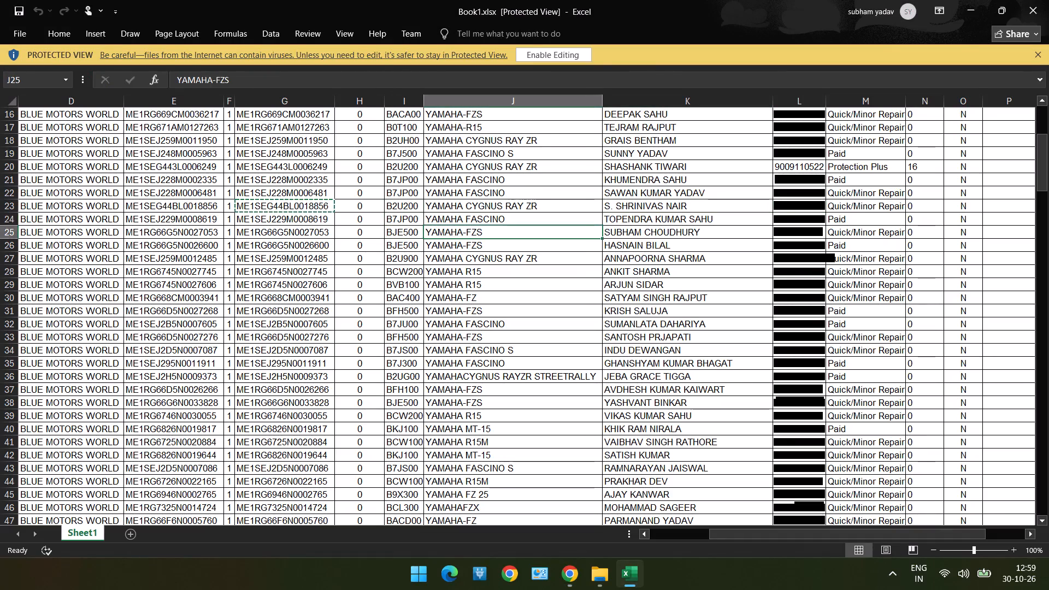
{"action": "key", "text": "Right"}
{"action": "key", "text": "Up"}
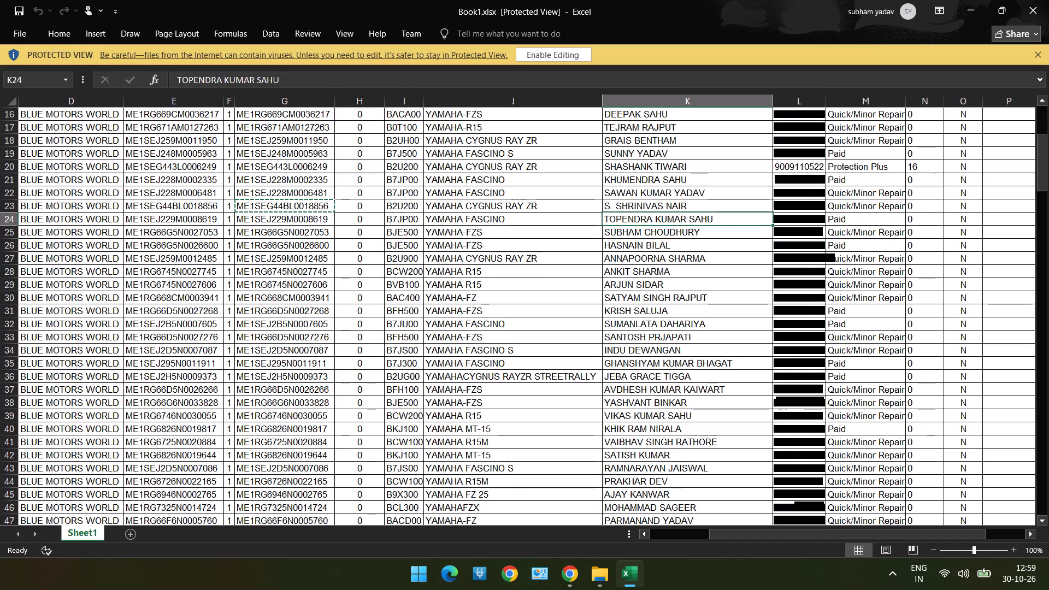
{"action": "key", "text": "Up"}
{"action": "key", "text": "ctrl+c"}
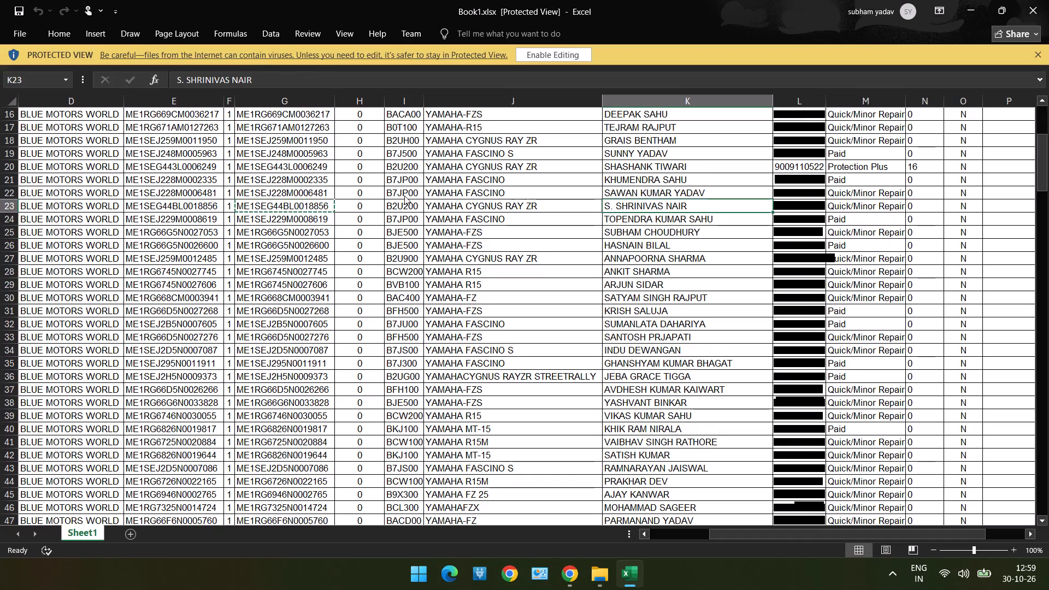
{"action": "key", "text": "alt+Tab"}
{"action": "left_click", "coordinate": [246, 223]}
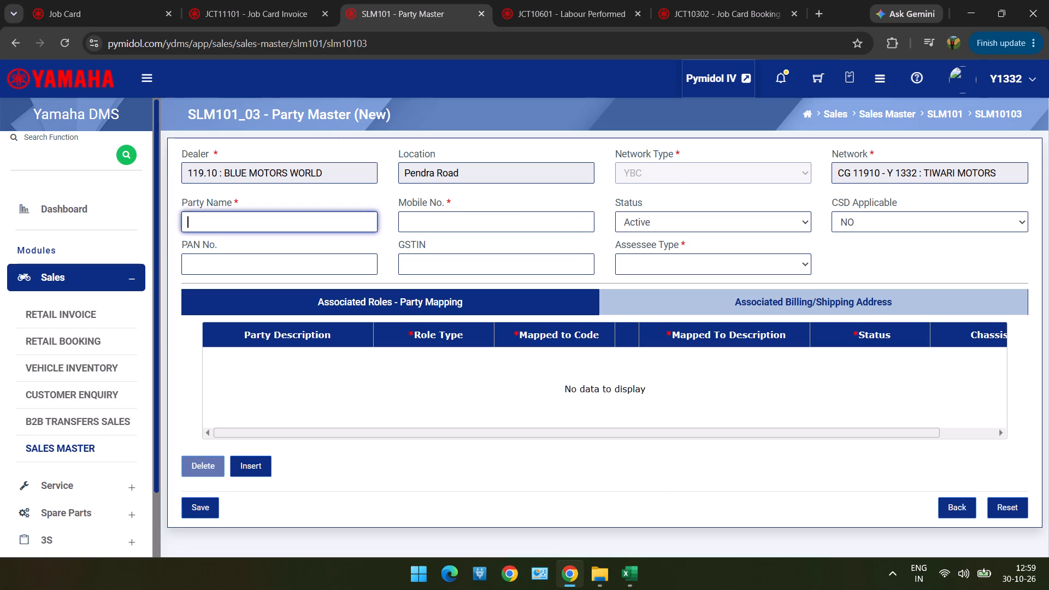
{"action": "key", "text": "ctrl+v"}
{"action": "key", "text": "ctrl+v"}
{"action": "key", "text": "alt+Tab"}
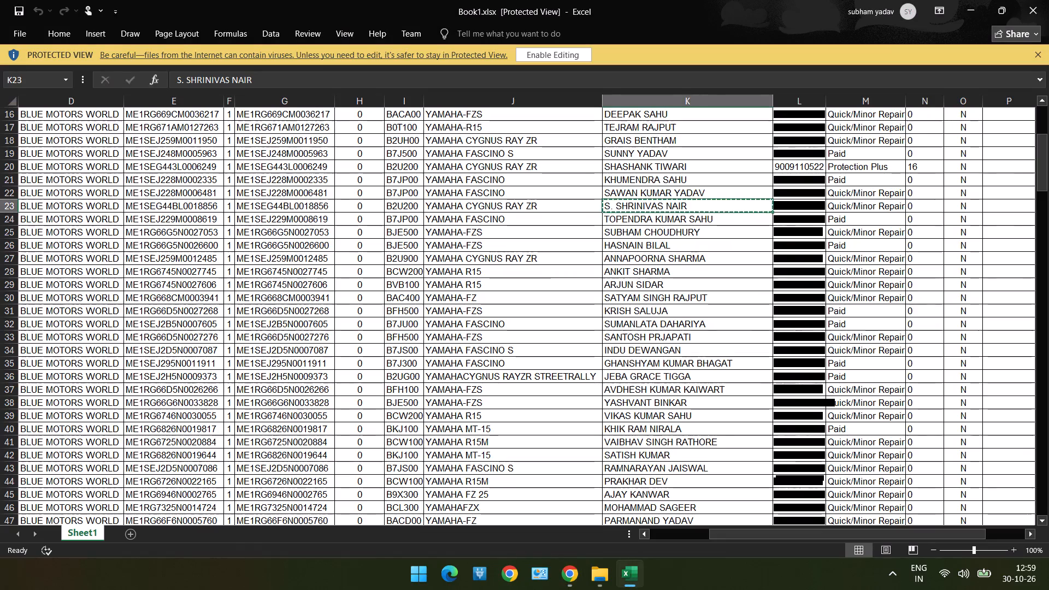
{"action": "key", "text": "ctrl+c"}
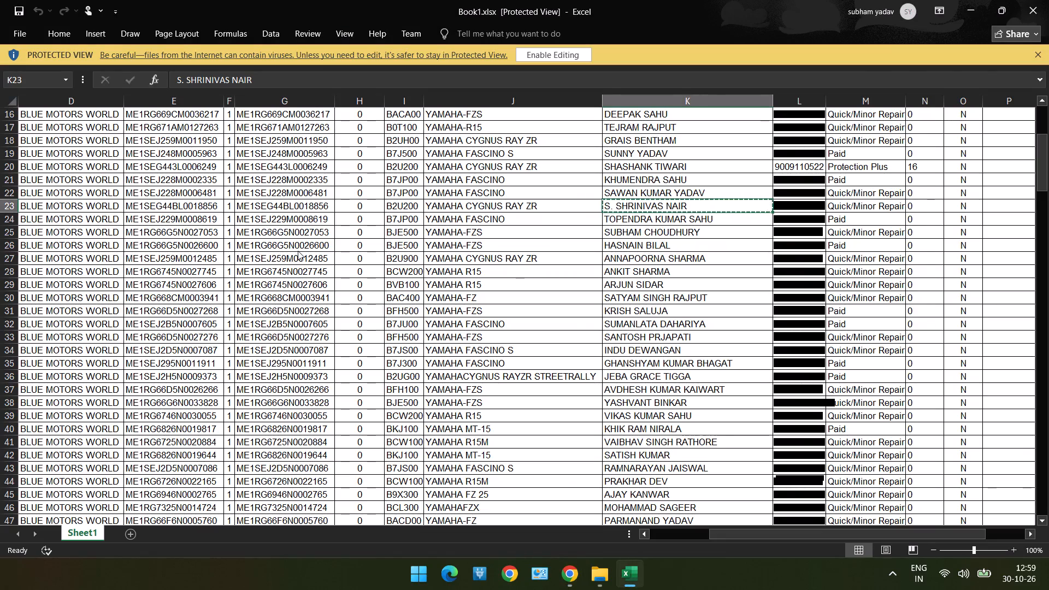
{"action": "key", "text": "alt+Tab"}
{"action": "key", "text": "ctrl+v"}
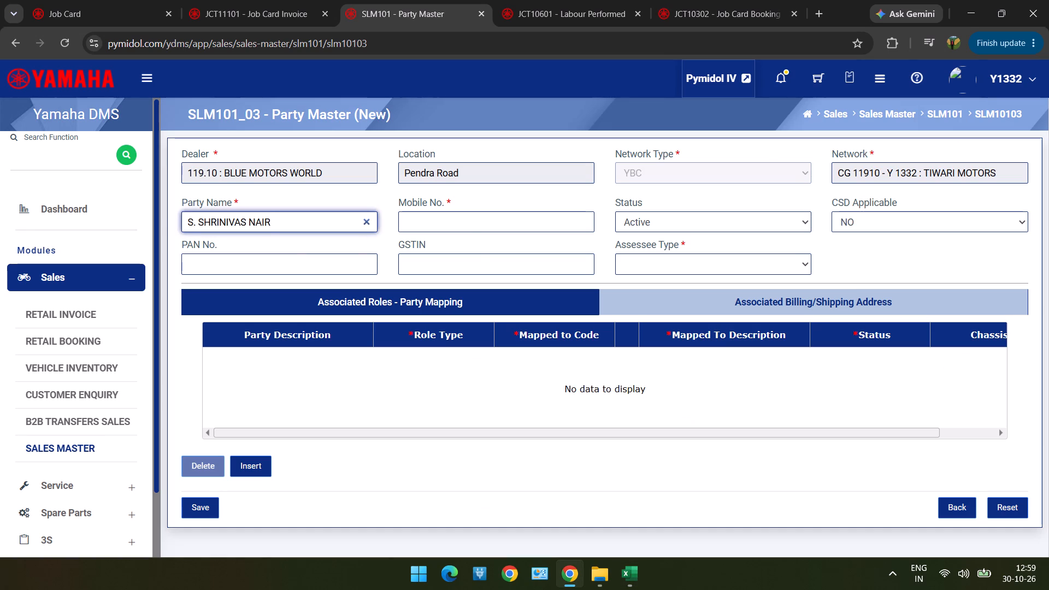
Copy the customer's mobile number from row 23 of the Excel list into the party record and set the assessee type to Unregistered.
{"action": "left_click", "coordinate": [469, 227]}
{"action": "key", "text": "alt+Tab"}
{"action": "key", "text": "Tab"}
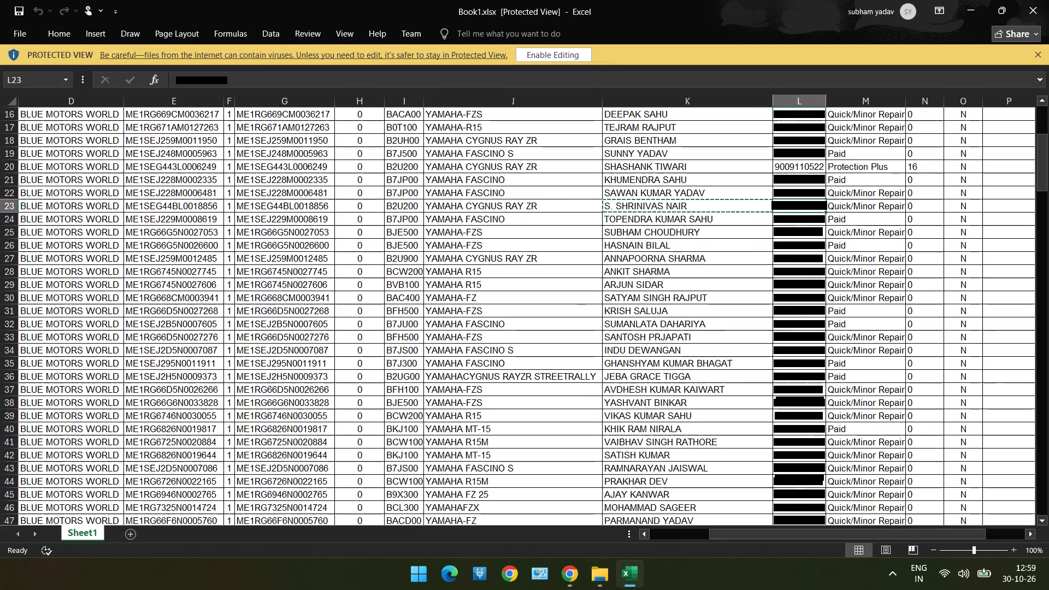
{"action": "key", "text": "ctrl+c"}
{"action": "key", "text": "alt+Tab"}
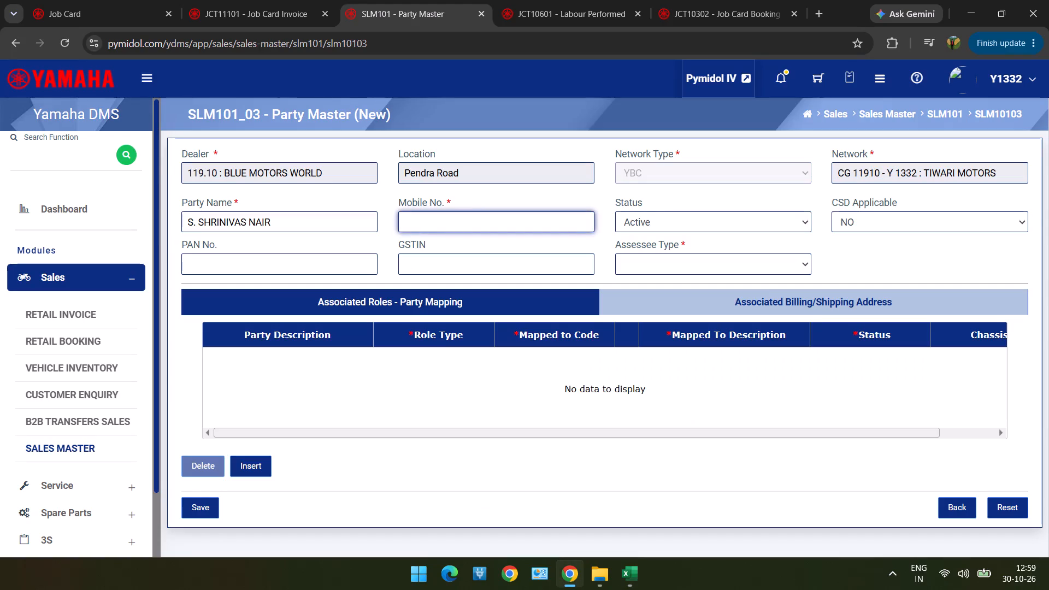
{"action": "key", "text": "ctrl+v"}
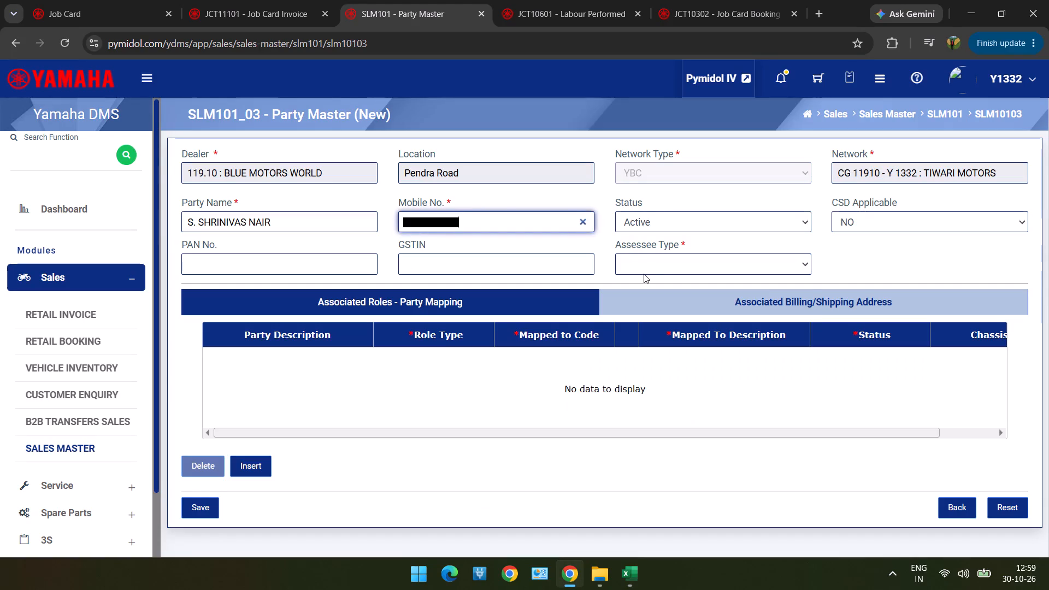
{"action": "left_click", "coordinate": [644, 274]}
{"action": "left_click", "coordinate": [648, 324]}
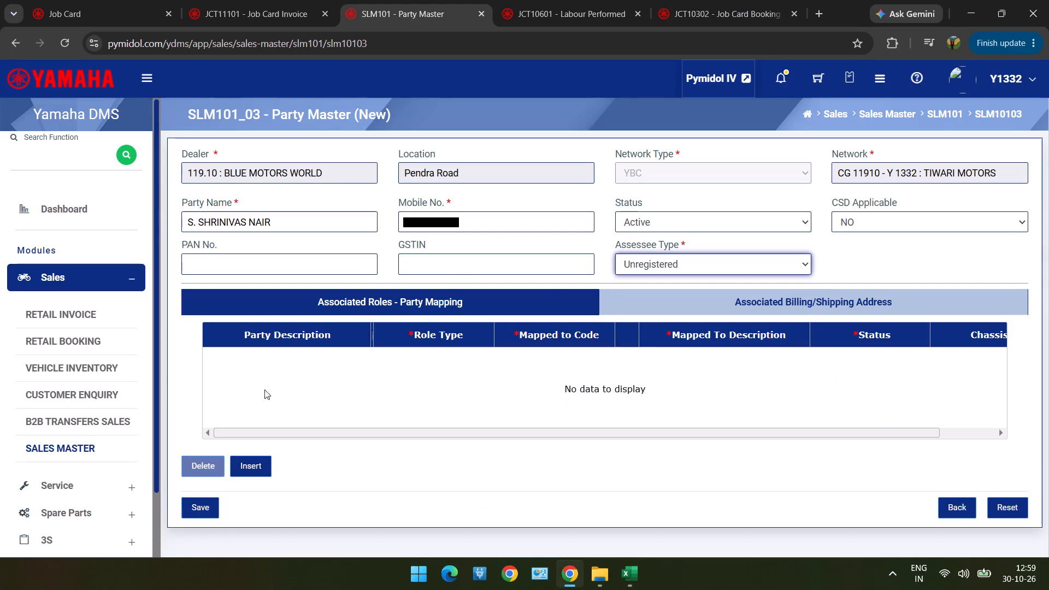
Add a party mapping with role type Vehicle Retail Customer, mapped to the retail customer found by the copied mobile number.
{"action": "left_click", "coordinate": [268, 457]}
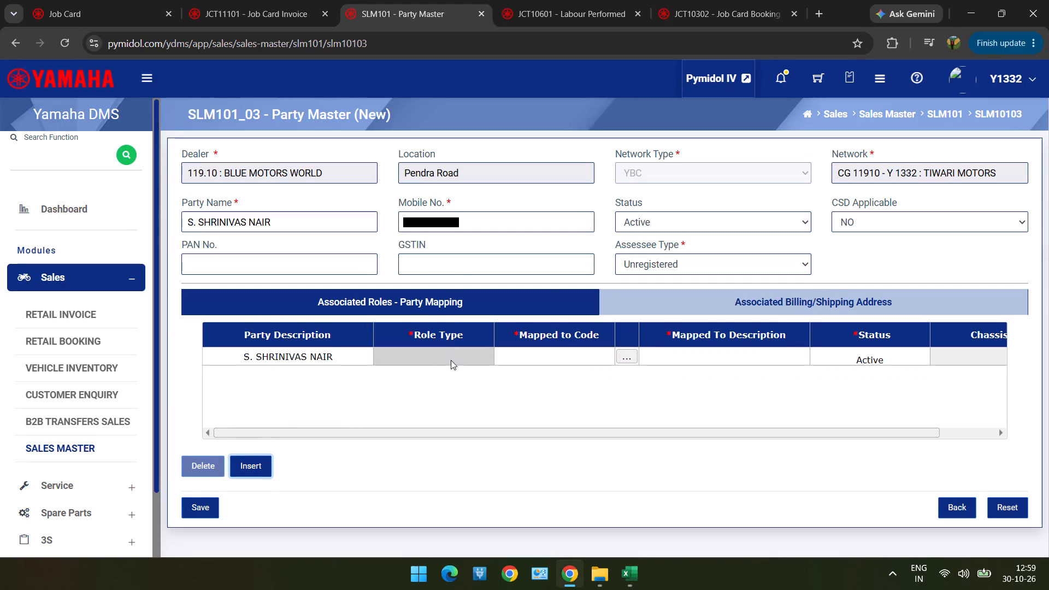
{"action": "double_click", "coordinate": [451, 360]}
{"action": "left_click", "coordinate": [451, 360]}
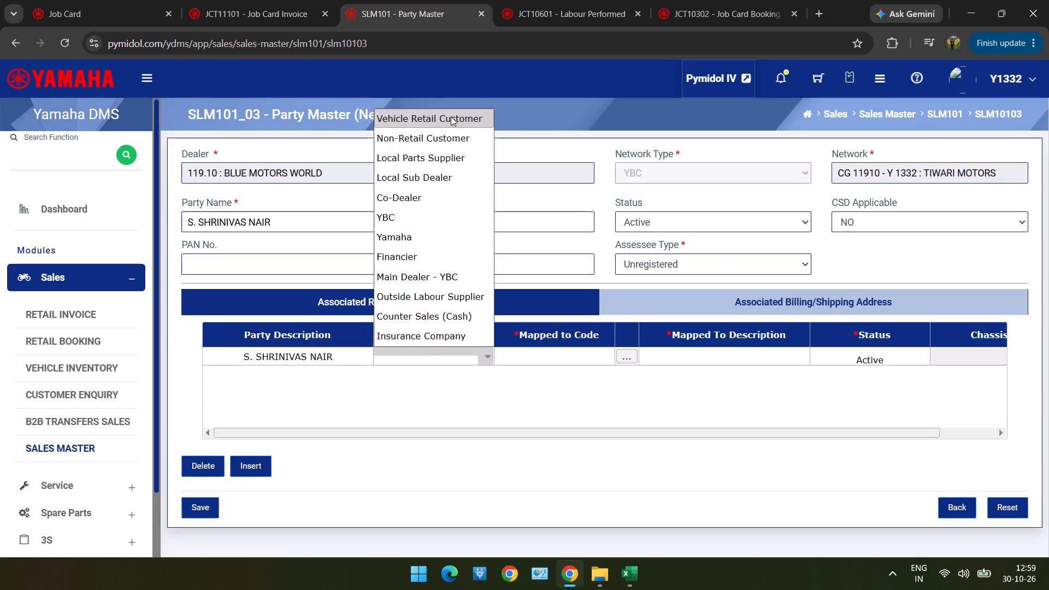
{"action": "left_click", "coordinate": [451, 116]}
{"action": "left_click", "coordinate": [626, 357]}
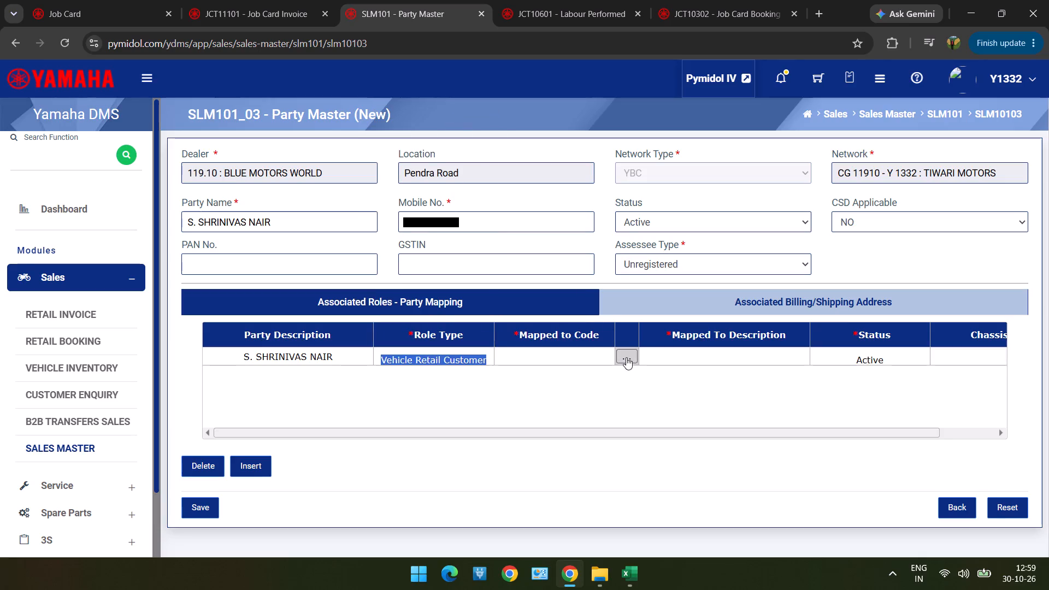
{"action": "left_click", "coordinate": [439, 174]}
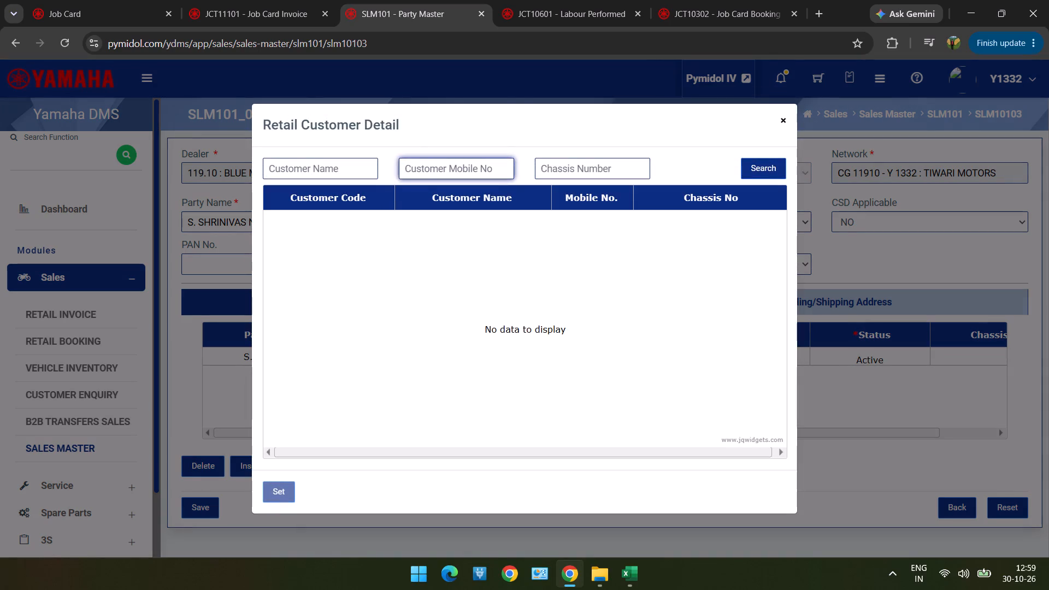
{"action": "key", "text": "ctrl+v"}
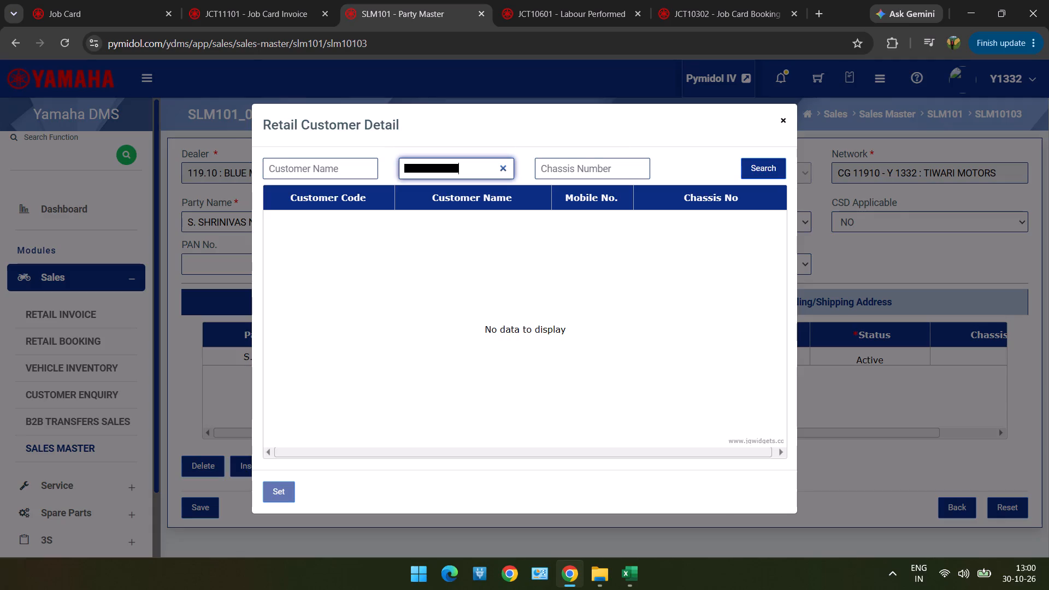
{"action": "left_click", "coordinate": [755, 172]}
{"action": "double_click", "coordinate": [561, 222]}
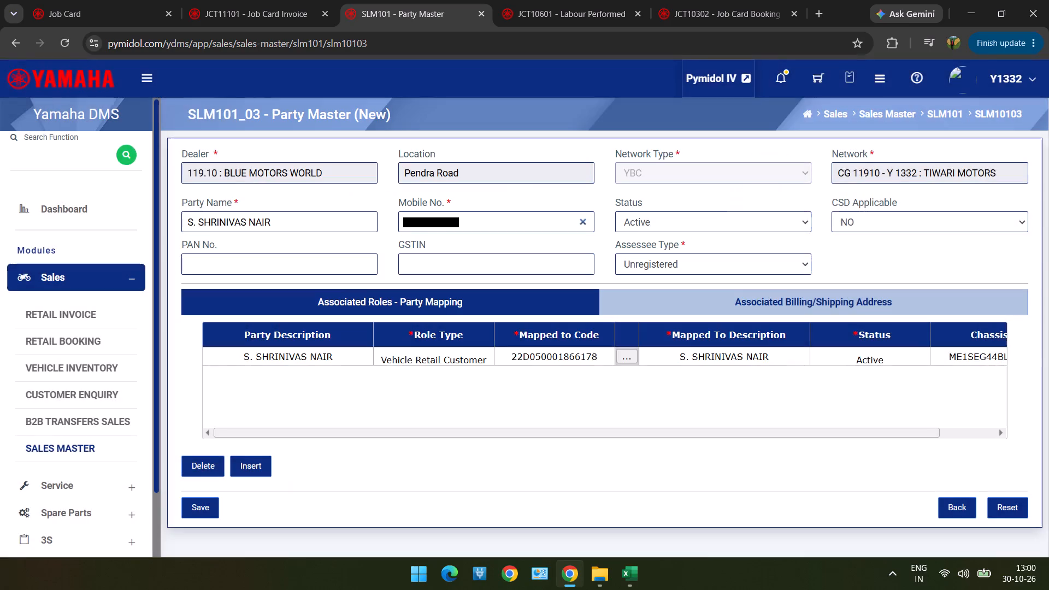
Check the mapping's chassis number, then save the new party record and confirm its creation.
{"action": "scroll", "coordinate": [522, 363], "scroll_direction": "down", "scroll_amount": 2}
{"action": "scroll", "coordinate": [581, 283], "scroll_direction": "down", "scroll_amount": 1}
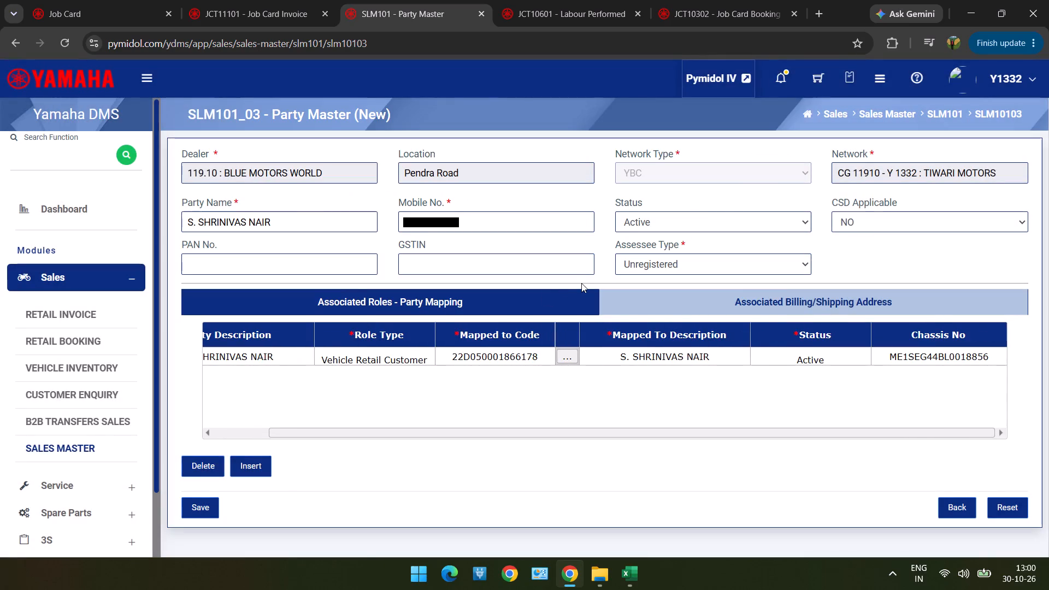
{"action": "scroll", "coordinate": [581, 283], "scroll_direction": "down", "scroll_amount": 1}
{"action": "left_click", "coordinate": [199, 506]}
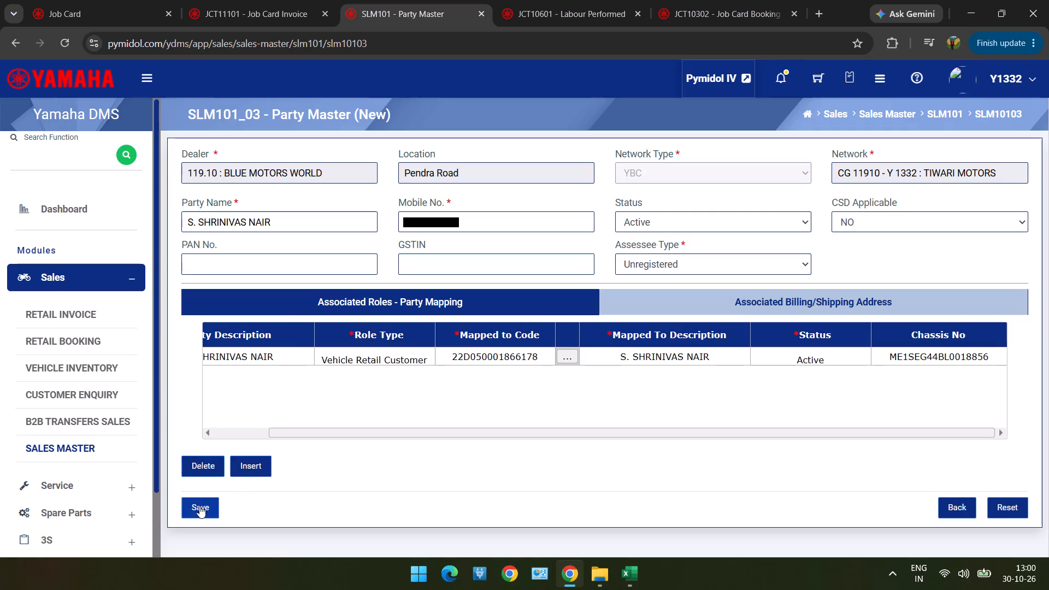
{"action": "left_click", "coordinate": [503, 371]}
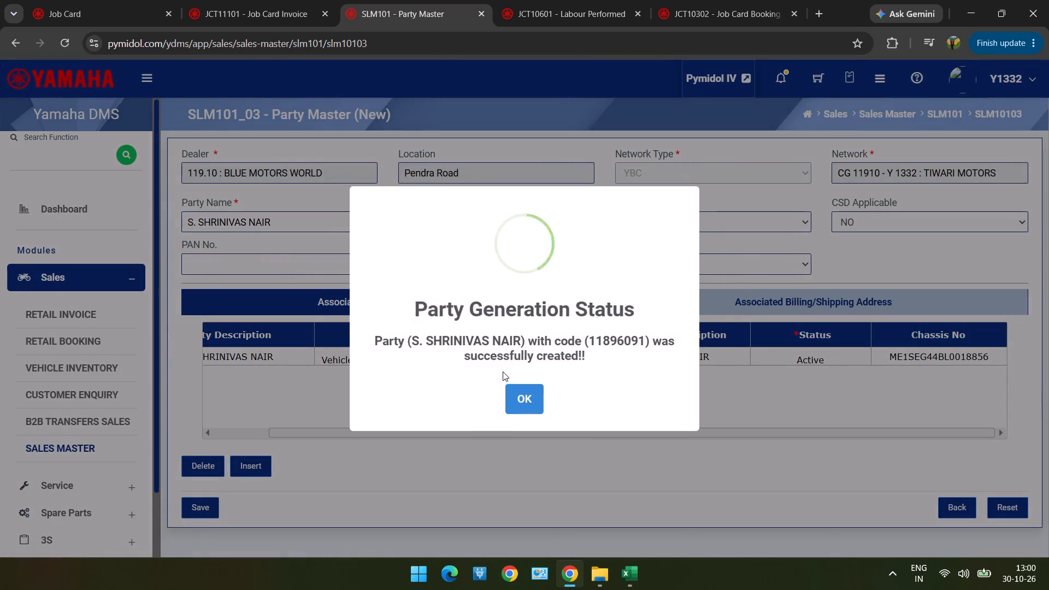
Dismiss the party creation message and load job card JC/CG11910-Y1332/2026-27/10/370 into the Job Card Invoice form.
{"action": "left_click", "coordinate": [530, 400]}
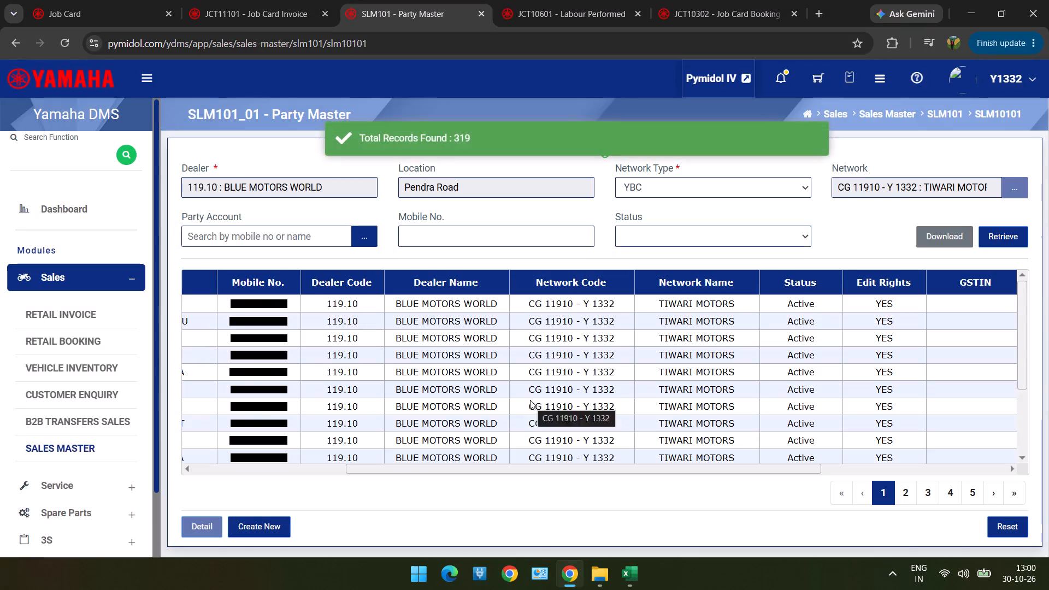
{"action": "left_click_drag", "start_coordinate": [291, 3], "coordinate": [867, 243]}
{"action": "left_click", "coordinate": [753, 243]}
{"action": "left_click_drag", "start_coordinate": [753, 243], "coordinate": [752, 250]}
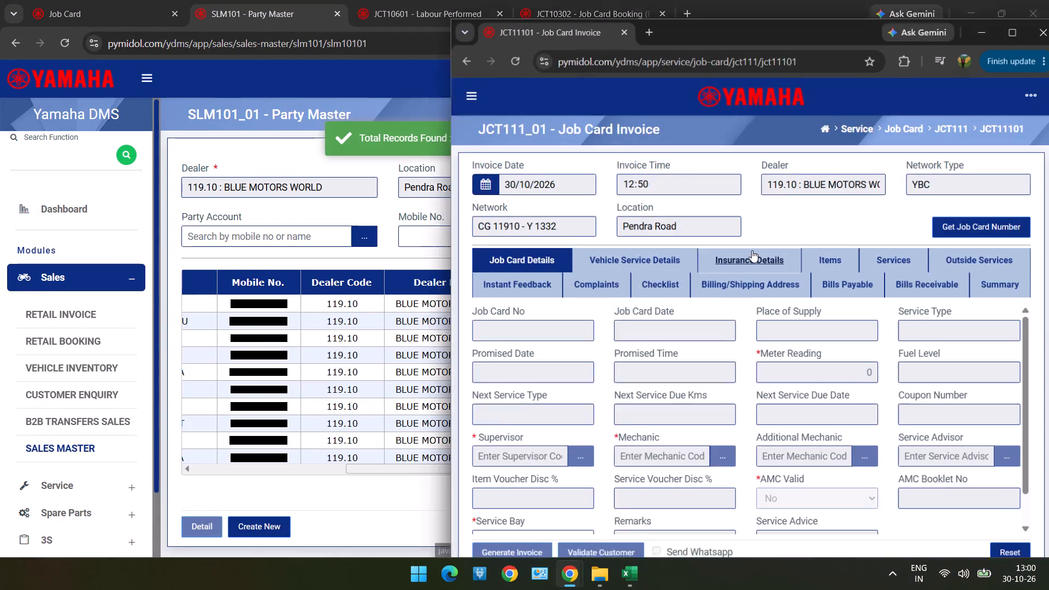
{"action": "left_click_drag", "start_coordinate": [752, 250], "coordinate": [611, 168]}
{"action": "left_click_drag", "start_coordinate": [535, 20], "coordinate": [410, 37]}
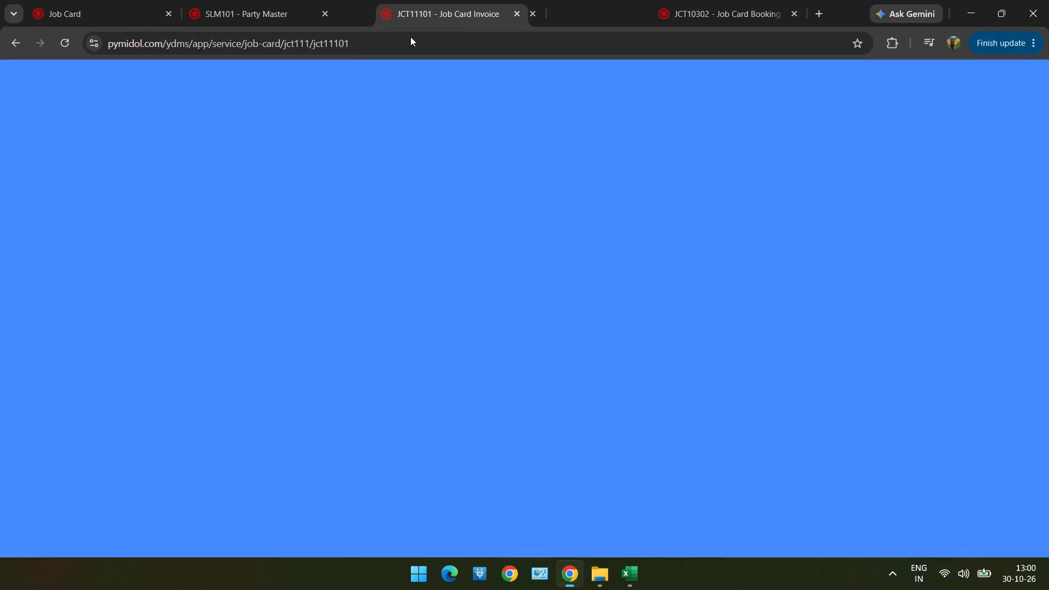
{"action": "left_click_drag", "start_coordinate": [410, 37], "coordinate": [221, 9]}
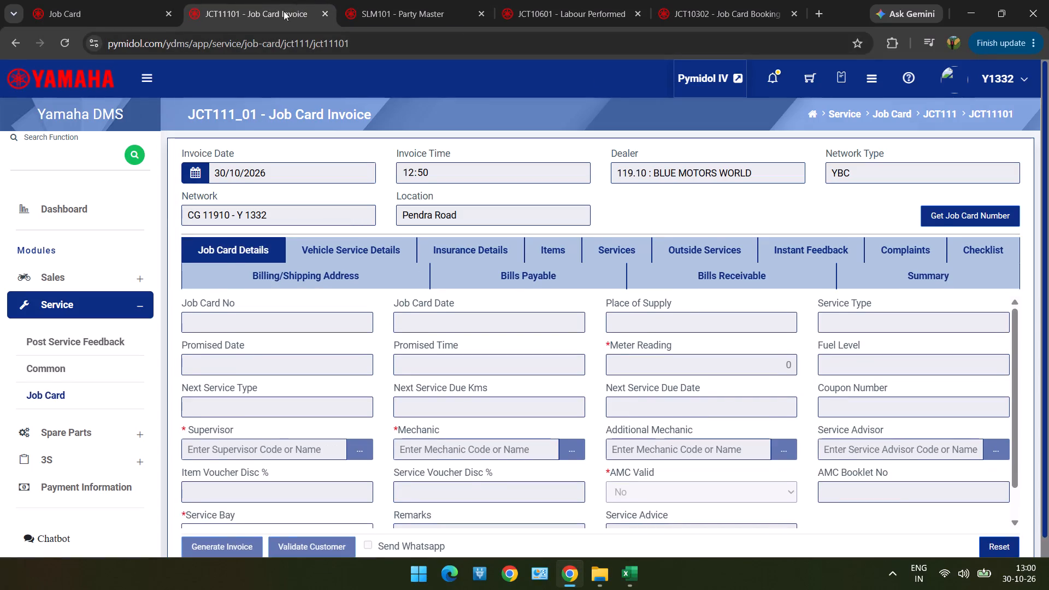
{"action": "left_click", "coordinate": [960, 219]}
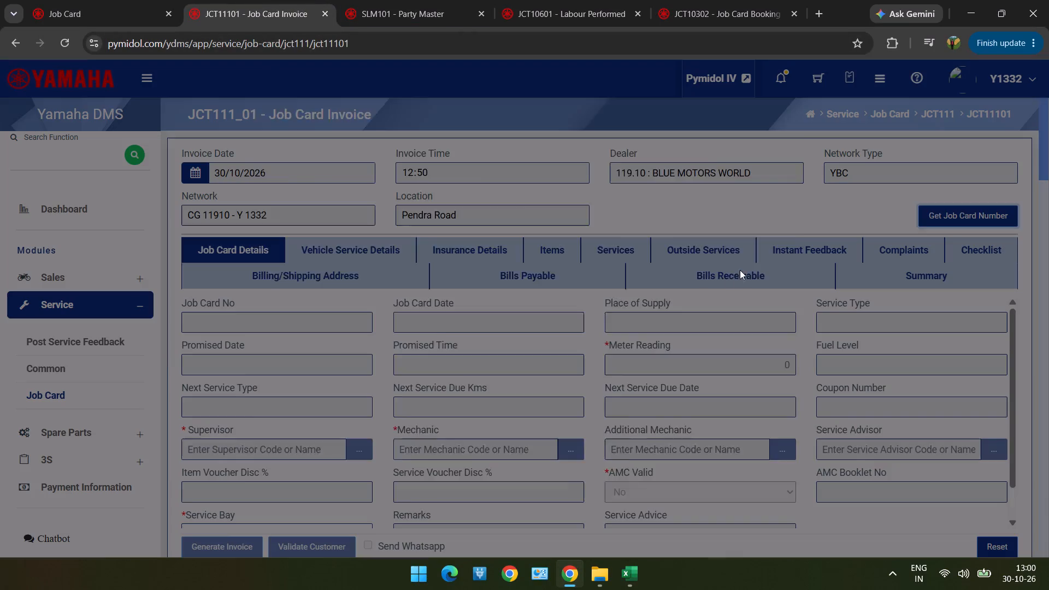
{"action": "double_click", "coordinate": [686, 219]}
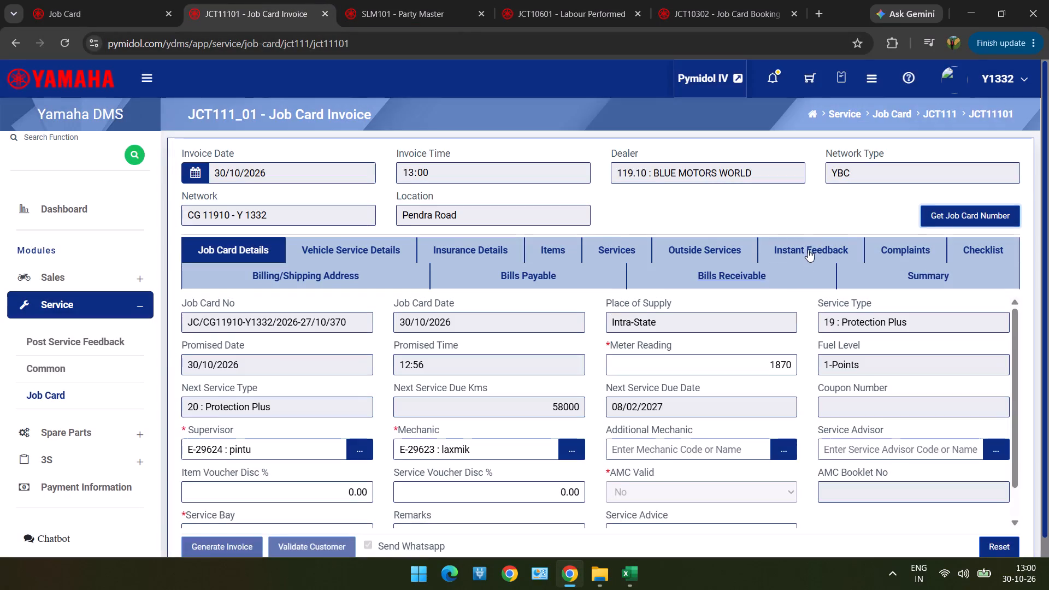
{"action": "left_click", "coordinate": [780, 450]}
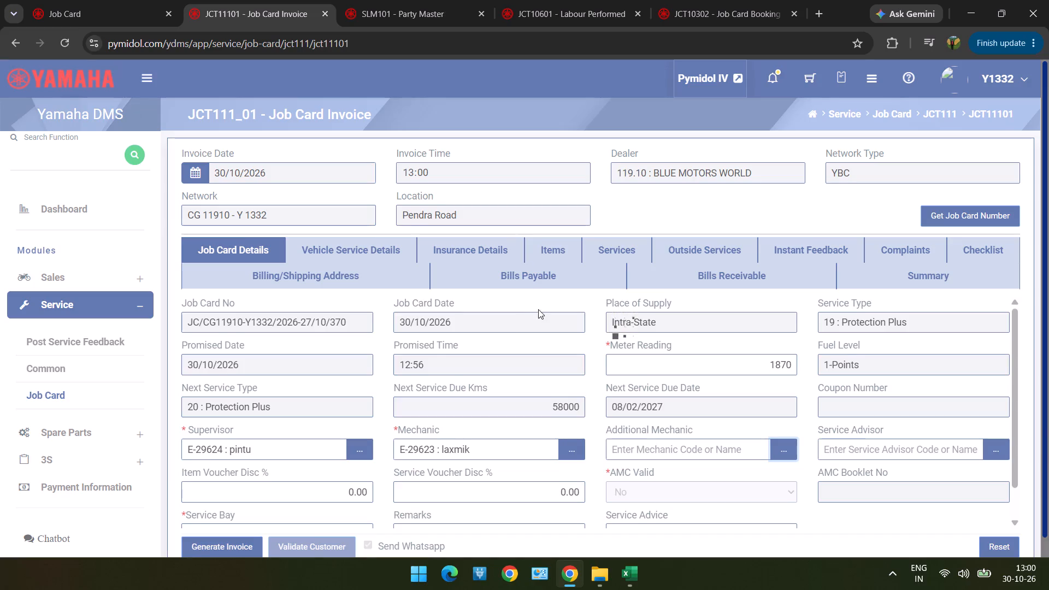
{"action": "double_click", "coordinate": [523, 229]}
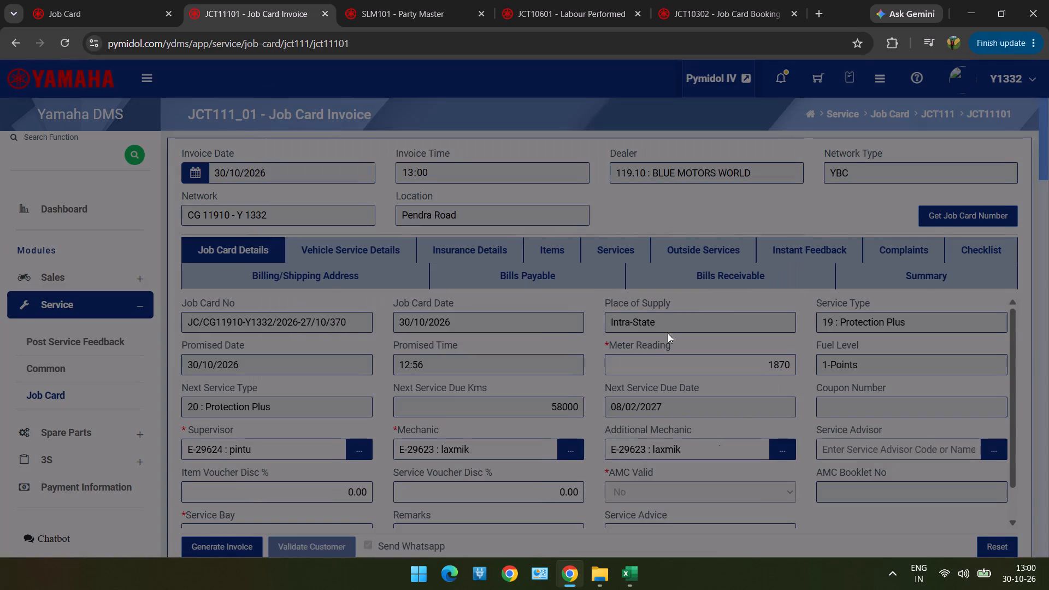
Answer the instant feedback: Yes for delivery on time and replaced parts handover, Ok for washing, staff behavior, repair quality and fairness of charges.
{"action": "left_click", "coordinate": [795, 259]}
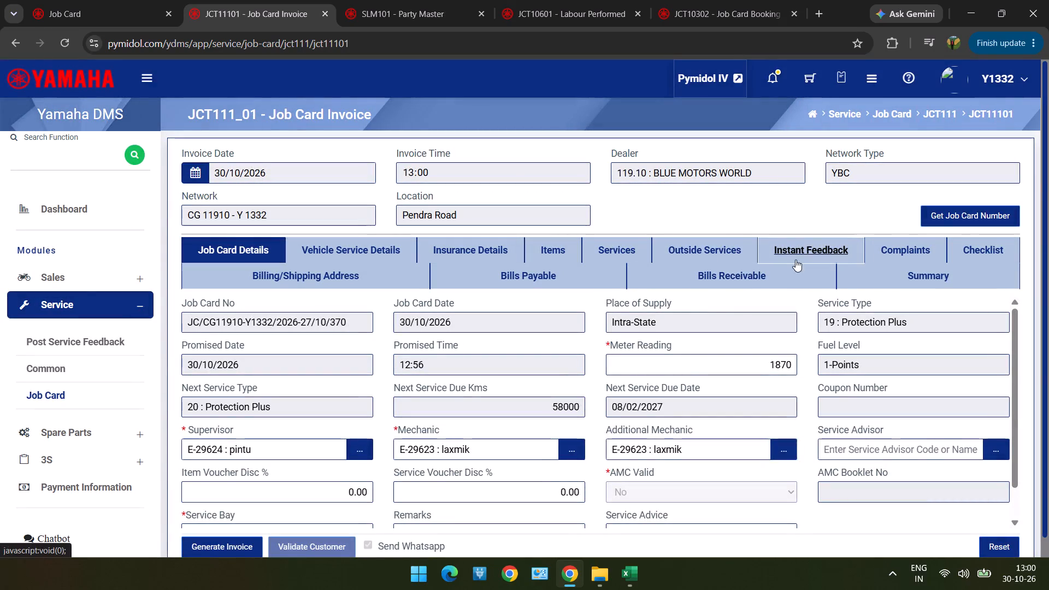
{"action": "double_click", "coordinate": [428, 338]}
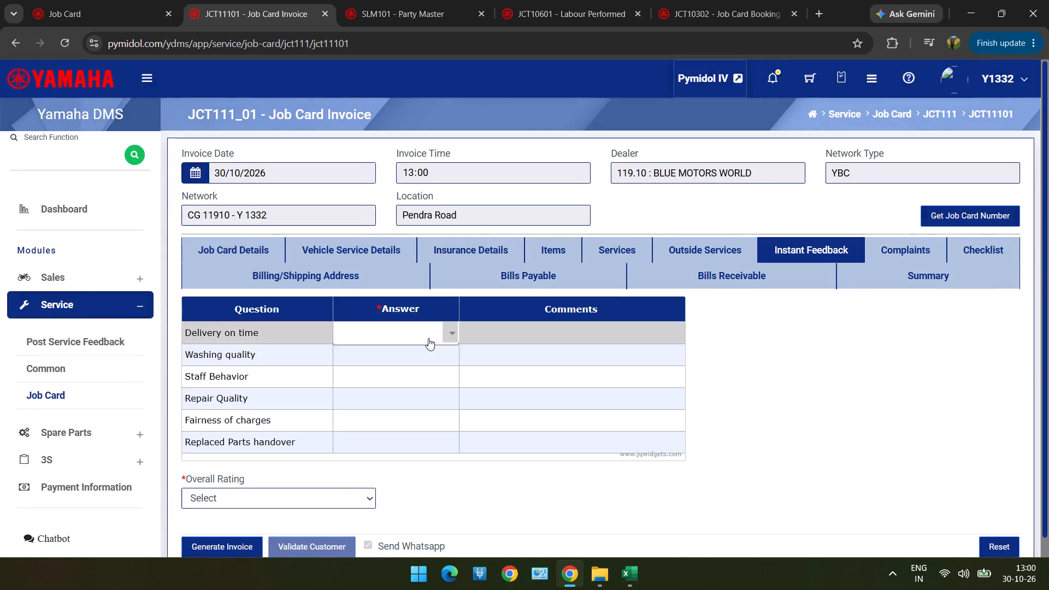
{"action": "double_click", "coordinate": [427, 356]}
{"action": "left_click_drag", "start_coordinate": [427, 356], "coordinate": [417, 386]}
{"action": "left_click_drag", "start_coordinate": [417, 386], "coordinate": [417, 379]}
{"action": "left_click", "coordinate": [416, 350]}
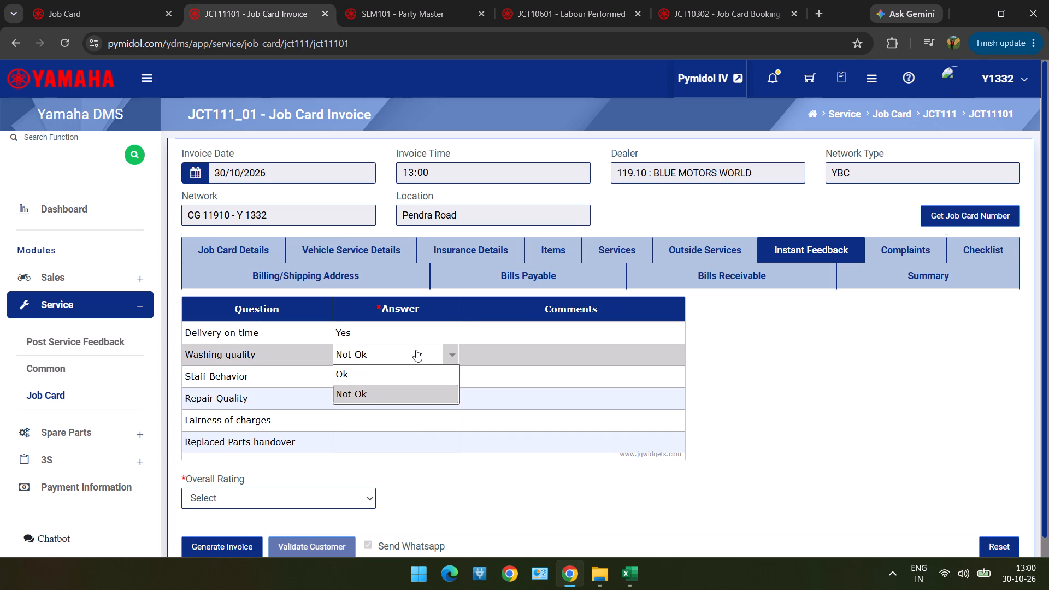
{"action": "triple_click", "coordinate": [409, 371]}
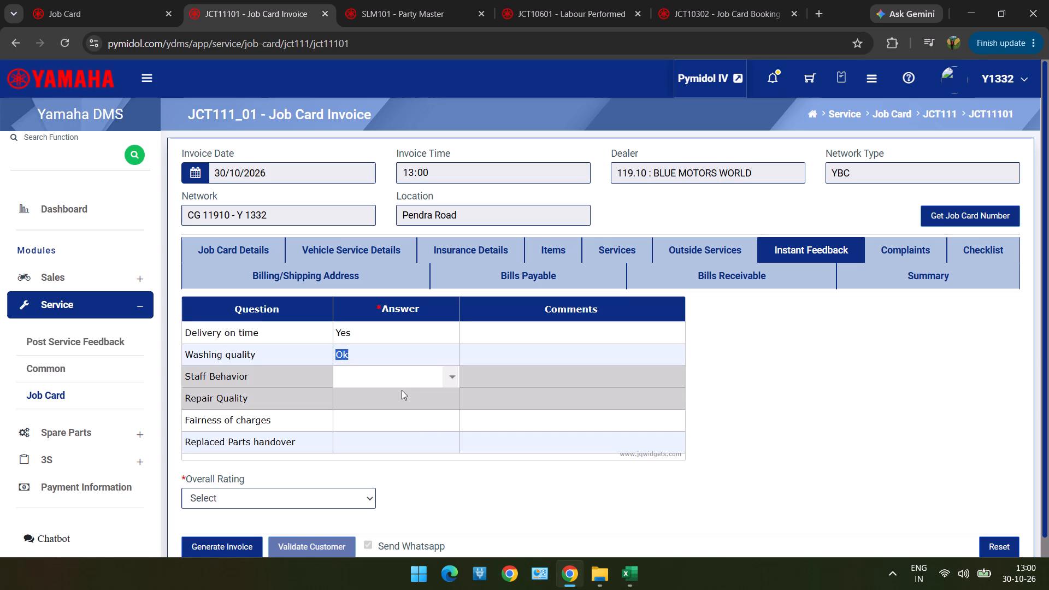
{"action": "left_click", "coordinate": [402, 387]}
{"action": "left_click_drag", "start_coordinate": [402, 387], "coordinate": [398, 417]}
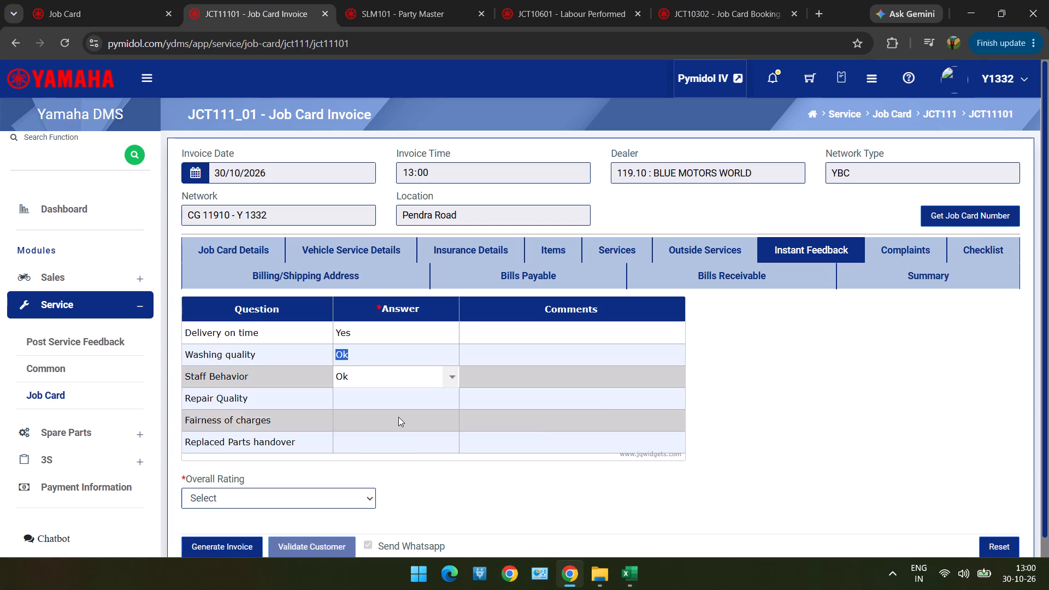
{"action": "double_click", "coordinate": [400, 398]}
{"action": "triple_click", "coordinate": [398, 413]}
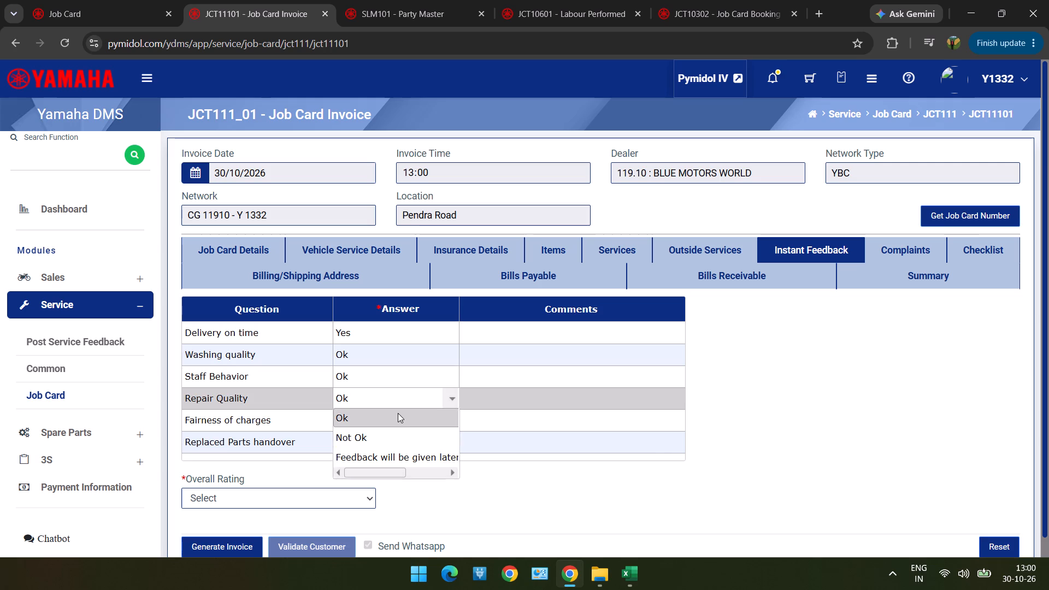
{"action": "left_click_drag", "start_coordinate": [396, 434], "coordinate": [396, 440]}
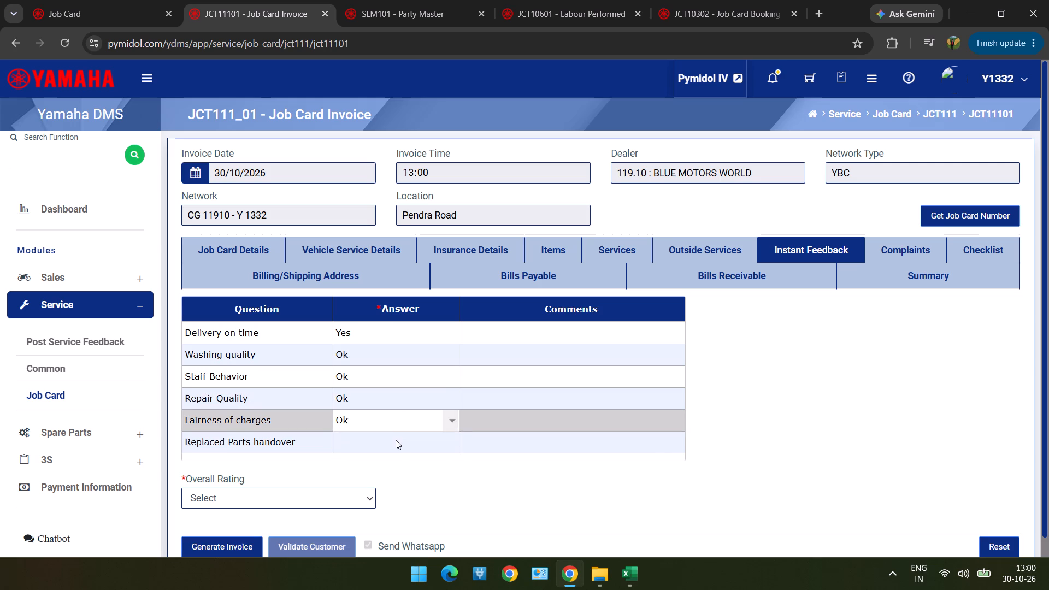
{"action": "left_click", "coordinate": [396, 440]}
{"action": "left_click_drag", "start_coordinate": [396, 440], "coordinate": [396, 458]}
{"action": "left_click_drag", "start_coordinate": [396, 458], "coordinate": [358, 504]}
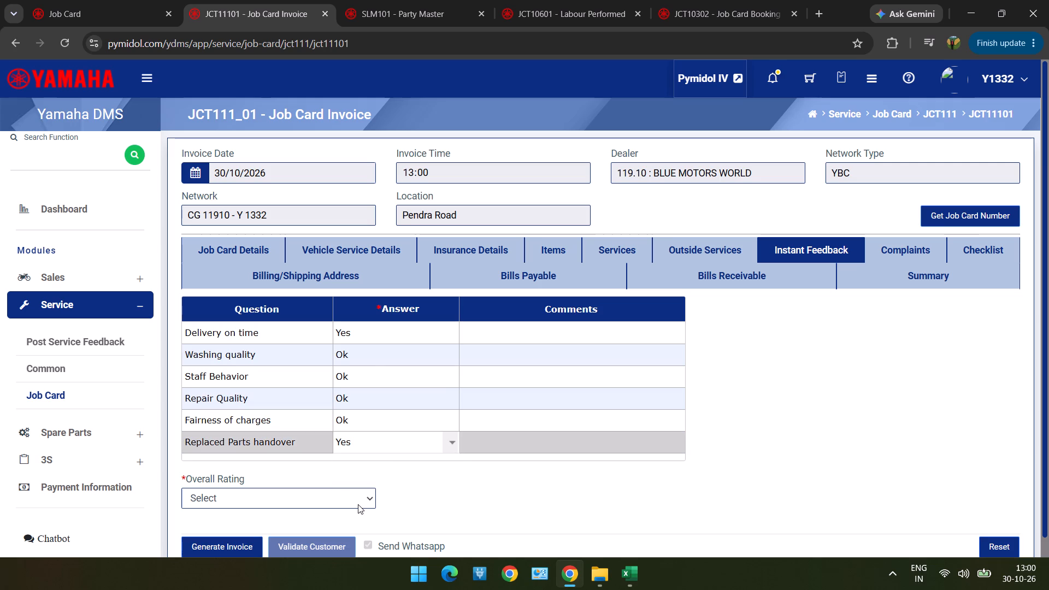
Set the overall feedback rating to Excellent (5).
{"action": "triple_click", "coordinate": [358, 504]}
{"action": "left_click_drag", "start_coordinate": [358, 504], "coordinate": [351, 474]}
{"action": "left_click", "coordinate": [351, 474]}
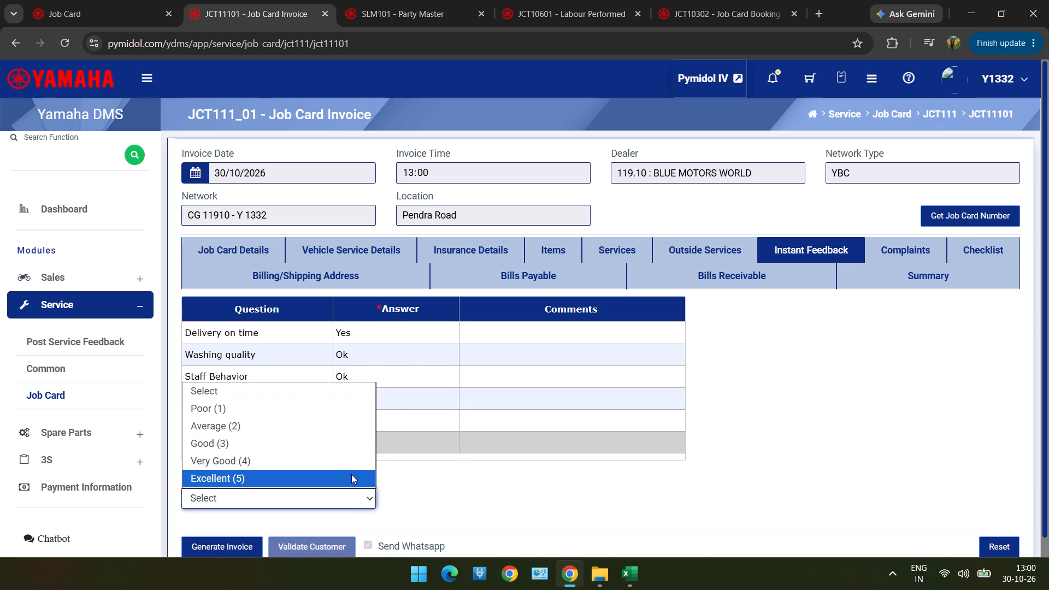
Mark the GENERAL SERVICE complaint as resolved with Yes.
{"action": "left_click", "coordinate": [889, 243]}
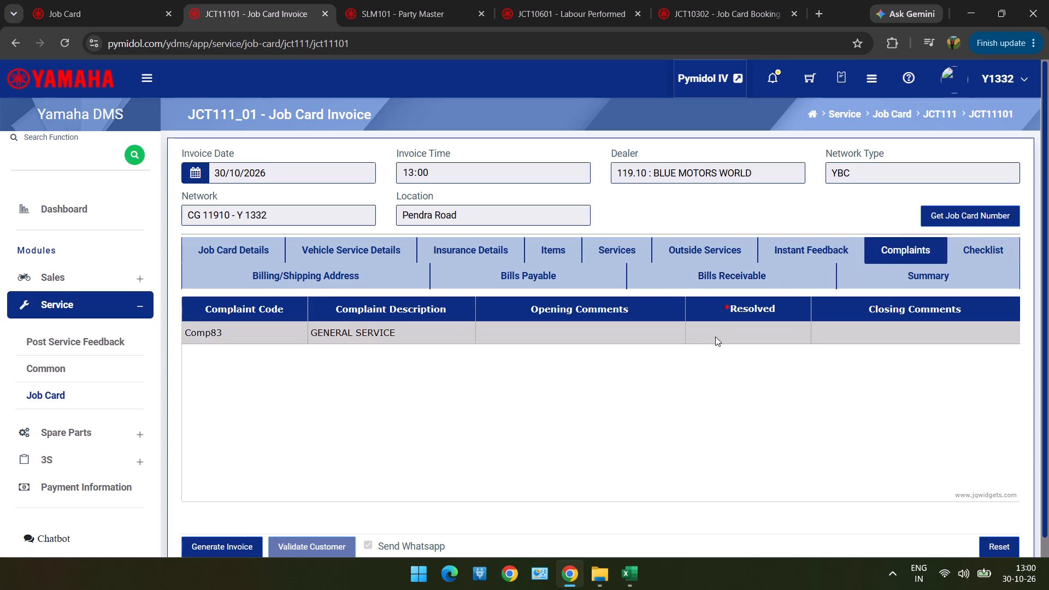
{"action": "left_click", "coordinate": [730, 336]}
{"action": "left_click_drag", "start_coordinate": [730, 336], "coordinate": [729, 346]}
{"action": "left_click", "coordinate": [729, 346]}
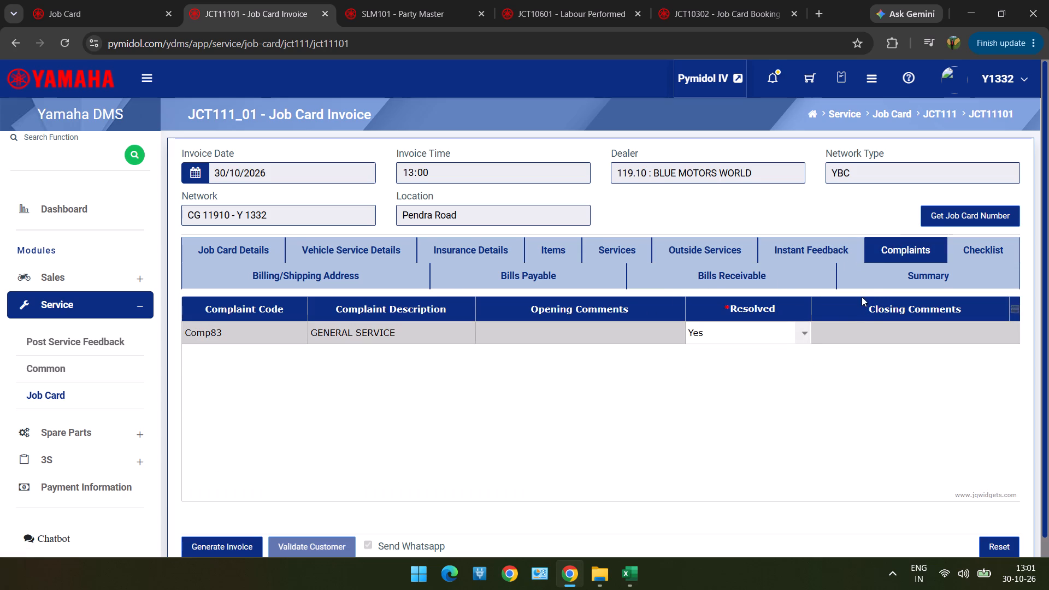
Set the division code in the invoice summary to 2355 : SERVICE.
{"action": "left_click", "coordinate": [865, 280]}
{"action": "scroll", "coordinate": [724, 396], "scroll_direction": "down", "scroll_amount": 2}
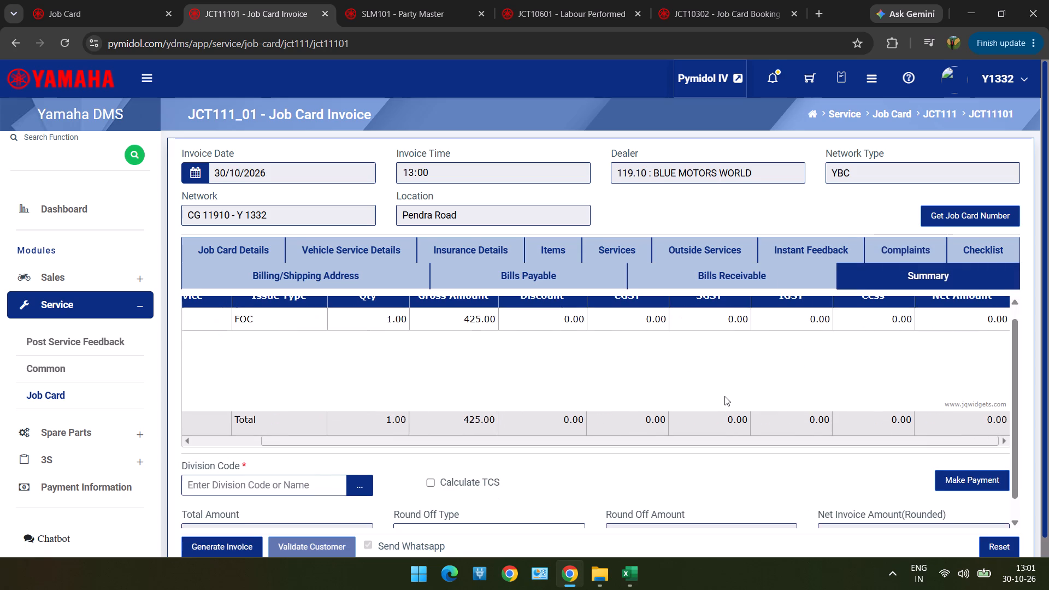
{"action": "scroll", "coordinate": [708, 501], "scroll_direction": "down", "scroll_amount": 3}
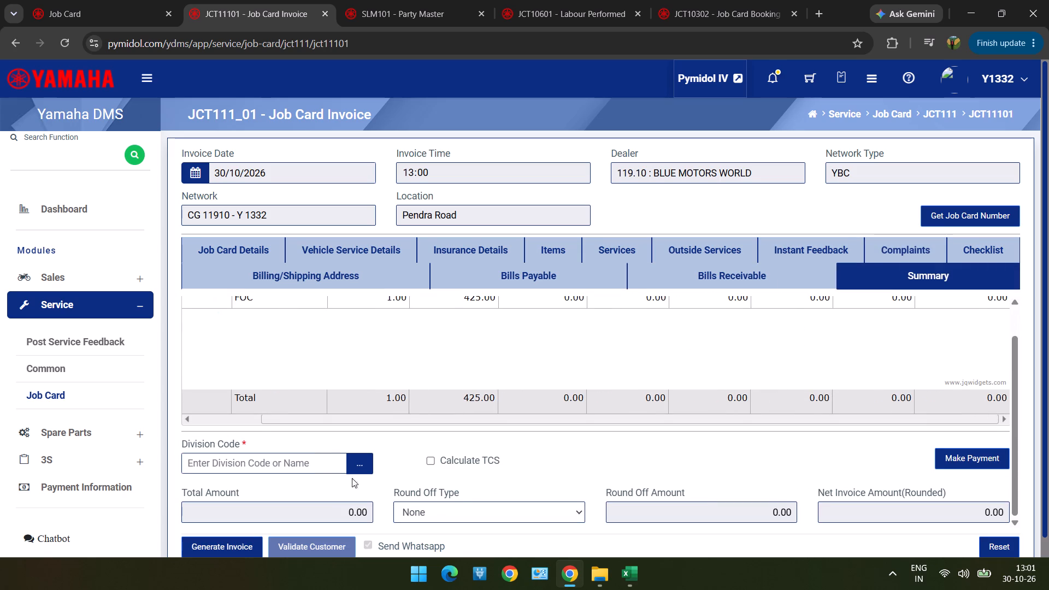
{"action": "left_click", "coordinate": [360, 465]}
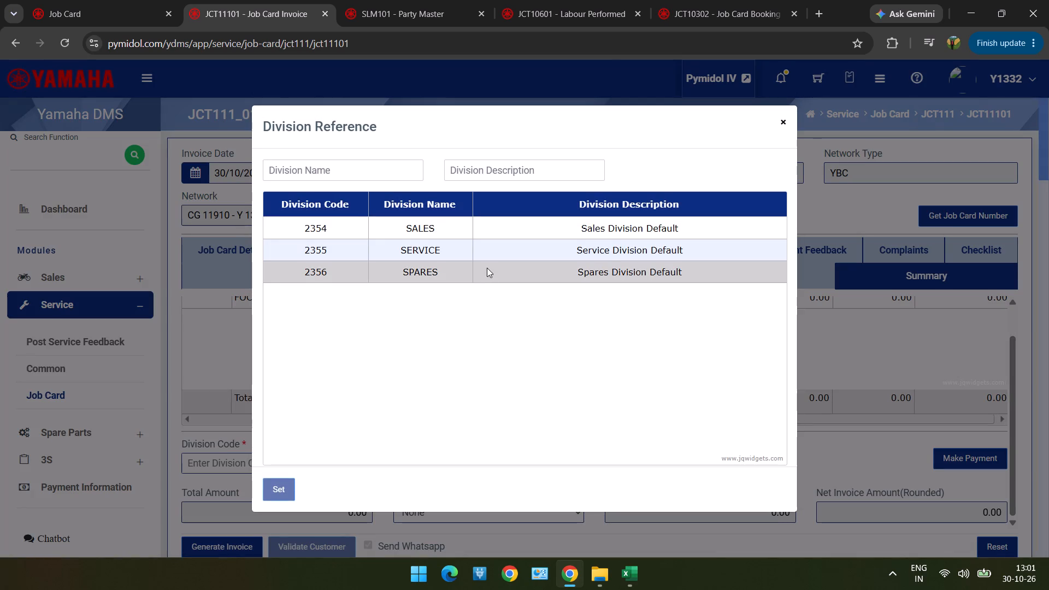
{"action": "double_click", "coordinate": [484, 253]}
{"action": "scroll", "coordinate": [484, 253], "scroll_direction": "down", "scroll_amount": 3}
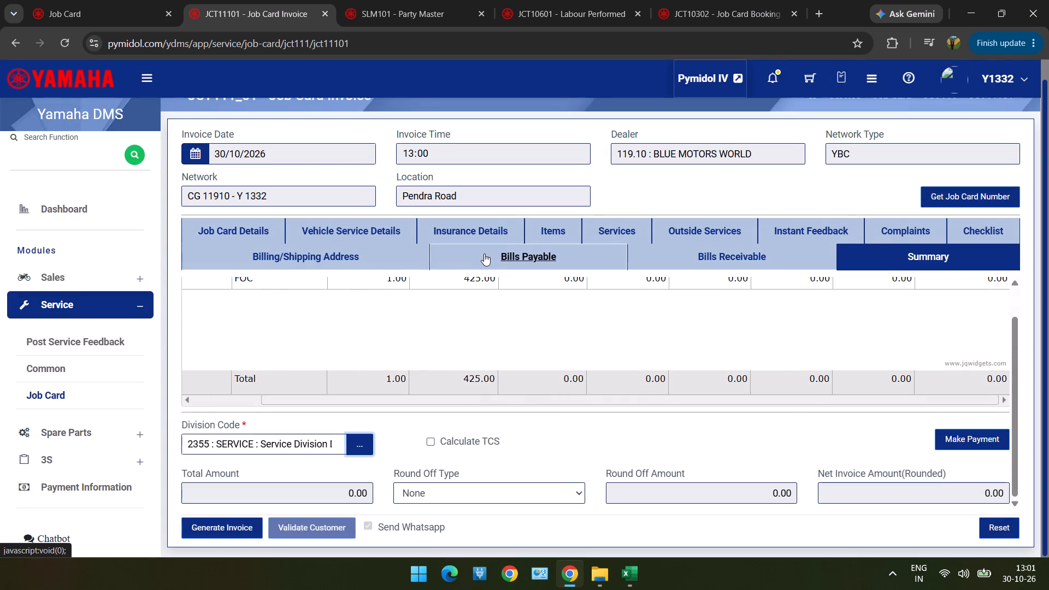
Generate the job card invoice, confirm it, and return to a blank Job Card Invoice form.
{"action": "left_click", "coordinate": [203, 522]}
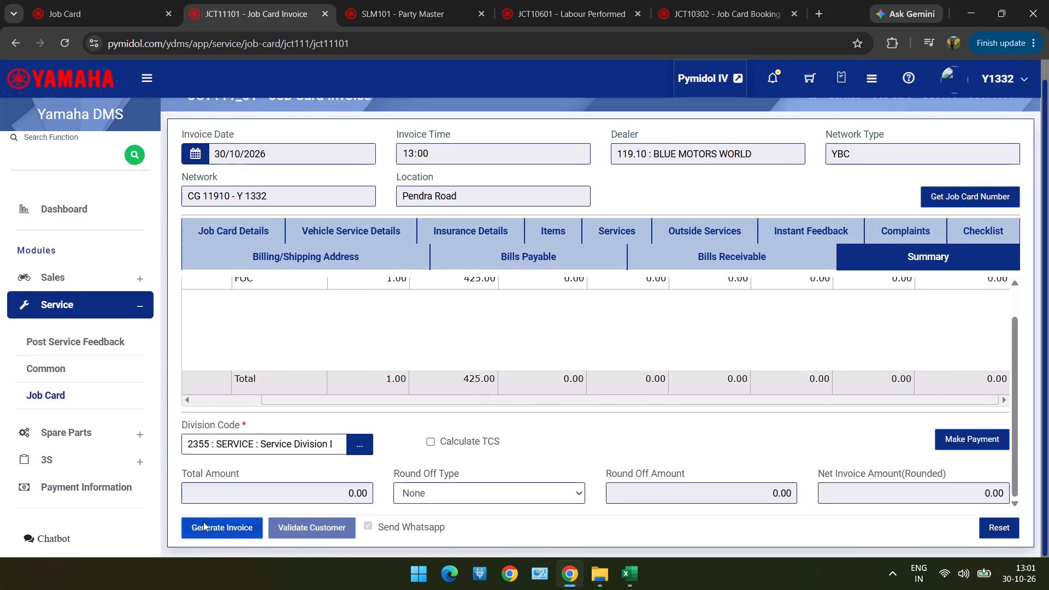
{"action": "left_click", "coordinate": [473, 402]}
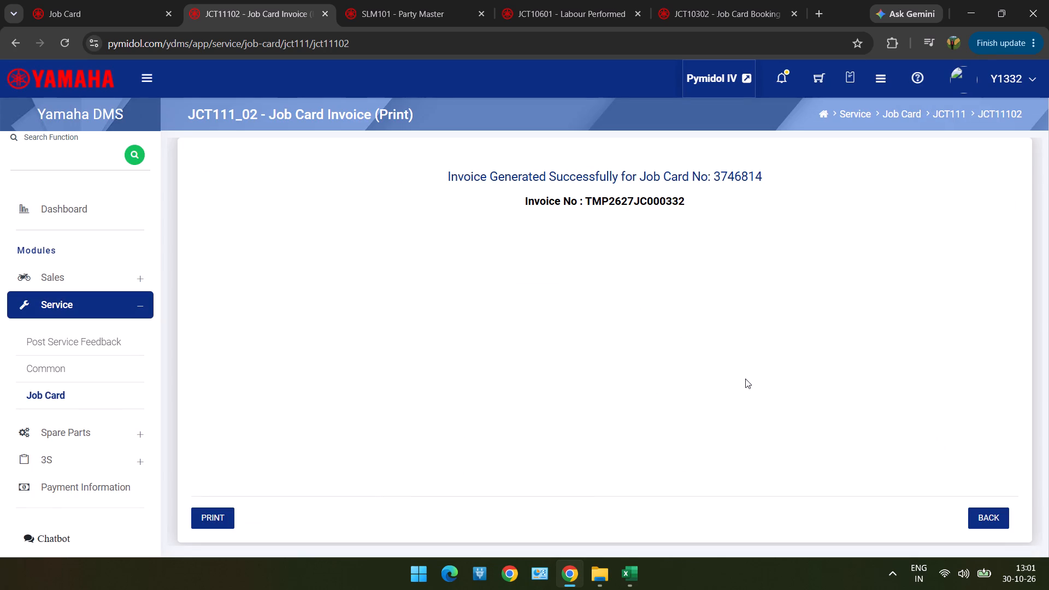
{"action": "left_click", "coordinate": [989, 515]}
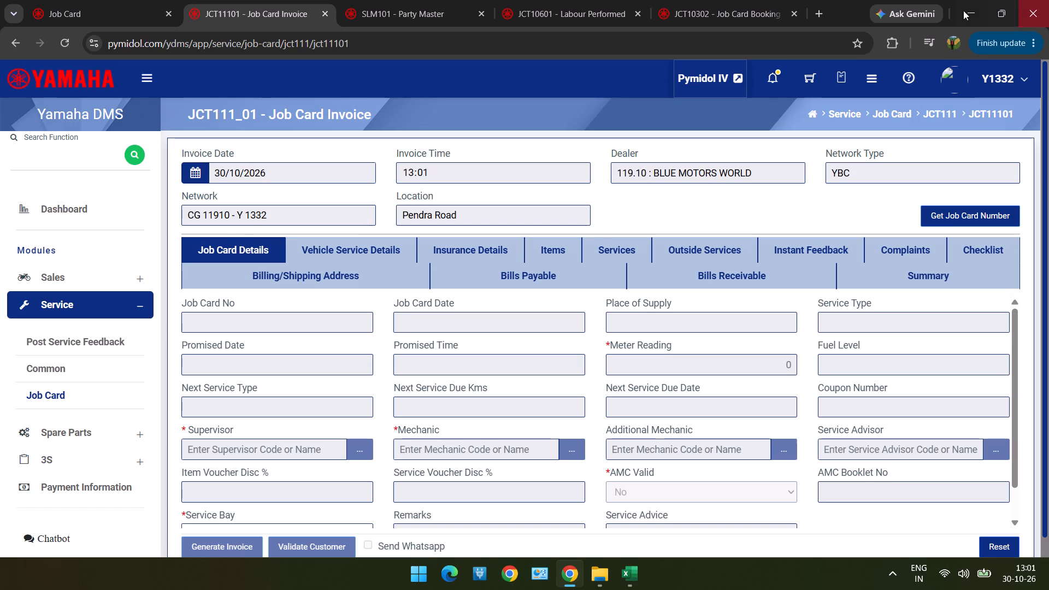
Leave the job card booking print page and return to a blank Job Card Booking form.
{"action": "left_click", "coordinate": [758, 1]}
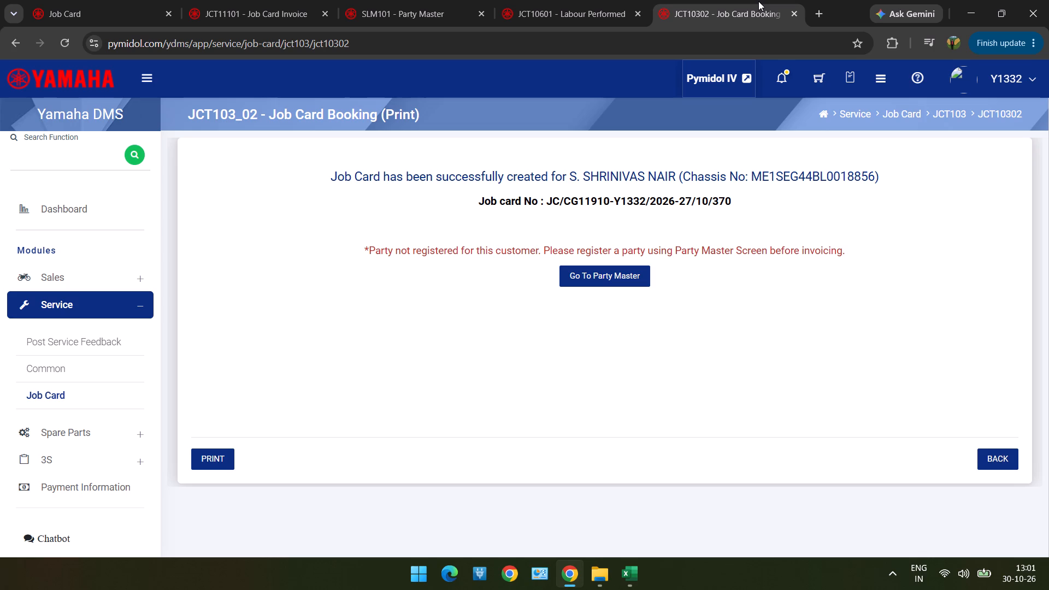
{"action": "left_click", "coordinate": [997, 463]}
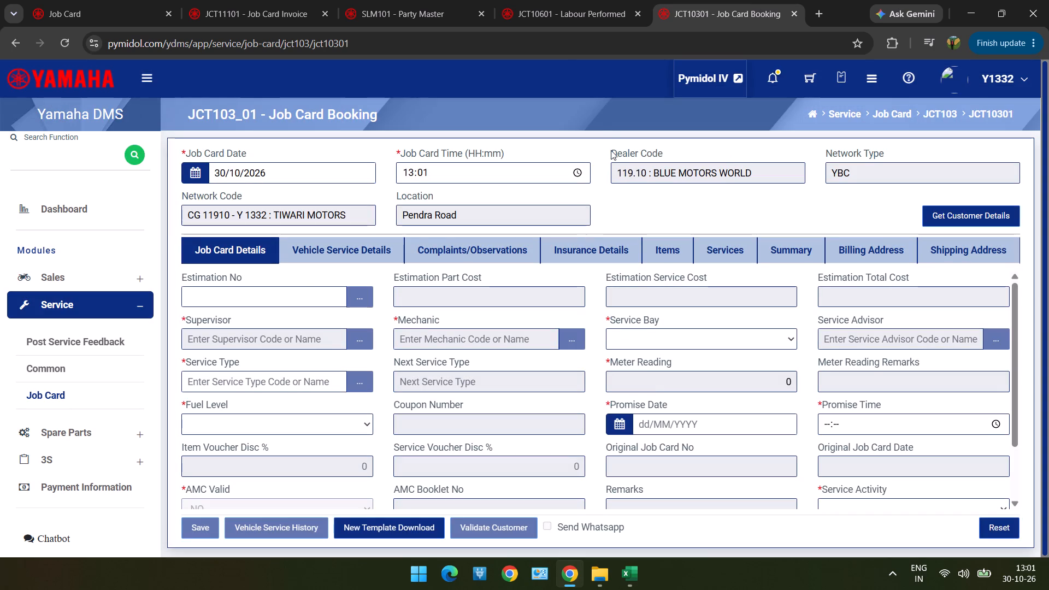
Check the Labour Performed page and the list of job cards available for invoicing without selecting one.
{"action": "left_click", "coordinate": [562, 25]}
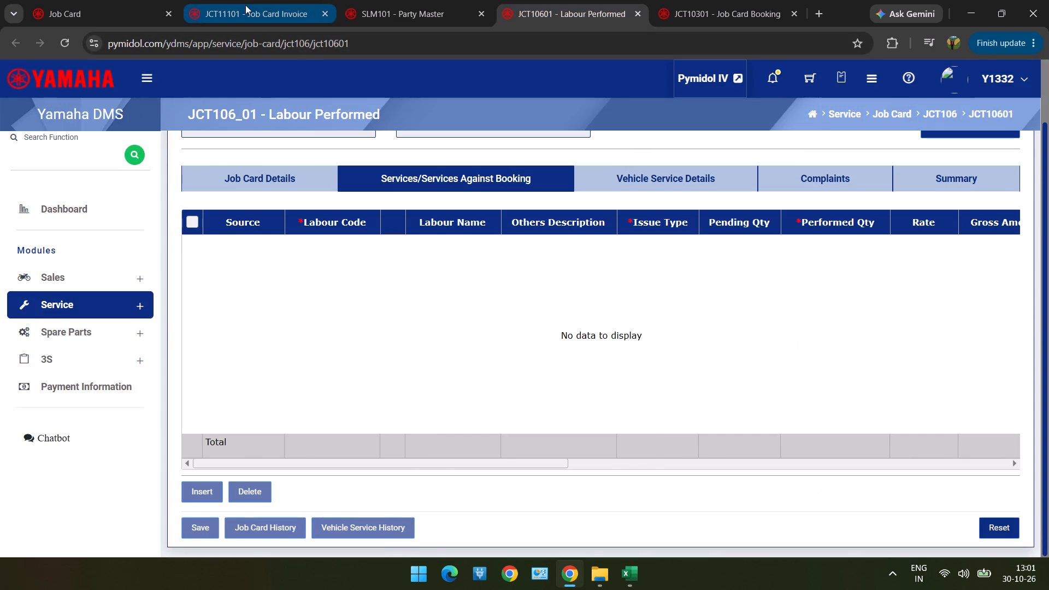
{"action": "left_click", "coordinate": [245, 5]}
{"action": "left_click", "coordinate": [966, 214]}
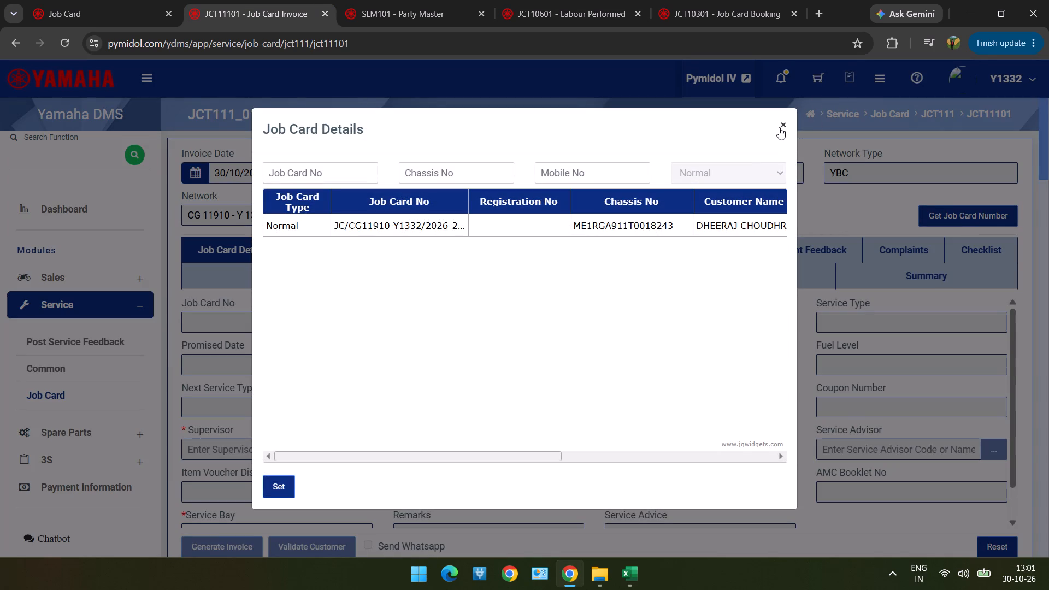
{"action": "left_click", "coordinate": [779, 127]}
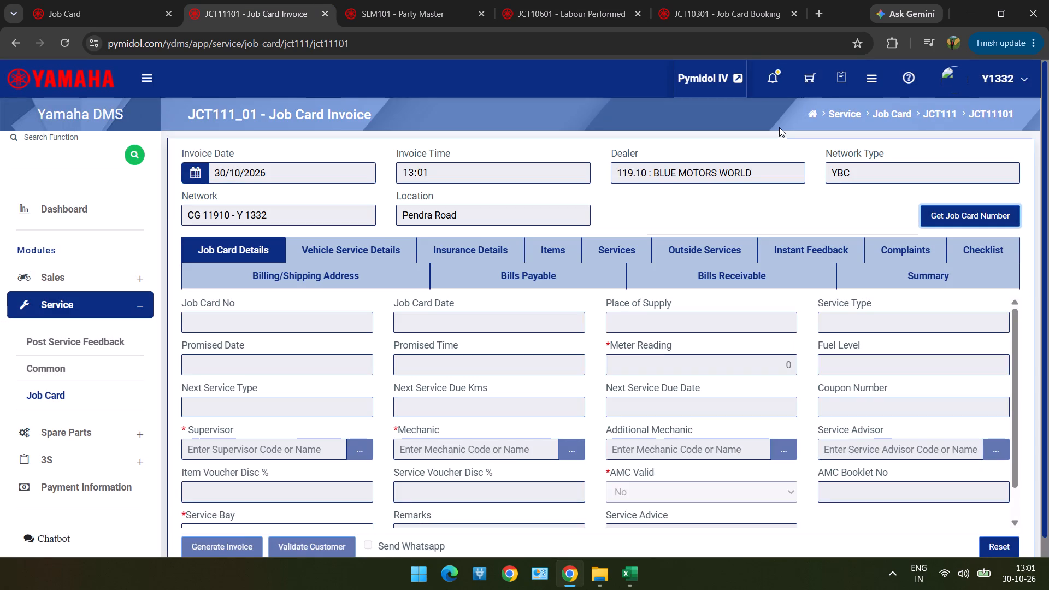
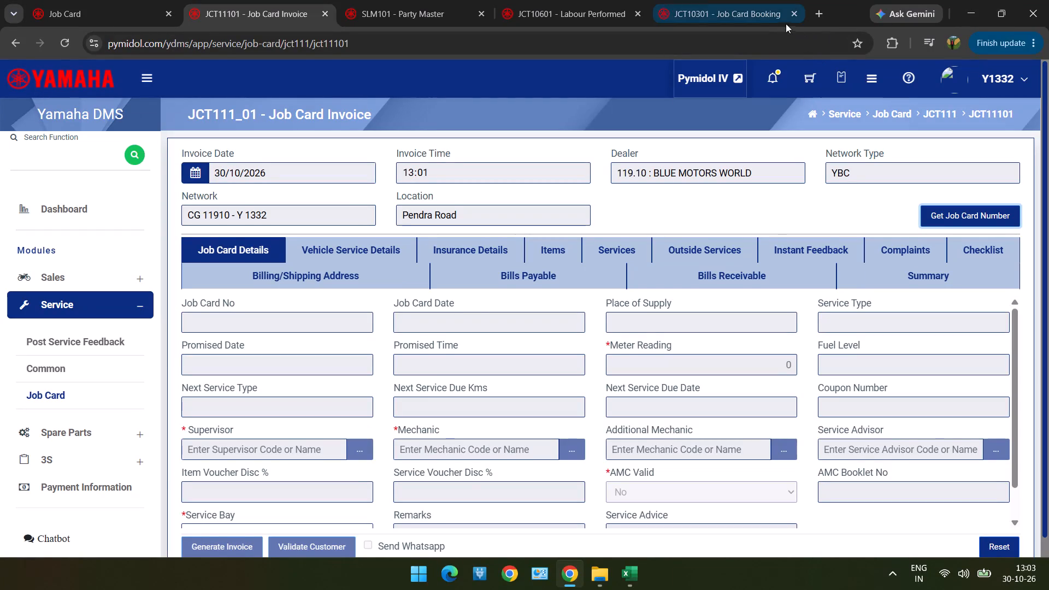
Open the customer reference lookup on the Job Card Booking page, ready for a chassis number search.
{"action": "left_click", "coordinate": [766, 13]}
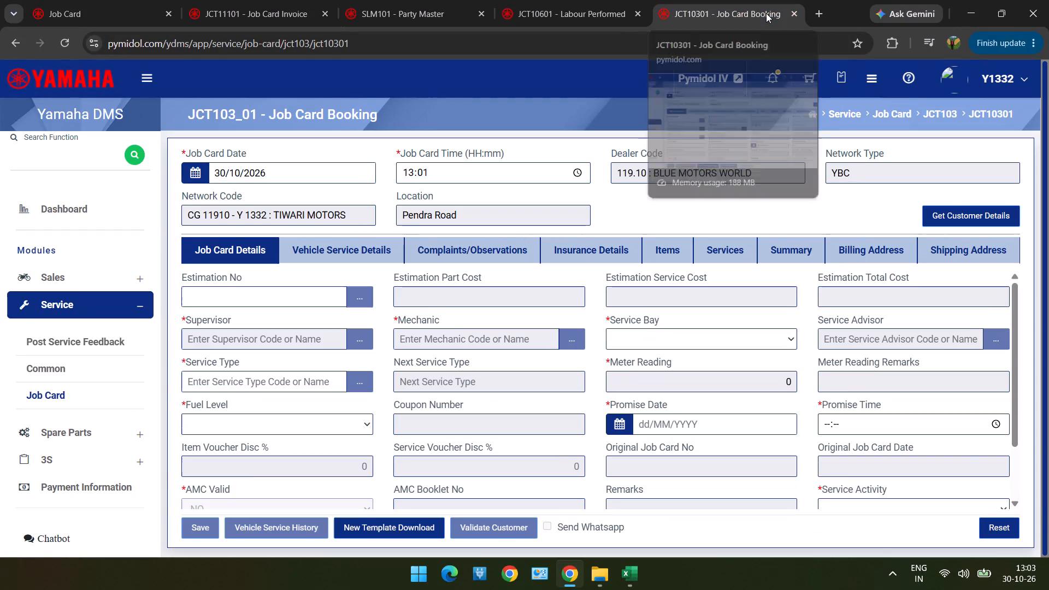
{"action": "left_click", "coordinate": [991, 210]}
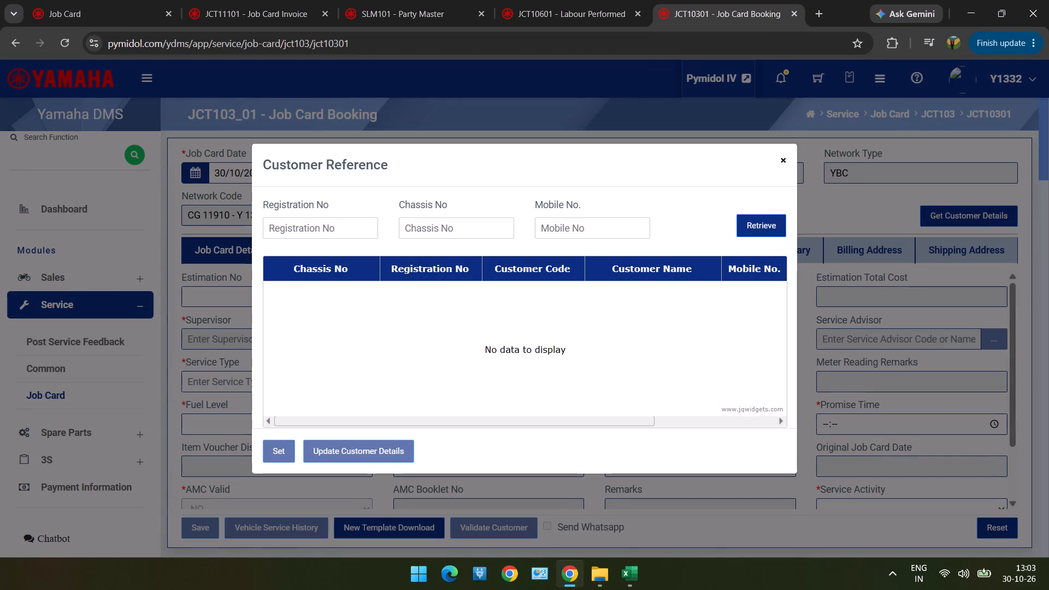
{"action": "left_click", "coordinate": [471, 232]}
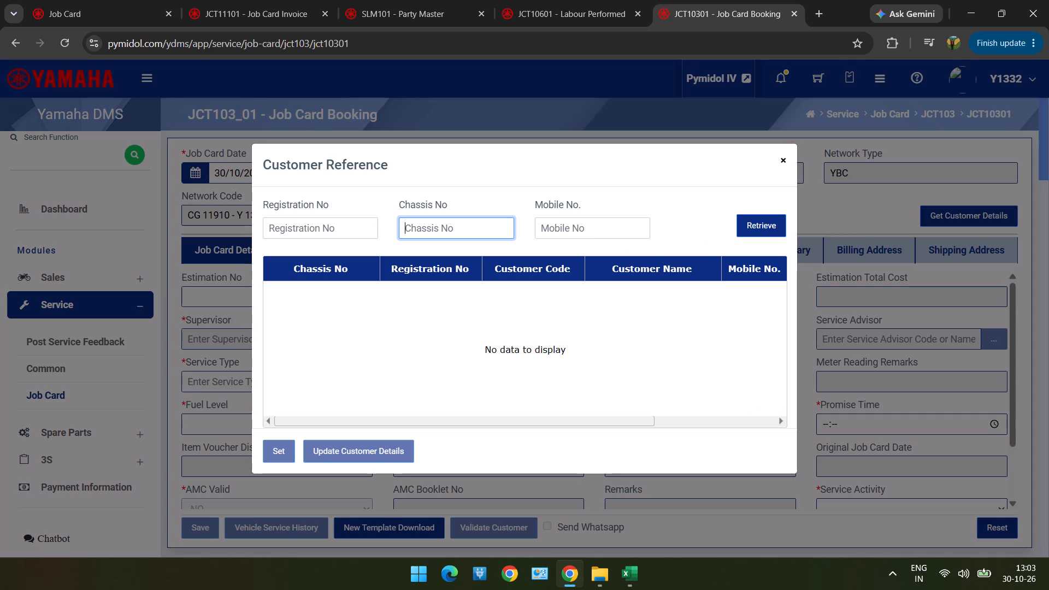
Copy the chassis number of the YAMAHA FASCINO in row 22 of the Excel list into the customer lookup's Chassis No field.
{"action": "key", "text": "alt+Tab"}
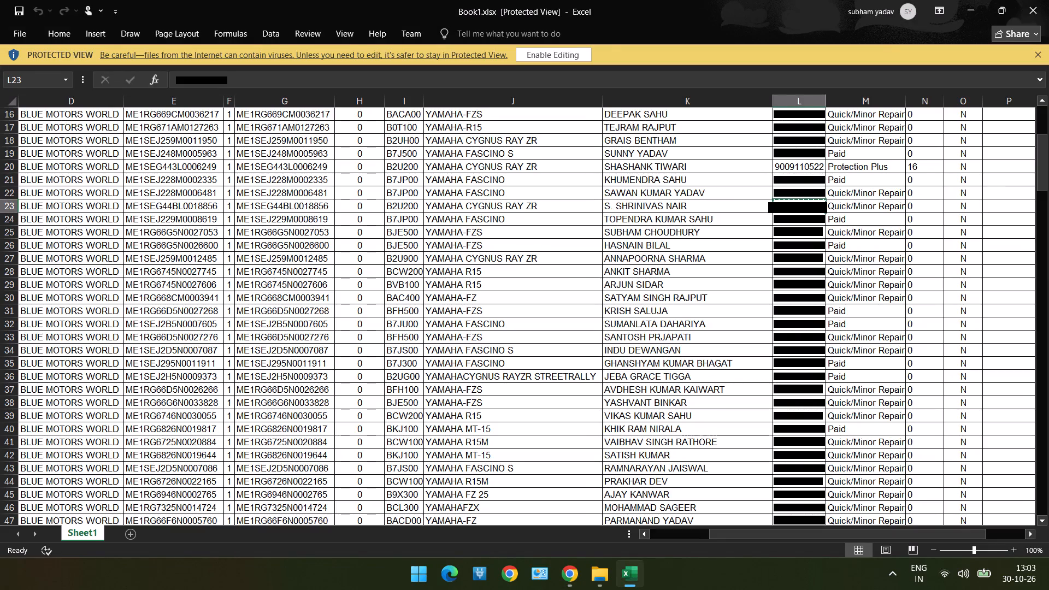
{"action": "key", "text": "Left"}
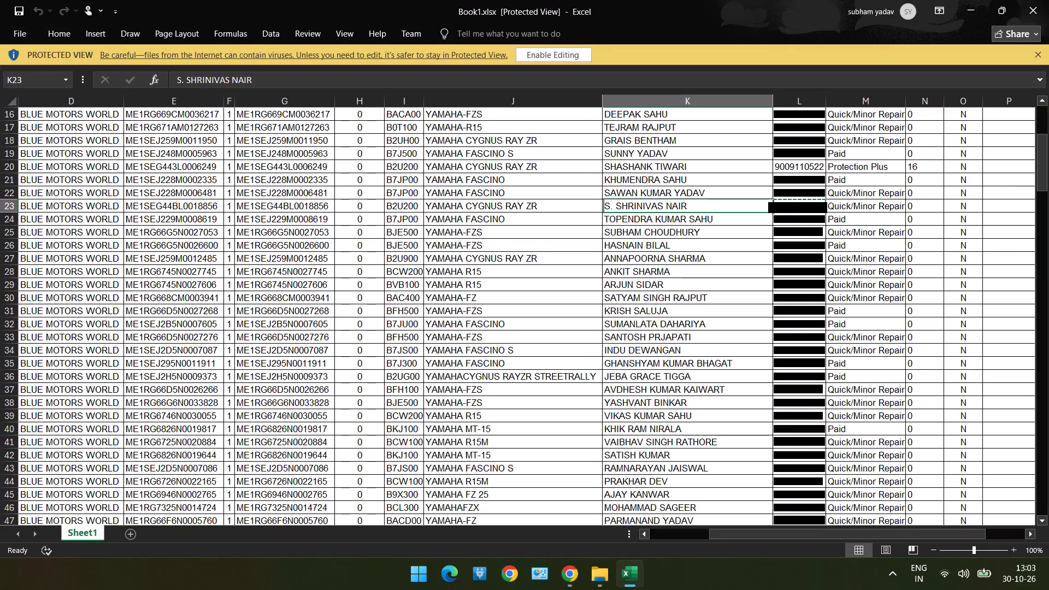
{"action": "key", "text": "Left"}
{"action": "key", "text": "Right"}
{"action": "key", "text": "Right"}
{"action": "key", "text": "Up"}
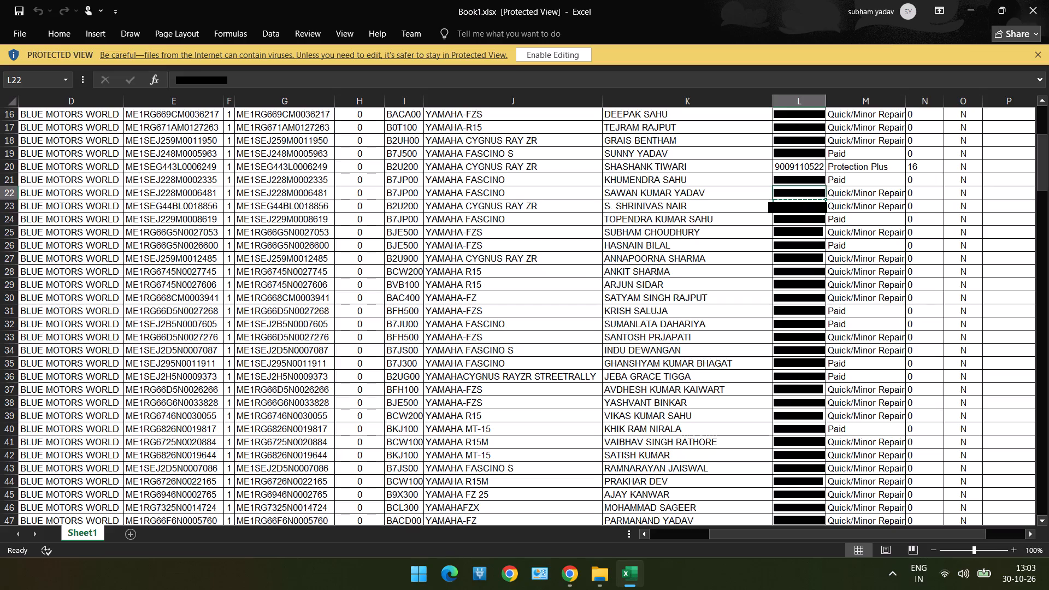
{"action": "key", "text": "Left"}
{"action": "key", "text": "Left"}
{"action": "key", "text": "Left"}
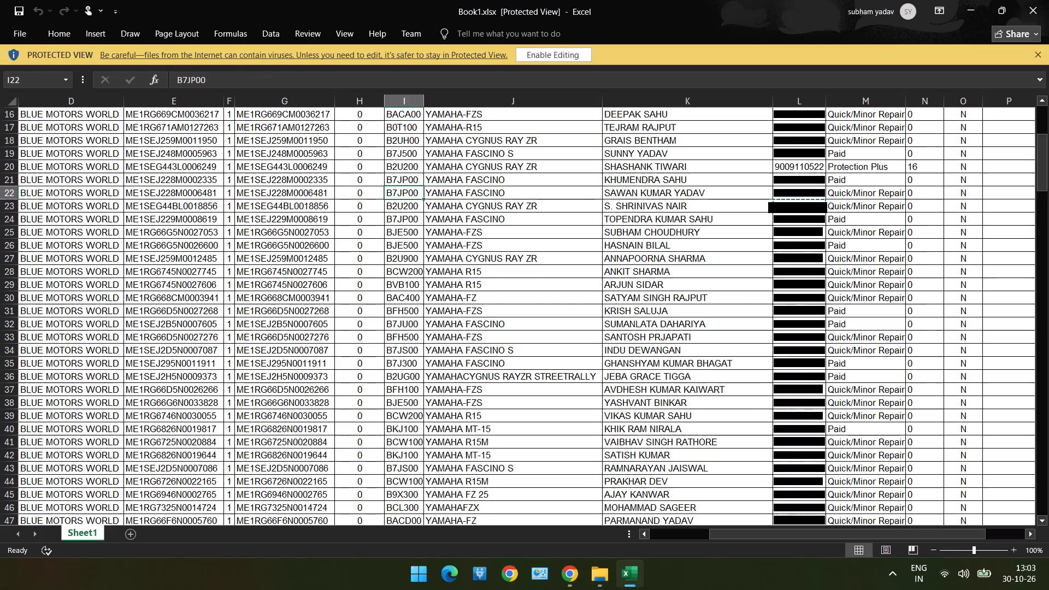
{"action": "key", "text": "Left"}
{"action": "key", "text": "Left"}
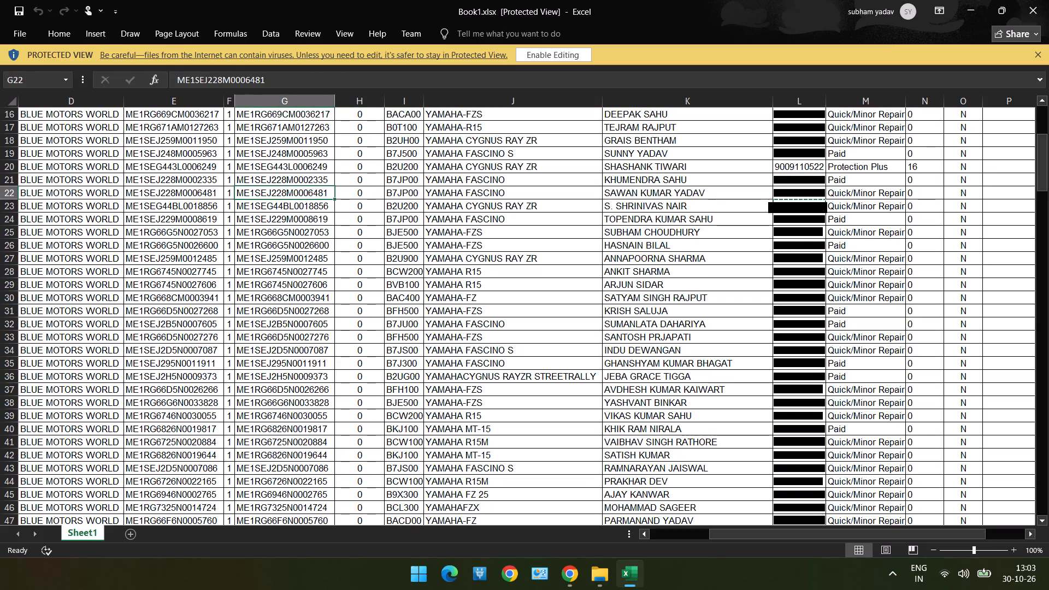
{"action": "key", "text": "ctrl+c"}
{"action": "key", "text": "alt+Tab"}
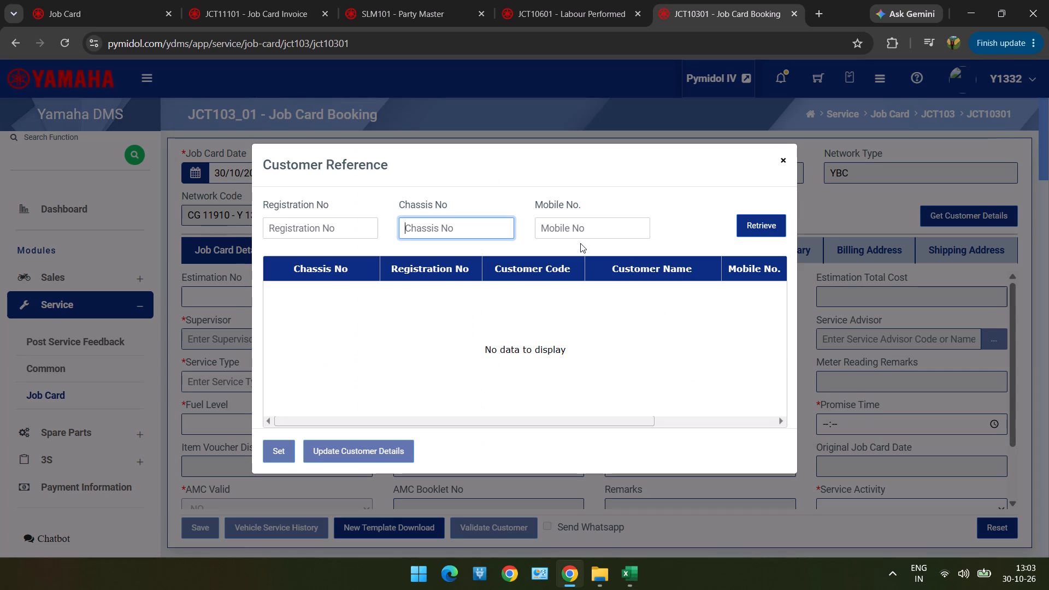
{"action": "key", "text": "ctrl+v"}
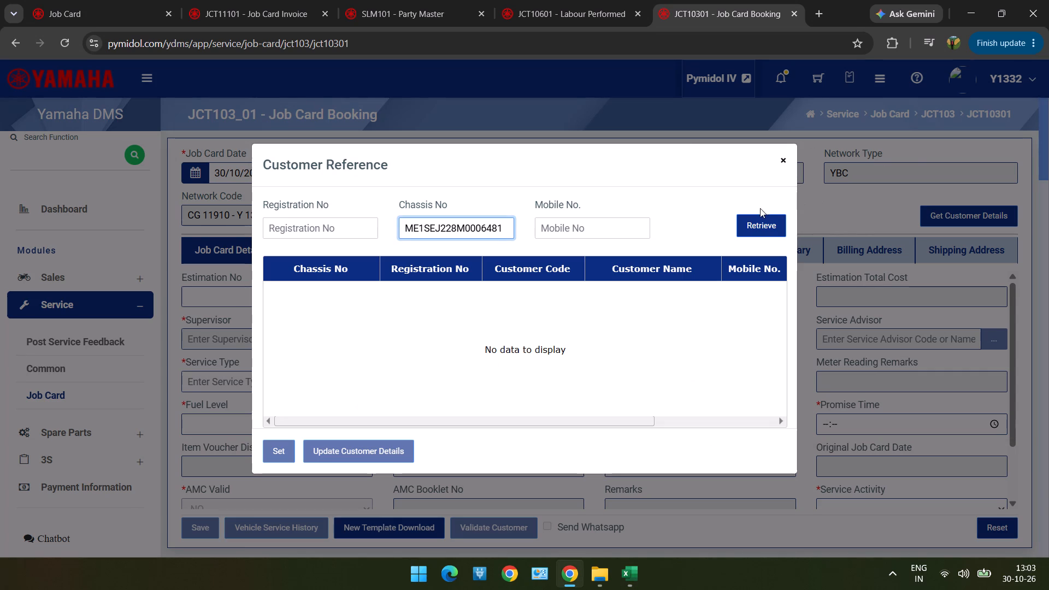
Try to retrieve the customer record for the entered chassis number, attempting the lookup twice.
{"action": "left_click", "coordinate": [755, 224]}
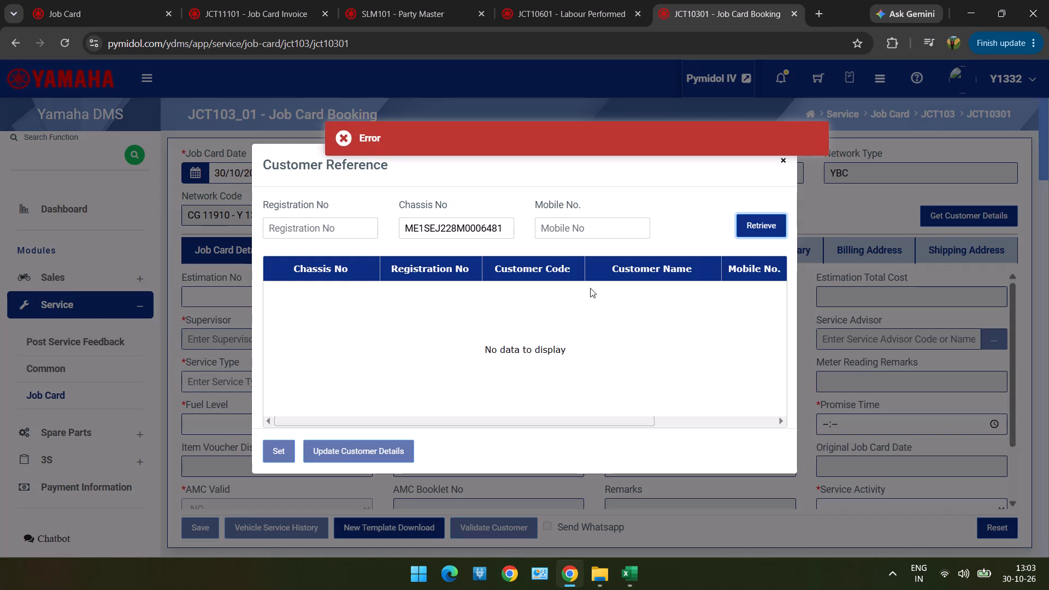
{"action": "left_click", "coordinate": [759, 232]}
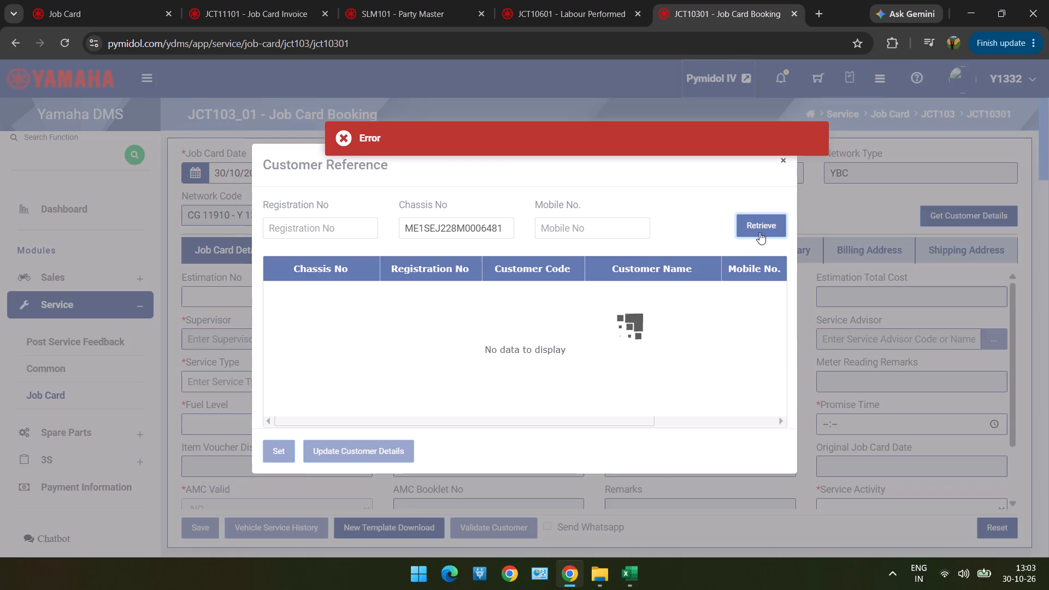
{"action": "scroll", "coordinate": [759, 232], "scroll_direction": "left", "scroll_amount": 2}
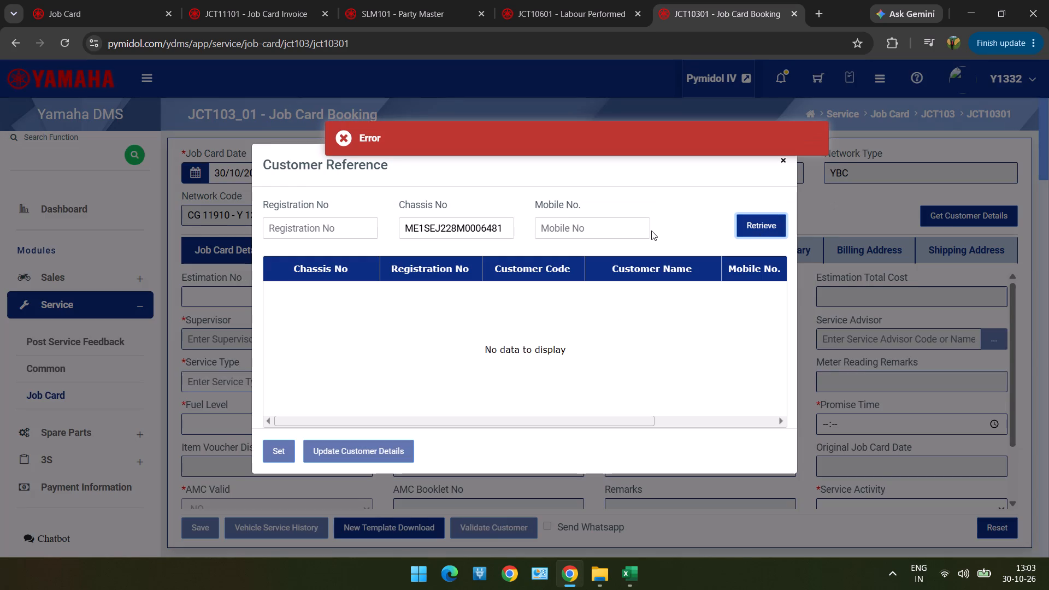
{"action": "right_click", "coordinate": [651, 231]}
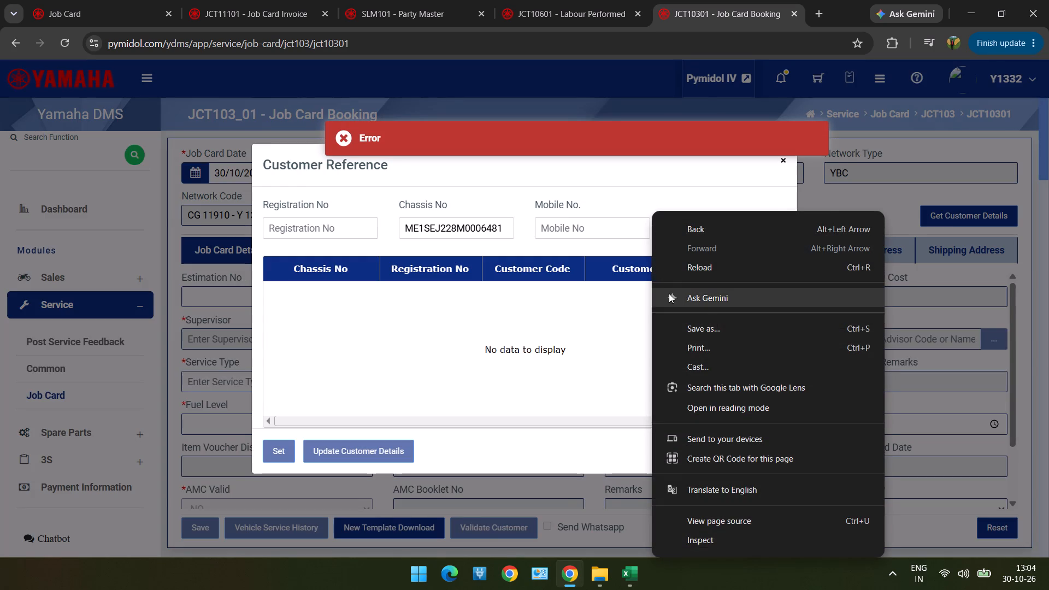
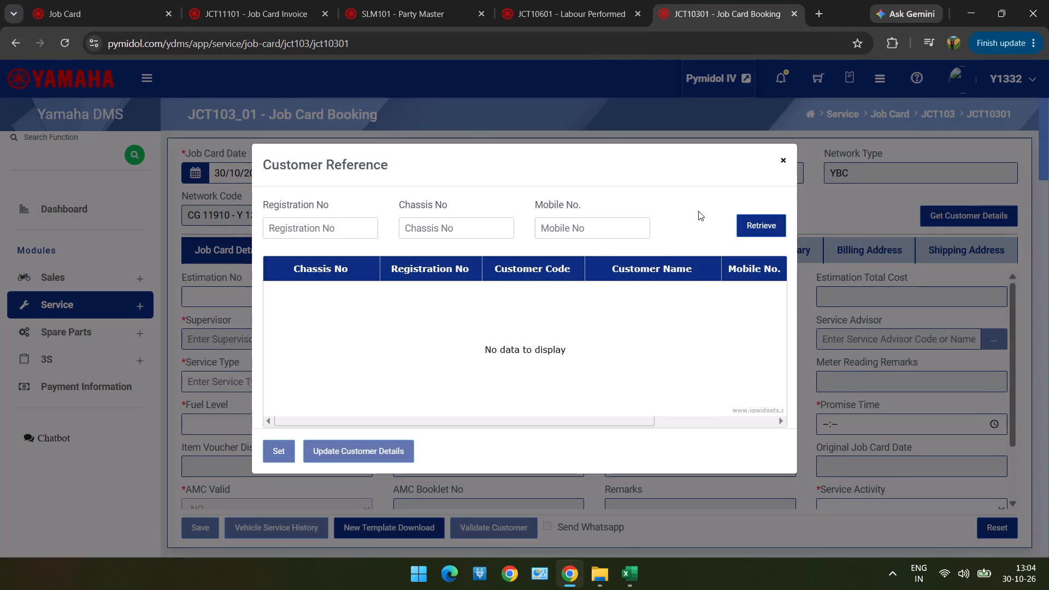
Load the customer record for the copied chassis number into the job card and review the vehicle's service history.
{"action": "left_click", "coordinate": [462, 226]}
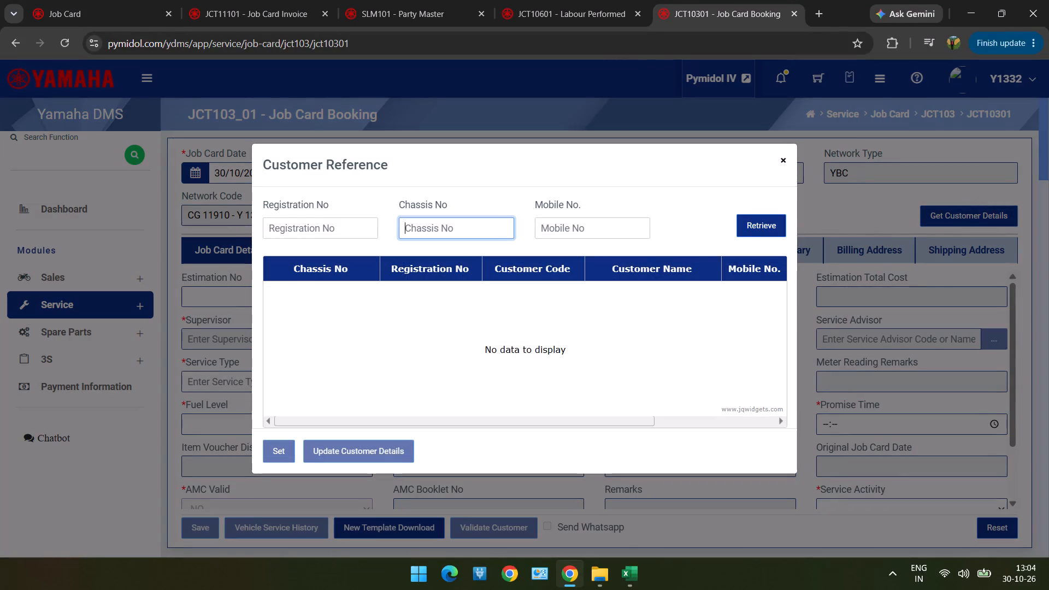
{"action": "key", "text": "ctrl+v"}
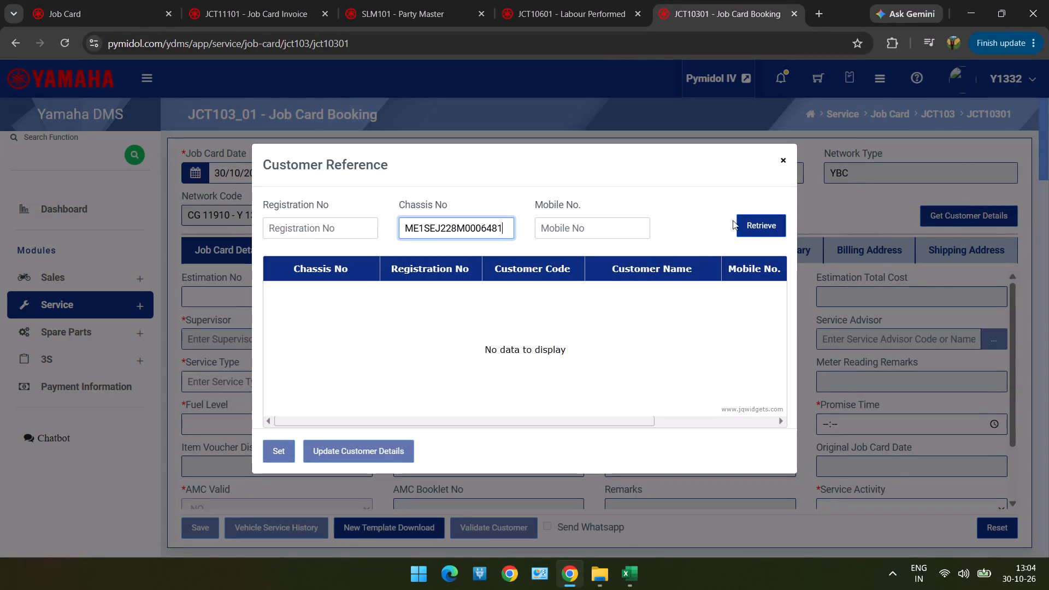
{"action": "double_click", "coordinate": [740, 223]}
{"action": "double_click", "coordinate": [663, 300]}
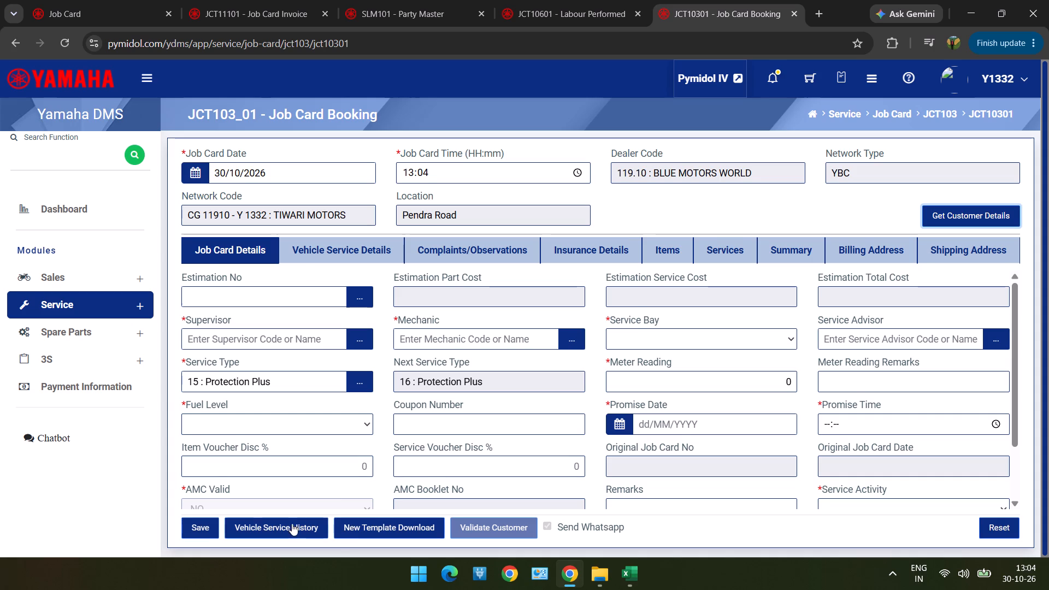
{"action": "left_click", "coordinate": [292, 523]}
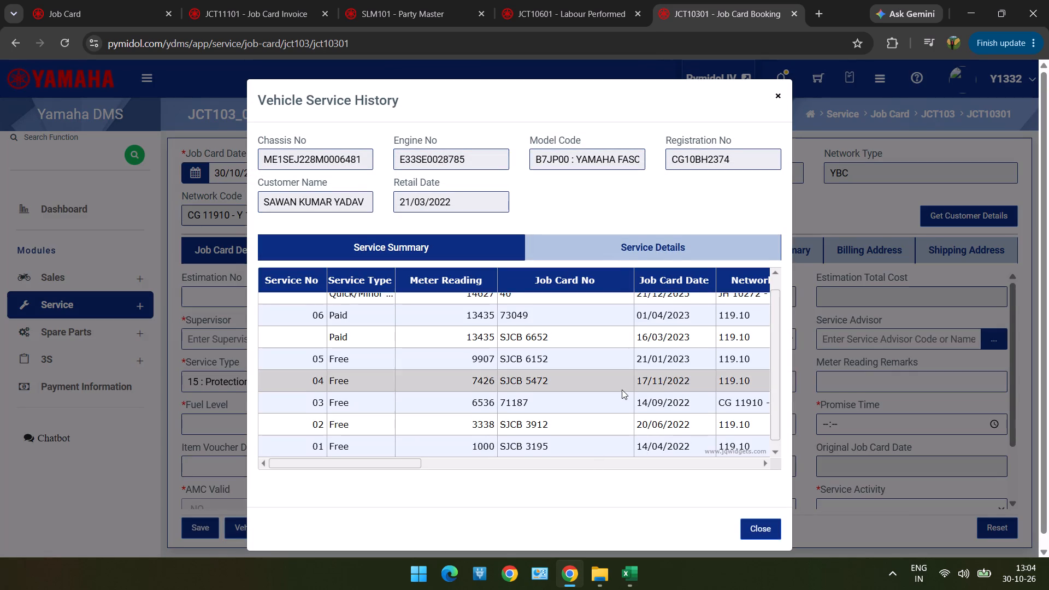
{"action": "scroll", "coordinate": [622, 390], "scroll_direction": "up", "scroll_amount": 4}
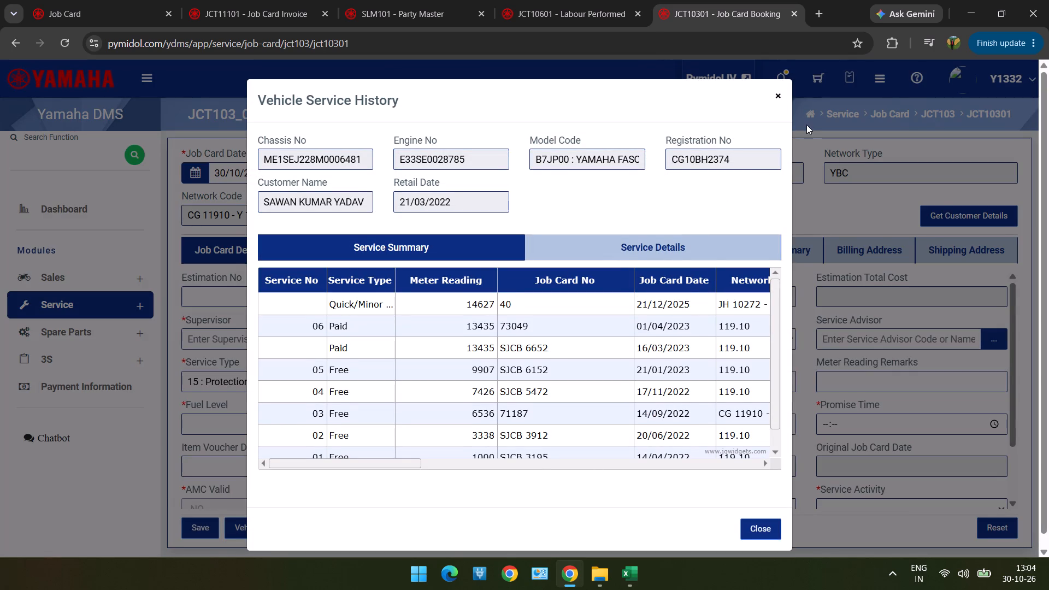
{"action": "left_click", "coordinate": [780, 91]}
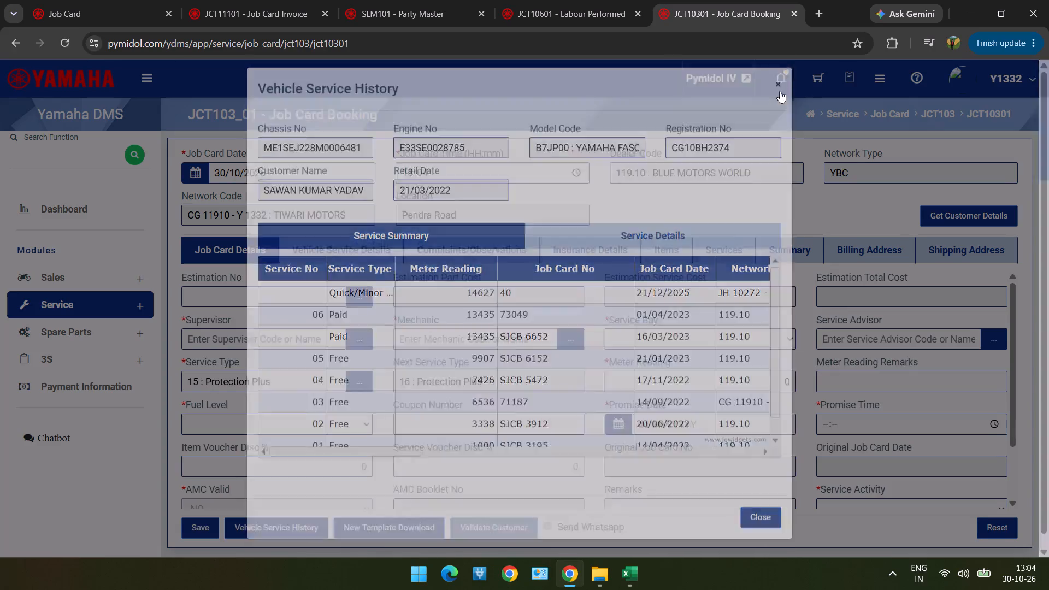
Assign pintu as supervisor, laxmik as mechanic and BAY1 as service bay on the job card.
{"action": "left_click", "coordinate": [362, 343]}
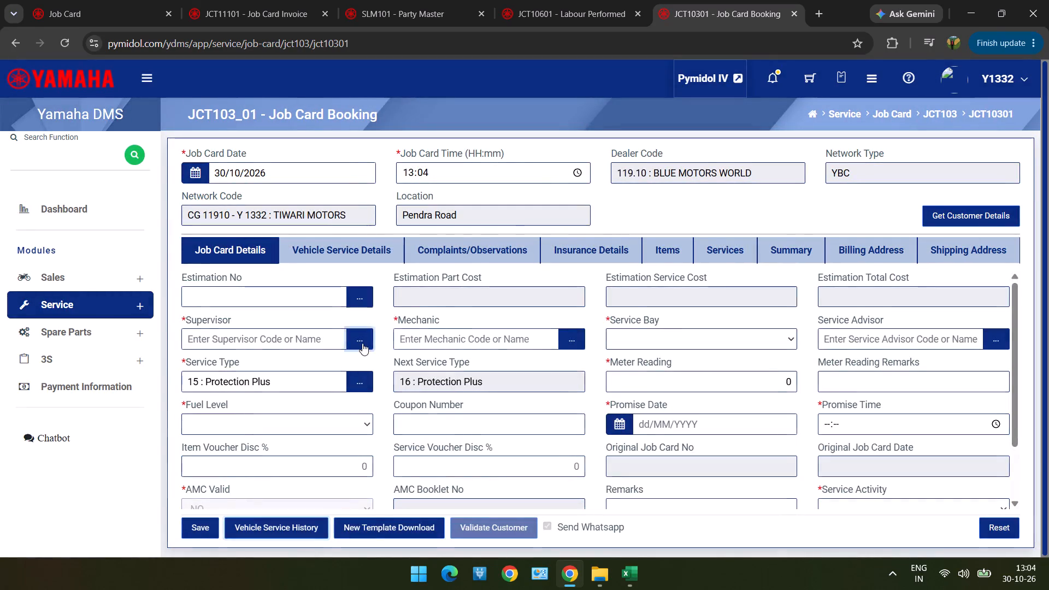
{"action": "double_click", "coordinate": [386, 224]}
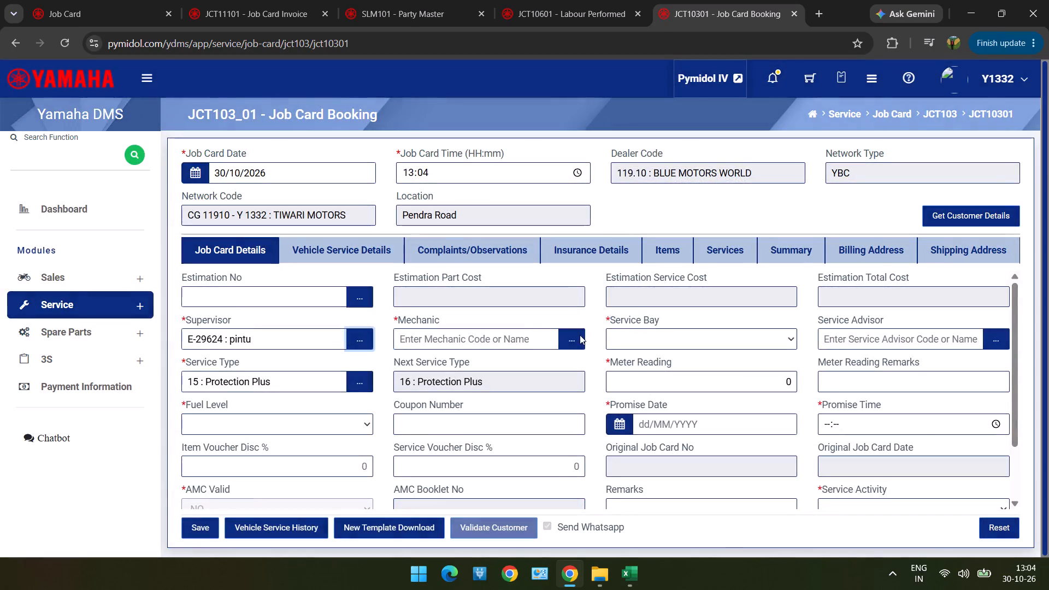
{"action": "left_click", "coordinate": [560, 339]}
{"action": "double_click", "coordinate": [458, 226]}
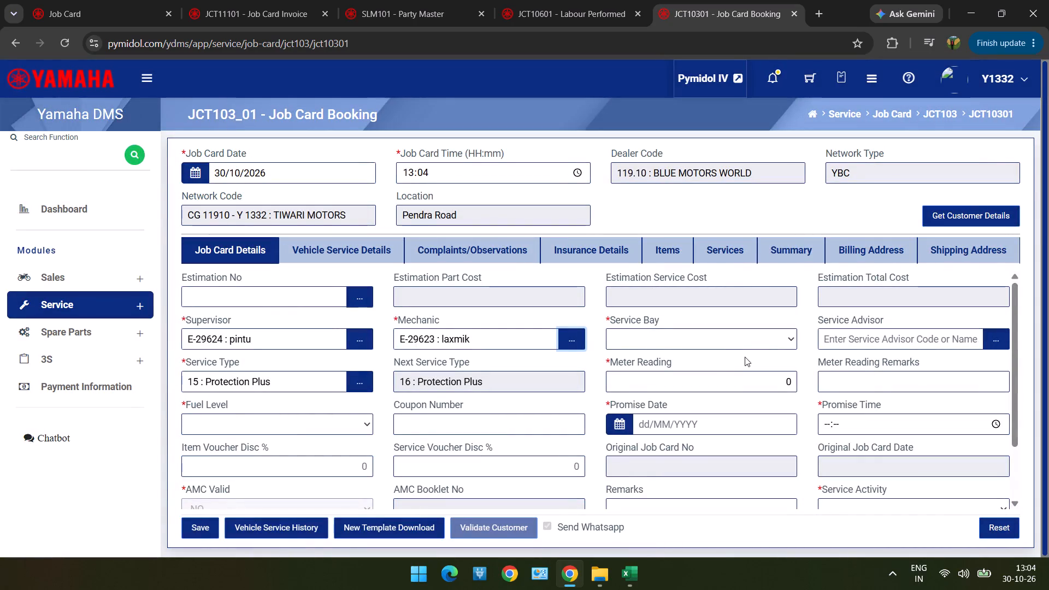
{"action": "left_click", "coordinate": [692, 345]}
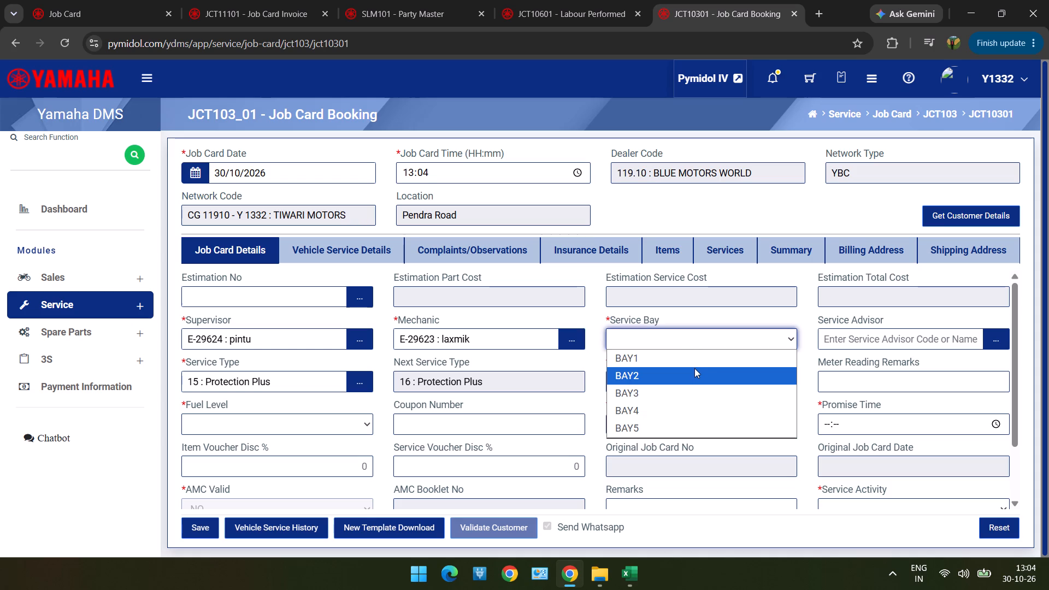
{"action": "left_click", "coordinate": [694, 353]}
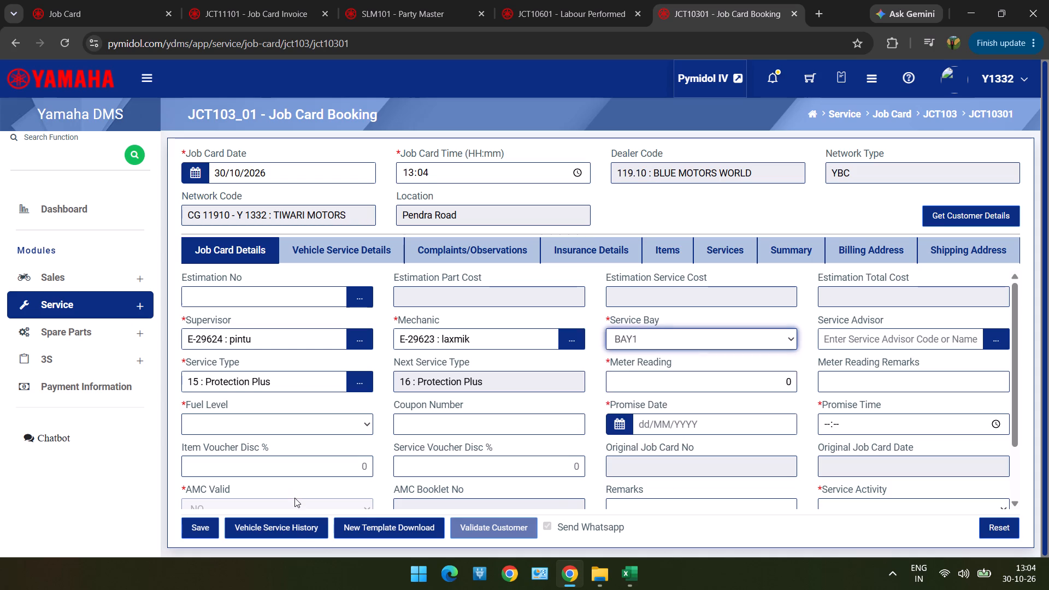
Recheck the vehicle's service history for past meter readings, and set Meter Reading to 15430 and Fuel Level to 1-Points.
{"action": "left_click", "coordinate": [290, 516]}
{"action": "left_click", "coordinate": [280, 519]}
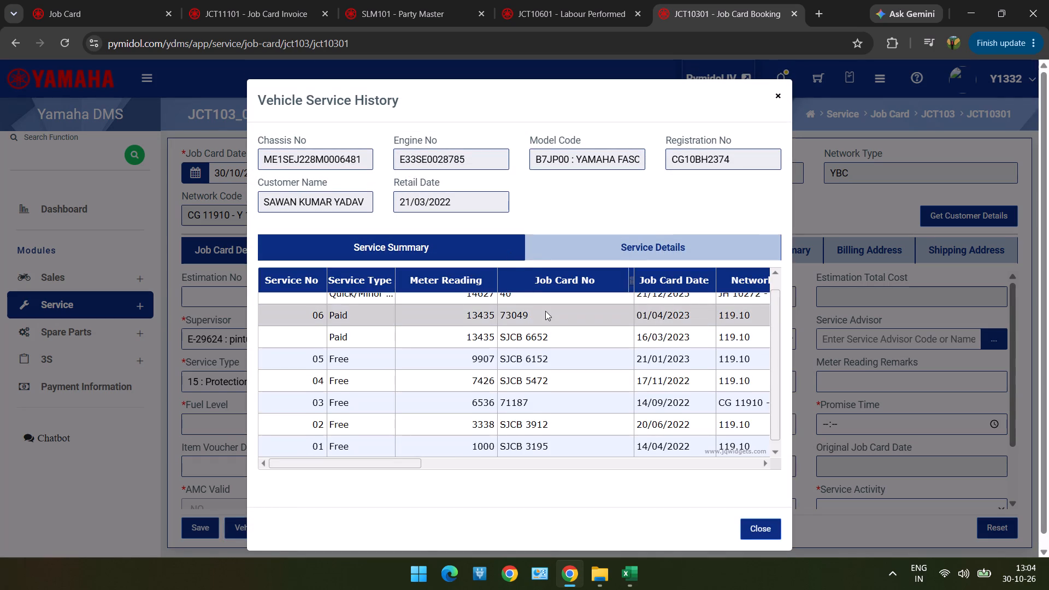
{"action": "scroll", "coordinate": [545, 311], "scroll_direction": "up", "scroll_amount": 2}
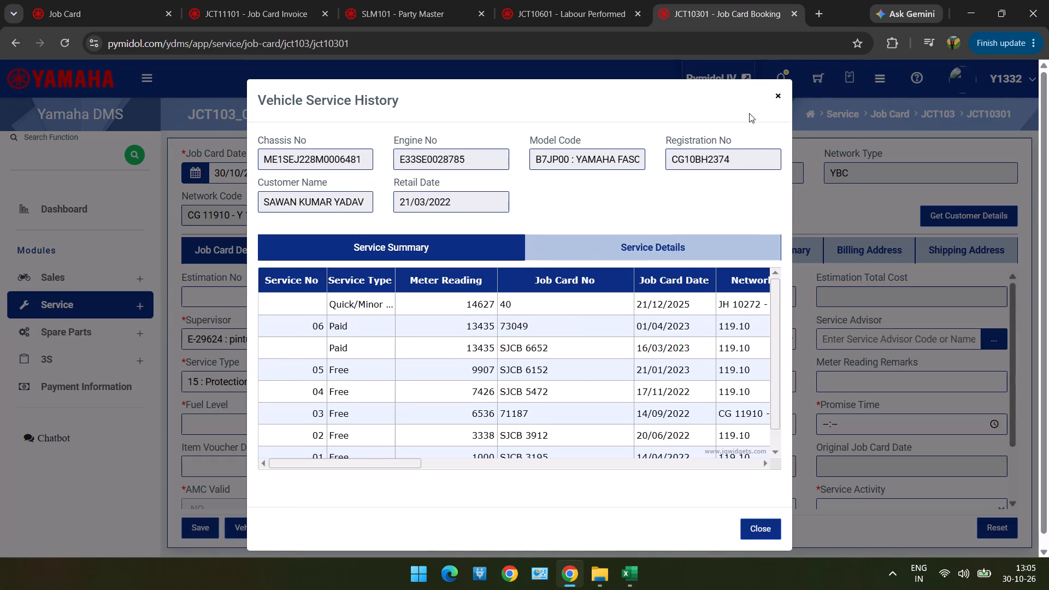
{"action": "left_click", "coordinate": [783, 91]}
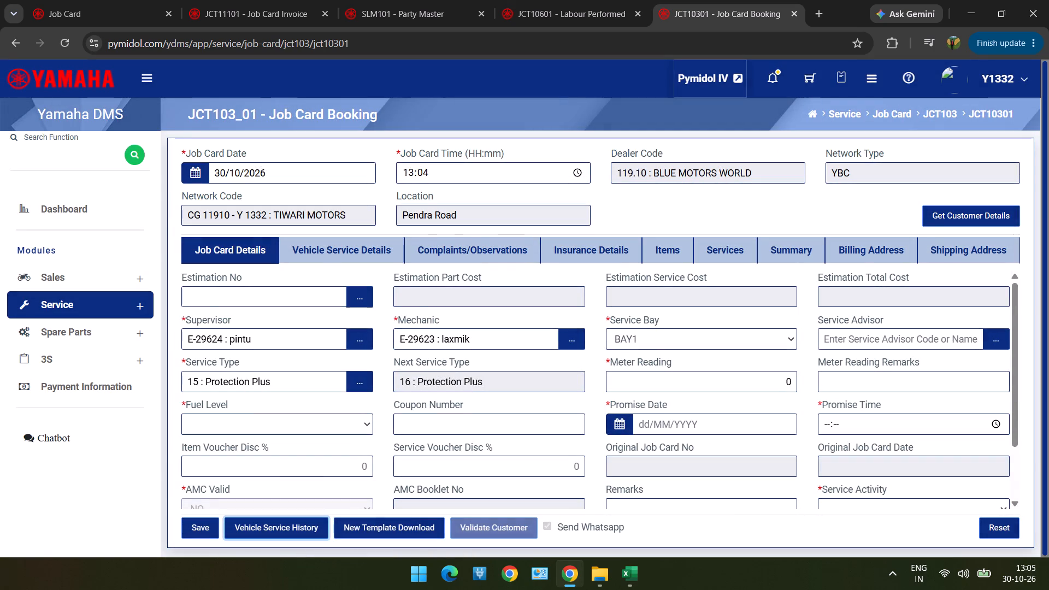
{"action": "left_click", "coordinate": [668, 371]}
{"action": "type", "text": "1543"}
{"action": "key", "text": "0"}
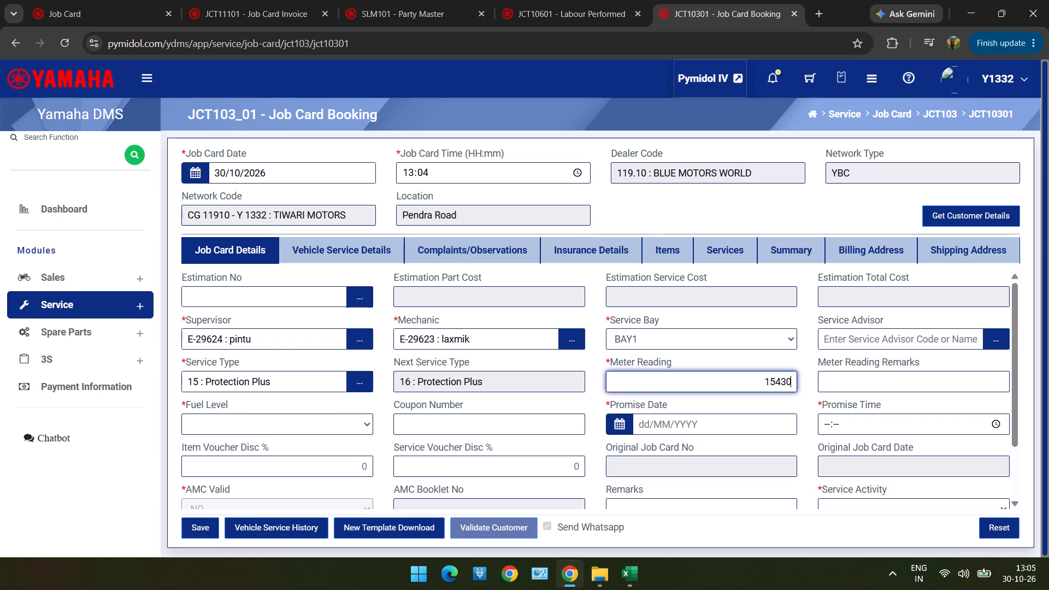
{"action": "left_click", "coordinate": [351, 421]}
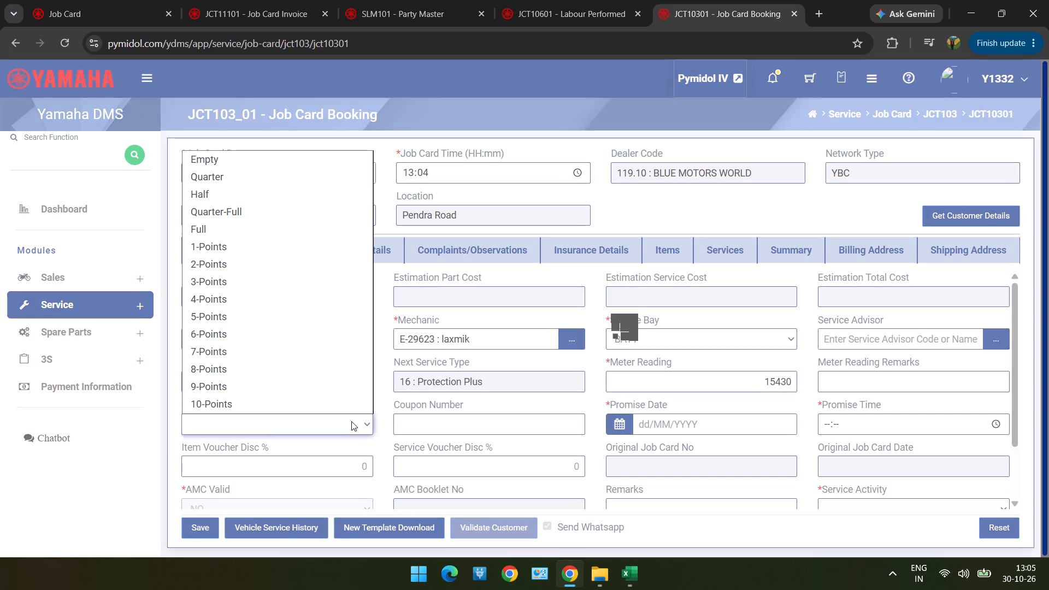
{"action": "left_click", "coordinate": [336, 246]}
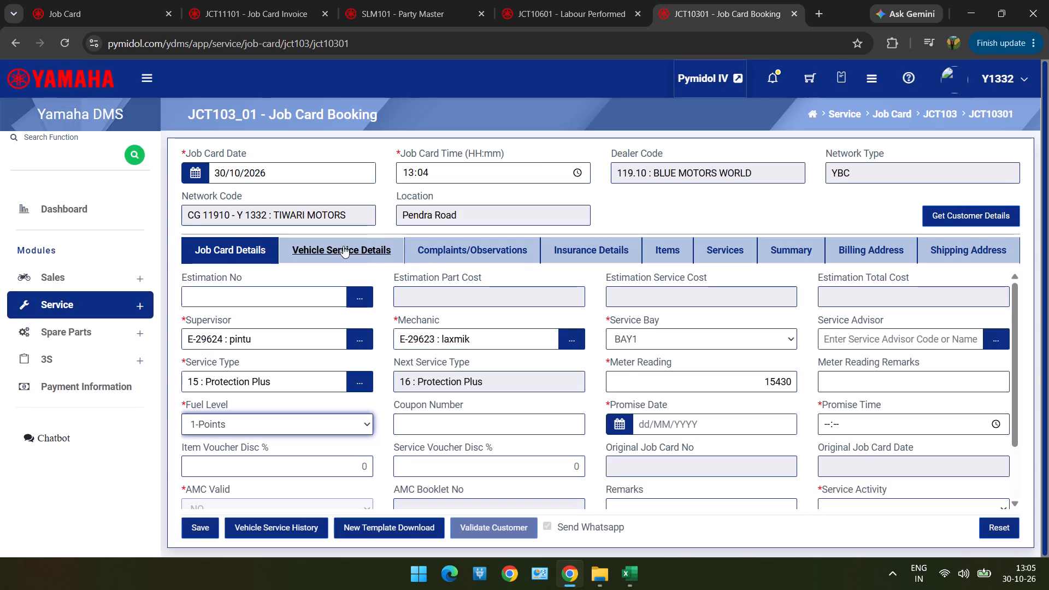
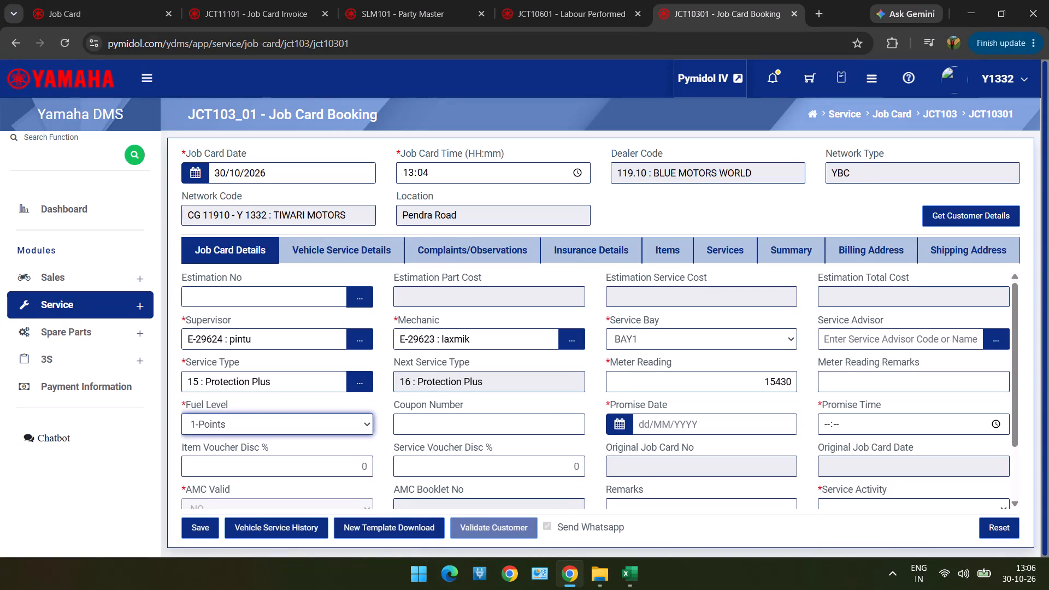
Set the job card's Promise Date to 30/10/2026 and Promise Time to 01:06.
{"action": "left_click", "coordinate": [650, 429]}
{"action": "left_click", "coordinate": [580, 473]}
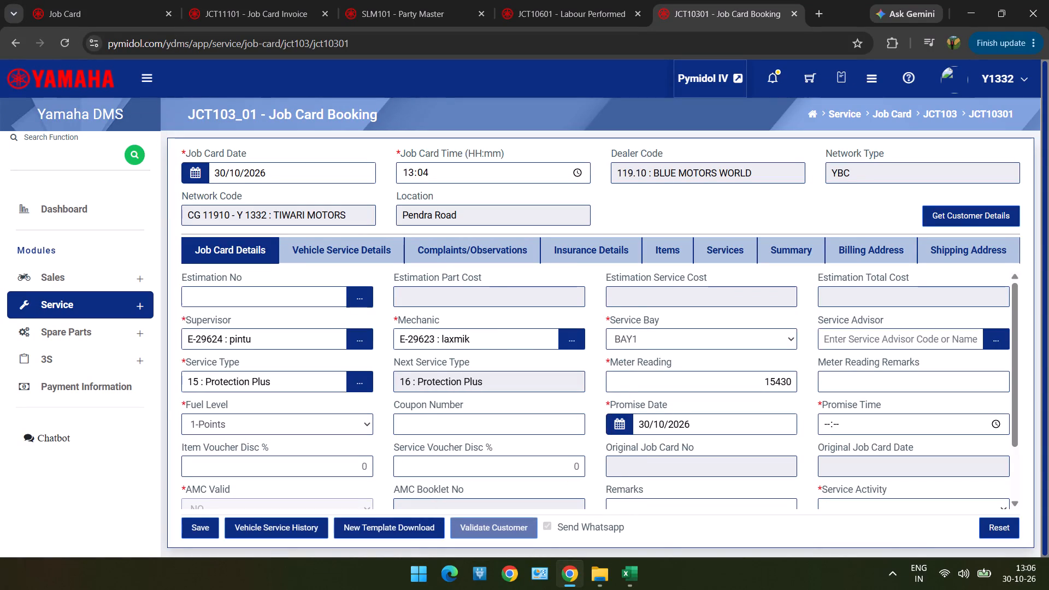
{"action": "left_click", "coordinate": [817, 421]}
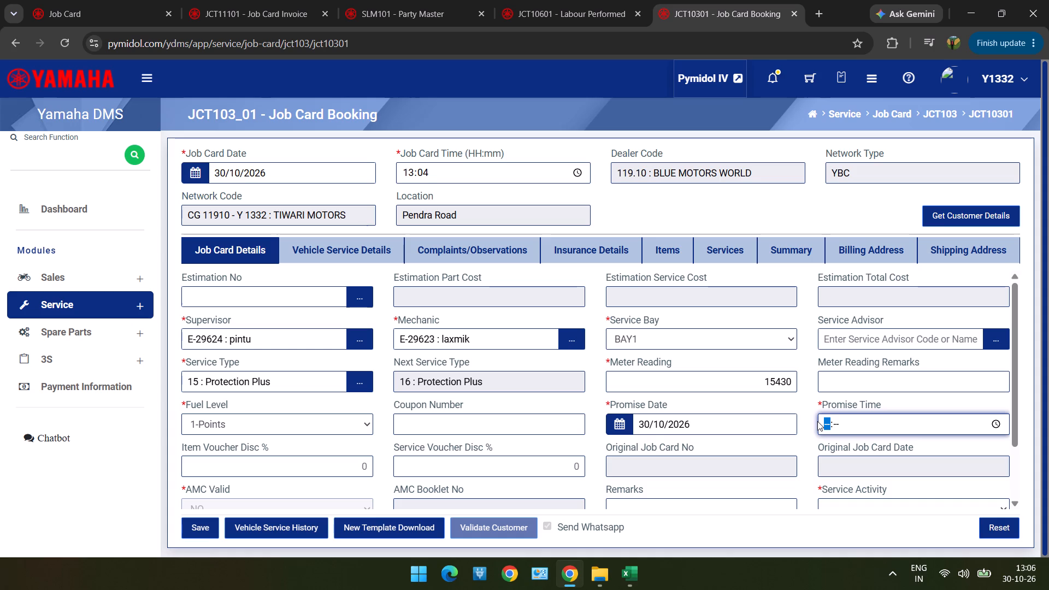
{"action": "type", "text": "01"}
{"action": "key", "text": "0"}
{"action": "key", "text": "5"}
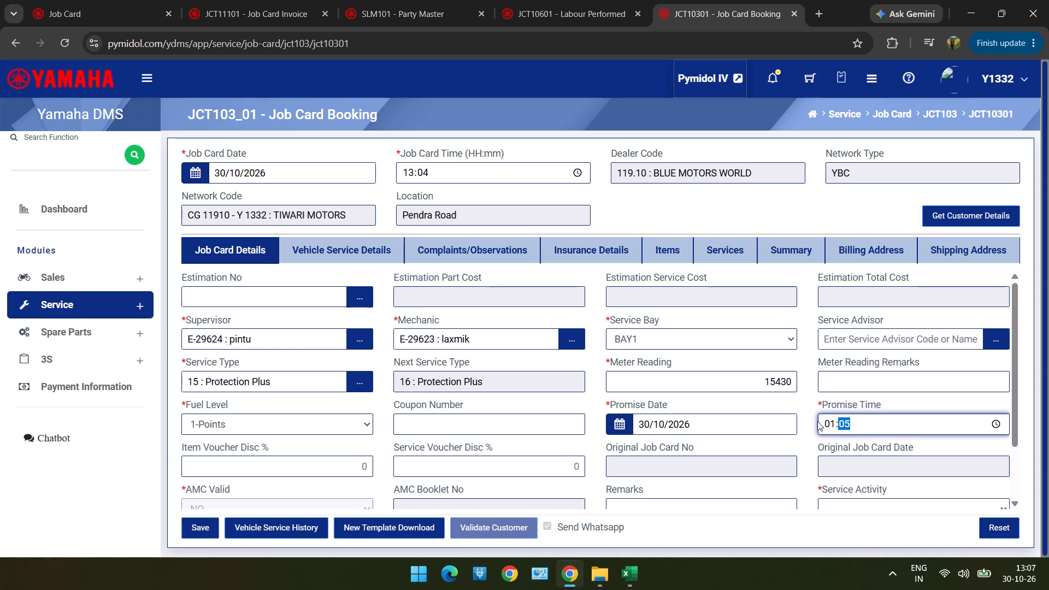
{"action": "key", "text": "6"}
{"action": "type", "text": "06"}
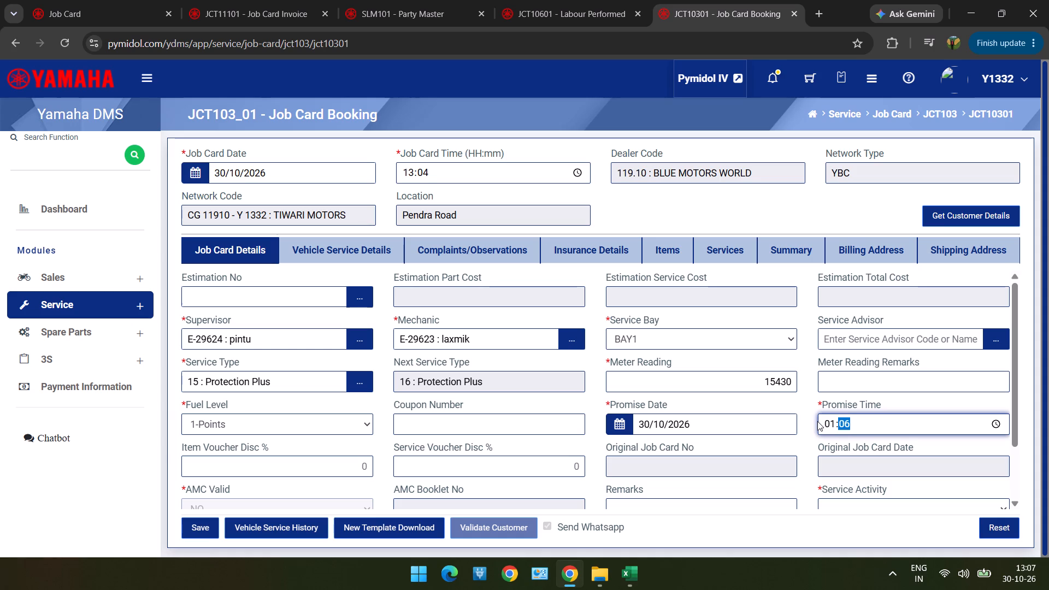
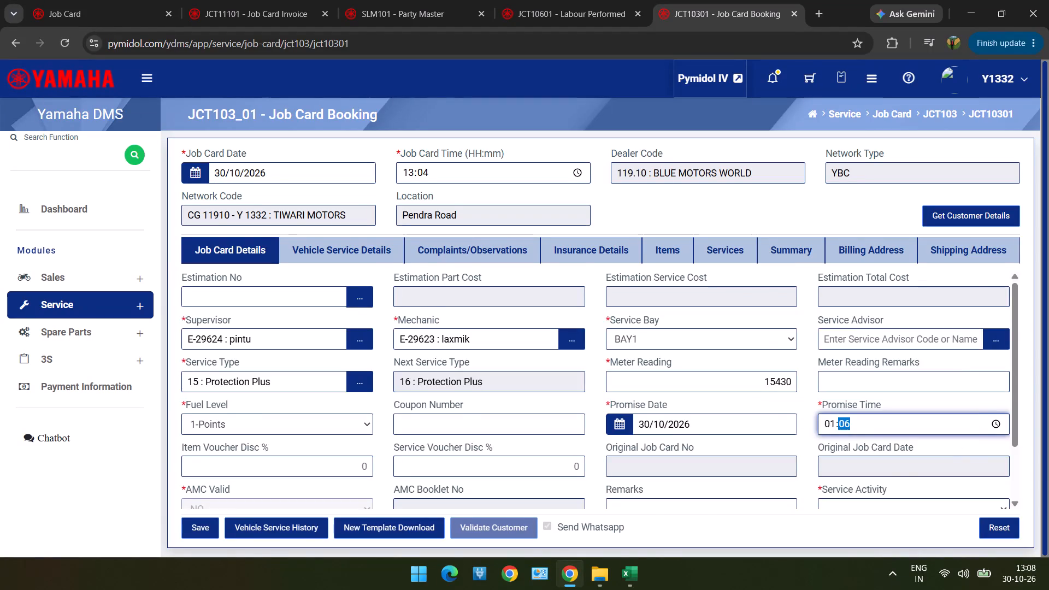
Set the job card's Service Activity to Normal Scheme.
{"action": "scroll", "coordinate": [903, 461], "scroll_direction": "down", "scroll_amount": 2}
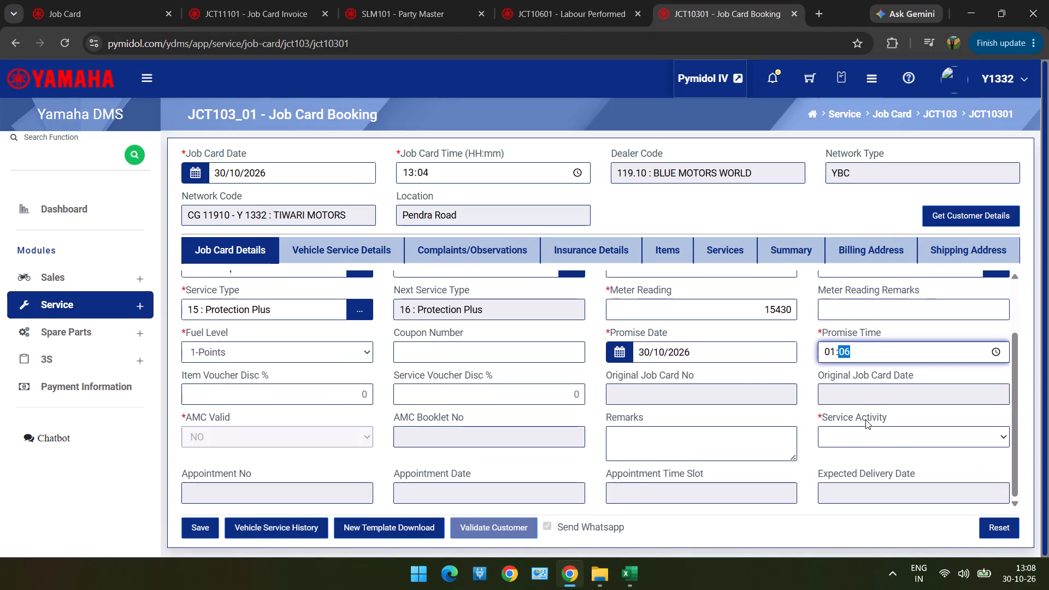
{"action": "left_click", "coordinate": [865, 430]}
{"action": "left_click", "coordinate": [865, 464]}
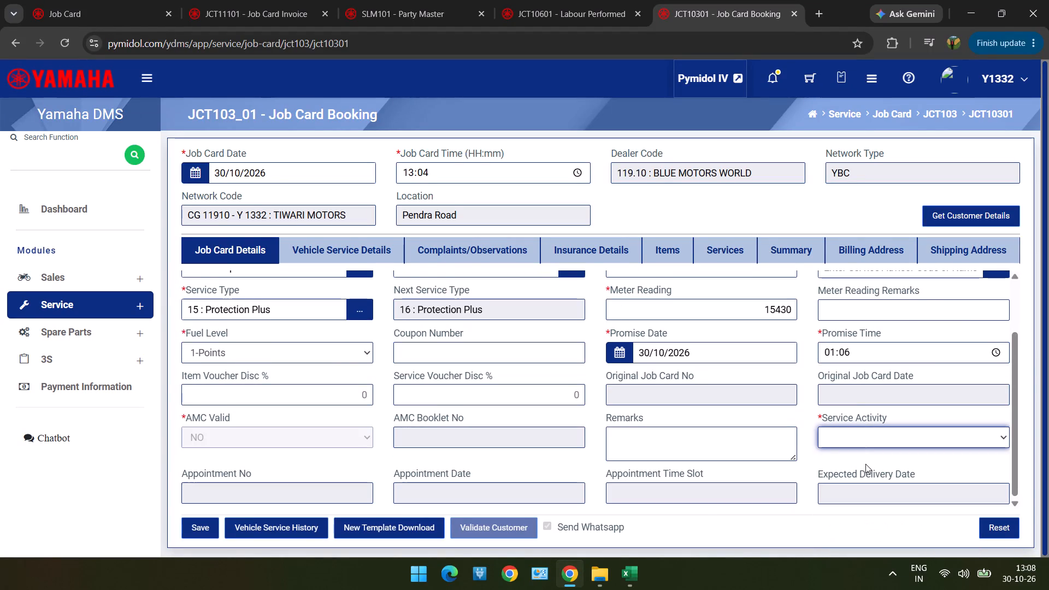
Add complaint Comp83 GENERAL SERVICE to the job card's complaints and try to save the job card.
{"action": "left_click", "coordinate": [500, 247]}
{"action": "left_click", "coordinate": [208, 491]}
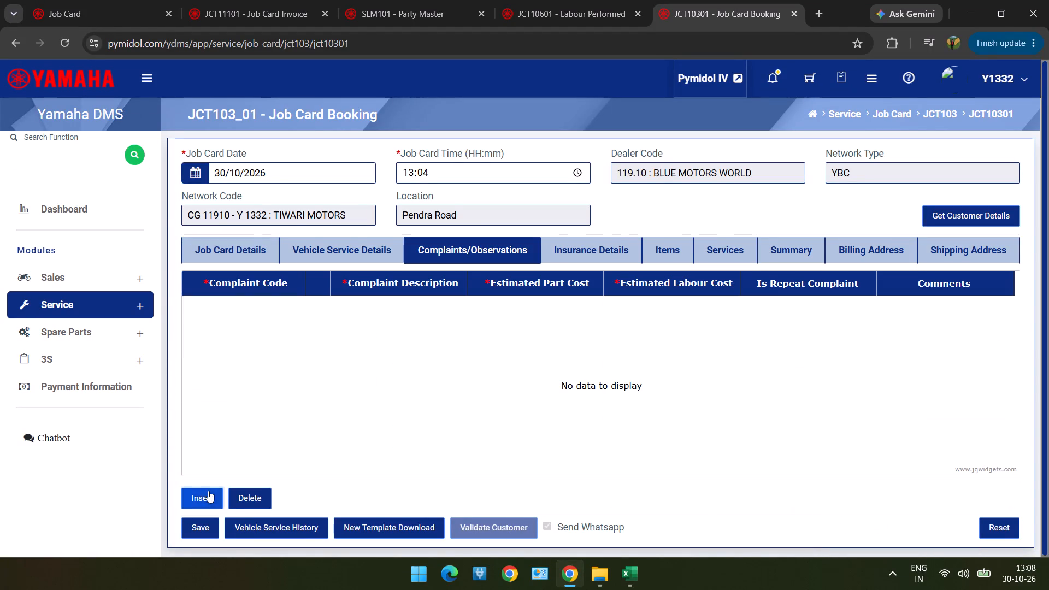
{"action": "left_click", "coordinate": [321, 303]}
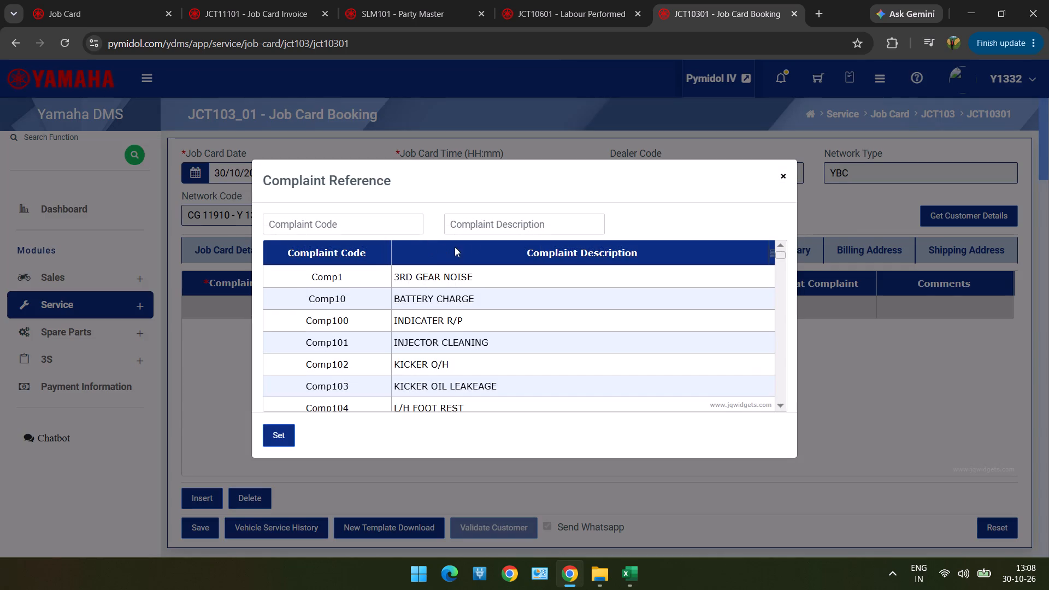
{"action": "left_click", "coordinate": [476, 215]}
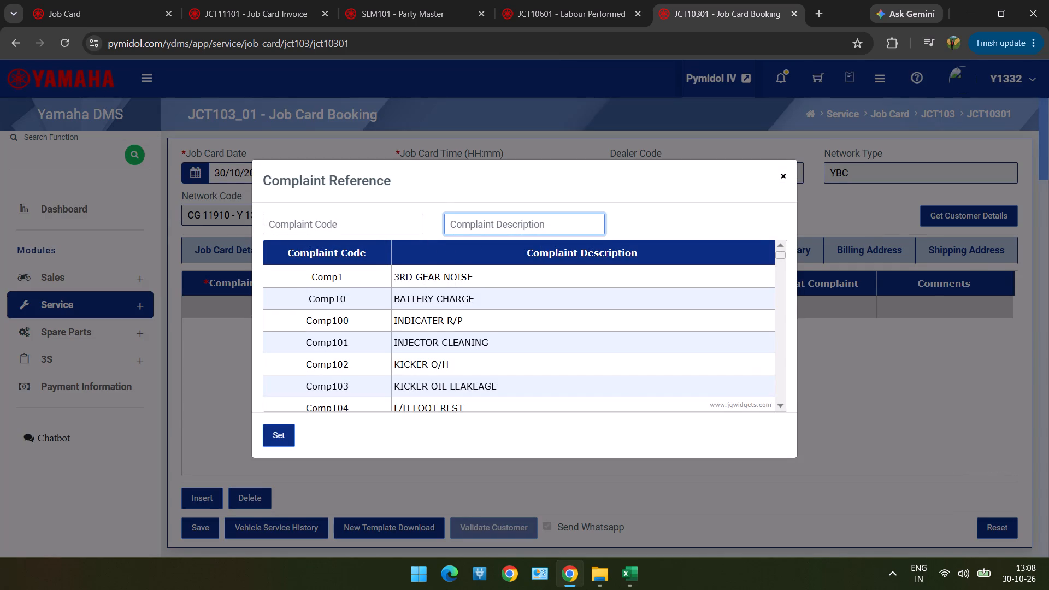
{"action": "type", "text": "gen"}
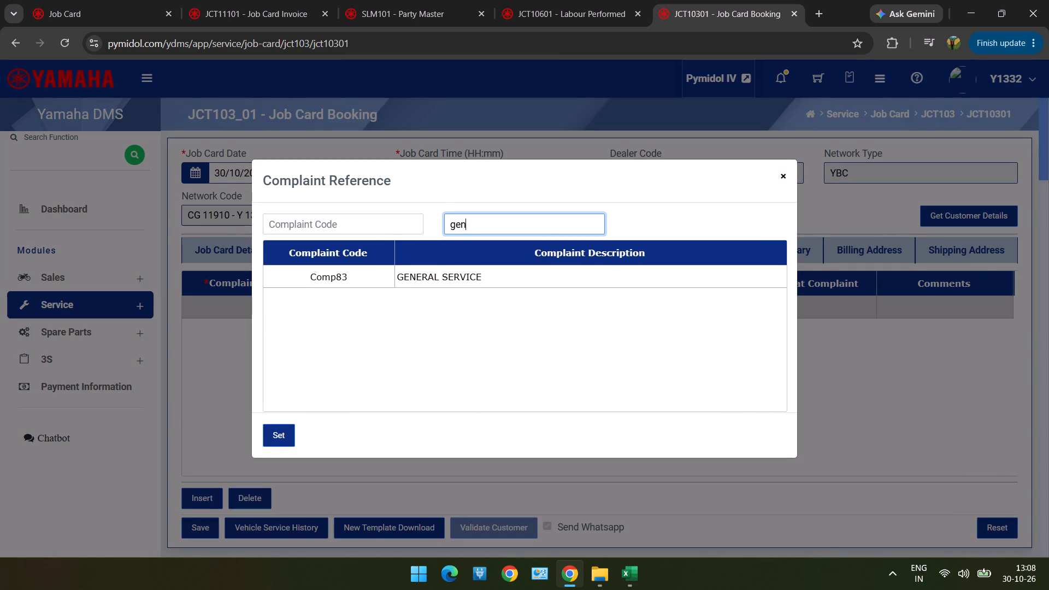
{"action": "double_click", "coordinate": [486, 274]}
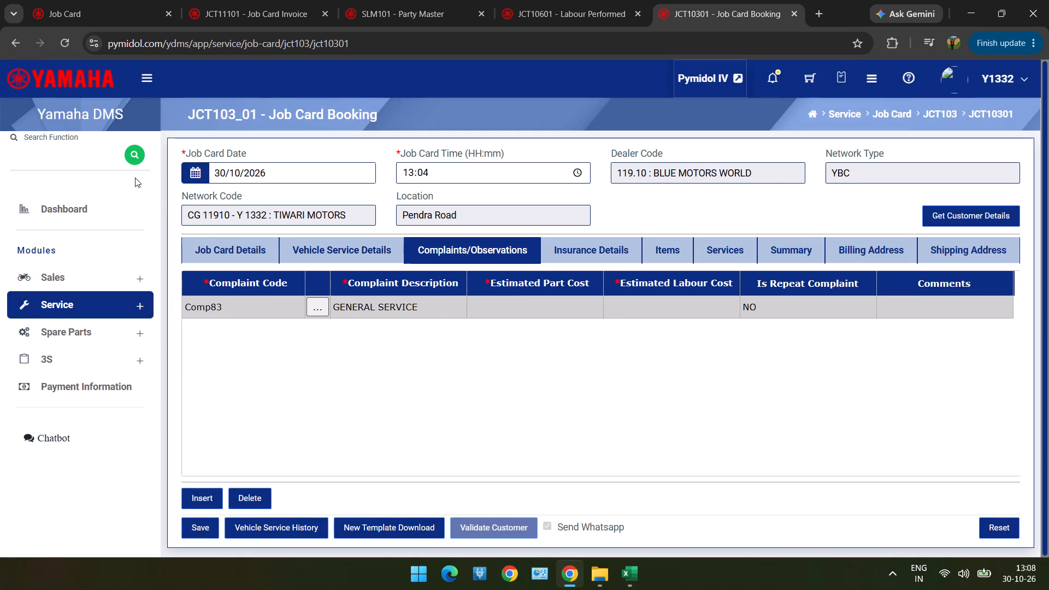
{"action": "left_click", "coordinate": [201, 524]}
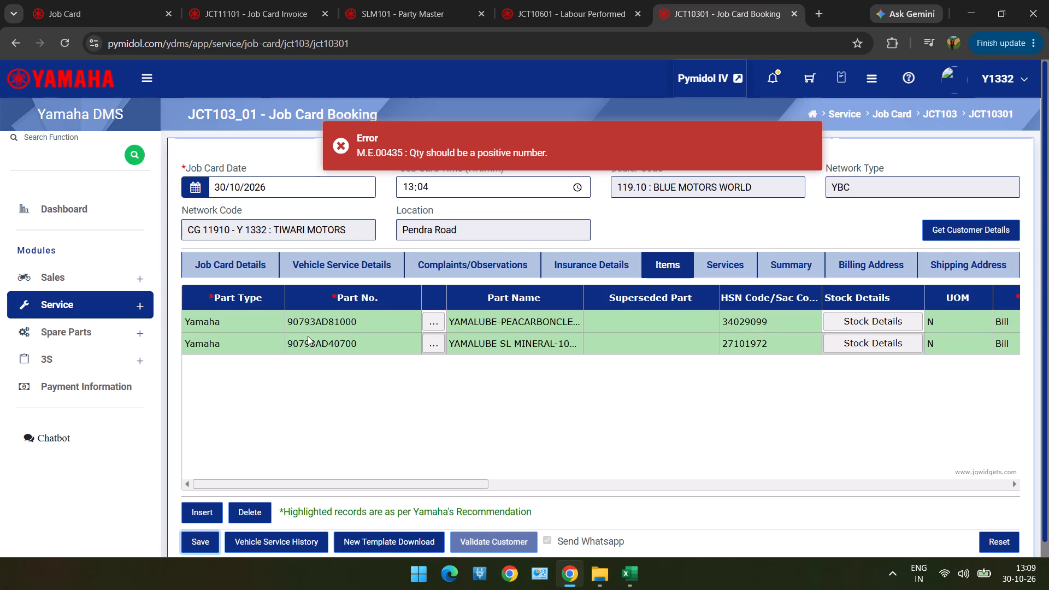
Delete both recommended Yamaha part lines, 90793AD40700 and 90793AD81000, from the job card's items.
{"action": "left_click", "coordinate": [308, 336]}
{"action": "left_click", "coordinate": [246, 514]}
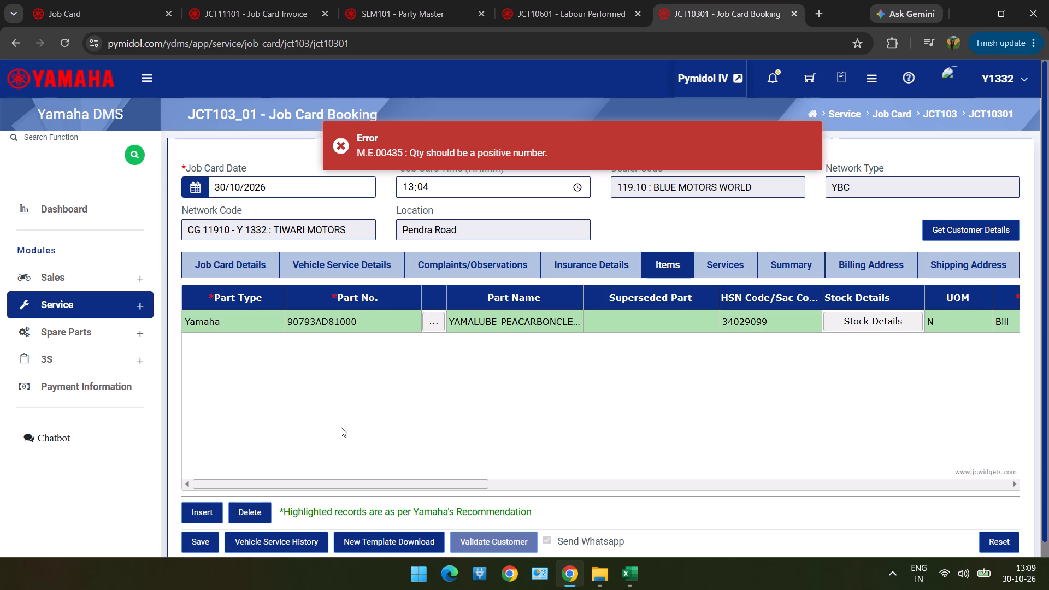
{"action": "left_click", "coordinate": [349, 317]}
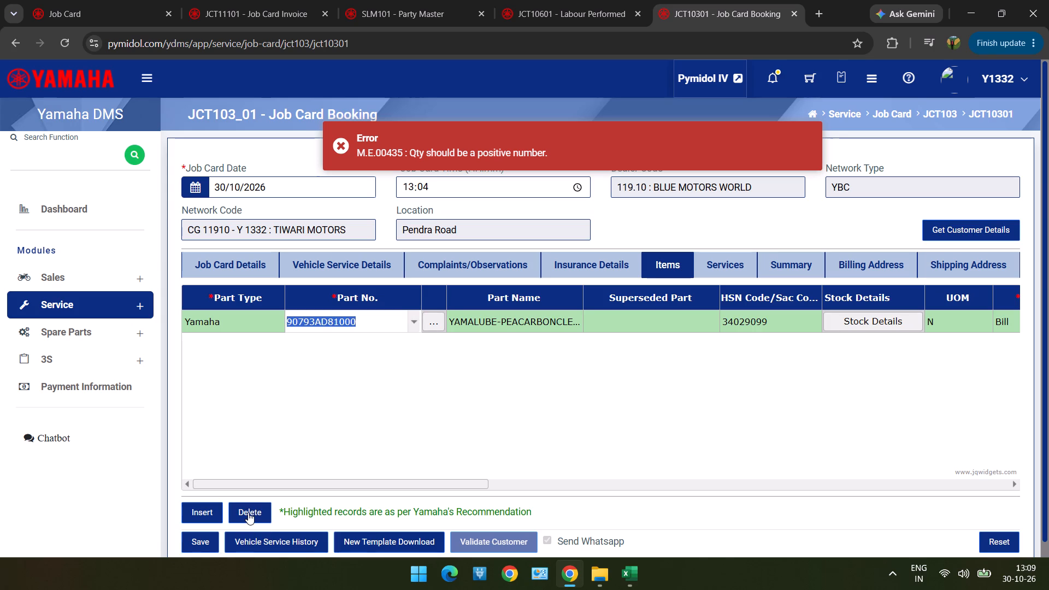
{"action": "left_click", "coordinate": [248, 512]}
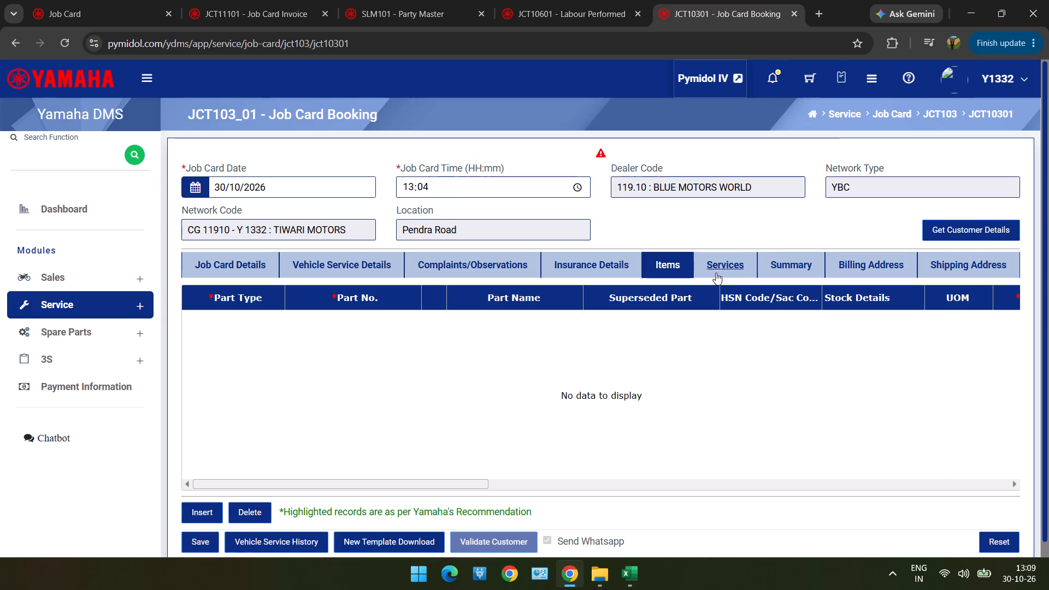
Delete the recommended Race Bearing Lubrication labour line from the job card's services and try to submit the job card.
{"action": "left_click", "coordinate": [716, 273]}
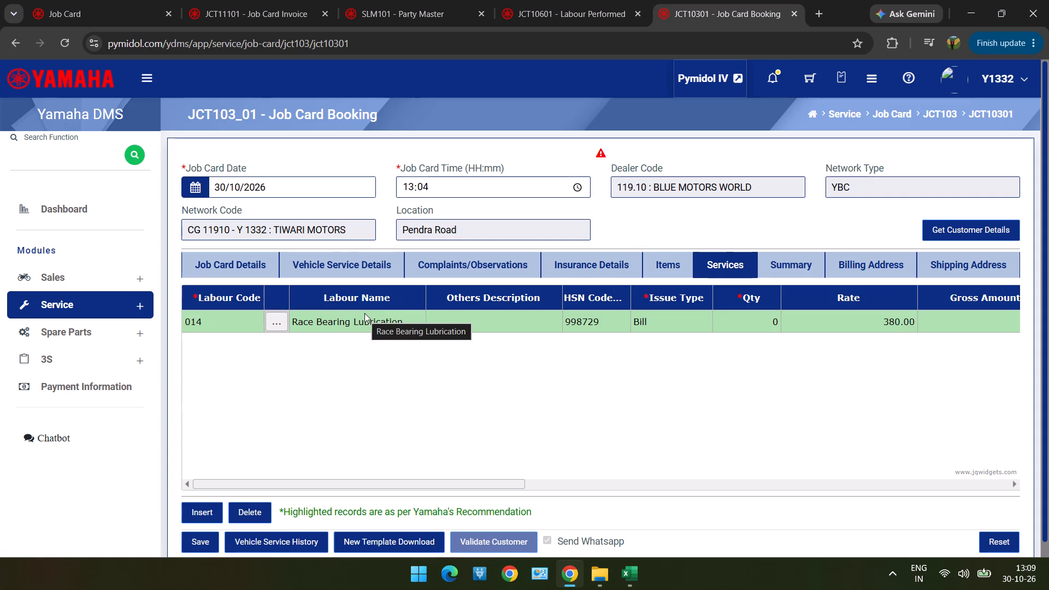
{"action": "left_click", "coordinate": [364, 313]}
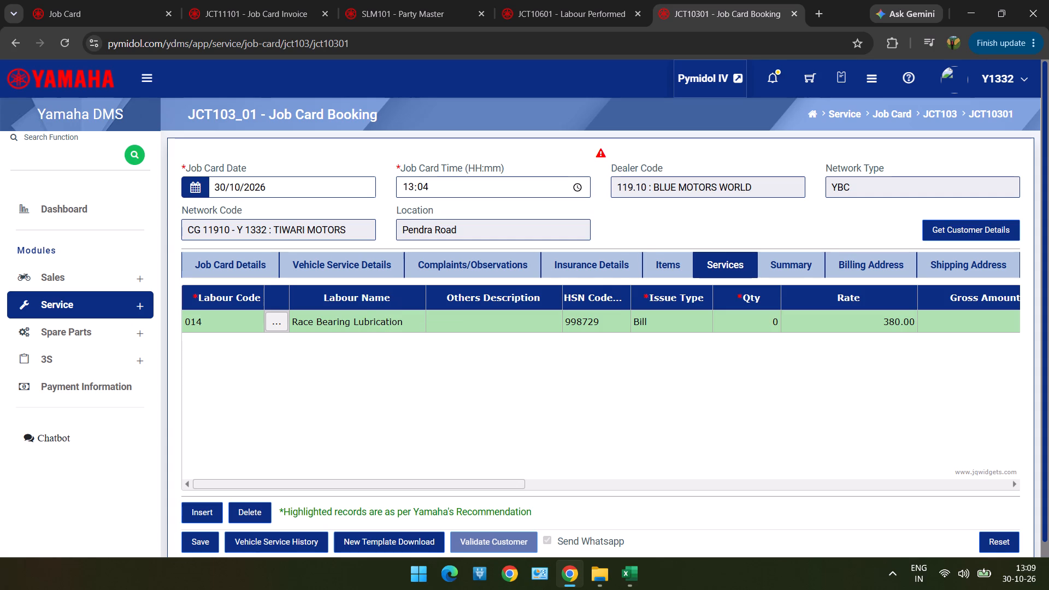
{"action": "left_click", "coordinate": [358, 323]}
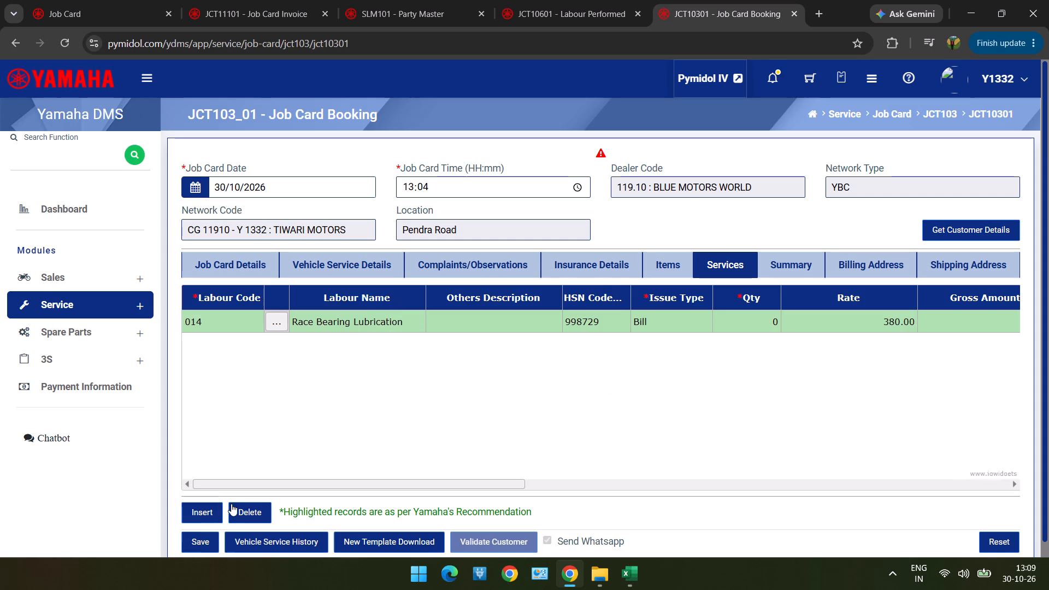
{"action": "left_click", "coordinate": [238, 505]}
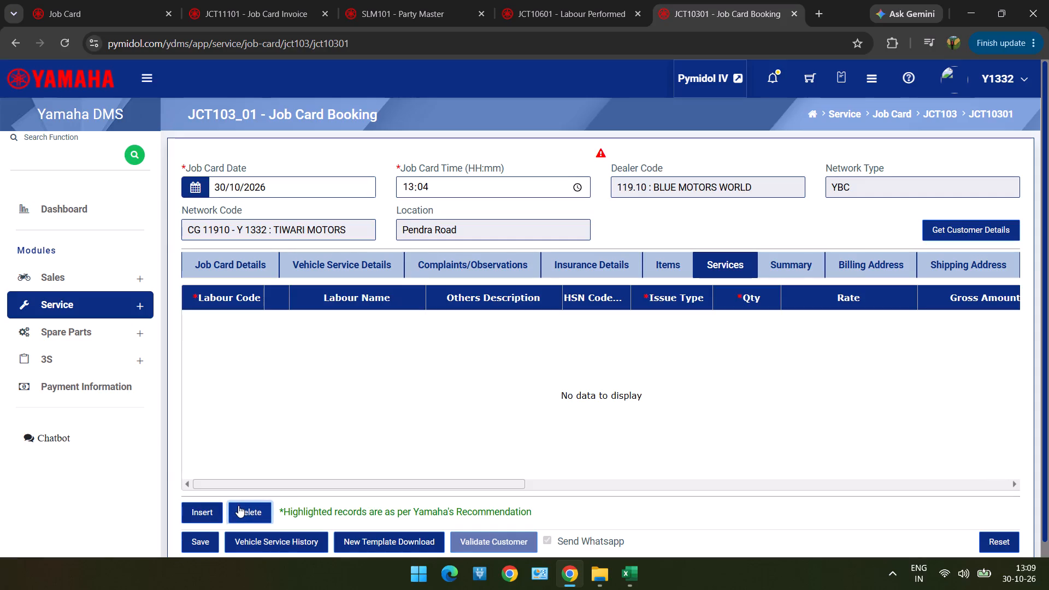
{"action": "left_click", "coordinate": [202, 542]}
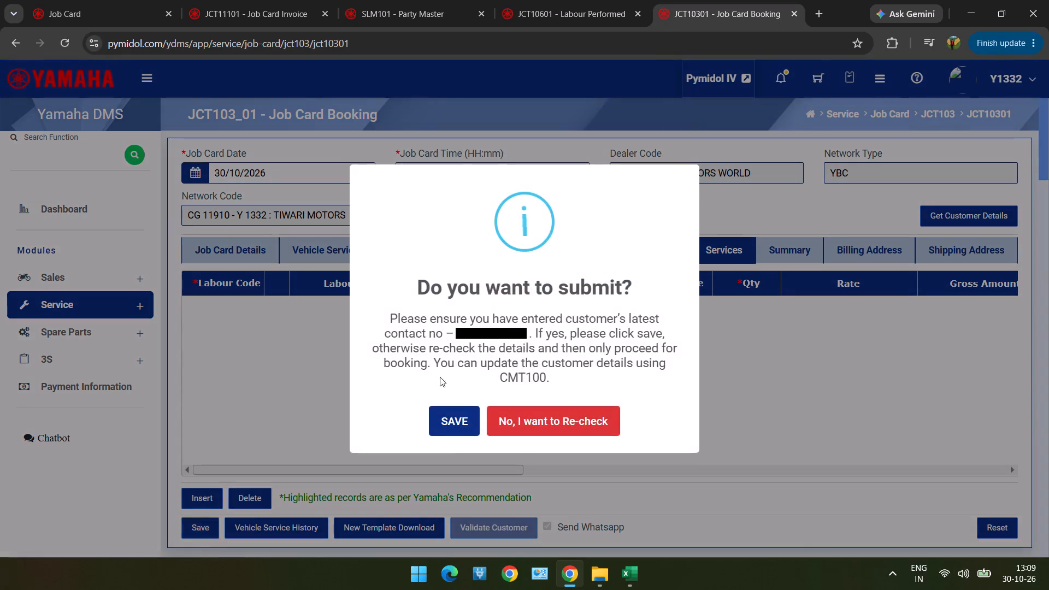
{"action": "left_click", "coordinate": [457, 414]}
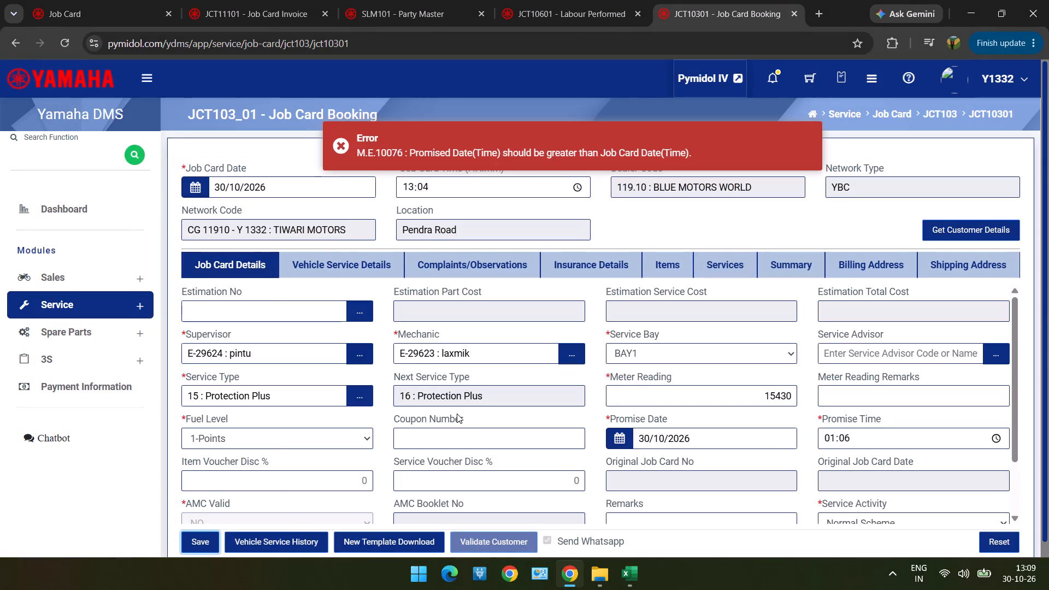
Set both the Job Card Time and the Promise Time to 13:09.
{"action": "left_click", "coordinate": [415, 188]}
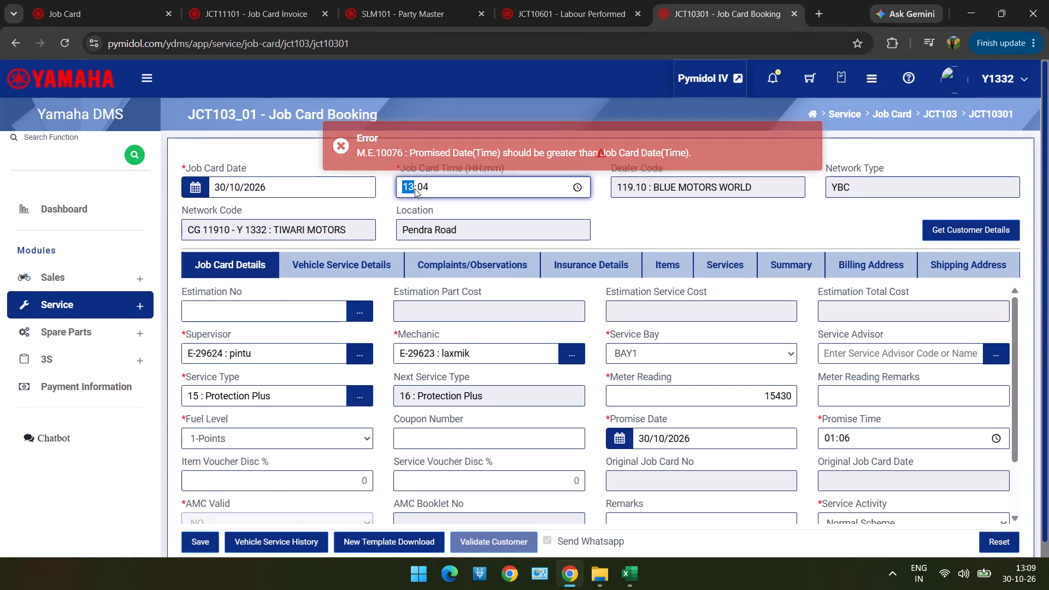
{"action": "type", "text": "13"}
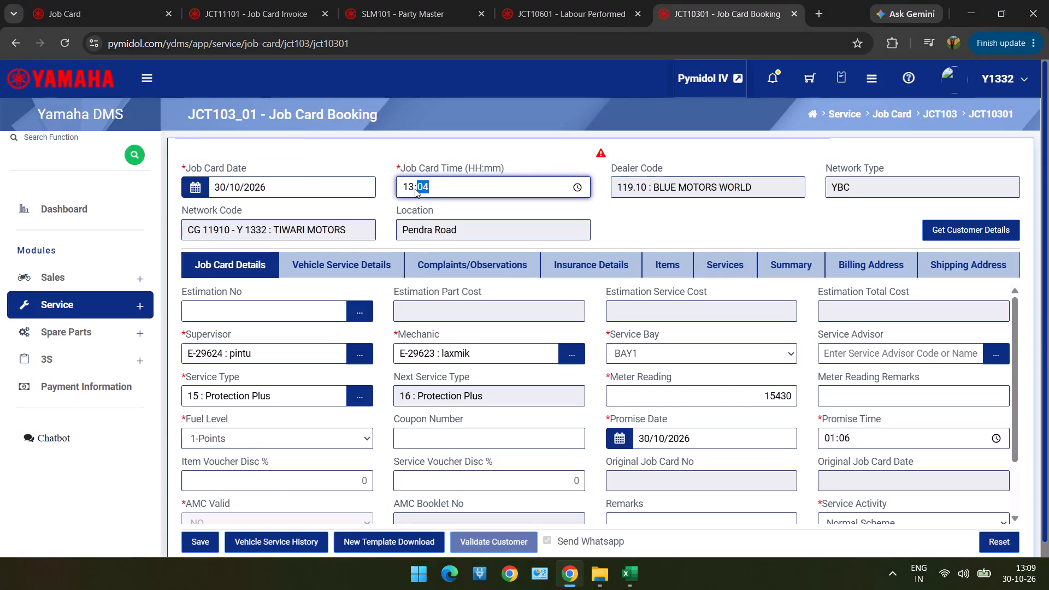
{"action": "type", "text": "09"}
{"action": "left_click", "coordinate": [822, 432]}
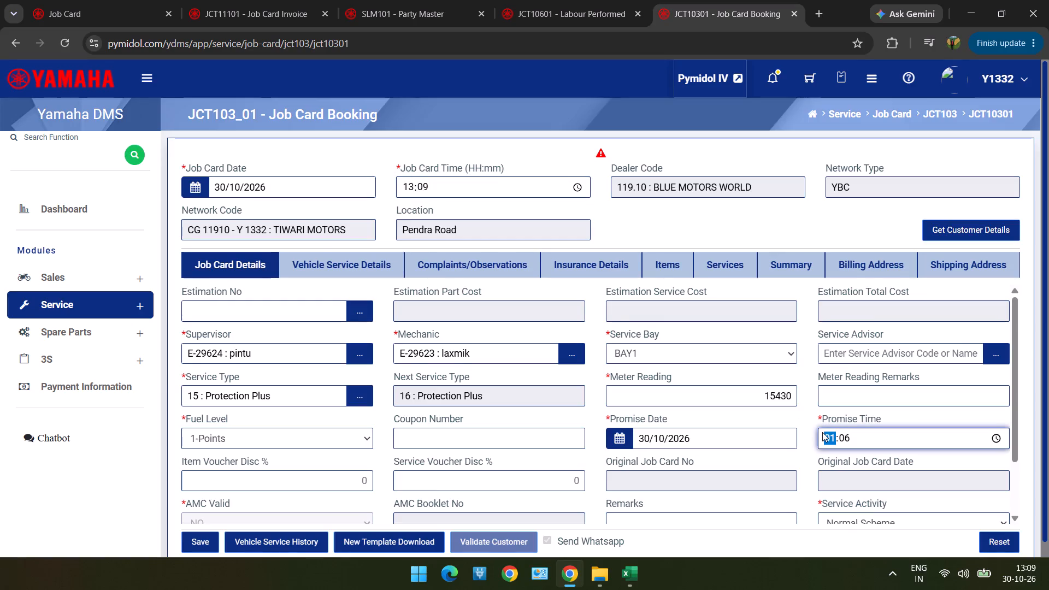
{"action": "key", "text": "1"}
{"action": "key", "text": "3"}
{"action": "type", "text": "09"}
Save the job card with the customer contact confirmed, and return to a blank booking form.
{"action": "scroll", "coordinate": [822, 432], "scroll_direction": "down", "scroll_amount": 3}
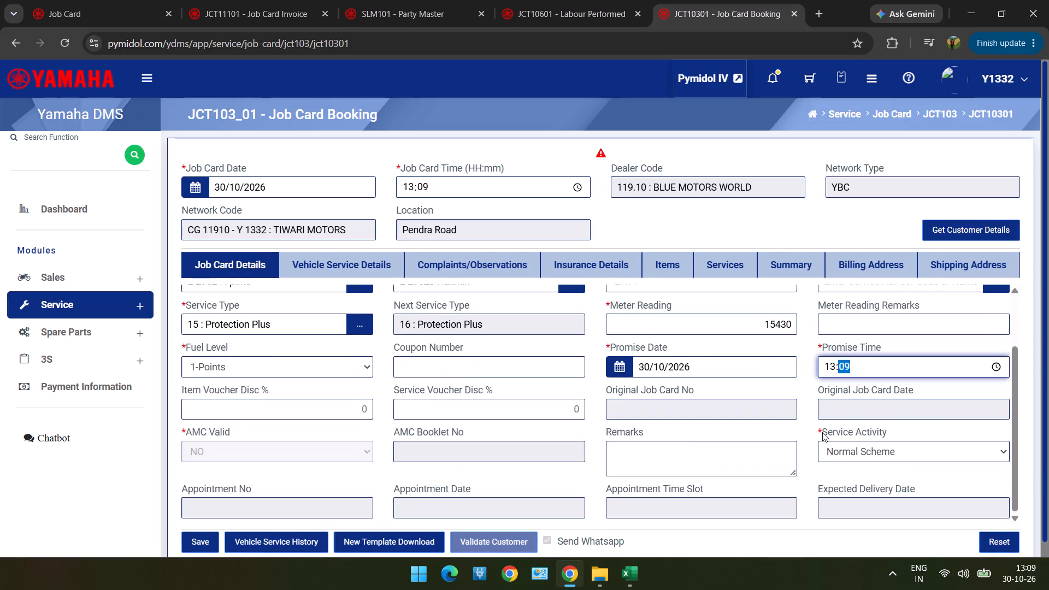
{"action": "left_click", "coordinate": [195, 545]}
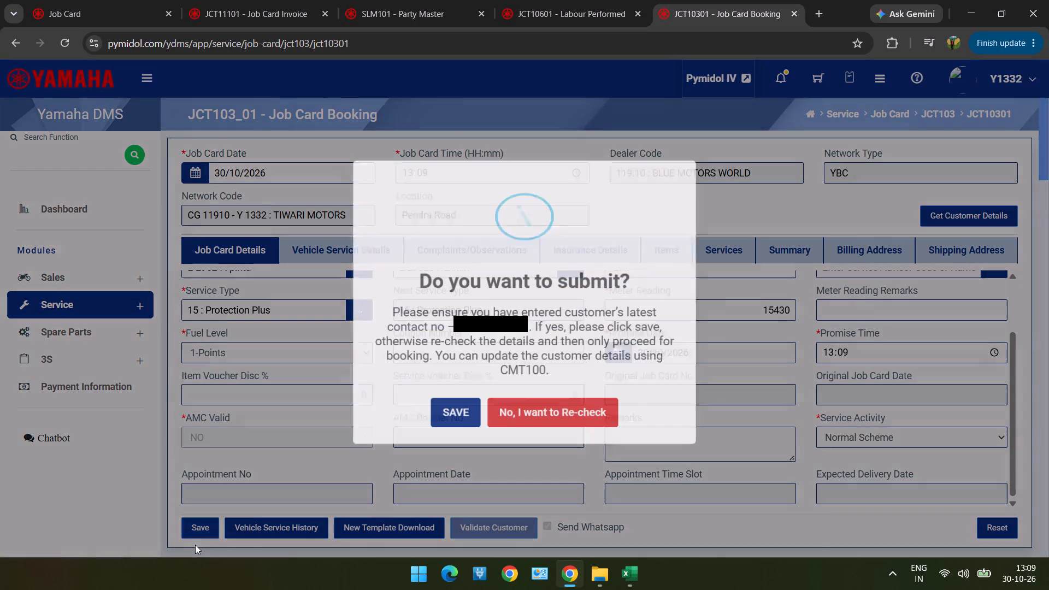
{"action": "left_click", "coordinate": [445, 419]}
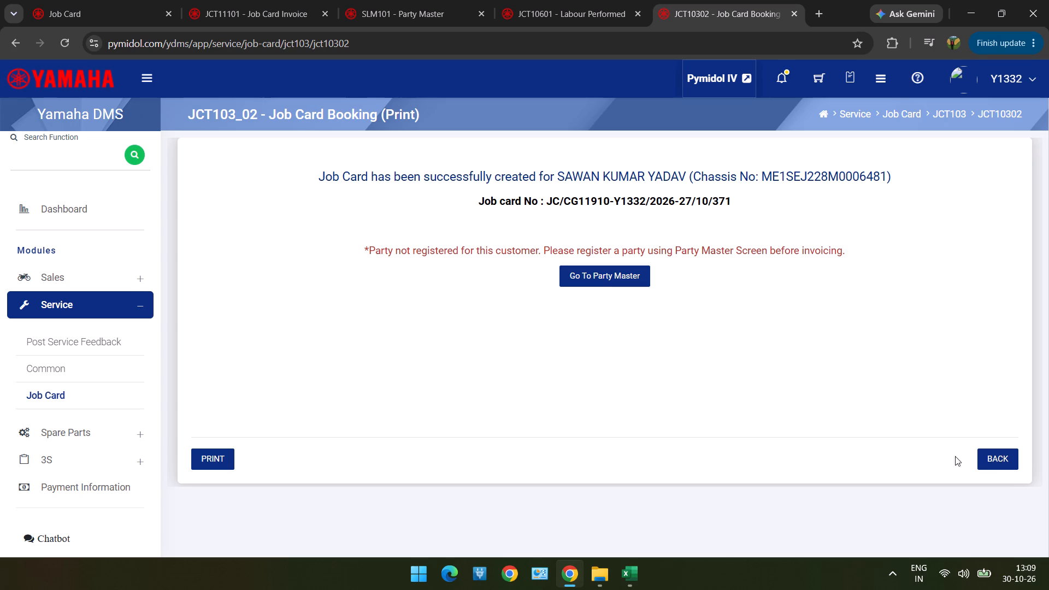
{"action": "left_click", "coordinate": [991, 457]}
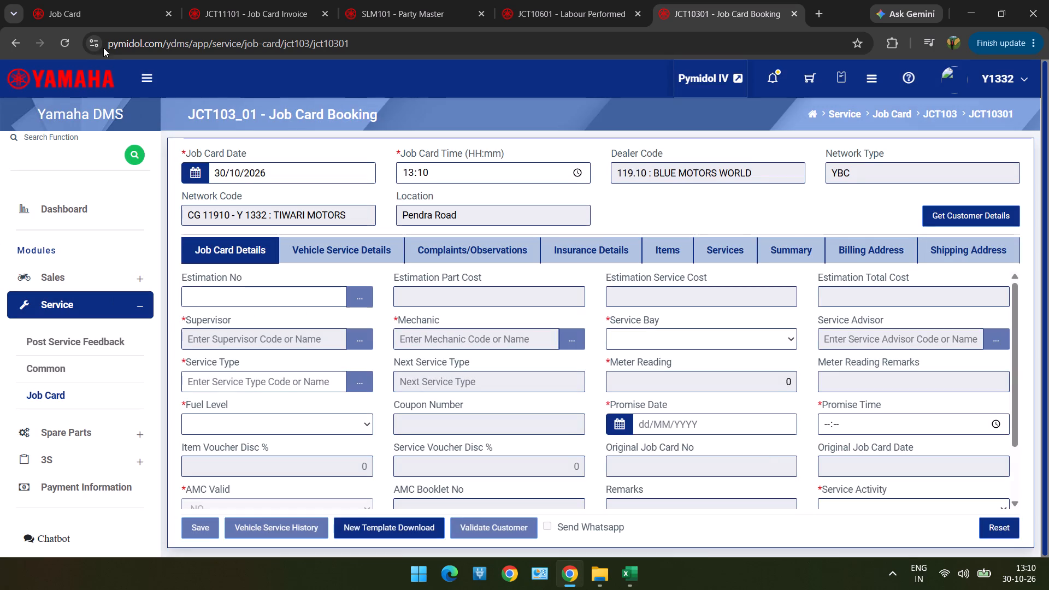
{"action": "left_click", "coordinate": [540, 14]}
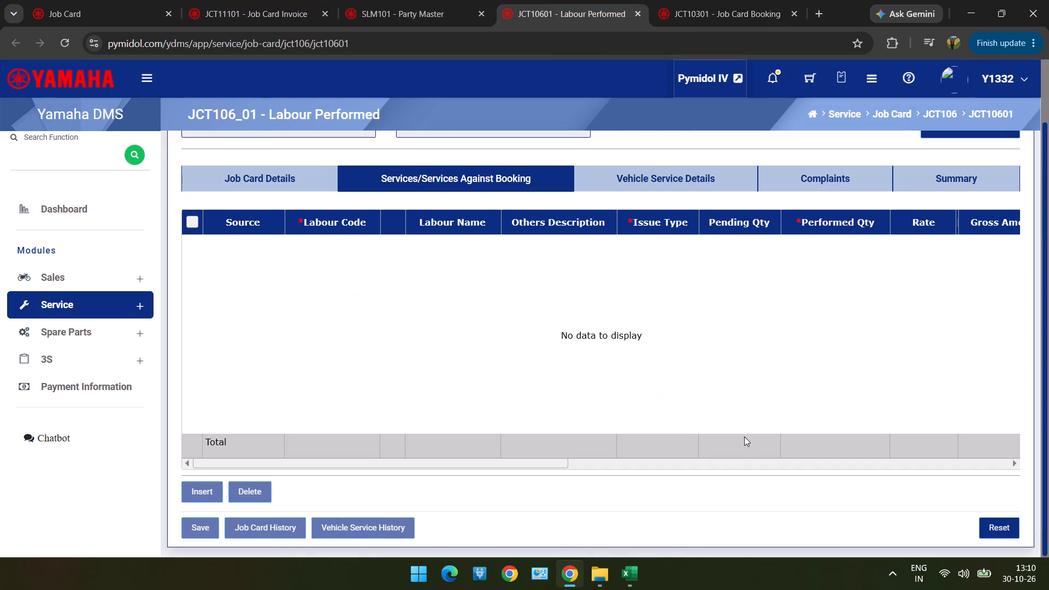
{"action": "scroll", "coordinate": [744, 436], "scroll_direction": "up", "scroll_amount": 6}
{"action": "left_click", "coordinate": [980, 240]}
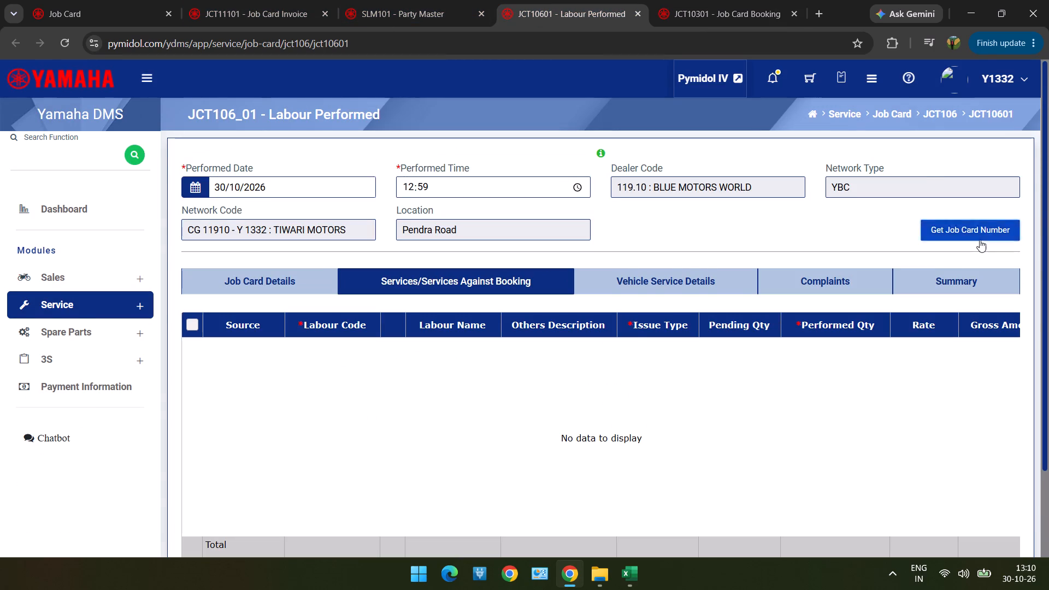
{"action": "double_click", "coordinate": [611, 226]}
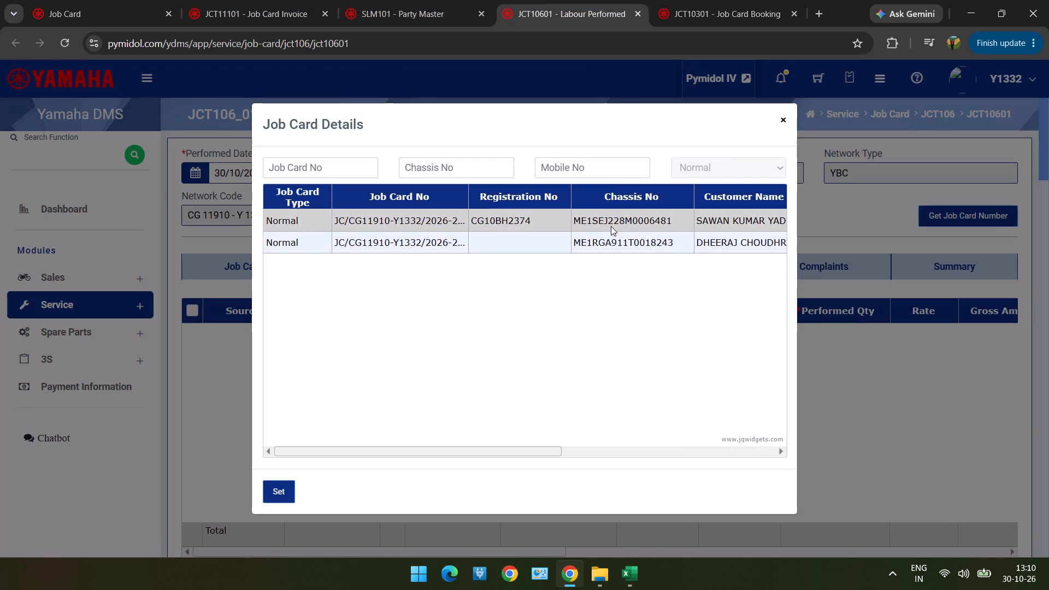
{"action": "left_click", "coordinate": [260, 274]}
{"action": "scroll", "coordinate": [260, 274], "scroll_direction": "right", "scroll_amount": 2}
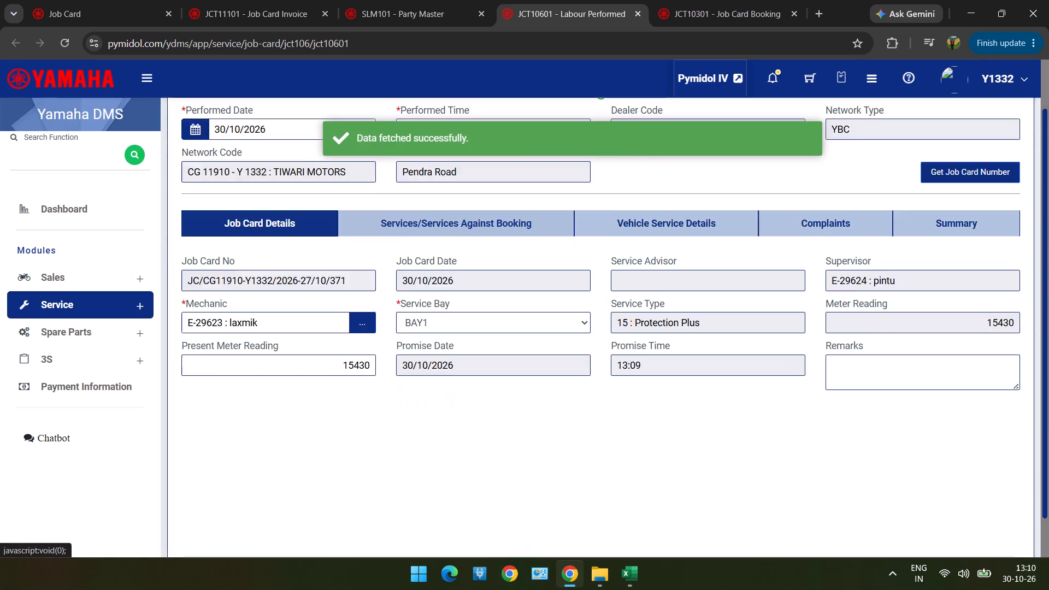
{"action": "scroll", "coordinate": [260, 274], "scroll_direction": "right", "scroll_amount": 3}
Add labour code 001, Paid Service Including Washing, to the services with issue type FOC, select the line and try to save.
{"action": "left_click", "coordinate": [473, 215]}
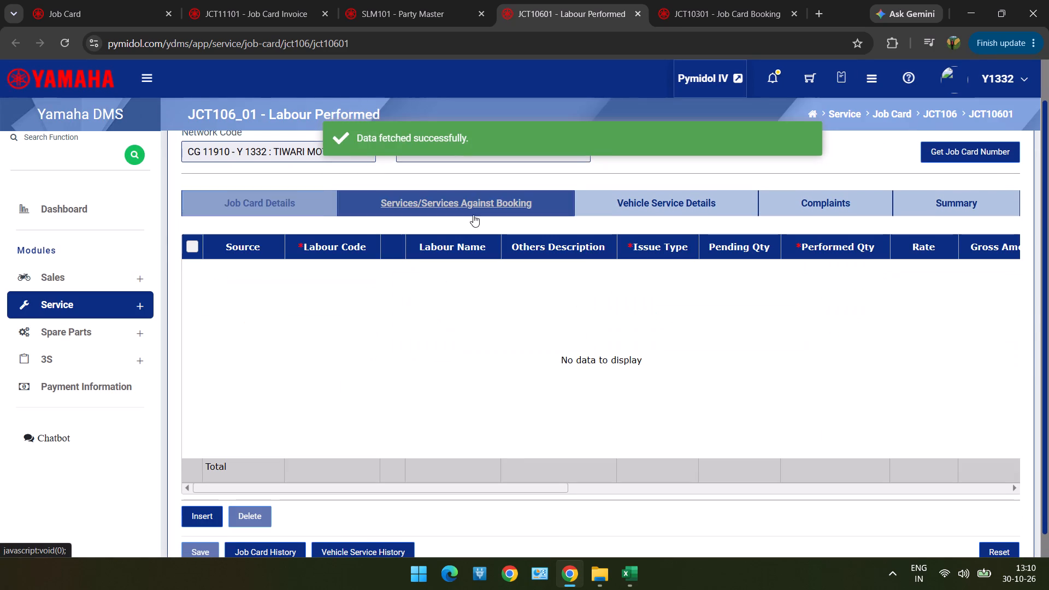
{"action": "left_click", "coordinate": [201, 505]}
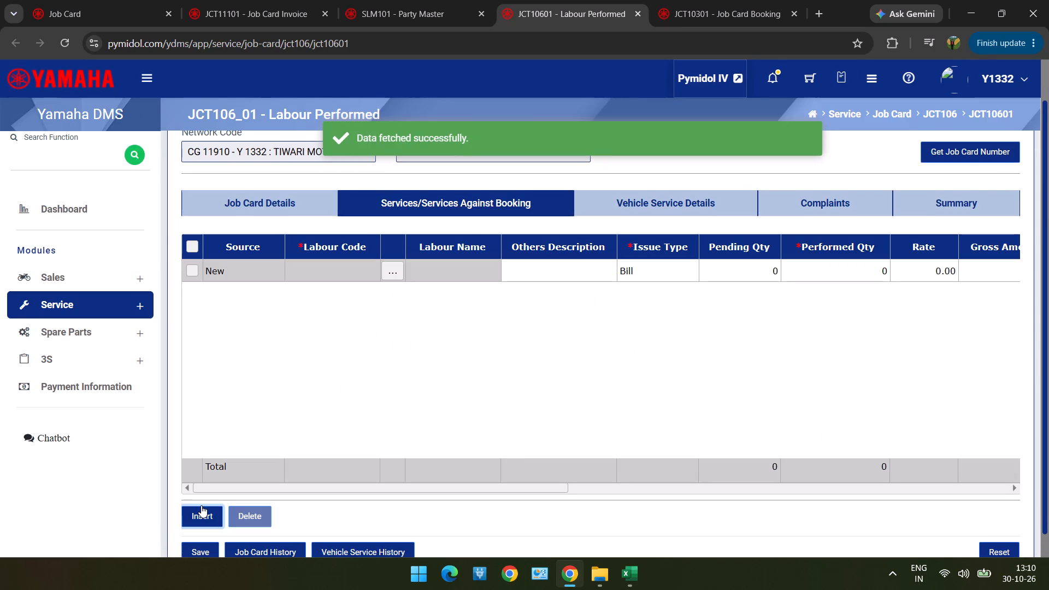
{"action": "left_click", "coordinate": [396, 279]}
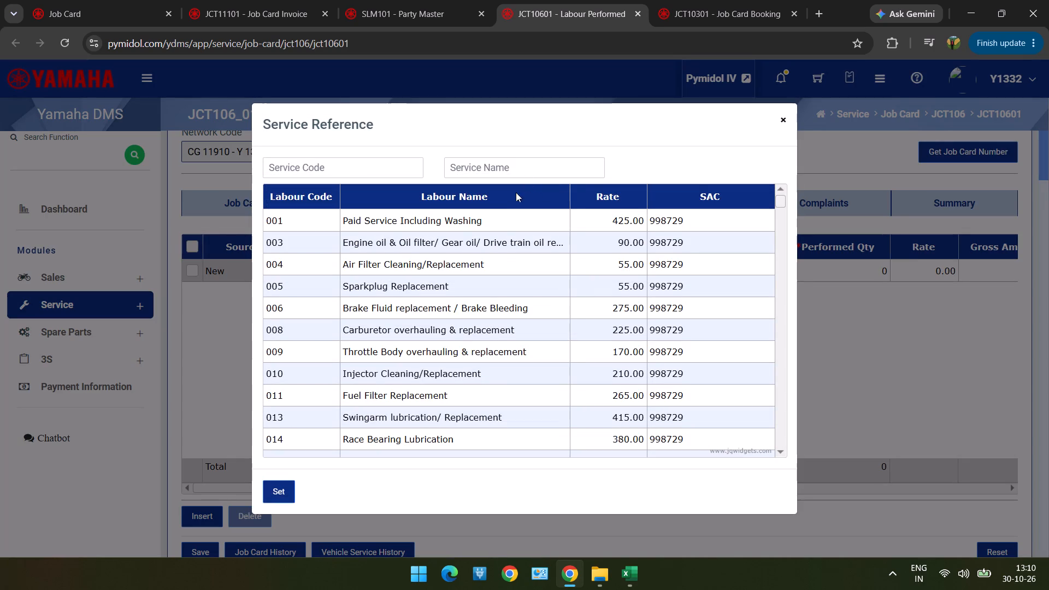
{"action": "double_click", "coordinate": [506, 216]}
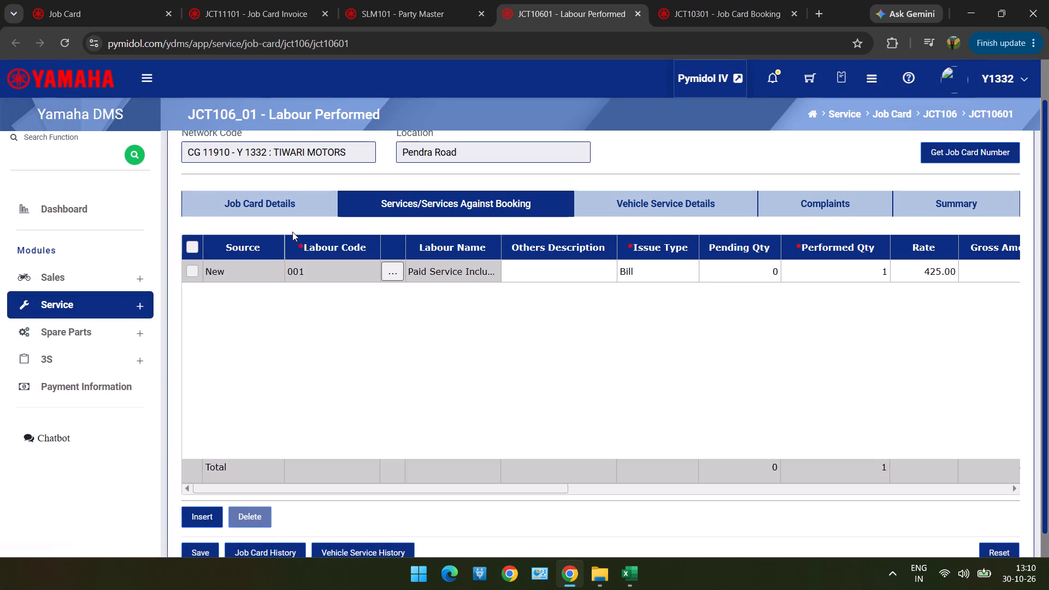
{"action": "double_click", "coordinate": [644, 274]}
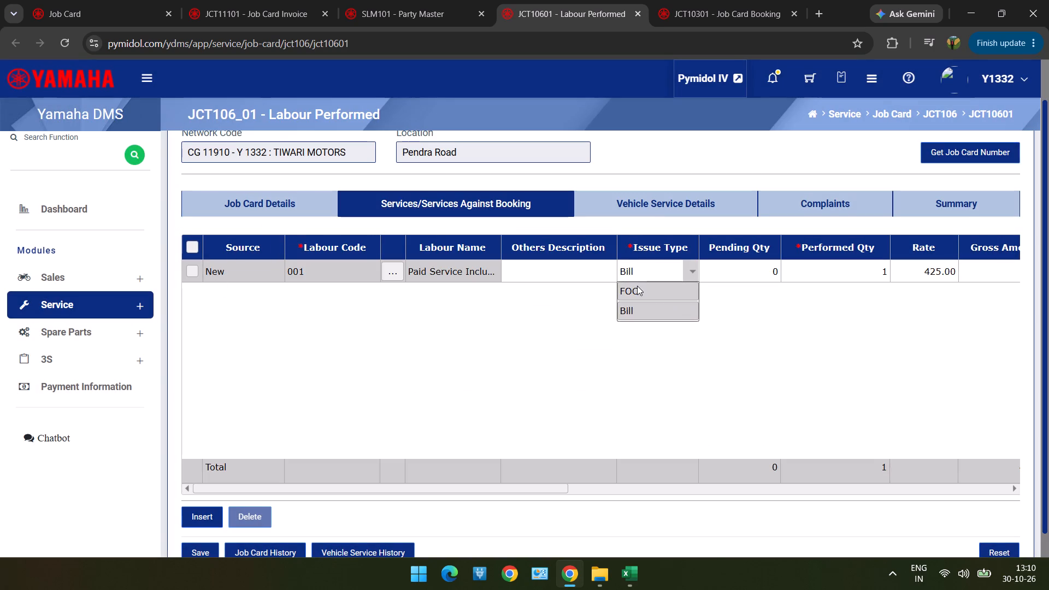
{"action": "left_click", "coordinate": [637, 286]}
{"action": "left_click", "coordinate": [196, 252]}
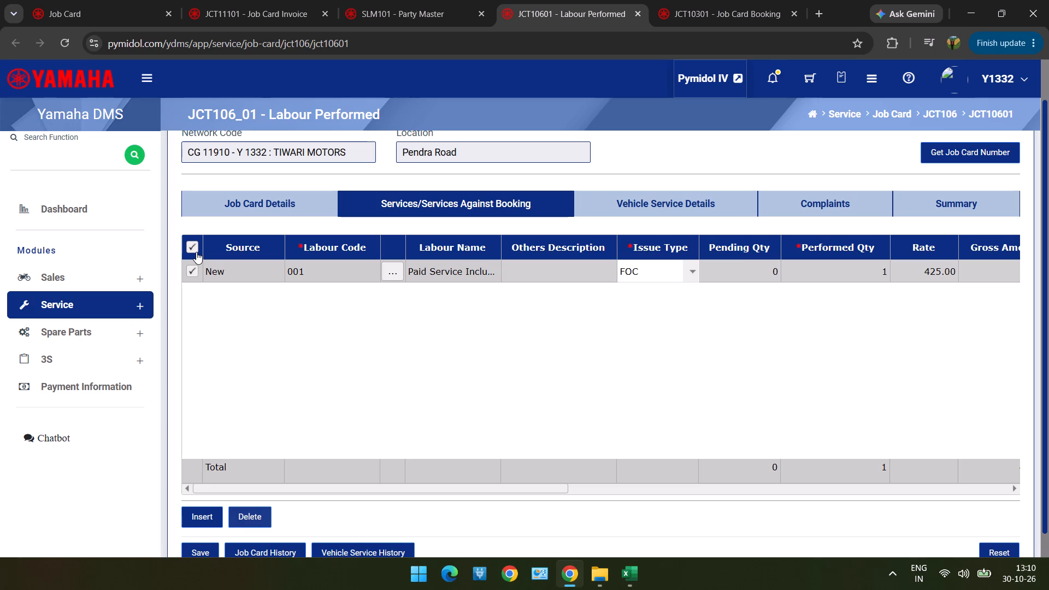
{"action": "left_click", "coordinate": [202, 545]}
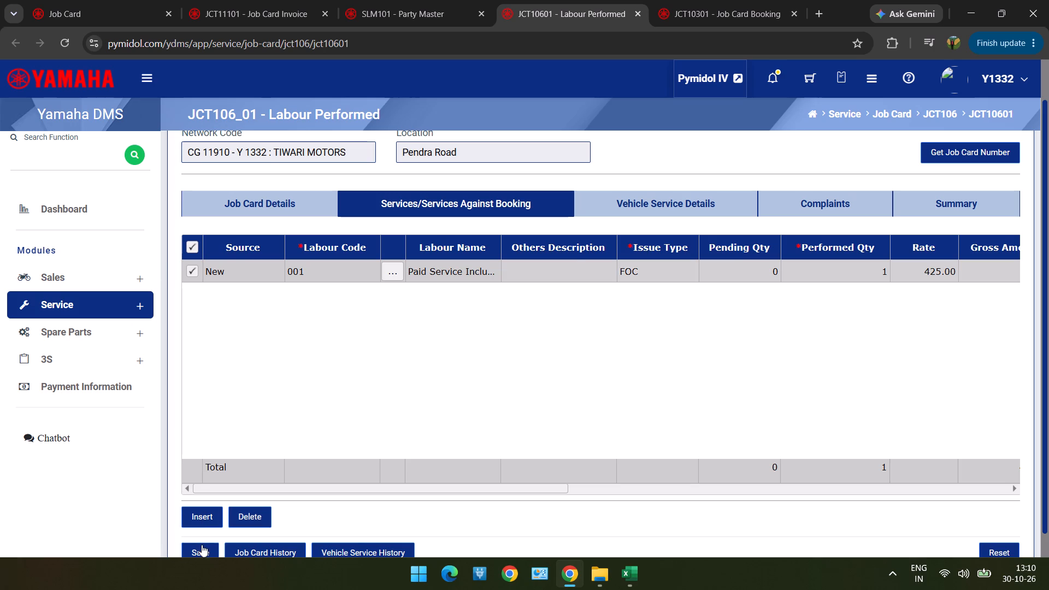
Set the Performed Time to 13:10 and save the labour performed record from its job card details.
{"action": "scroll", "coordinate": [382, 311], "scroll_direction": "up", "scroll_amount": 3}
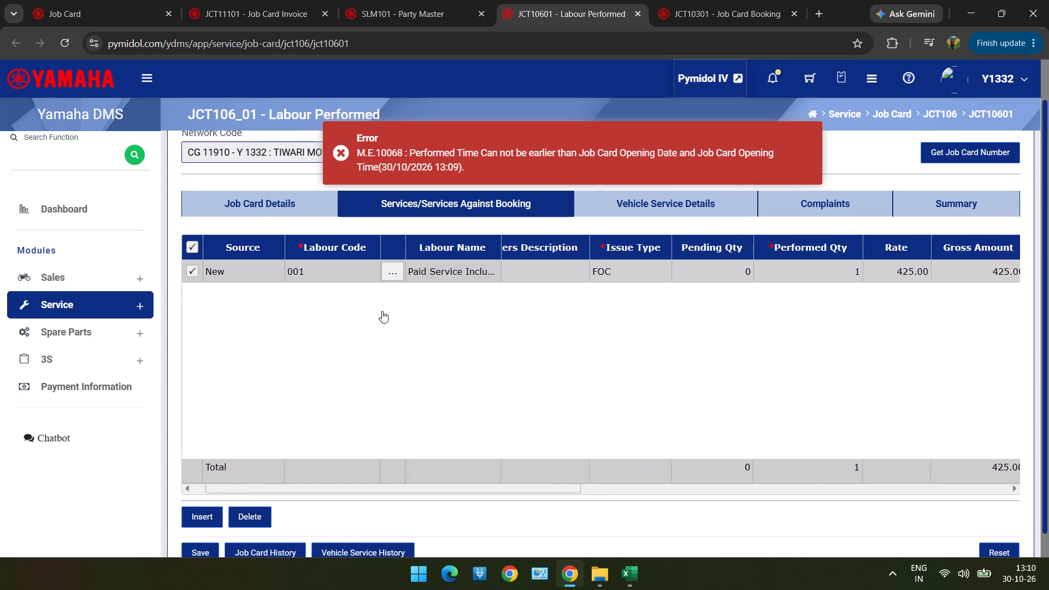
{"action": "scroll", "coordinate": [382, 311], "scroll_direction": "up", "scroll_amount": 4}
{"action": "left_click", "coordinate": [410, 191]}
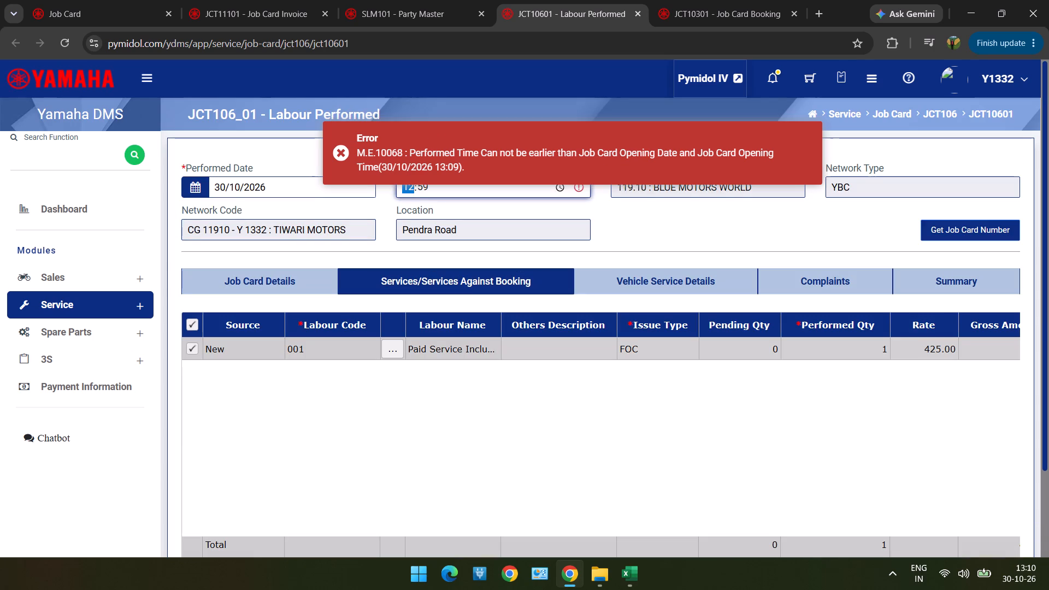
{"action": "type", "text": "1310"}
{"action": "left_click", "coordinate": [264, 288]}
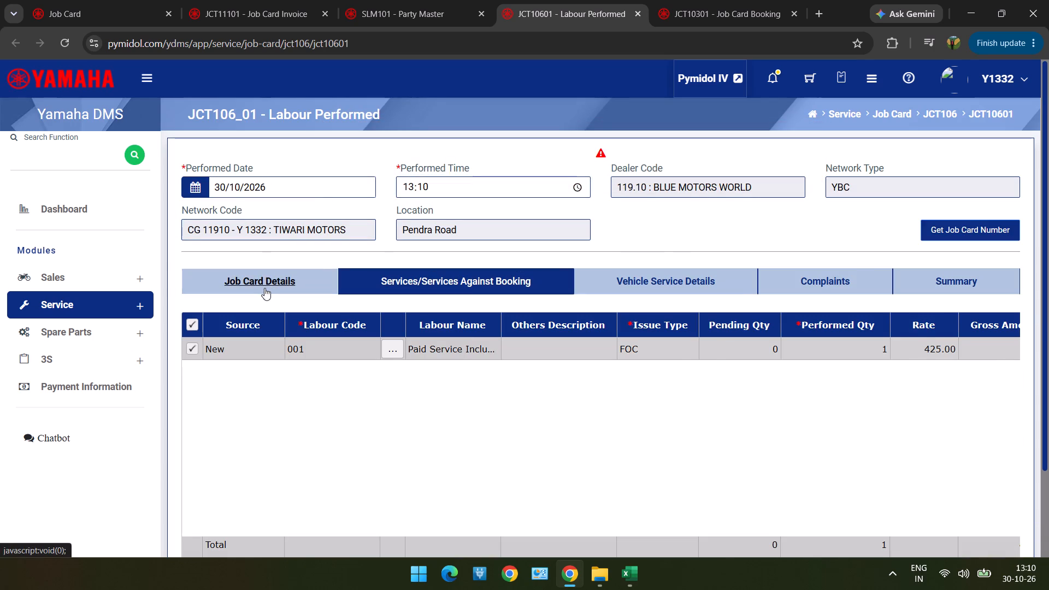
{"action": "scroll", "coordinate": [264, 288], "scroll_direction": "down", "scroll_amount": 4}
{"action": "left_click", "coordinate": [204, 518]}
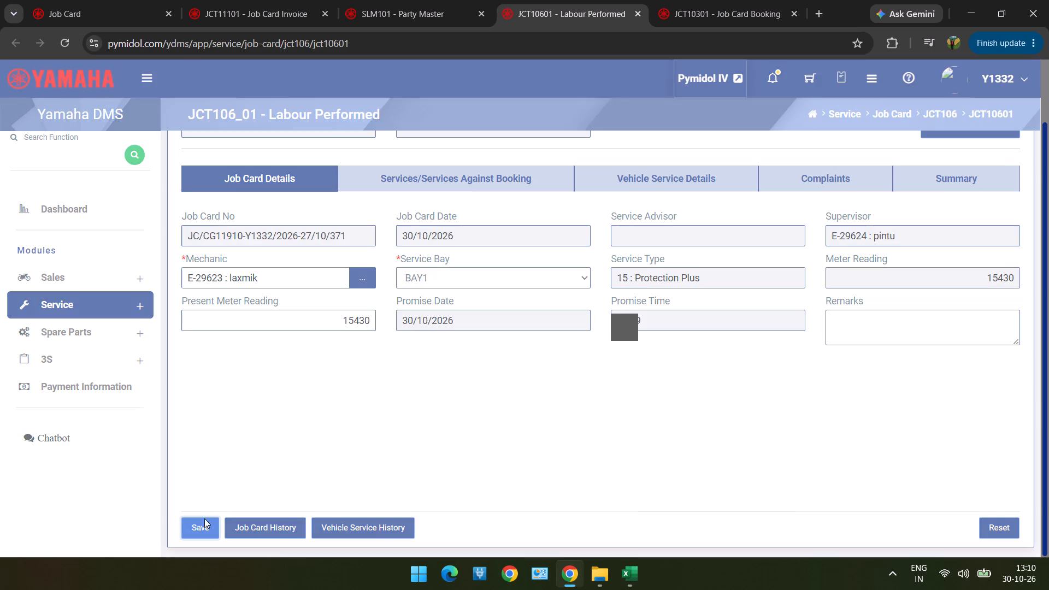
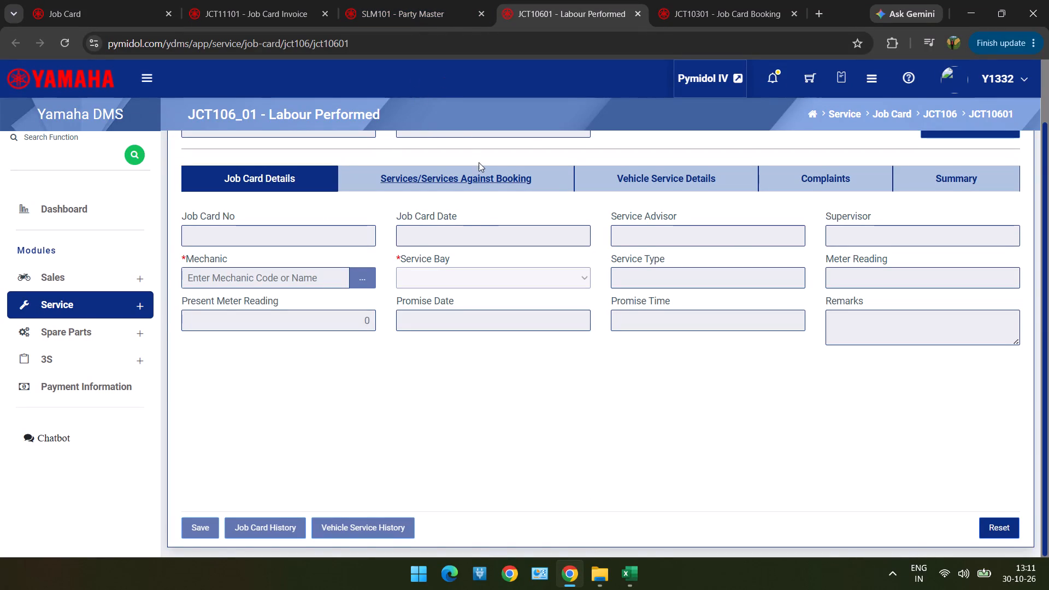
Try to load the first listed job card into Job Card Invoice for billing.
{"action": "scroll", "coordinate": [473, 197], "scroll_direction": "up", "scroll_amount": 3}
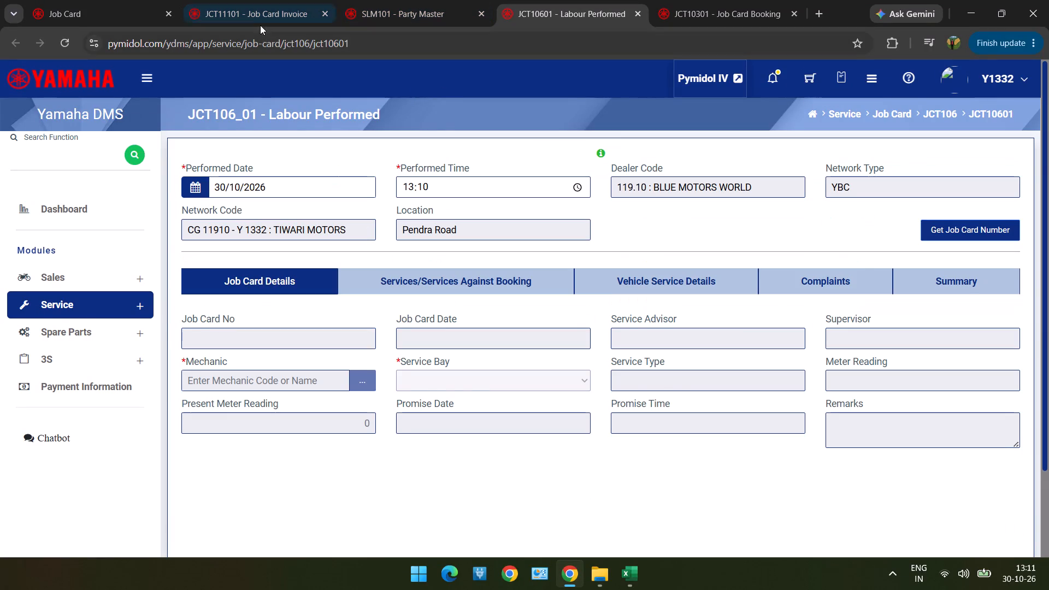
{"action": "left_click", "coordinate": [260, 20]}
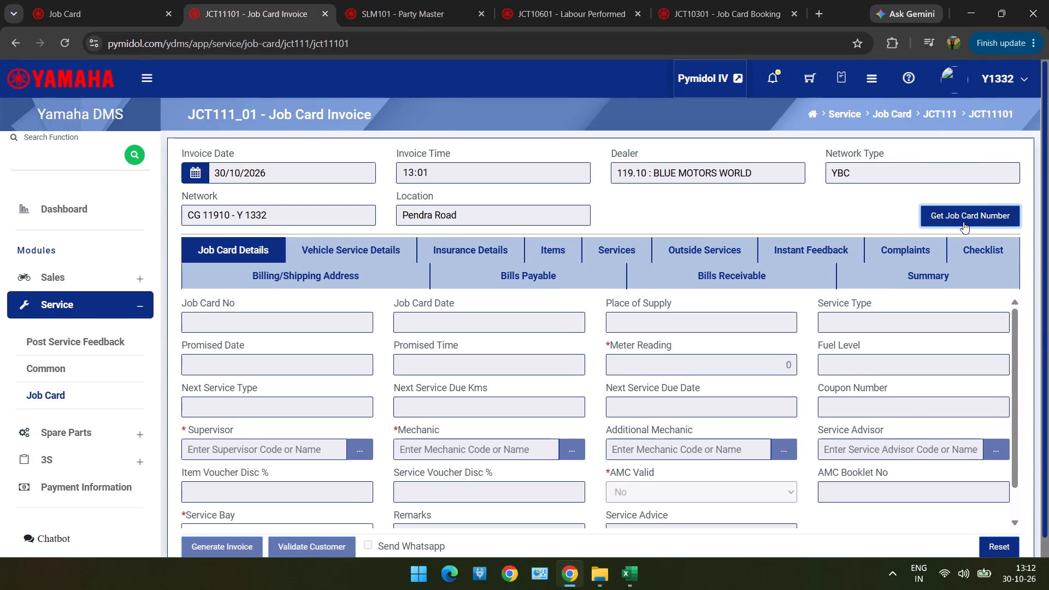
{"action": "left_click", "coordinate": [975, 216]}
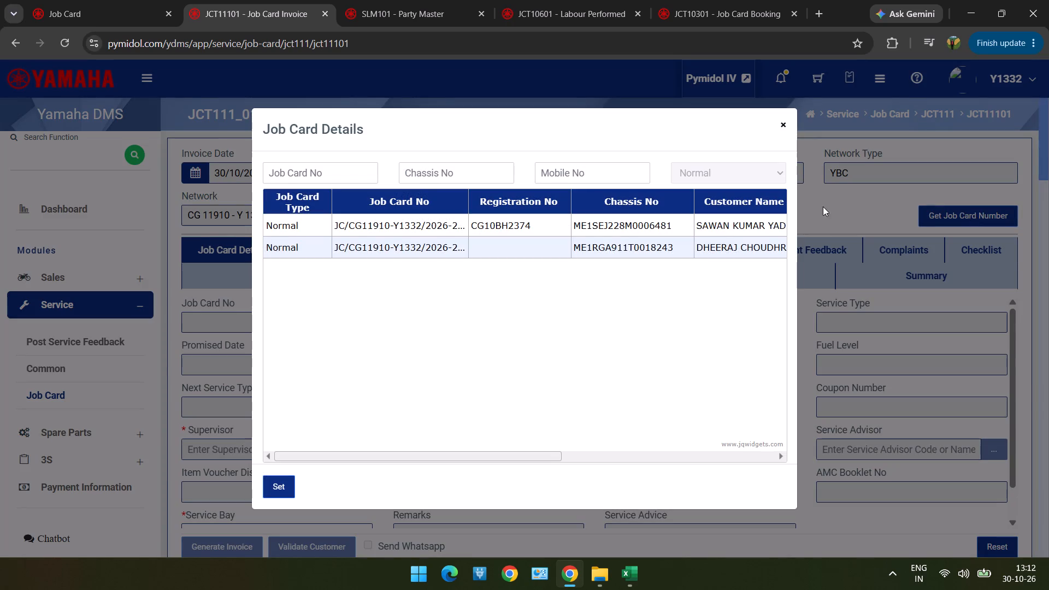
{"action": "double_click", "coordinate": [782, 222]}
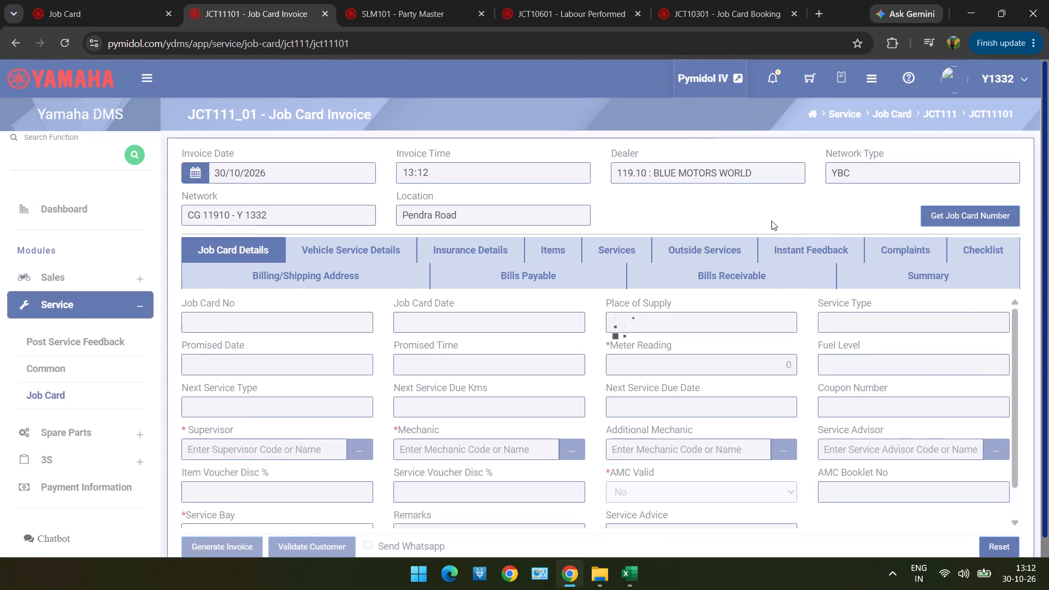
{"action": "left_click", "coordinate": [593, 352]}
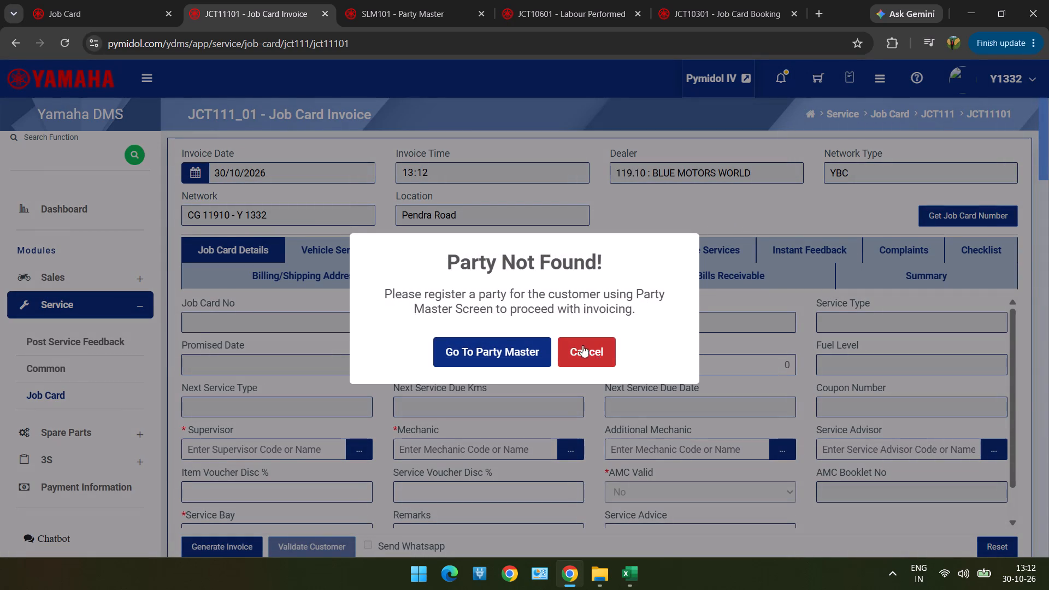
Create a new party in Party Master and fill Party Name with the customer name copied from row 22 of the Excel list.
{"action": "left_click", "coordinate": [428, 11]}
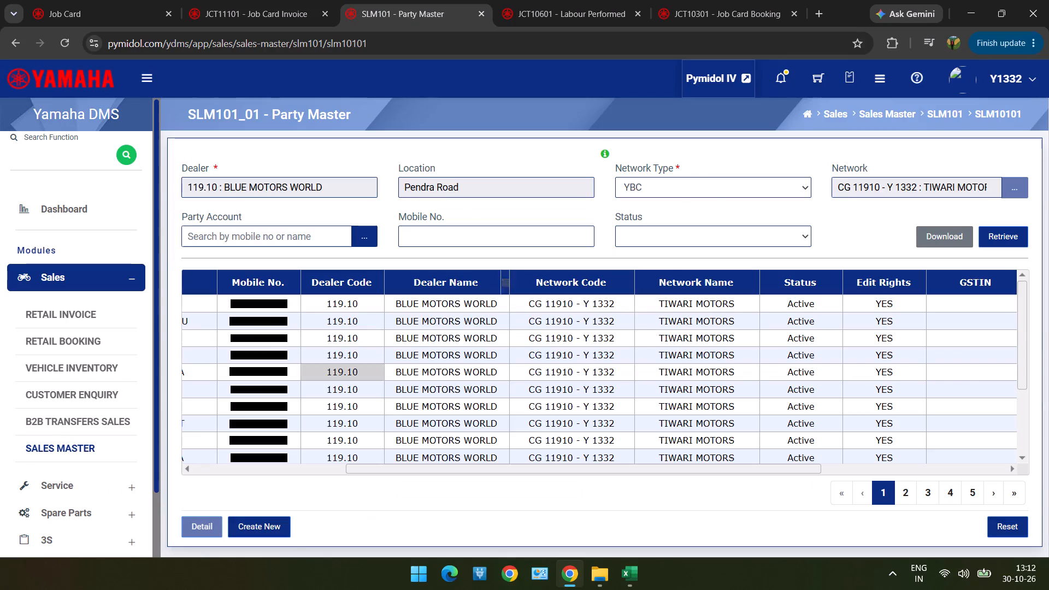
{"action": "left_click", "coordinate": [278, 530]}
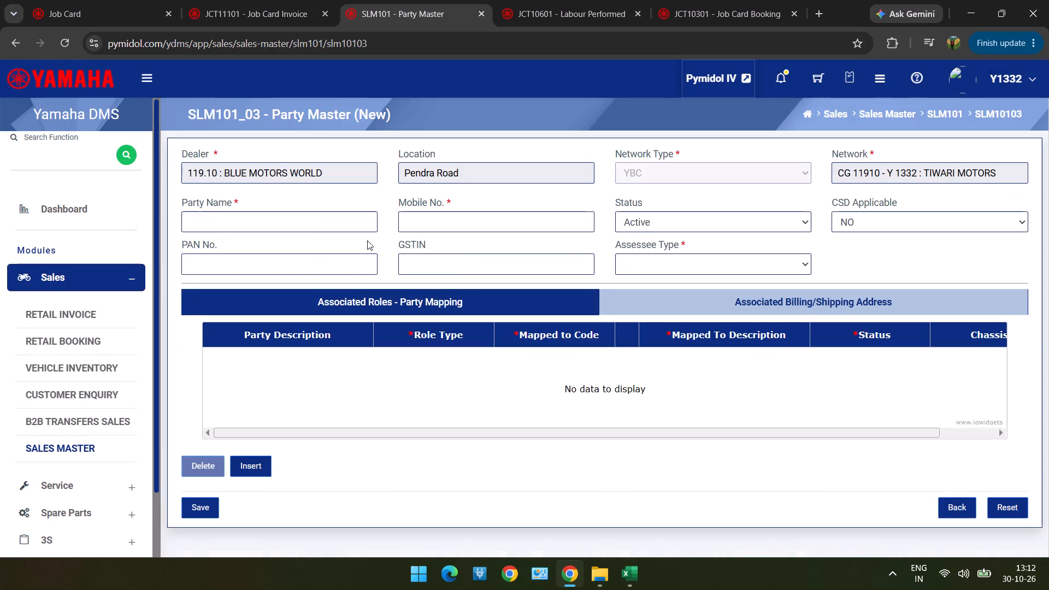
{"action": "left_click", "coordinate": [360, 231]}
{"action": "key", "text": "alt+Tab"}
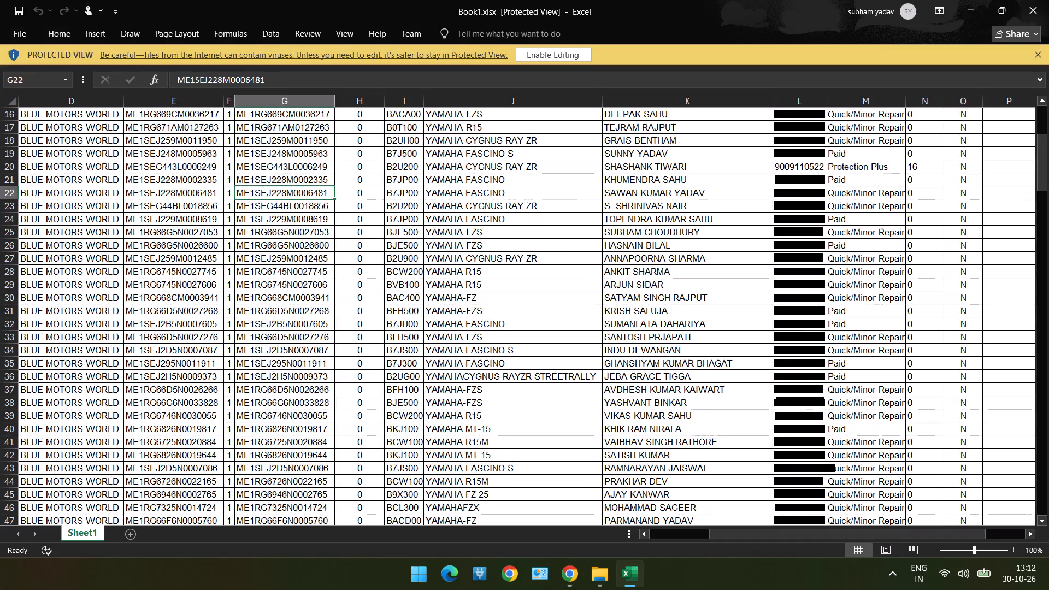
{"action": "key", "text": "Tab"}
{"action": "key", "text": "Tab"}
{"action": "key", "text": "Tab"}
{"action": "key", "text": "Tab"}
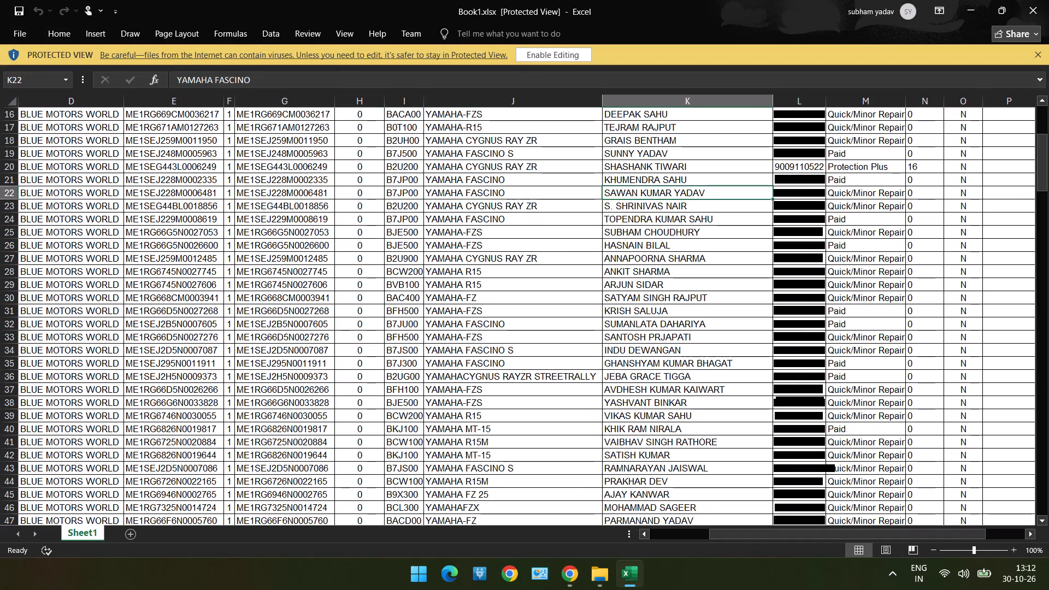
{"action": "key", "text": "Tab"}
{"action": "key", "text": "Left"}
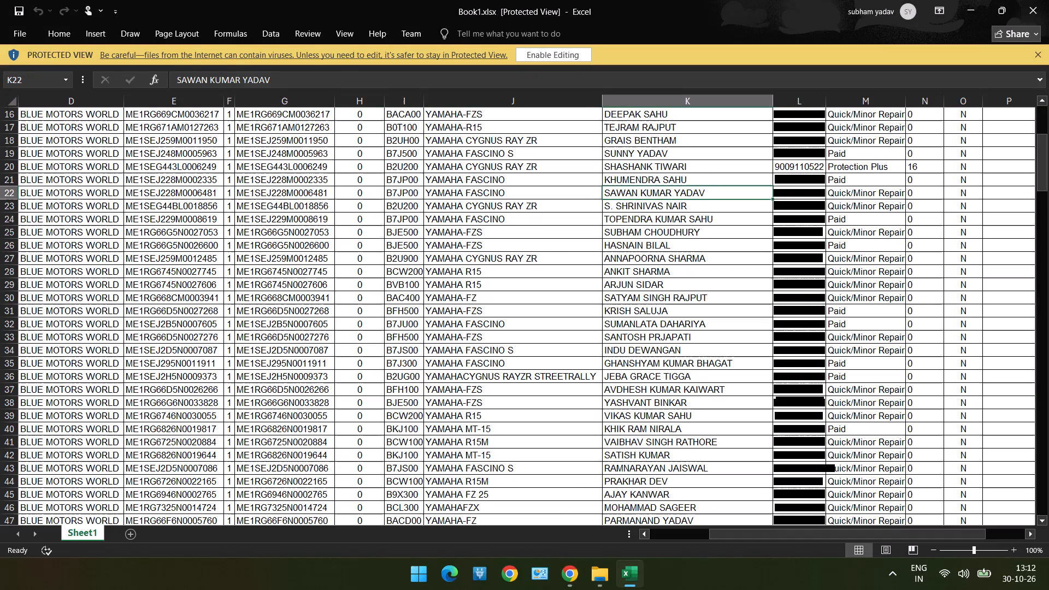
{"action": "key", "text": "ctrl+c"}
{"action": "key", "text": "alt+Tab"}
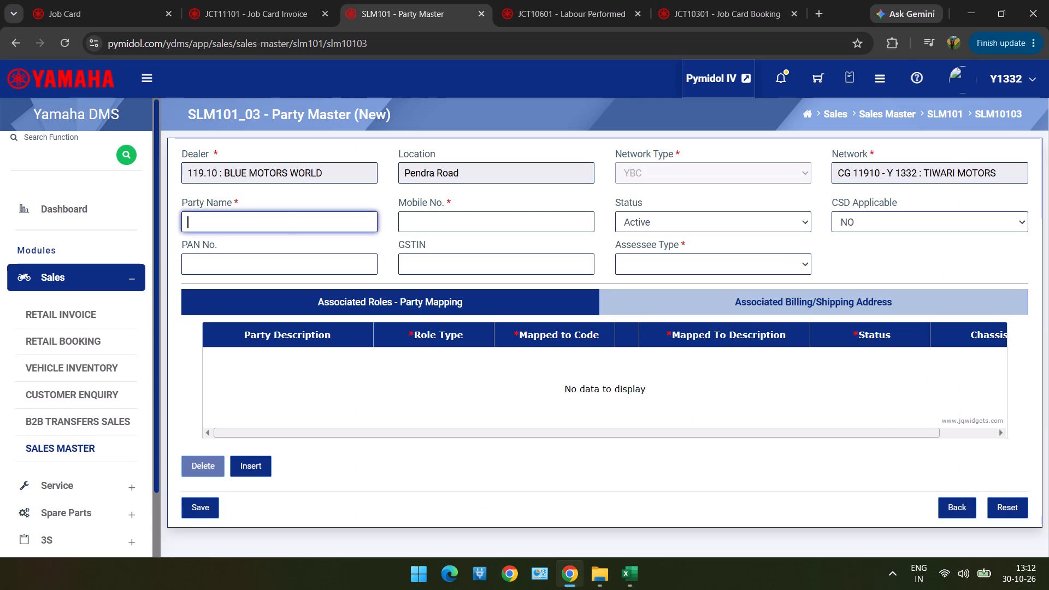
{"action": "key", "text": "ctrl+v"}
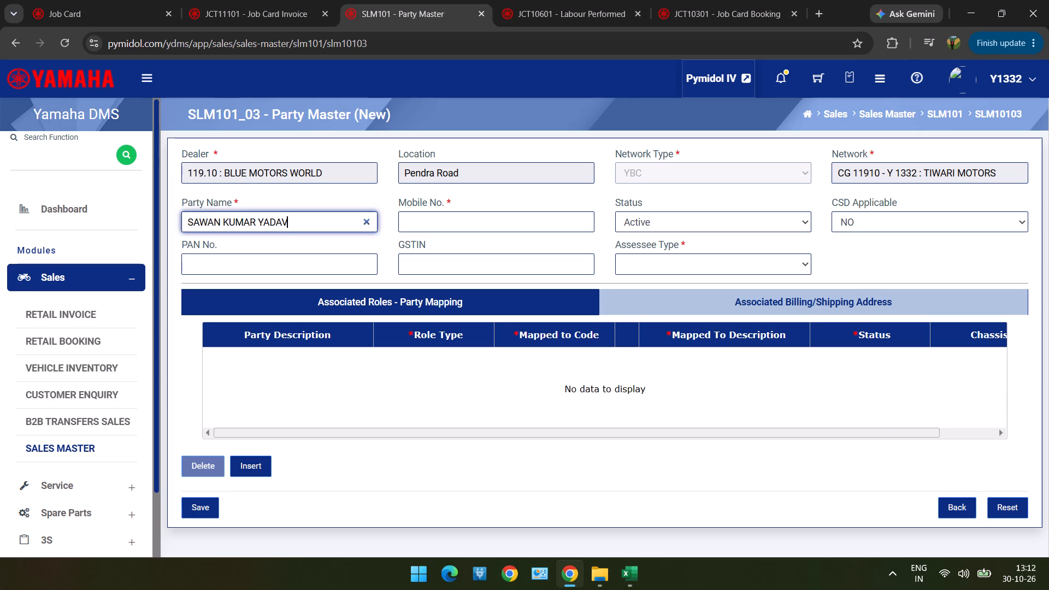
Fill the new party's Mobile No. with the customer's mobile number copied from row 22 of the Excel list.
{"action": "left_click", "coordinate": [540, 225]}
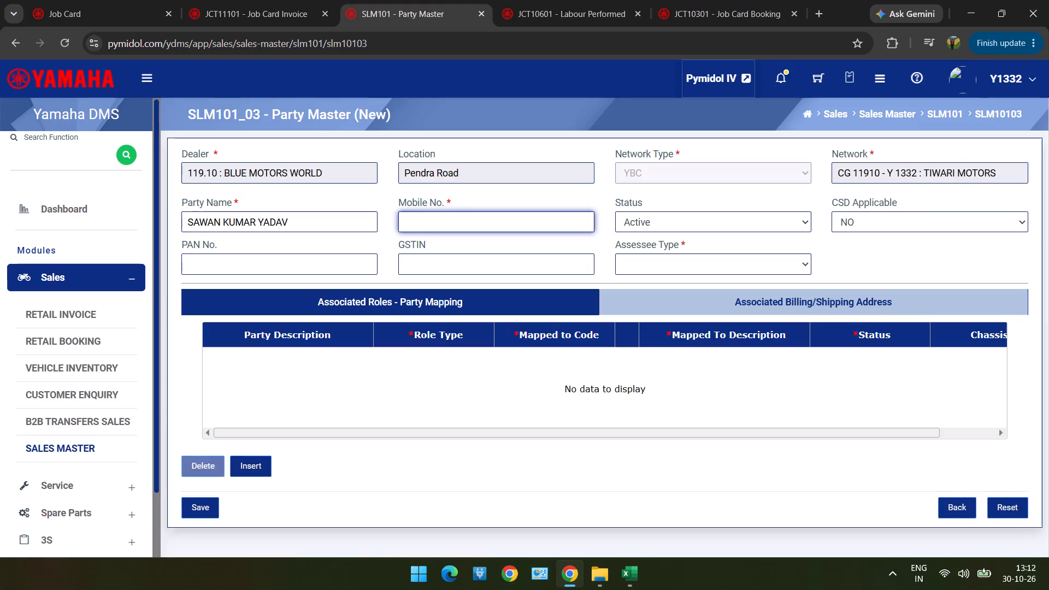
{"action": "key", "text": "alt+Tab"}
{"action": "key", "text": "Tab"}
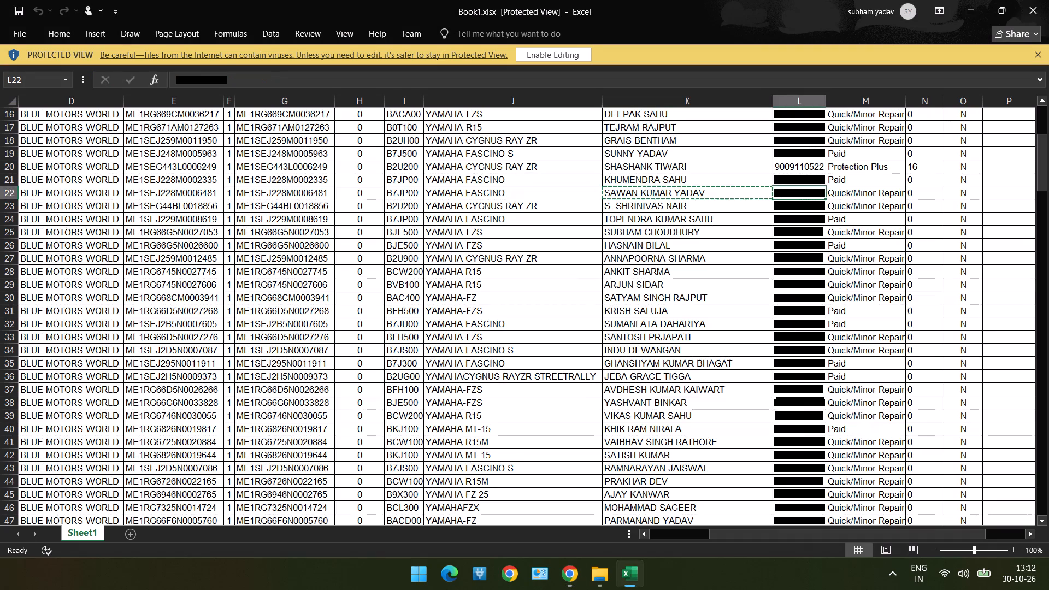
{"action": "key", "text": "ctrl+c"}
{"action": "key", "text": "alt+Tab"}
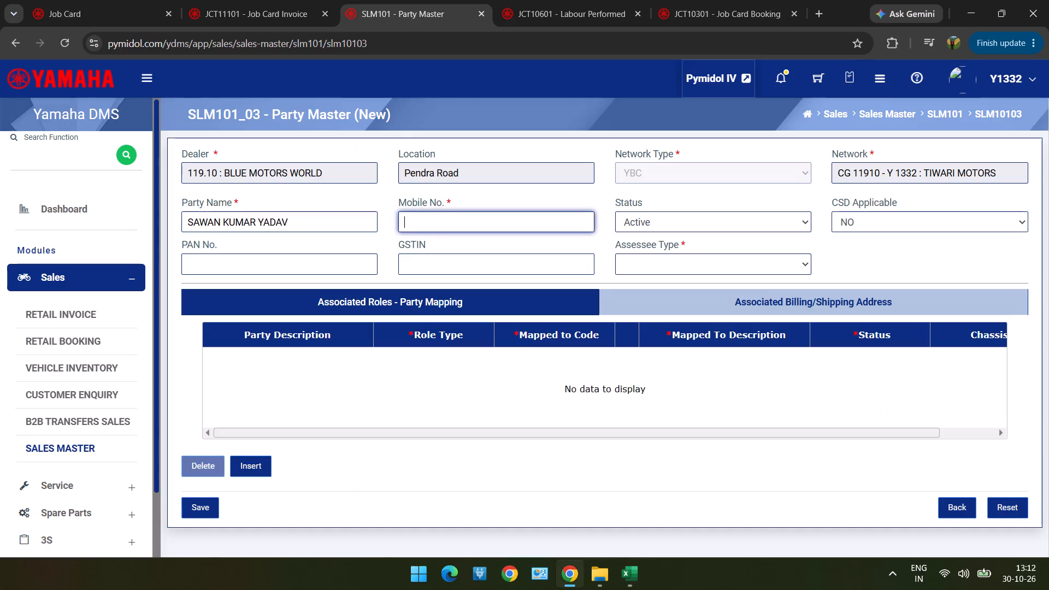
{"action": "key", "text": "ctrl+v"}
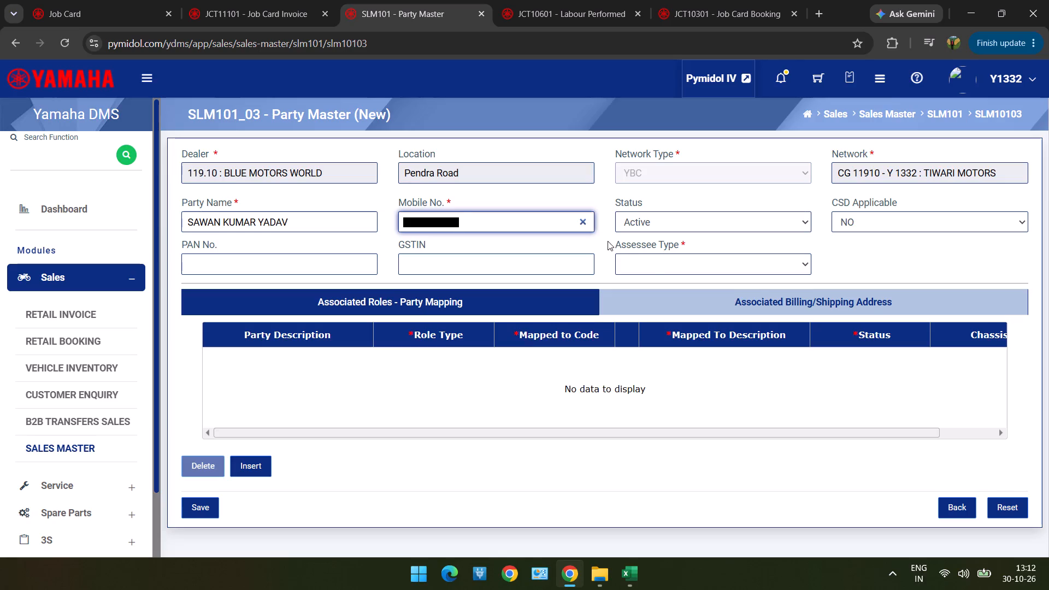
Set the new party's Assessee Type to Unregistered.
{"action": "left_click", "coordinate": [653, 272]}
{"action": "left_click", "coordinate": [664, 327]}
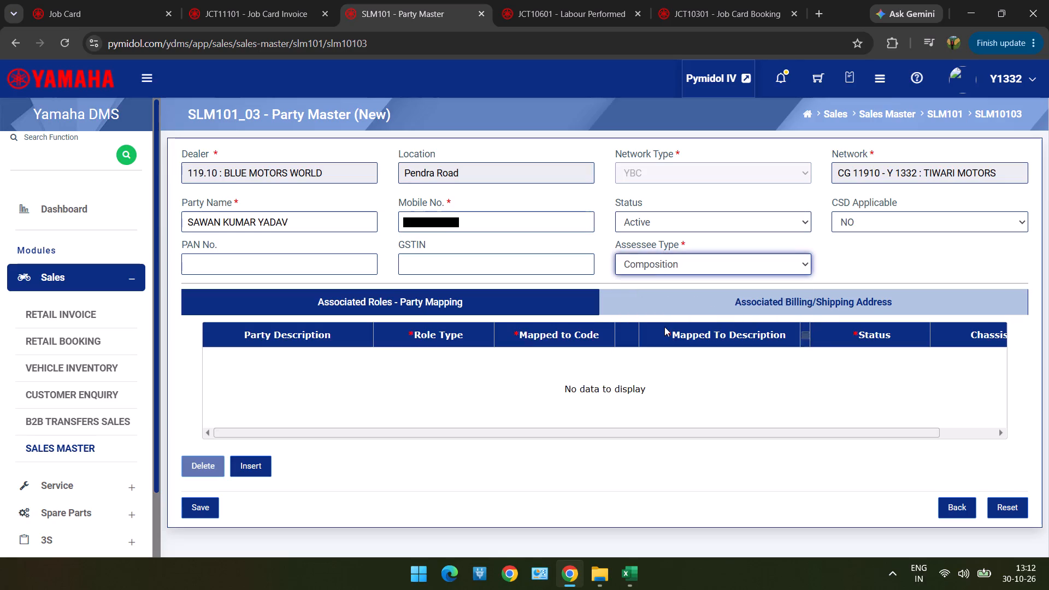
{"action": "left_click_drag", "start_coordinate": [662, 258], "coordinate": [665, 306]}
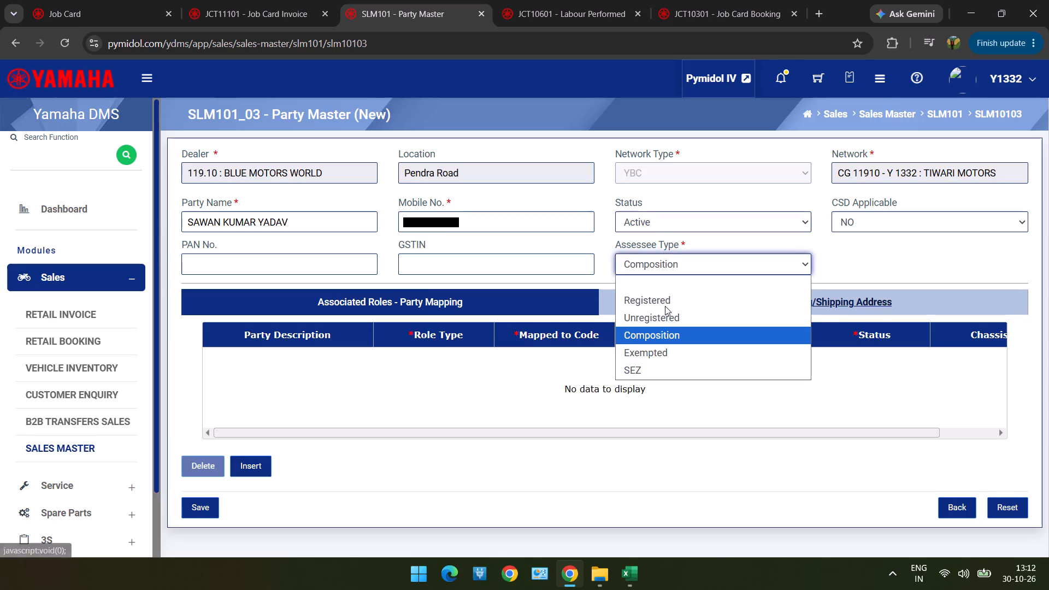
{"action": "left_click_drag", "start_coordinate": [665, 306], "coordinate": [665, 308]}
{"action": "left_click", "coordinate": [665, 313]}
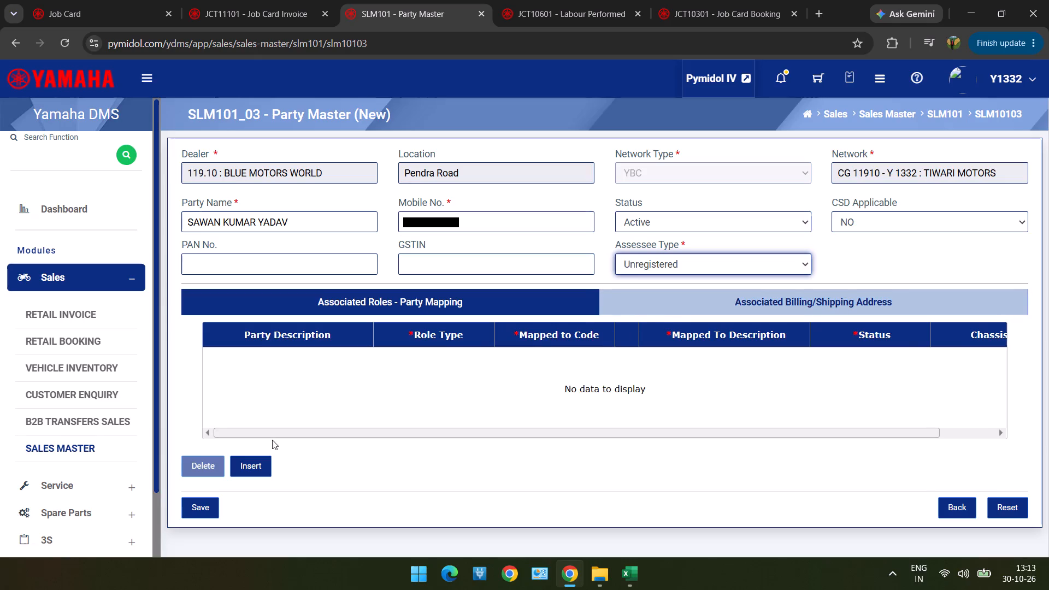
Insert a row under Associated Roles - Party Mapping and open its Role Type choices.
{"action": "left_click", "coordinate": [257, 461]}
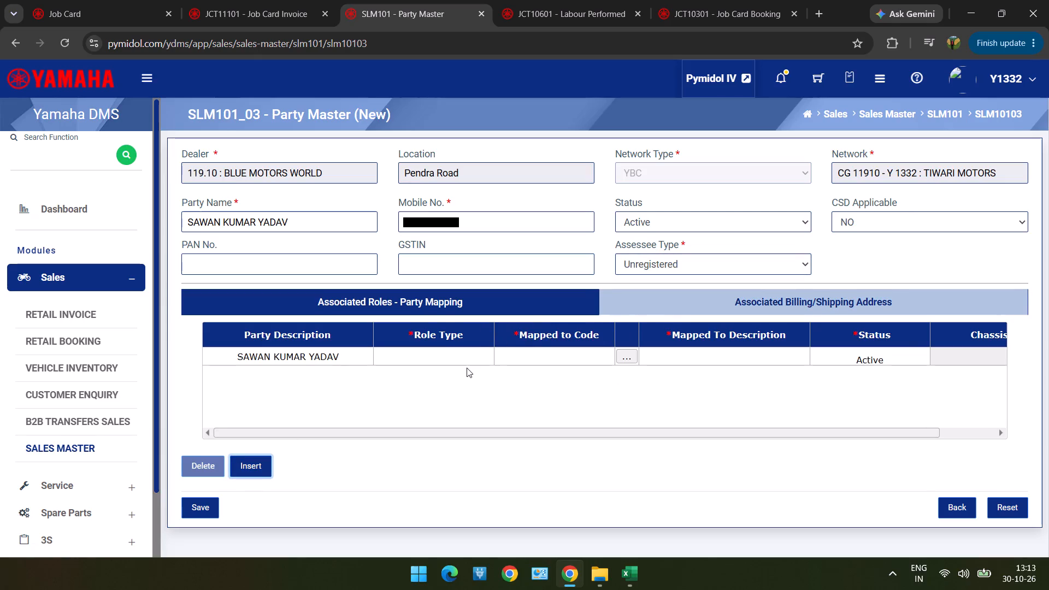
{"action": "left_click", "coordinate": [467, 368]}
{"action": "left_click", "coordinate": [467, 368]}
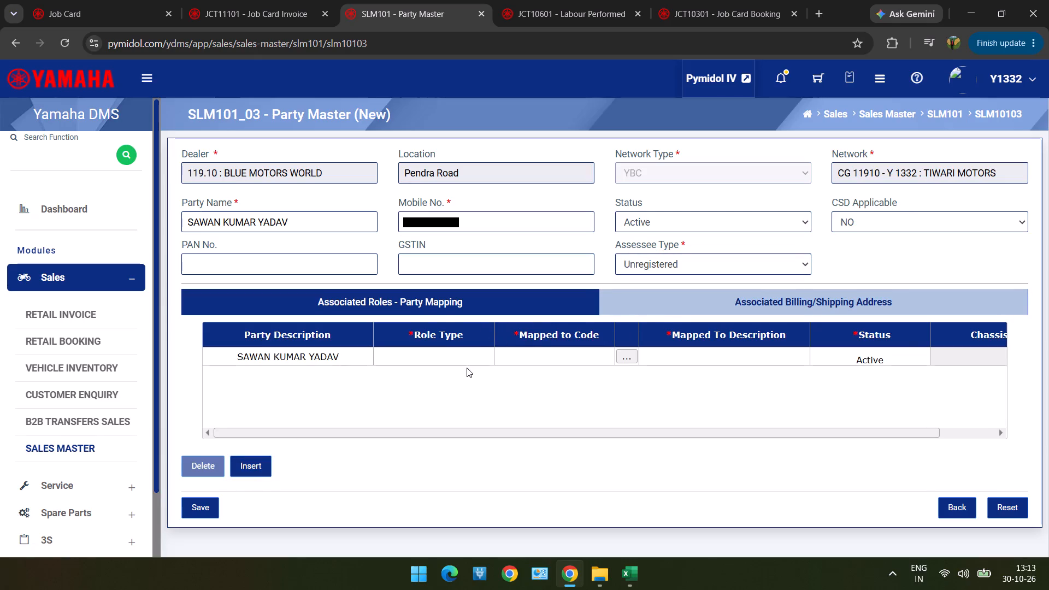
{"action": "left_click", "coordinate": [469, 355]}
{"action": "left_click", "coordinate": [469, 355]}
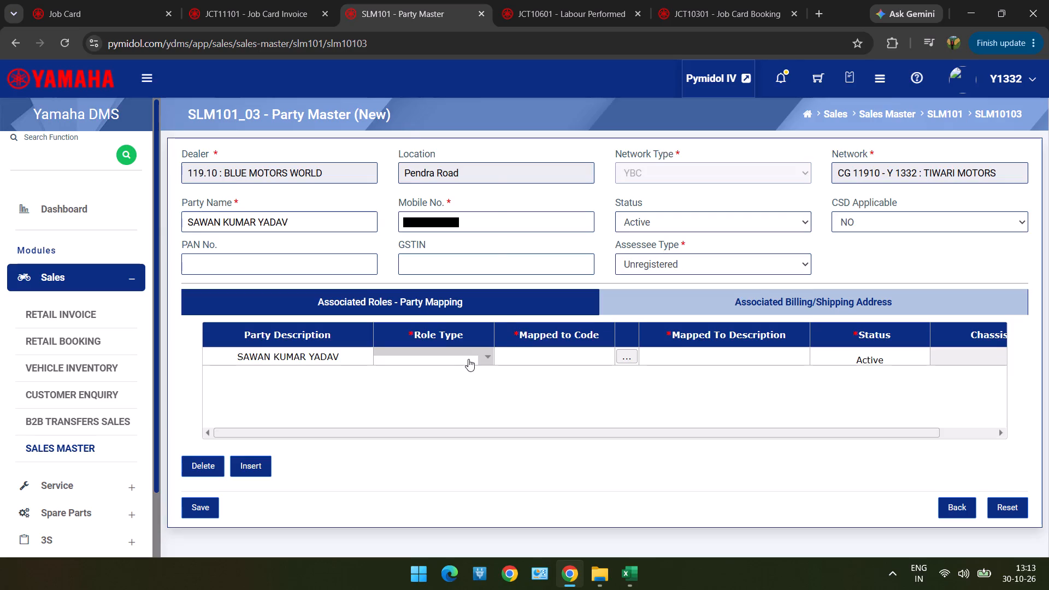
{"action": "left_click", "coordinate": [468, 359]}
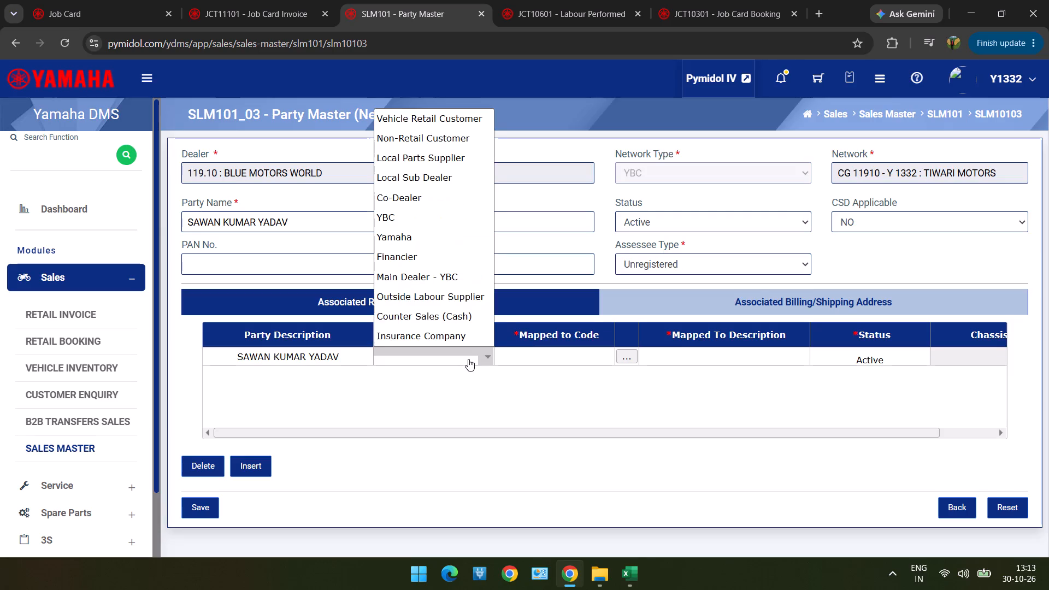
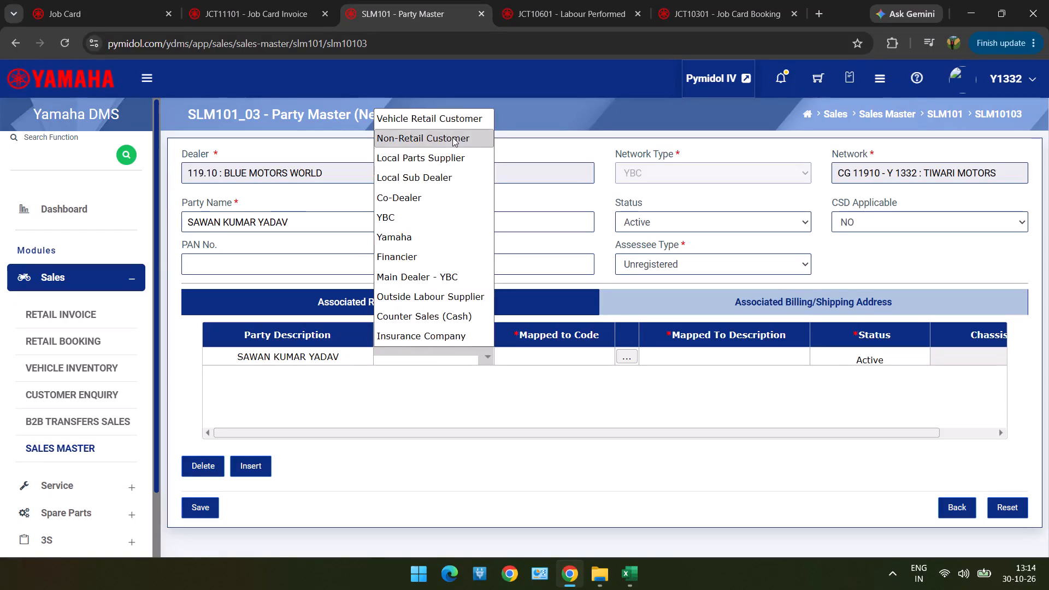
Set the role type to Vehicle Retail Customer and map it to the retail customer record found by the copied mobile number.
{"action": "left_click", "coordinate": [465, 122]}
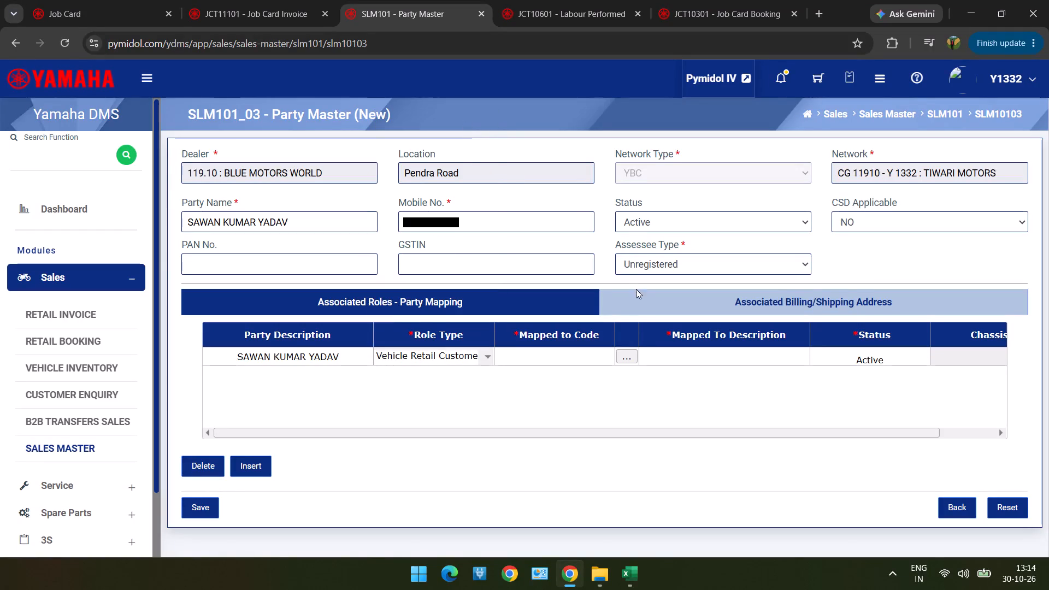
{"action": "left_click", "coordinate": [624, 350]}
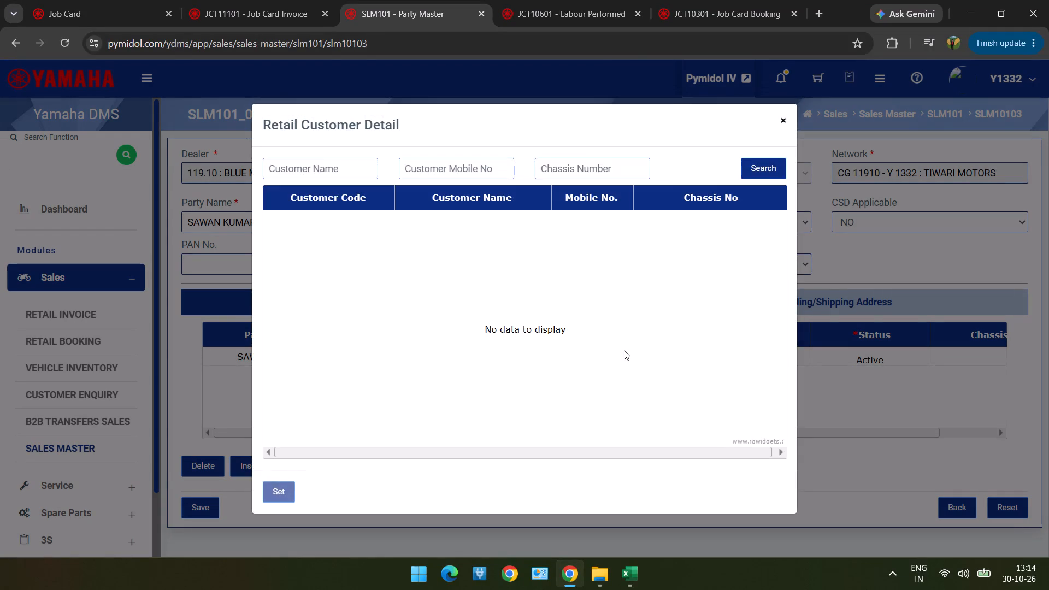
{"action": "left_click", "coordinate": [483, 158]}
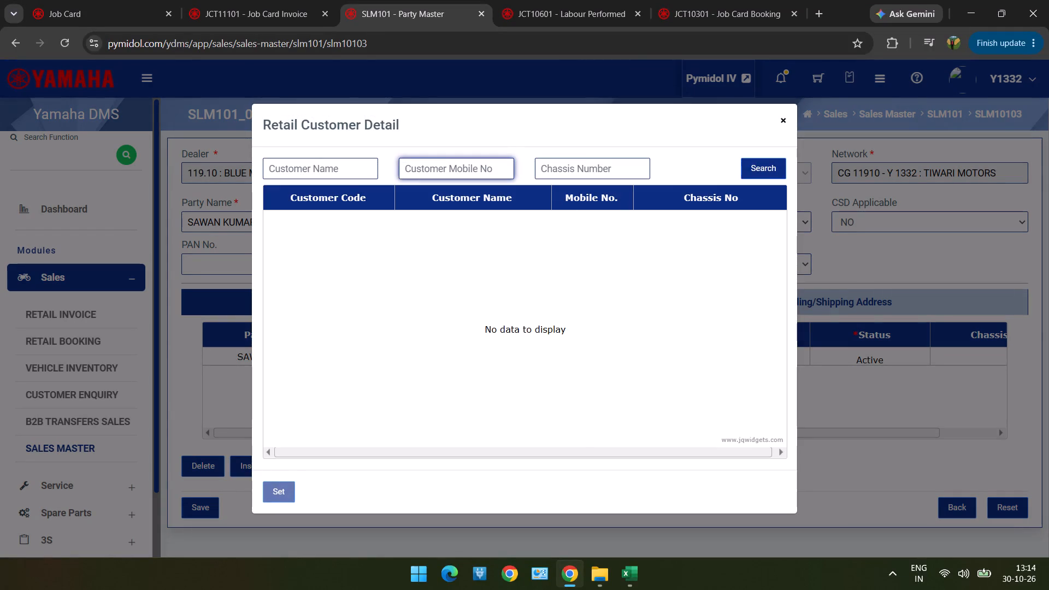
{"action": "key", "text": "ctrl+v"}
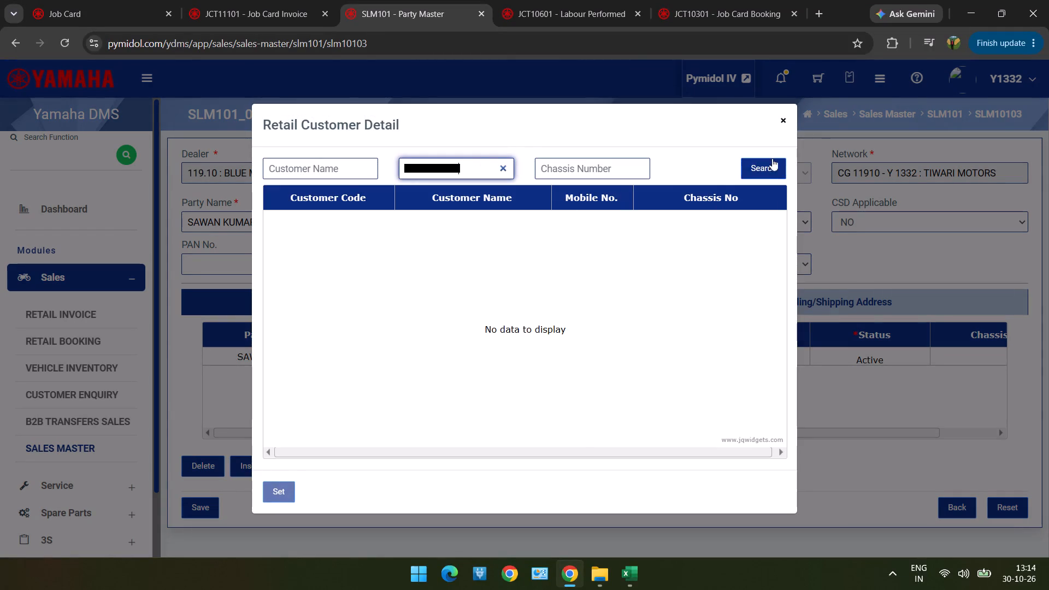
{"action": "left_click", "coordinate": [765, 164]}
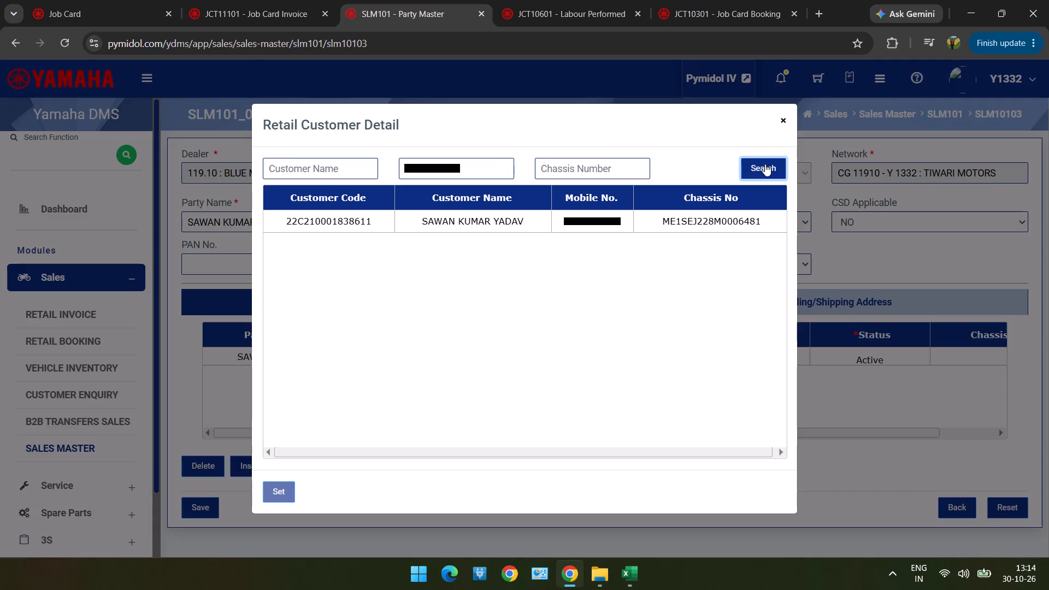
{"action": "double_click", "coordinate": [576, 221]}
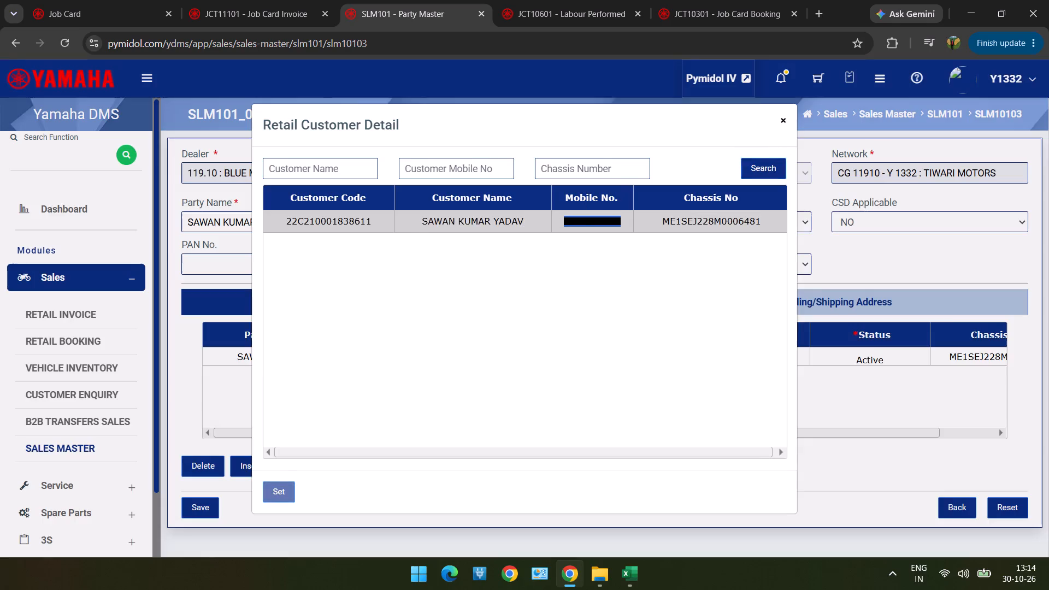
Save the new party with its role mapping and return to the Party Master list.
{"action": "left_click", "coordinate": [196, 511]}
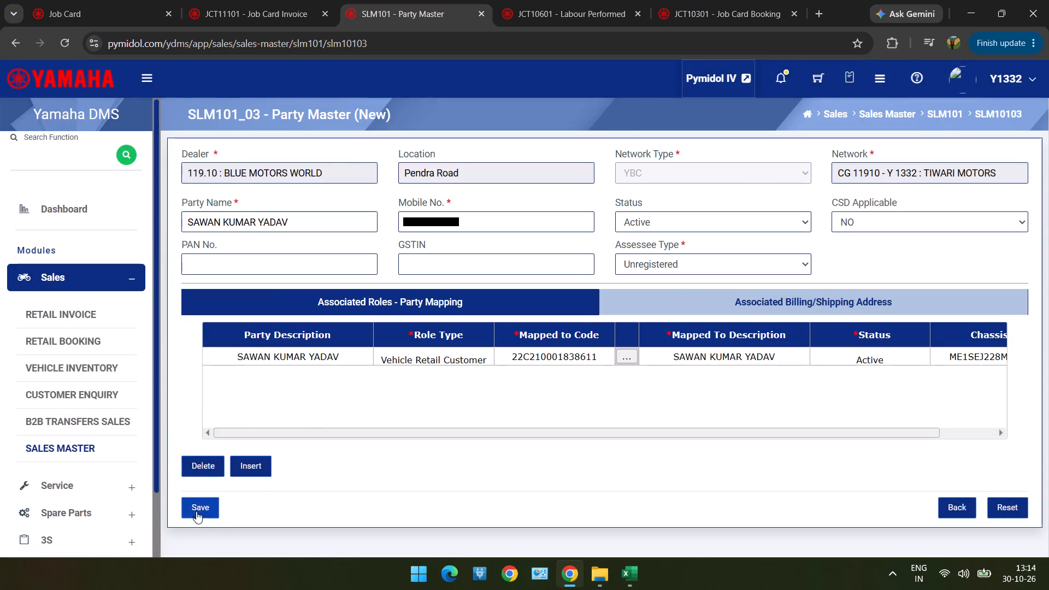
{"action": "left_click", "coordinate": [484, 373]}
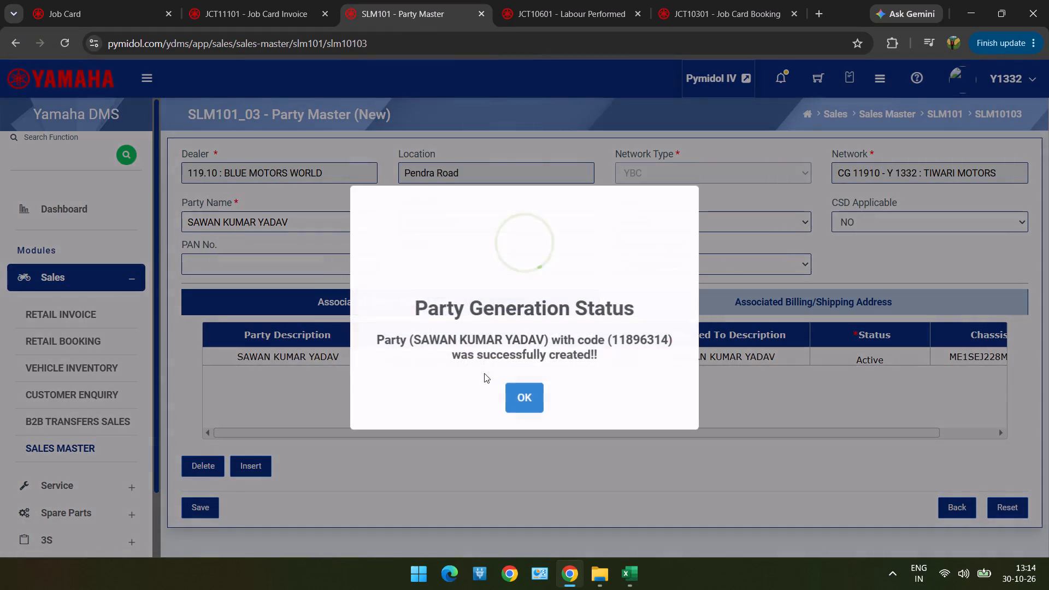
{"action": "left_click", "coordinate": [527, 402]}
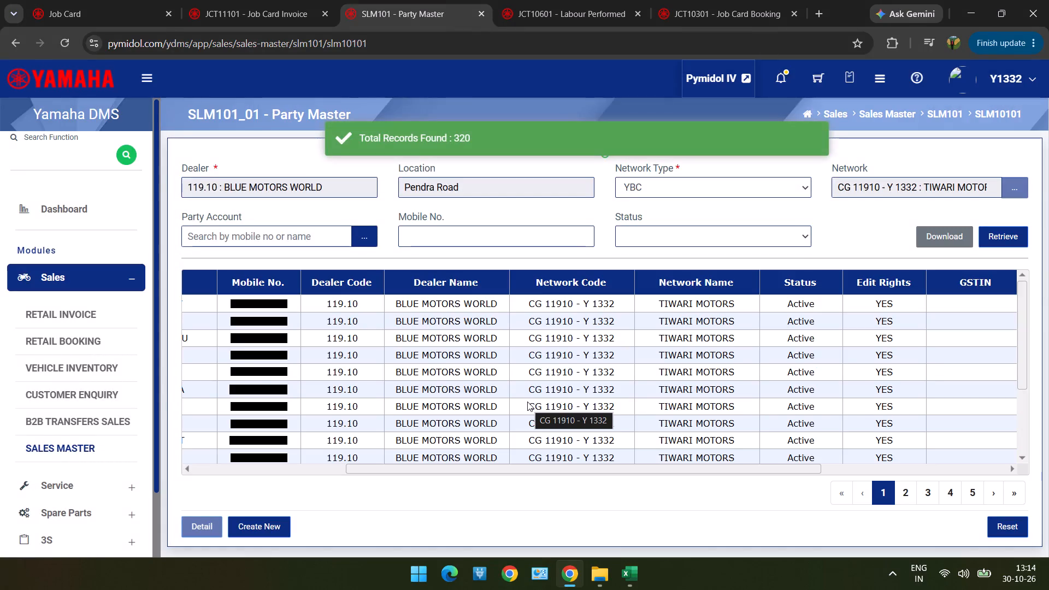
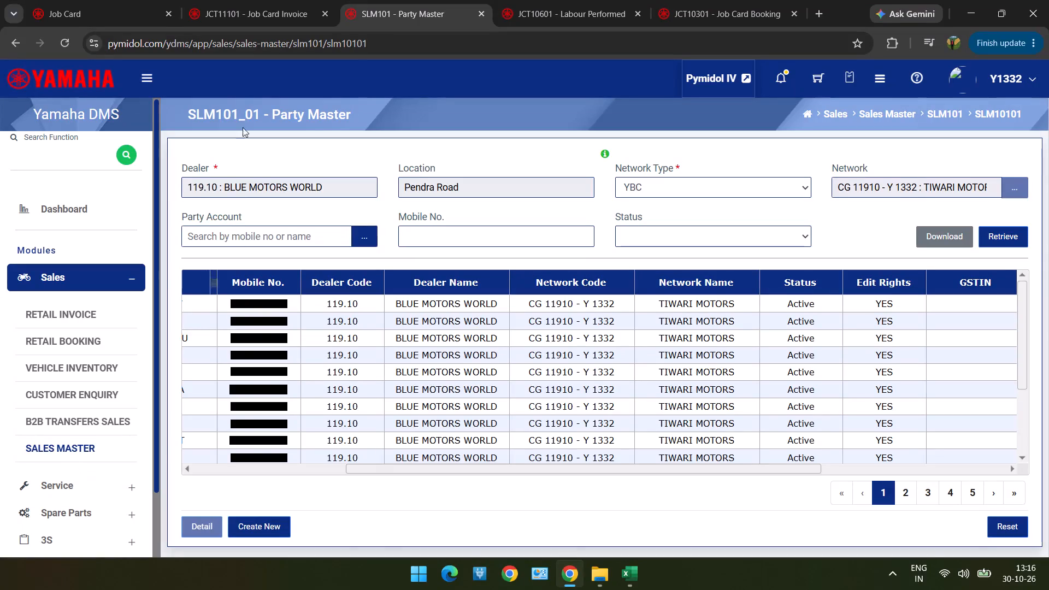
{"action": "left_click", "coordinate": [257, 6]}
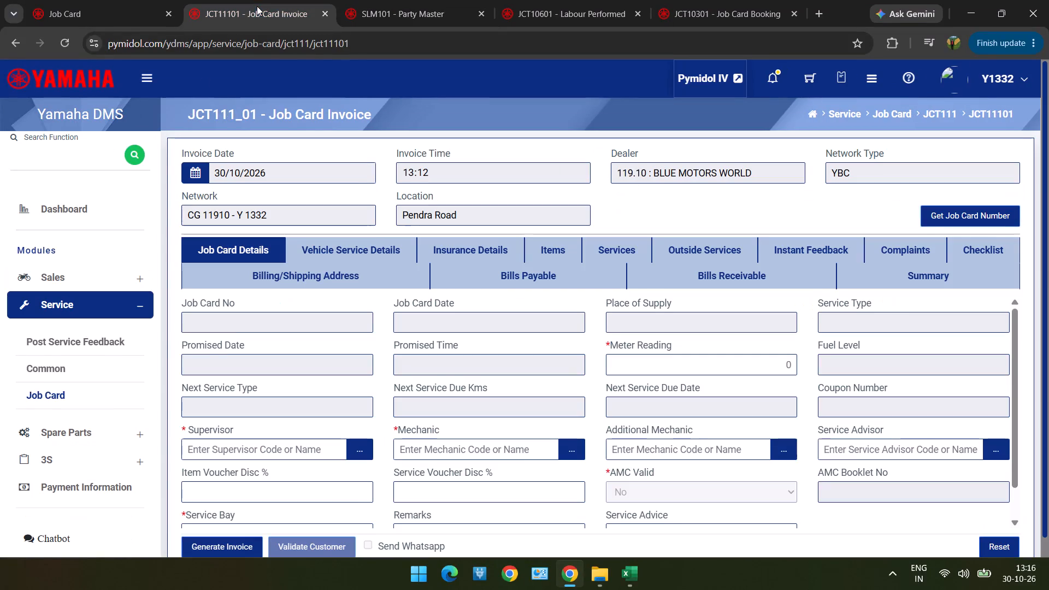
{"action": "left_click", "coordinate": [959, 208]}
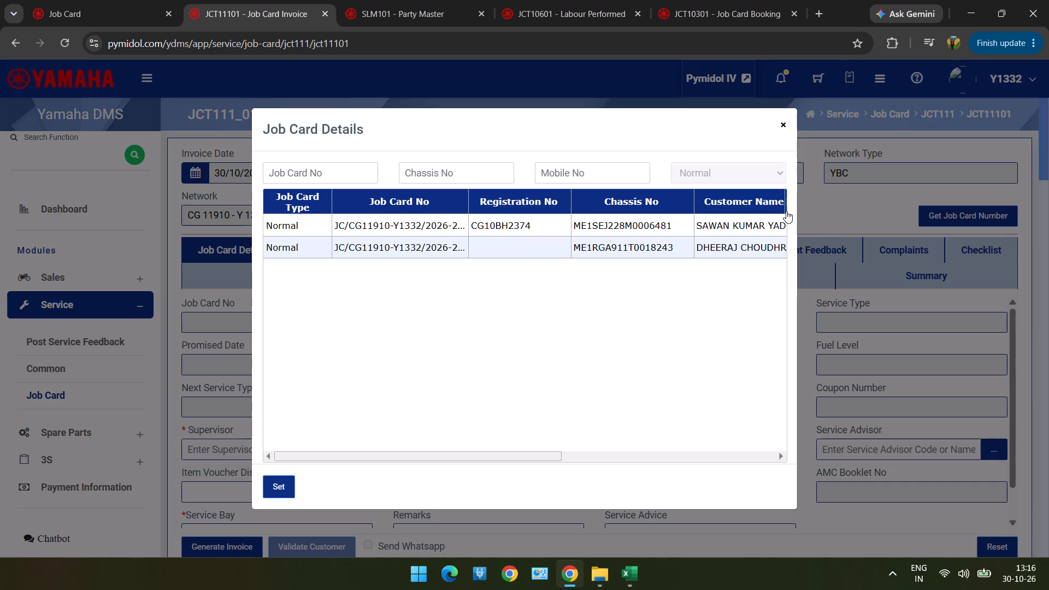
{"action": "double_click", "coordinate": [661, 219]}
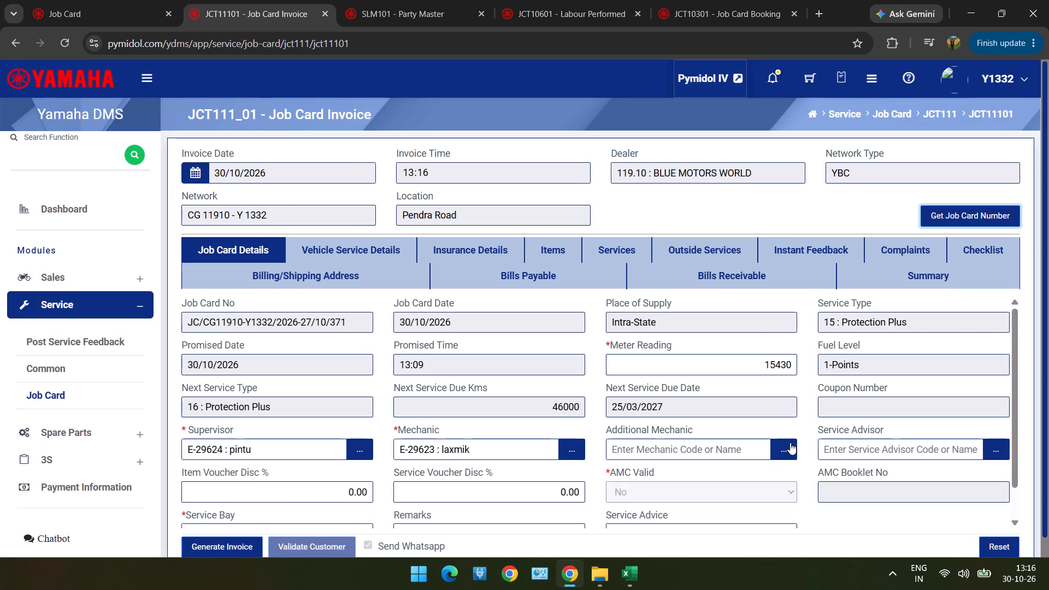
{"action": "left_click", "coordinate": [790, 442]}
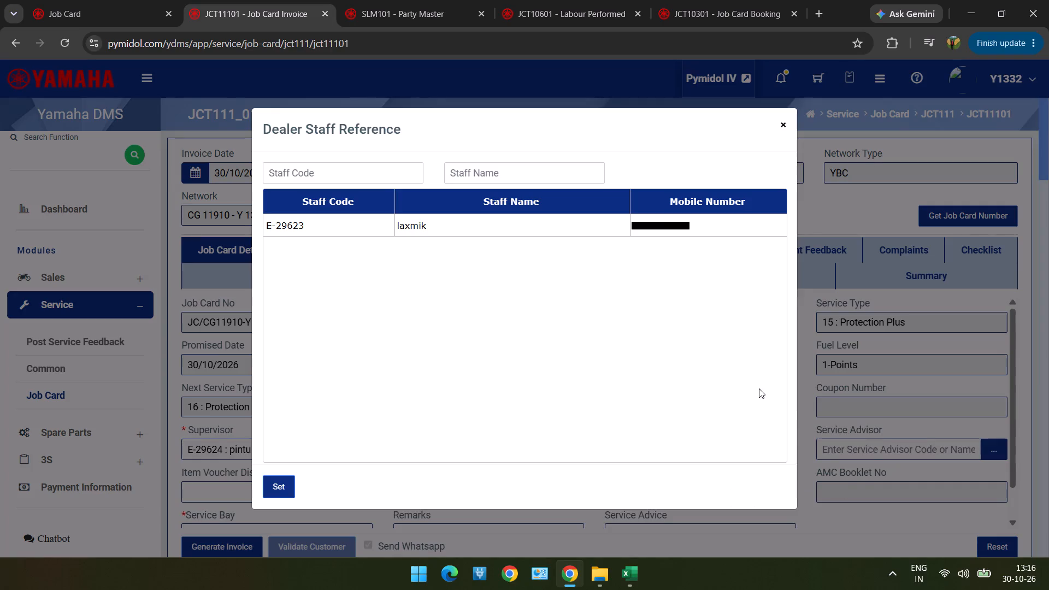
{"action": "double_click", "coordinate": [715, 235]}
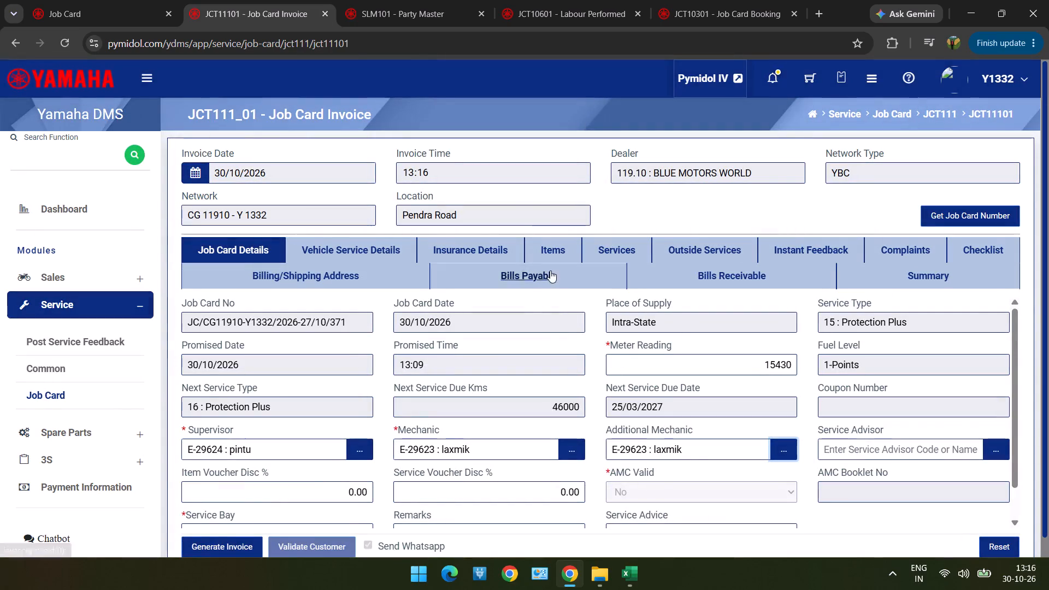
Answer the Instant Feedback questions: Yes for delivery on time and replaced parts handover, Ok for washing, staff behavior, repair quality and fairness of charges.
{"action": "left_click", "coordinate": [787, 258]}
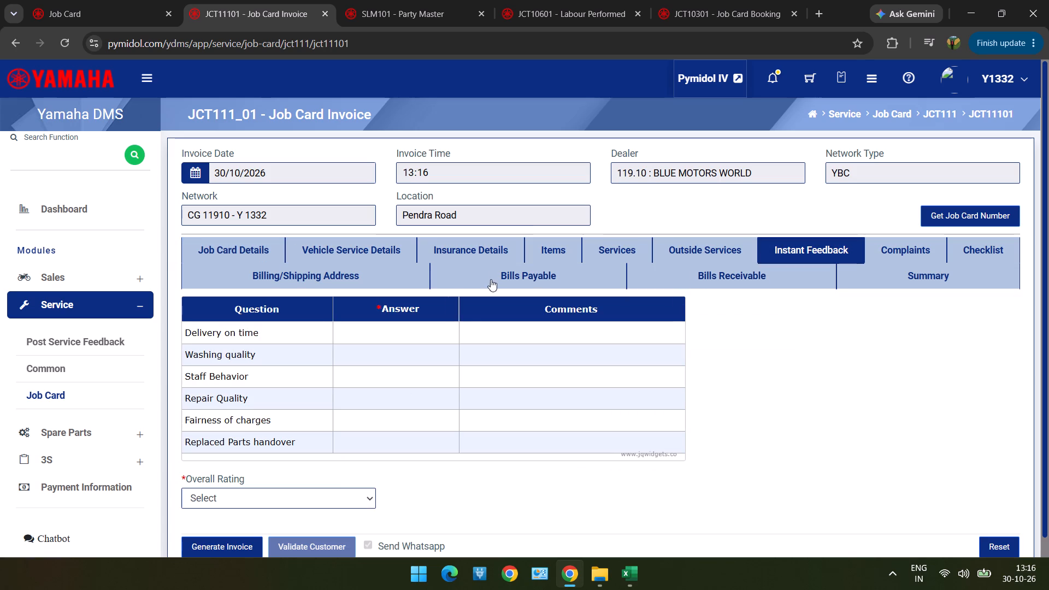
{"action": "left_click", "coordinate": [424, 339]}
{"action": "left_click_drag", "start_coordinate": [424, 339], "coordinate": [419, 364]}
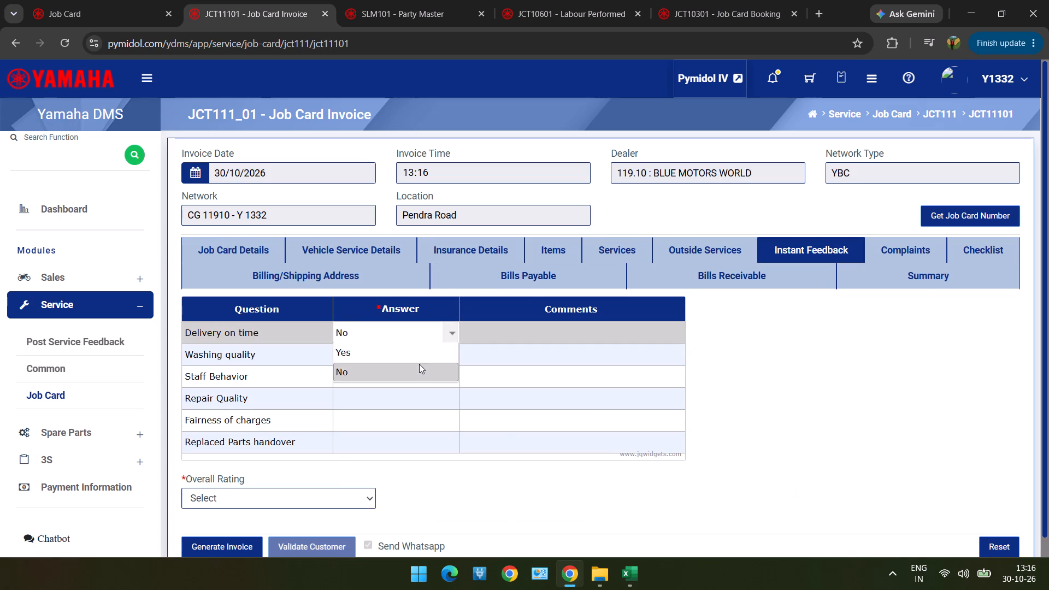
{"action": "left_click", "coordinate": [419, 364]}
{"action": "left_click", "coordinate": [422, 326]}
{"action": "left_click_drag", "start_coordinate": [422, 326], "coordinate": [416, 351]}
{"action": "left_click", "coordinate": [416, 351]}
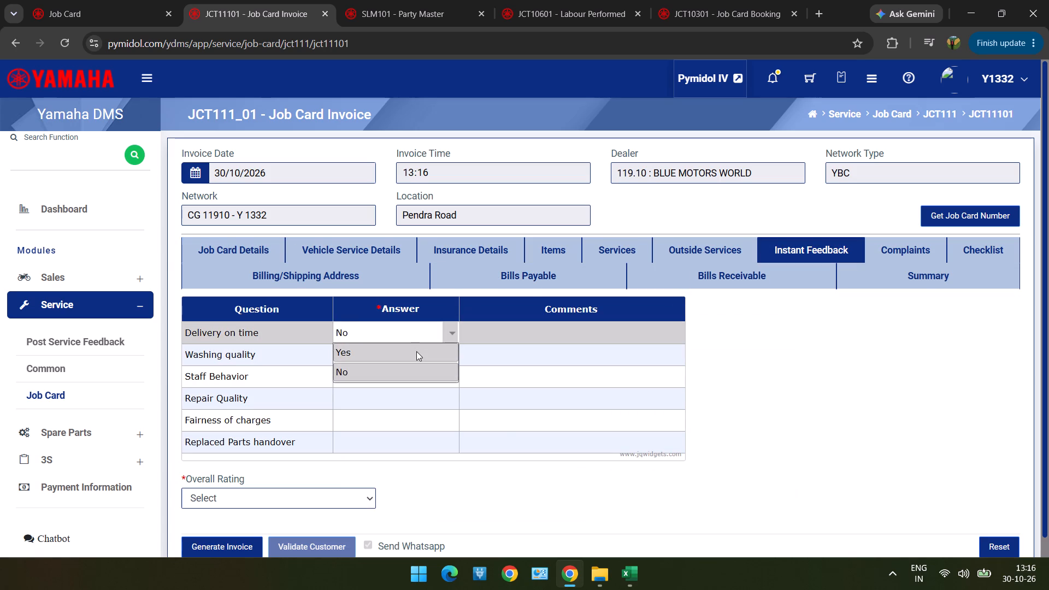
{"action": "left_click", "coordinate": [411, 357]}
{"action": "left_click_drag", "start_coordinate": [411, 357], "coordinate": [402, 375]}
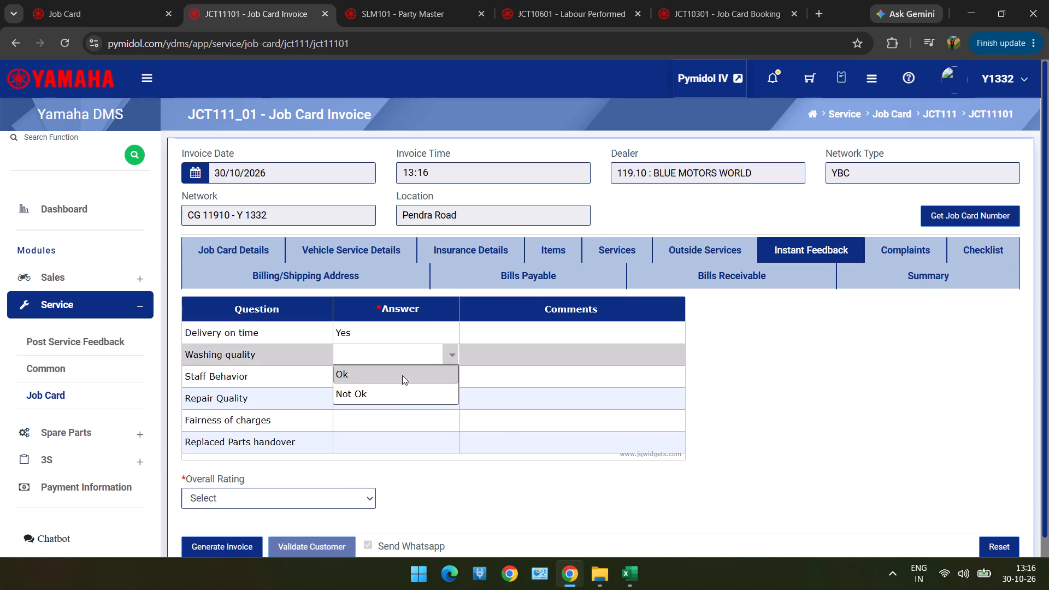
{"action": "triple_click", "coordinate": [402, 375]}
{"action": "left_click", "coordinate": [402, 375]}
{"action": "left_click", "coordinate": [399, 391]}
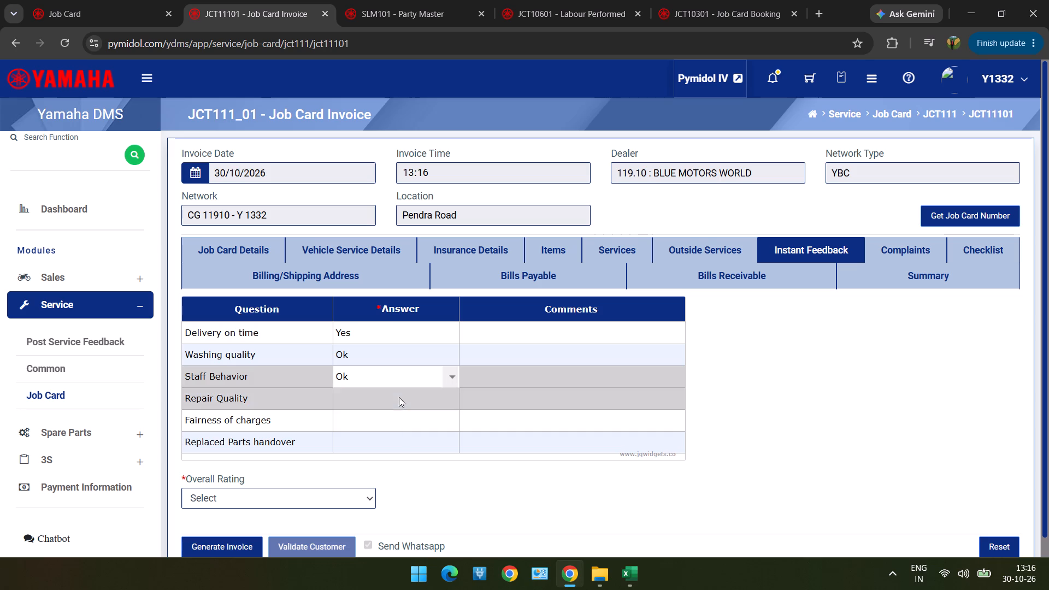
{"action": "double_click", "coordinate": [399, 397]}
{"action": "left_click", "coordinate": [392, 414]}
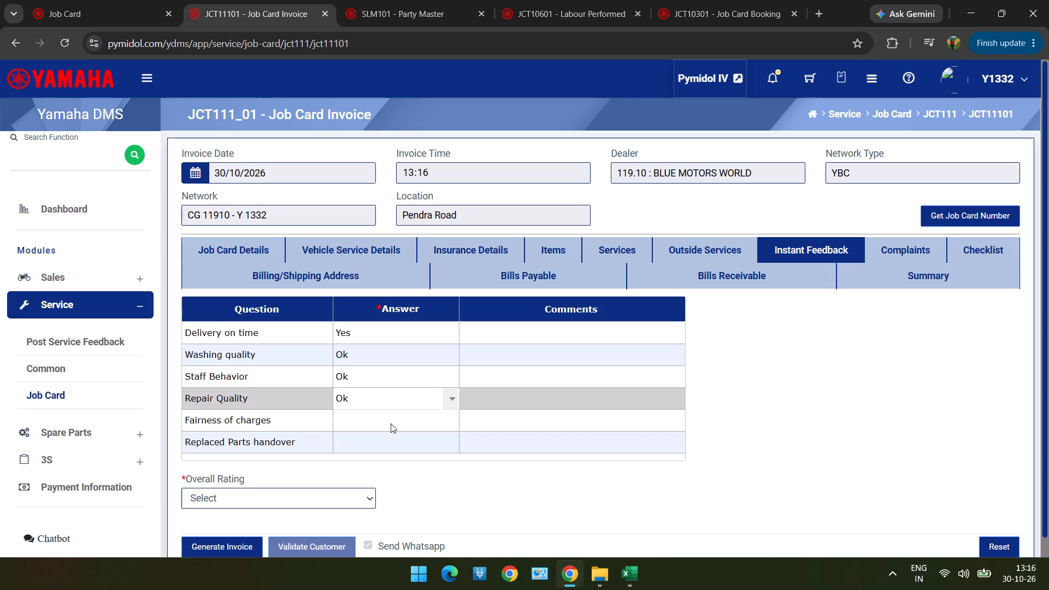
{"action": "double_click", "coordinate": [391, 423]}
{"action": "left_click", "coordinate": [389, 435]}
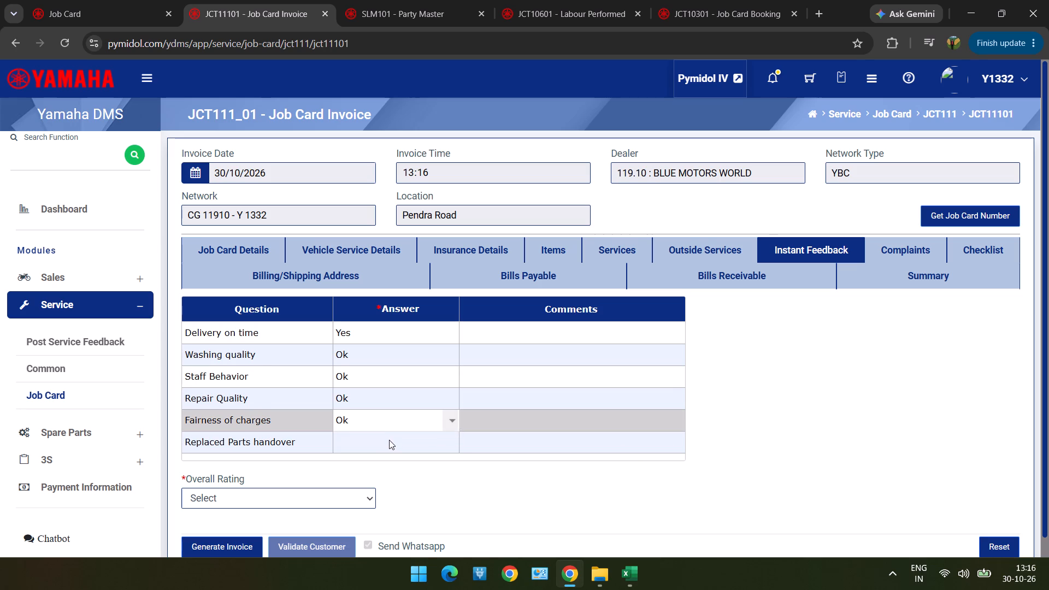
{"action": "double_click", "coordinate": [389, 440]}
{"action": "left_click", "coordinate": [380, 469]}
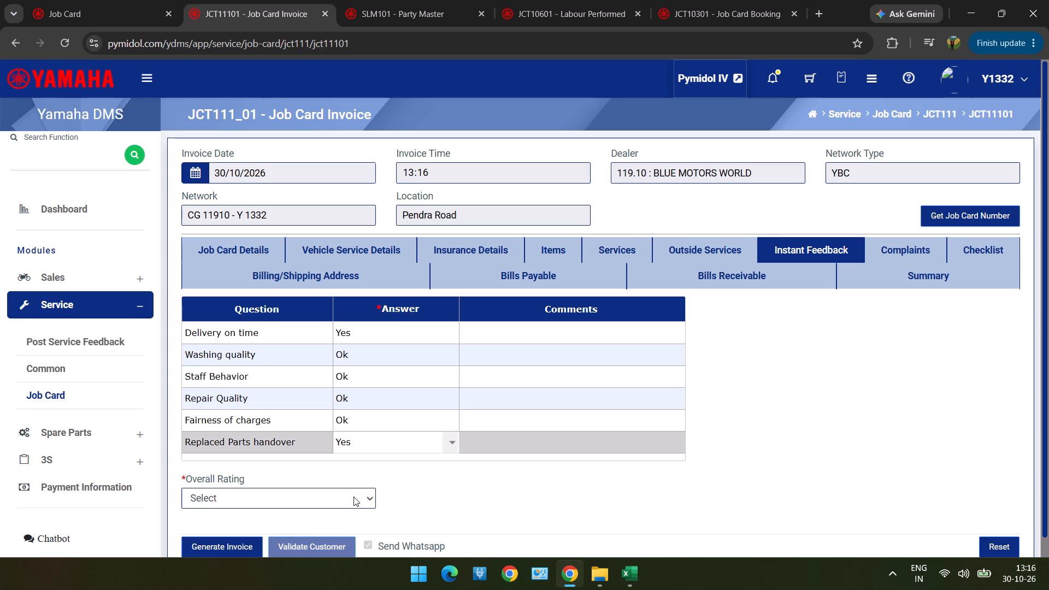
Set the overall feedback rating to Excellent (5).
{"action": "left_click", "coordinate": [353, 497]}
{"action": "left_click", "coordinate": [353, 497]}
{"action": "left_click", "coordinate": [340, 471]}
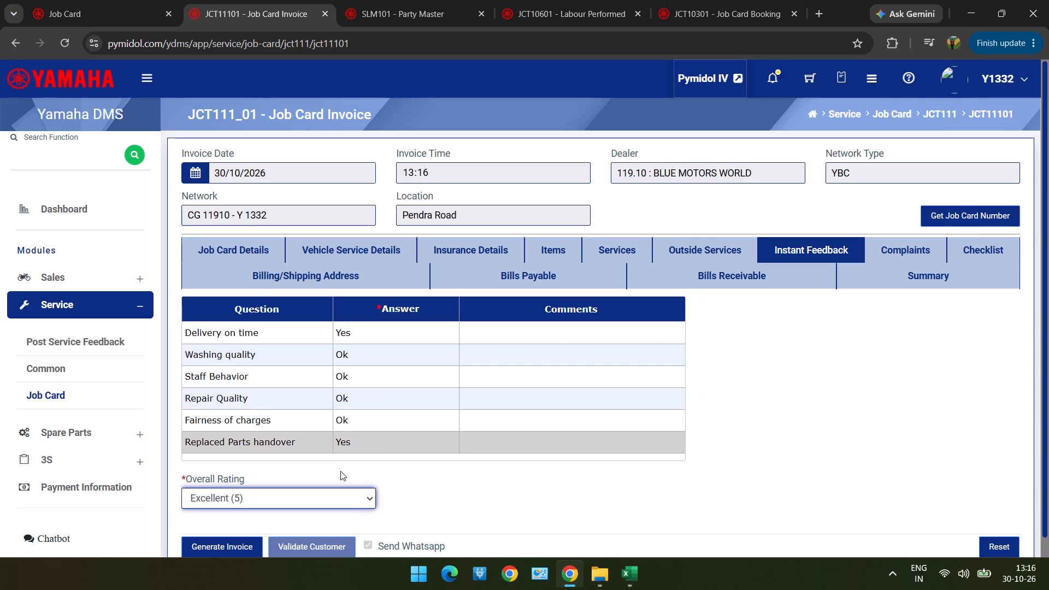
Mark the GENERAL SERVICE complaint as resolved with Yes.
{"action": "left_click", "coordinate": [900, 257]}
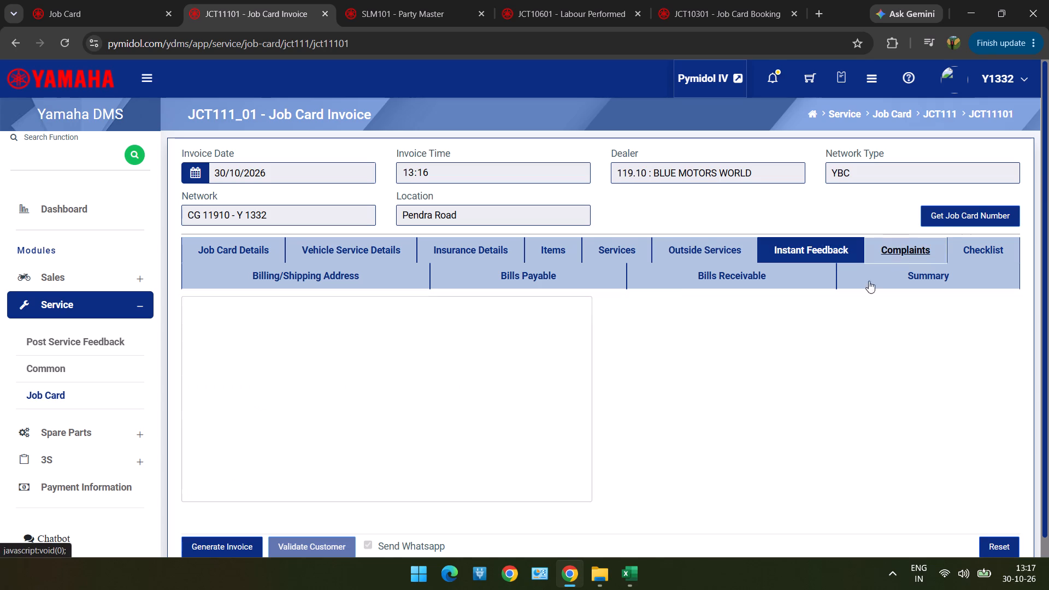
{"action": "left_click", "coordinate": [763, 340]}
{"action": "left_click_drag", "start_coordinate": [763, 340], "coordinate": [753, 355]}
{"action": "left_click", "coordinate": [753, 355]}
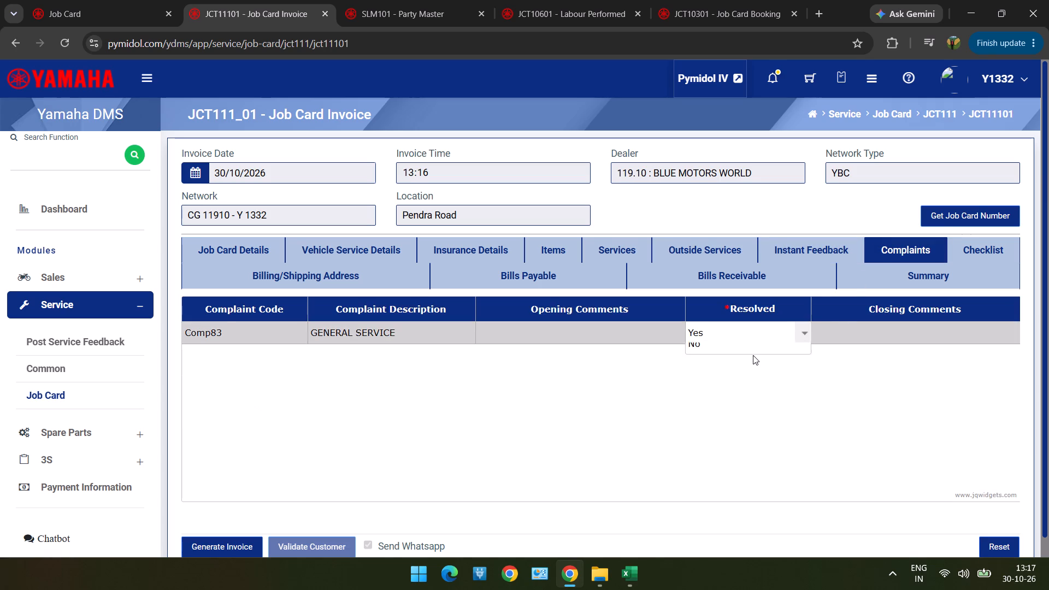
Set the division code in the invoice summary to 2355 SERVICE.
{"action": "left_click", "coordinate": [854, 287]}
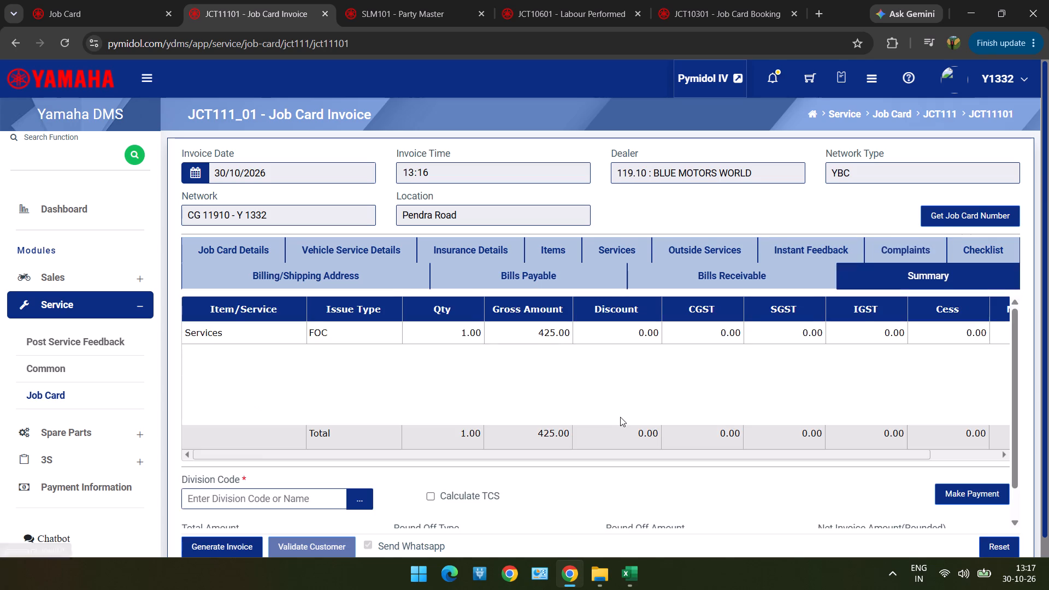
{"action": "scroll", "coordinate": [620, 417], "scroll_direction": "down", "scroll_amount": 5}
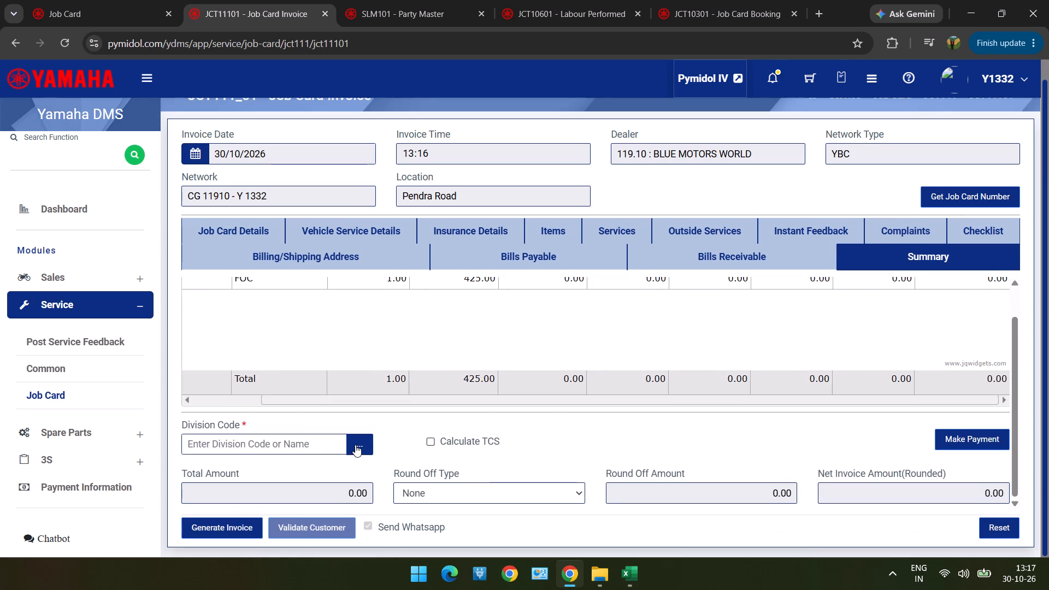
{"action": "left_click", "coordinate": [355, 445]}
{"action": "double_click", "coordinate": [488, 257]}
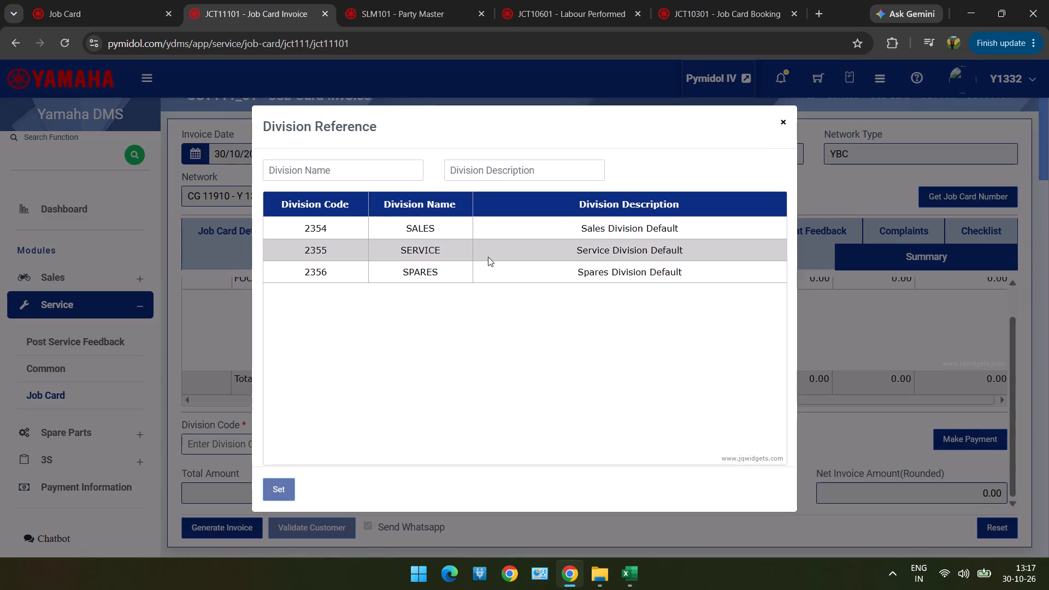
Generate the job card invoice and confirm it.
{"action": "left_click", "coordinate": [206, 524]}
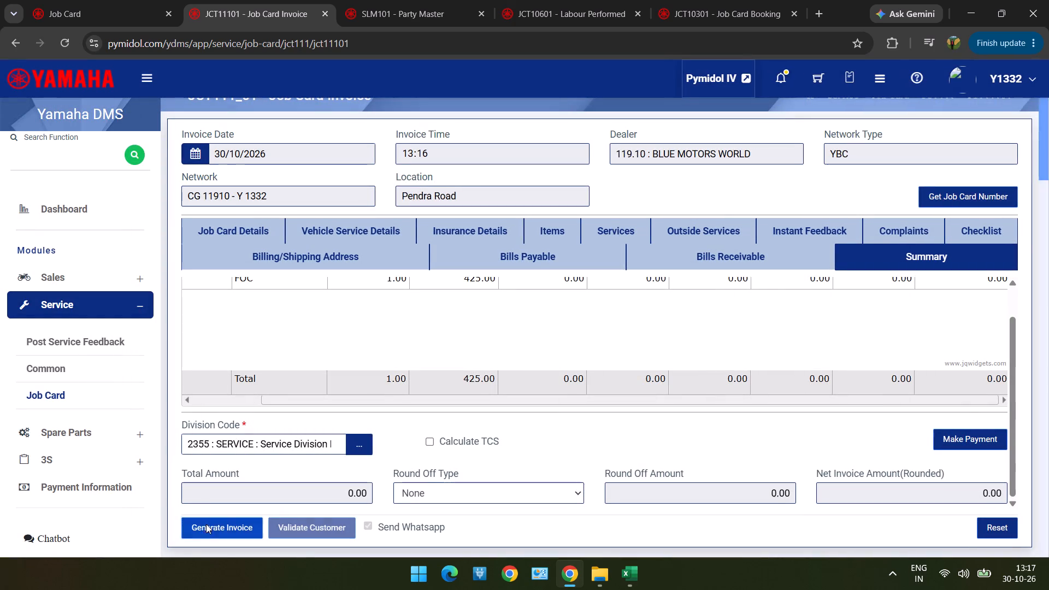
{"action": "left_click", "coordinate": [460, 397]}
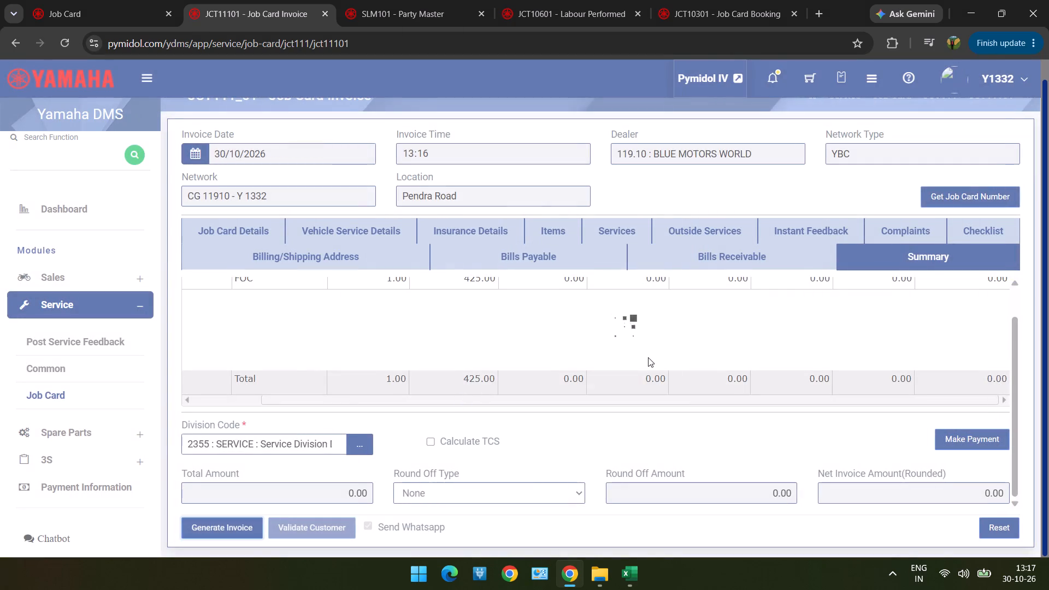
Open the JCR126 Job Card Invoice Report from the Job Card page and retrieve the October 2026 invoices.
{"action": "left_click", "coordinate": [120, 10]}
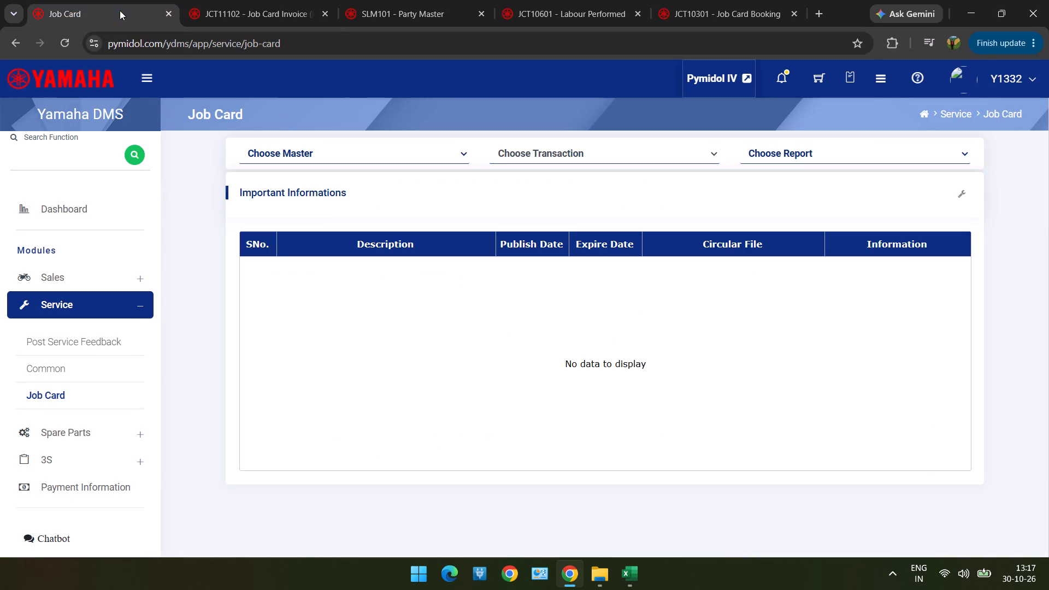
{"action": "left_click", "coordinate": [804, 144]}
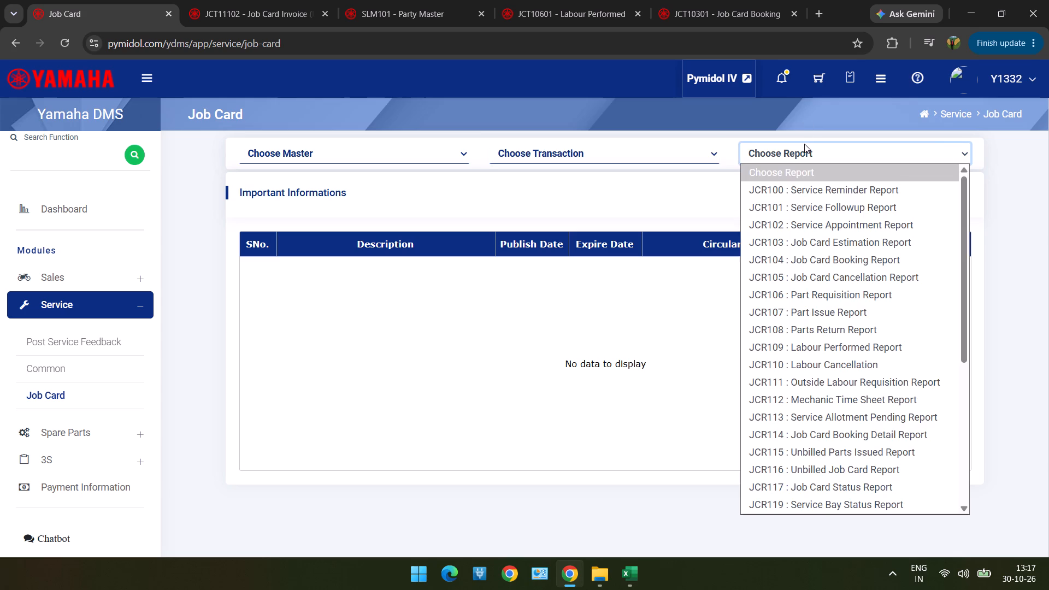
{"action": "scroll", "coordinate": [869, 367], "scroll_direction": "down", "scroll_amount": 6}
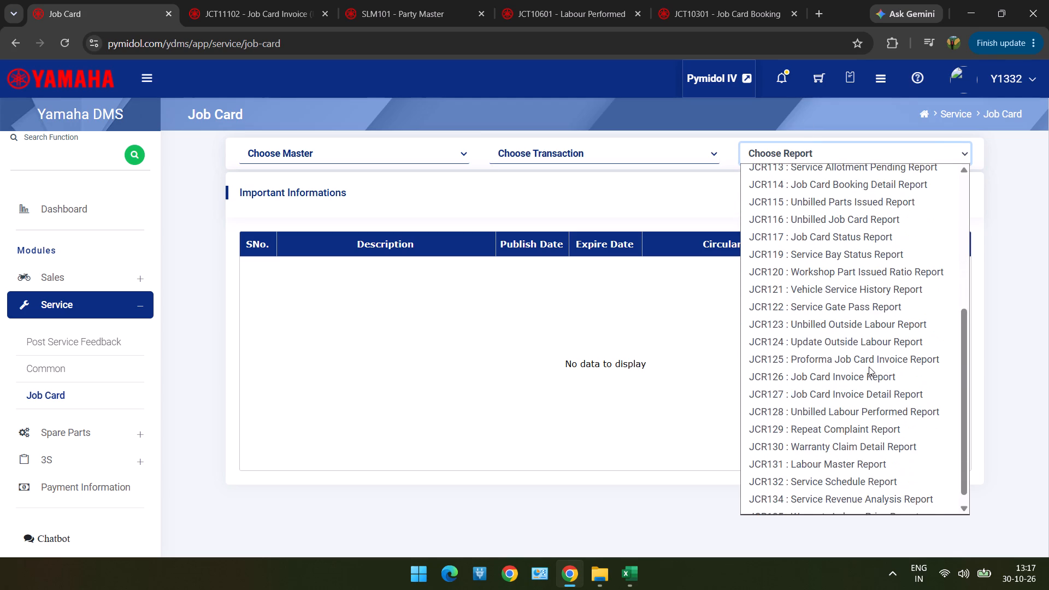
{"action": "scroll", "coordinate": [841, 327], "scroll_direction": "up", "scroll_amount": 2}
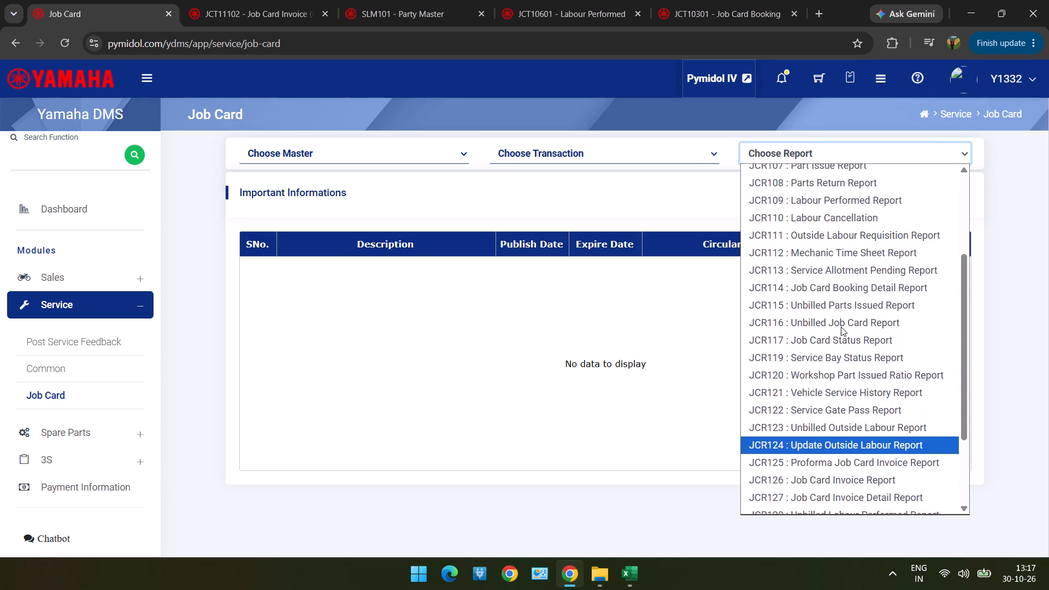
{"action": "scroll", "coordinate": [841, 327], "scroll_direction": "up", "scroll_amount": 4}
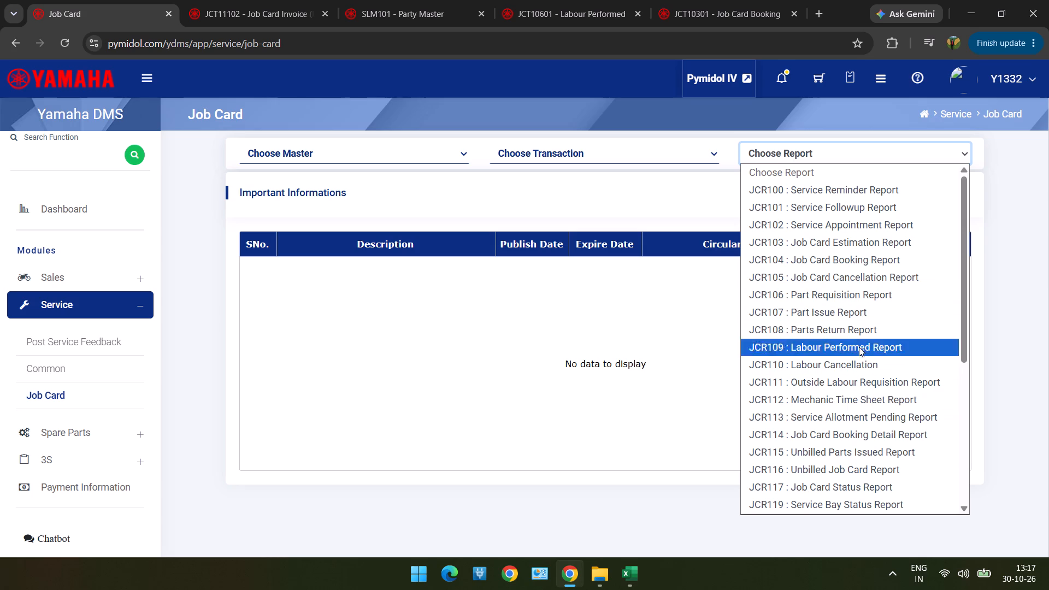
{"action": "scroll", "coordinate": [855, 216], "scroll_direction": "down", "scroll_amount": 1}
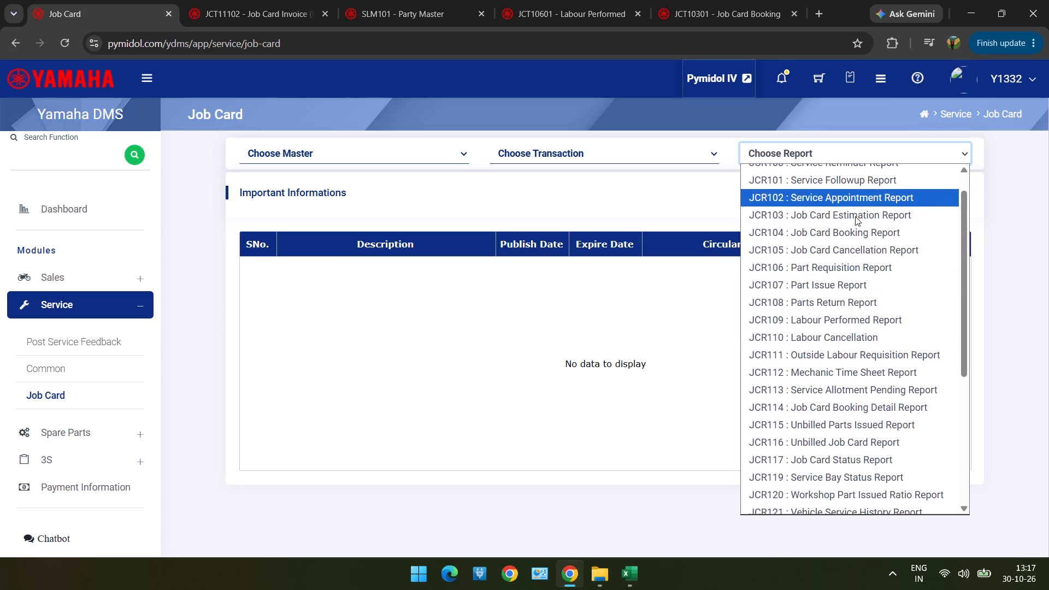
{"action": "scroll", "coordinate": [855, 216], "scroll_direction": "down", "scroll_amount": 1}
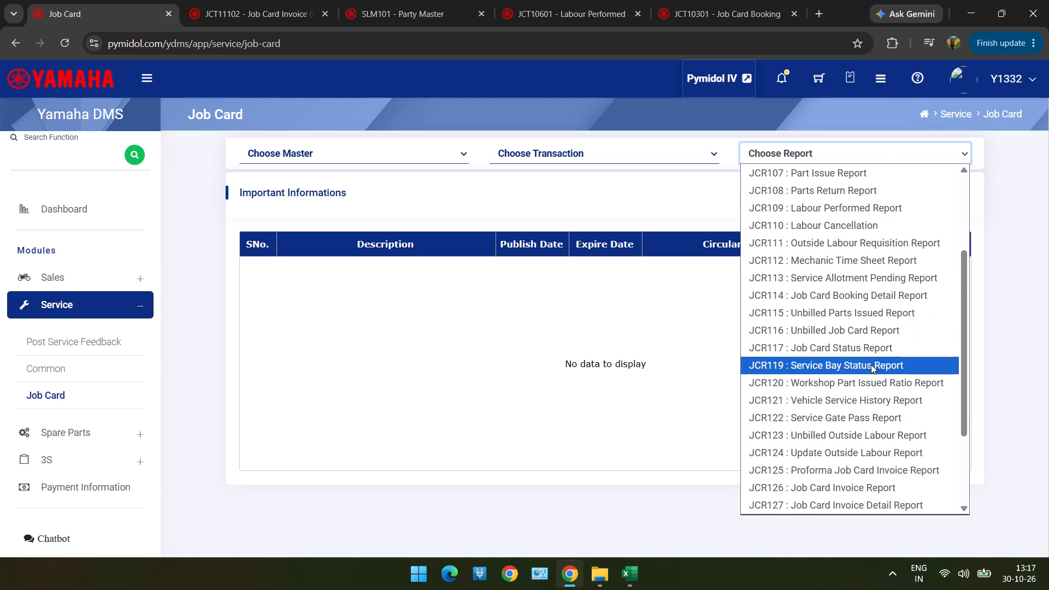
{"action": "scroll", "coordinate": [871, 364], "scroll_direction": "down", "scroll_amount": 1}
{"action": "double_click", "coordinate": [868, 395]}
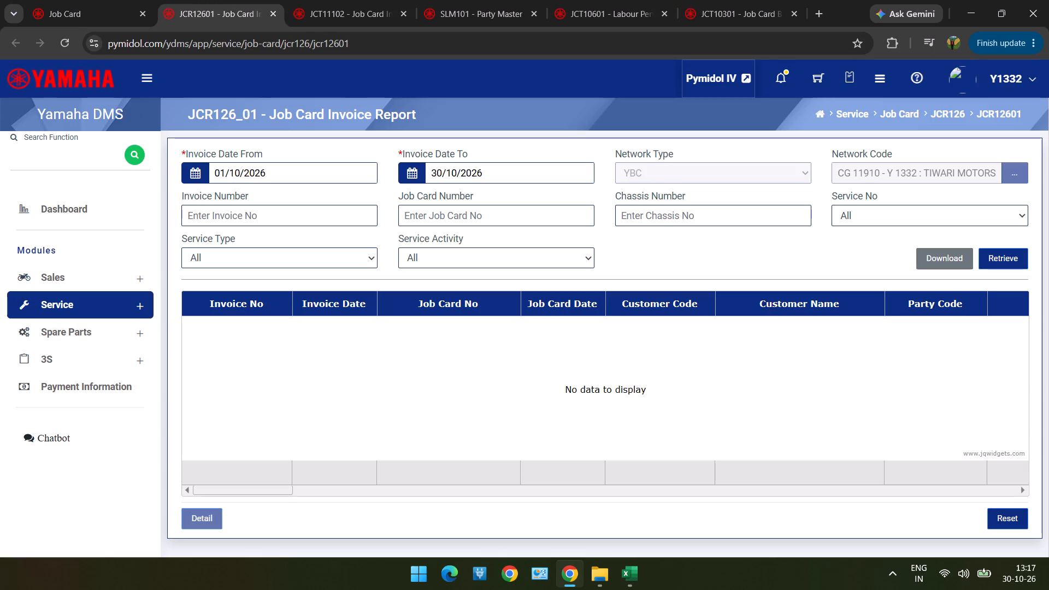
{"action": "left_click", "coordinate": [1004, 262]}
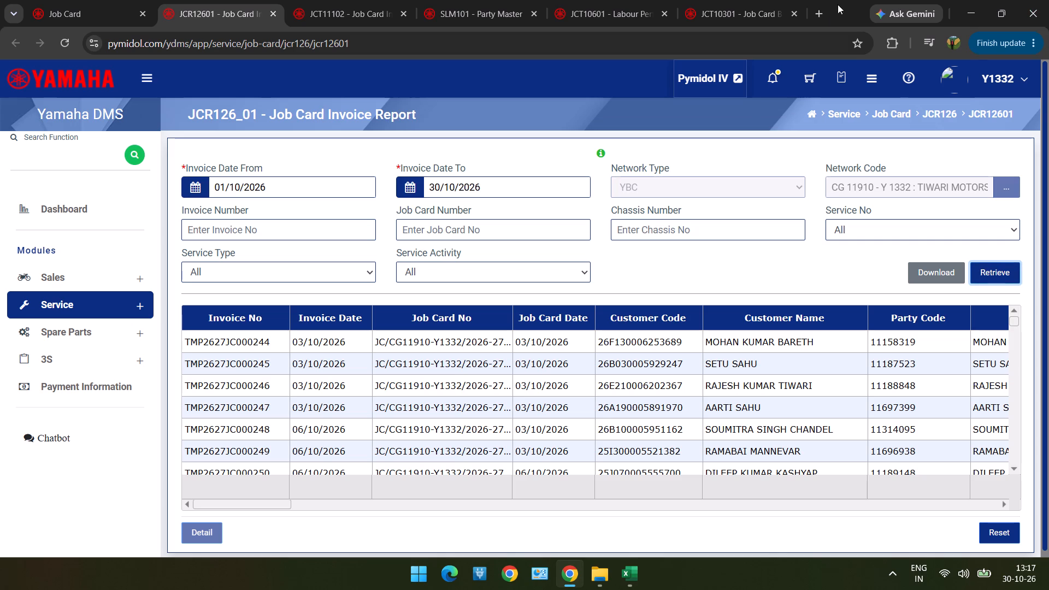
Copy the chassis number of the Yamaha Fascino in row 21 of the Excel list for the next job card booking.
{"action": "left_click_drag", "start_coordinate": [726, 31], "coordinate": [724, 21]}
{"action": "left_click", "coordinate": [724, 21]}
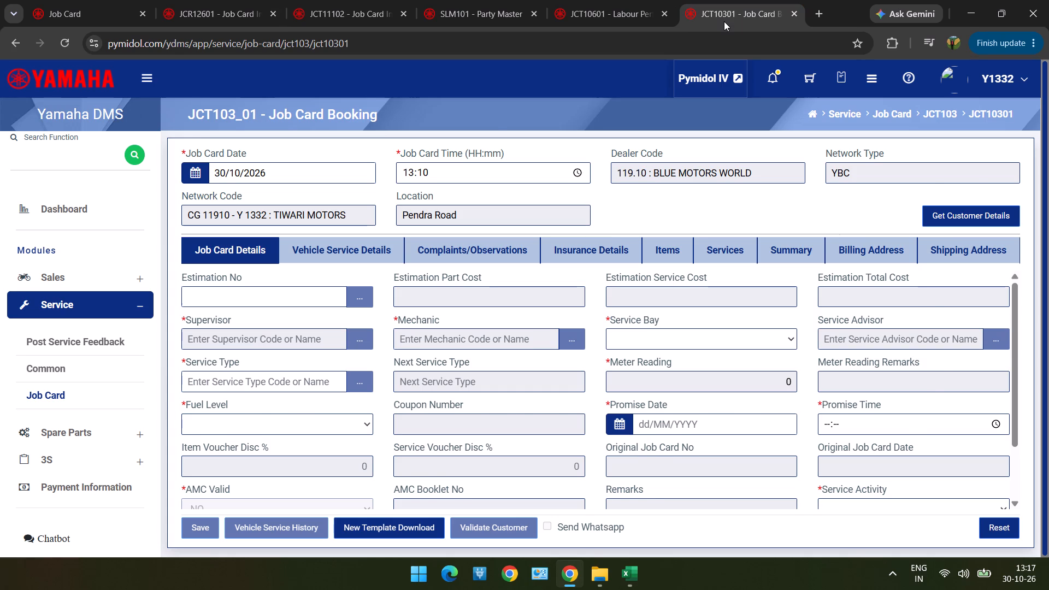
{"action": "key", "text": "alt+Tab"}
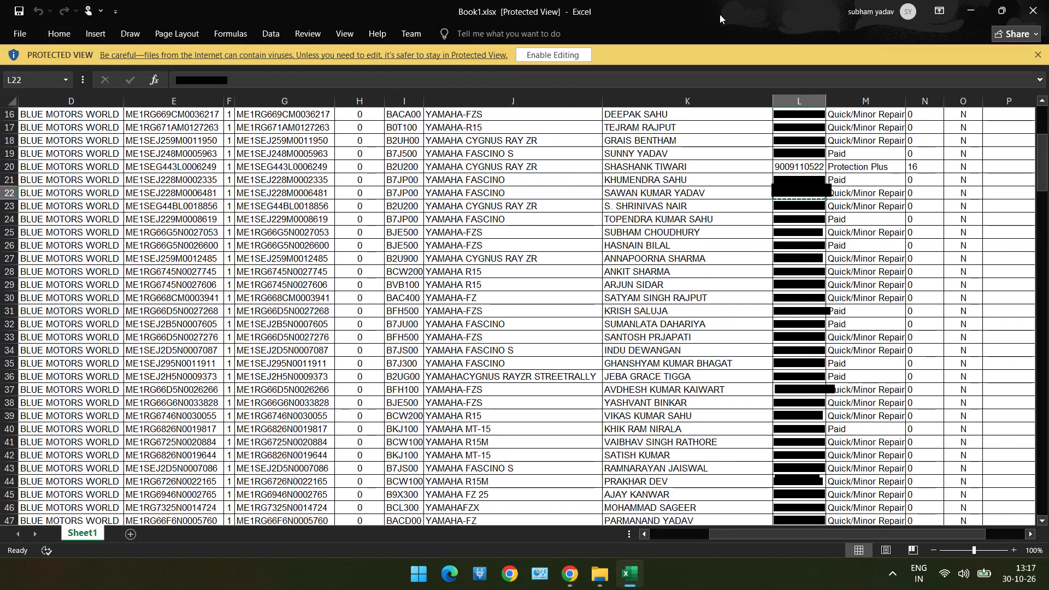
{"action": "key", "text": "Up"}
{"action": "scroll", "coordinate": [720, 14], "scroll_direction": "up", "scroll_amount": 1}
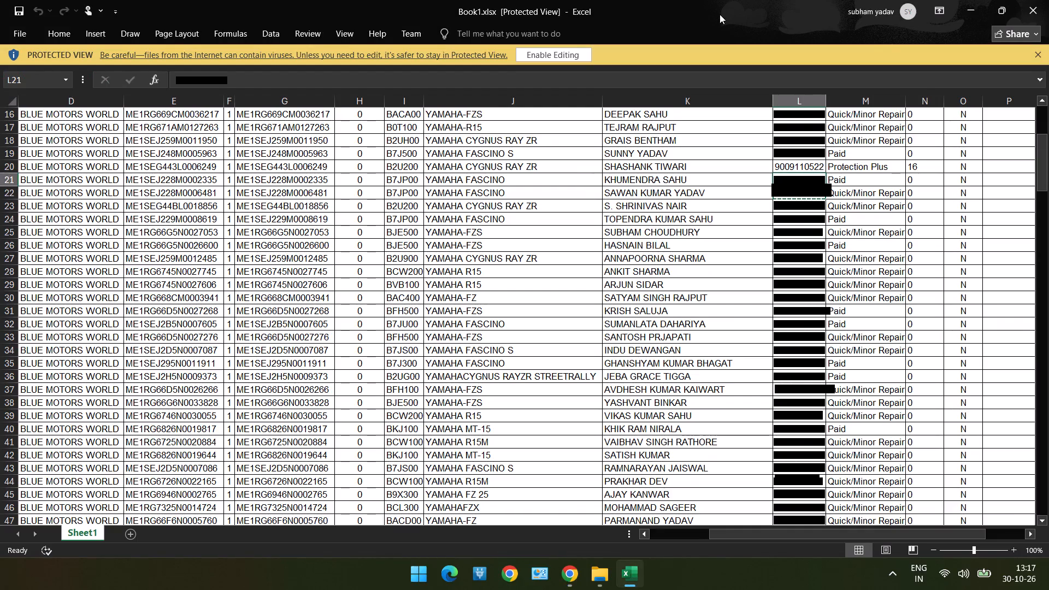
{"action": "scroll", "coordinate": [720, 14], "scroll_direction": "up", "scroll_amount": 1}
{"action": "scroll", "coordinate": [720, 14], "scroll_direction": "right", "scroll_amount": 1}
{"action": "scroll", "coordinate": [720, 14], "scroll_direction": "up", "scroll_amount": 2}
{"action": "scroll", "coordinate": [720, 14], "scroll_direction": "down", "scroll_amount": 1}
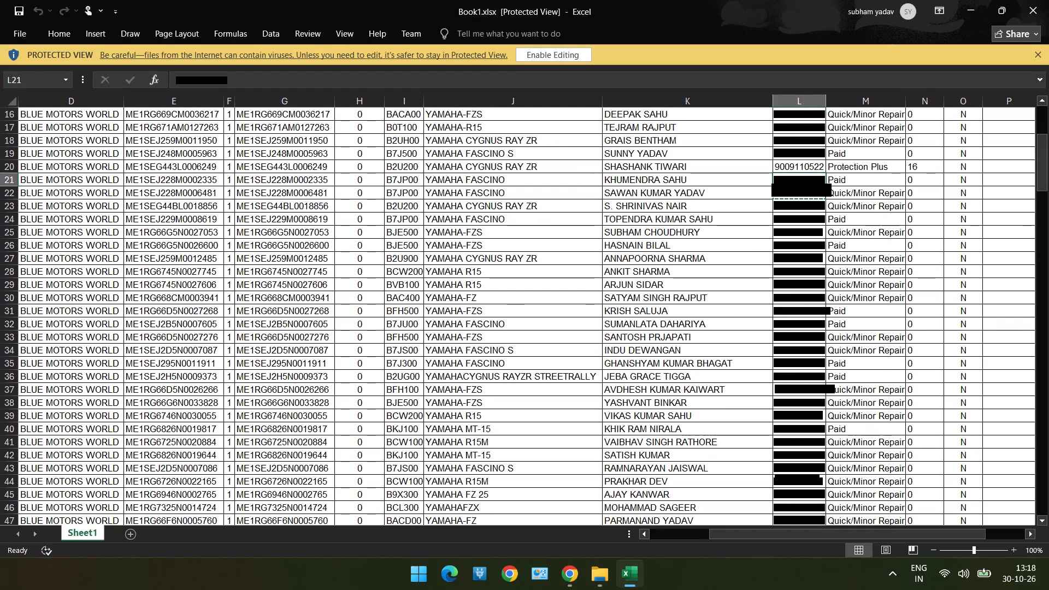
{"action": "scroll", "coordinate": [720, 257], "scroll_direction": "up", "scroll_amount": 1}
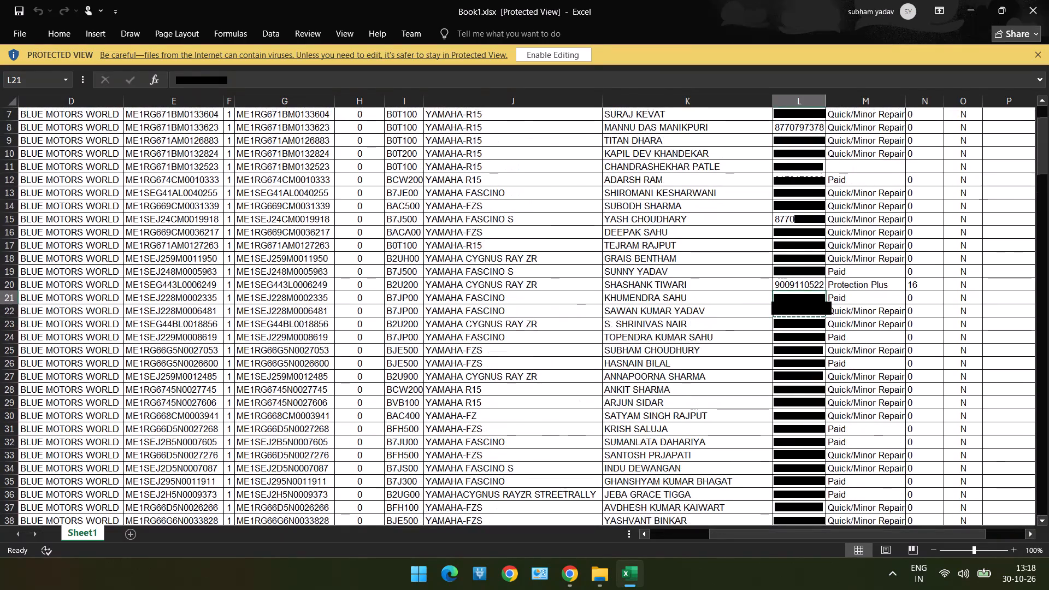
{"action": "scroll", "coordinate": [720, 257], "scroll_direction": "up", "scroll_amount": 1}
{"action": "key", "text": "Left"}
{"action": "key", "text": "Left"}
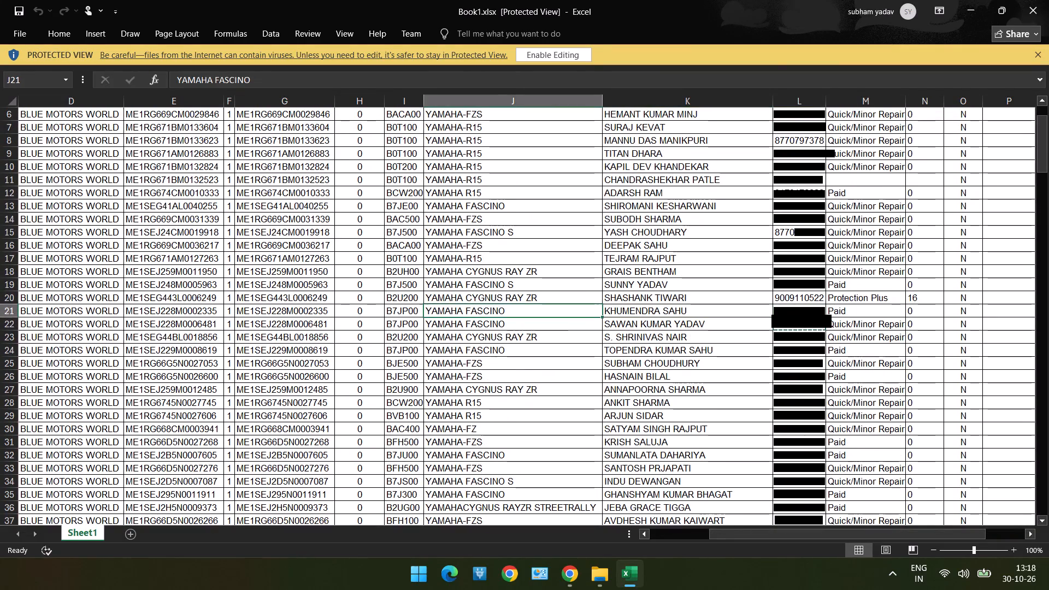
{"action": "key", "text": "Left"}
{"action": "key", "text": "Left"}
{"action": "key", "text": "Left"}
{"action": "key", "text": "ctrl+c"}
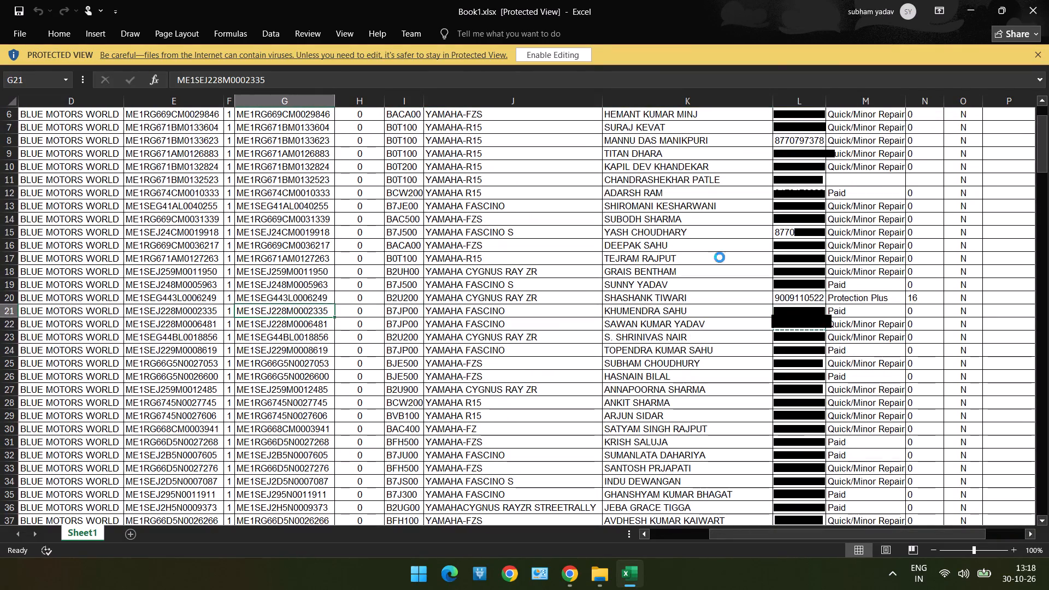
In Job Card Booking, retrieve the customer by the copied chassis number and load the matching record into the job card.
{"action": "key", "text": "alt+Tab"}
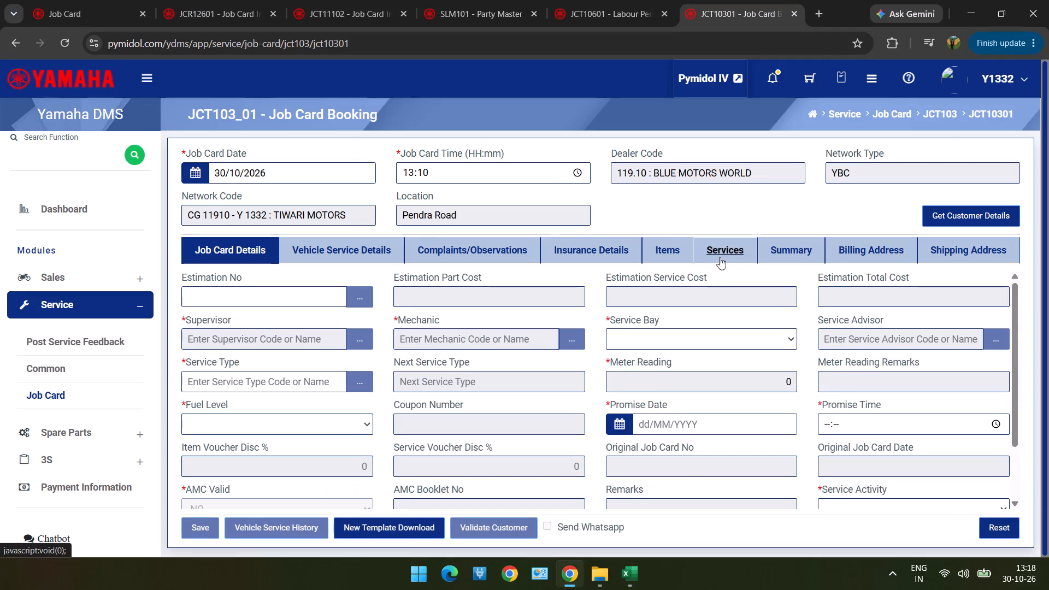
{"action": "left_click", "coordinate": [969, 221]}
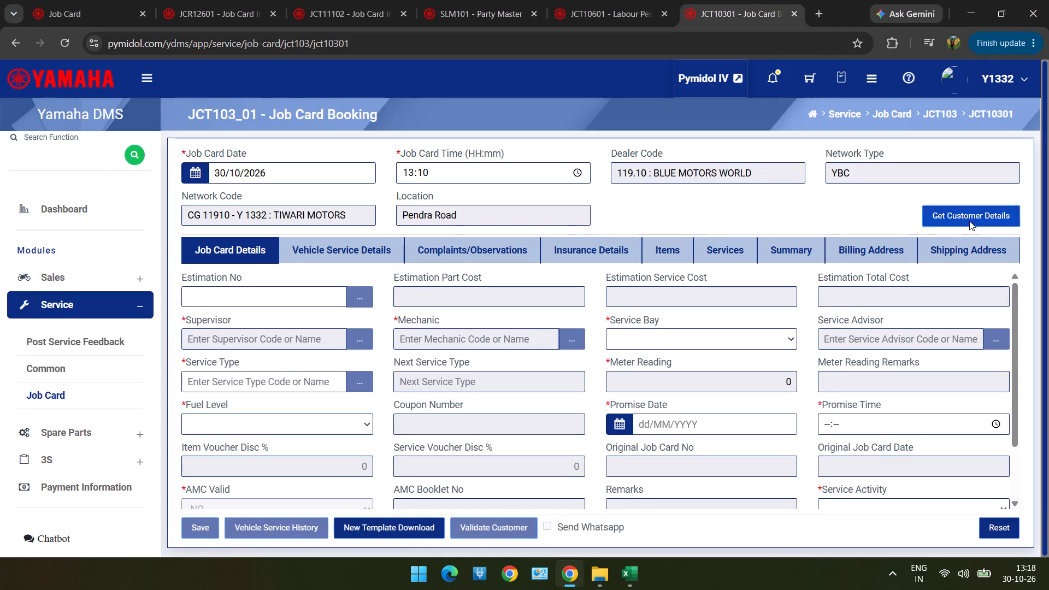
{"action": "left_click", "coordinate": [496, 231]}
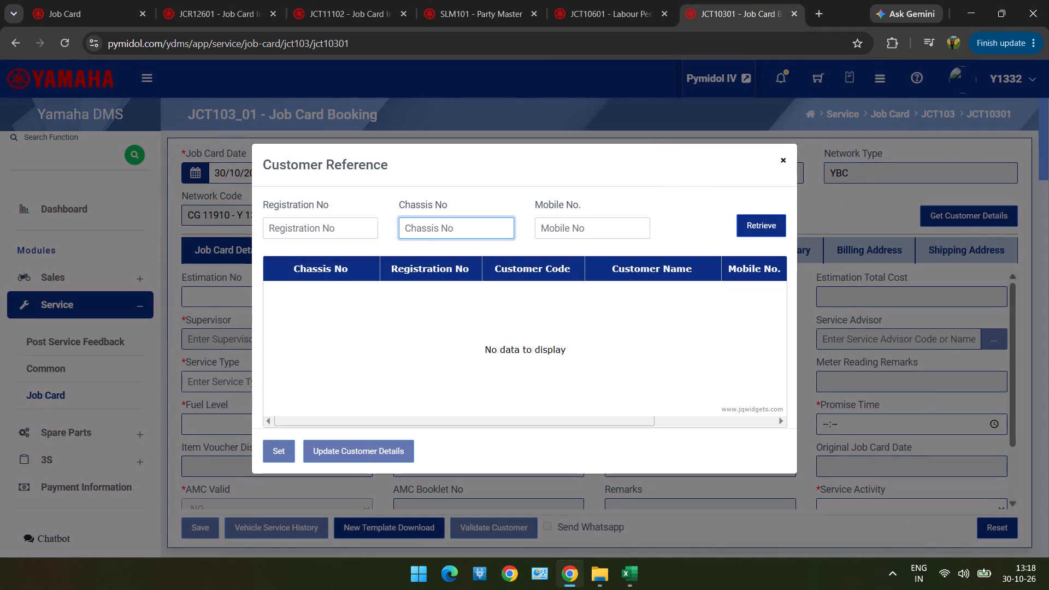
{"action": "key", "text": "ctrl+v"}
{"action": "left_click", "coordinate": [753, 231]}
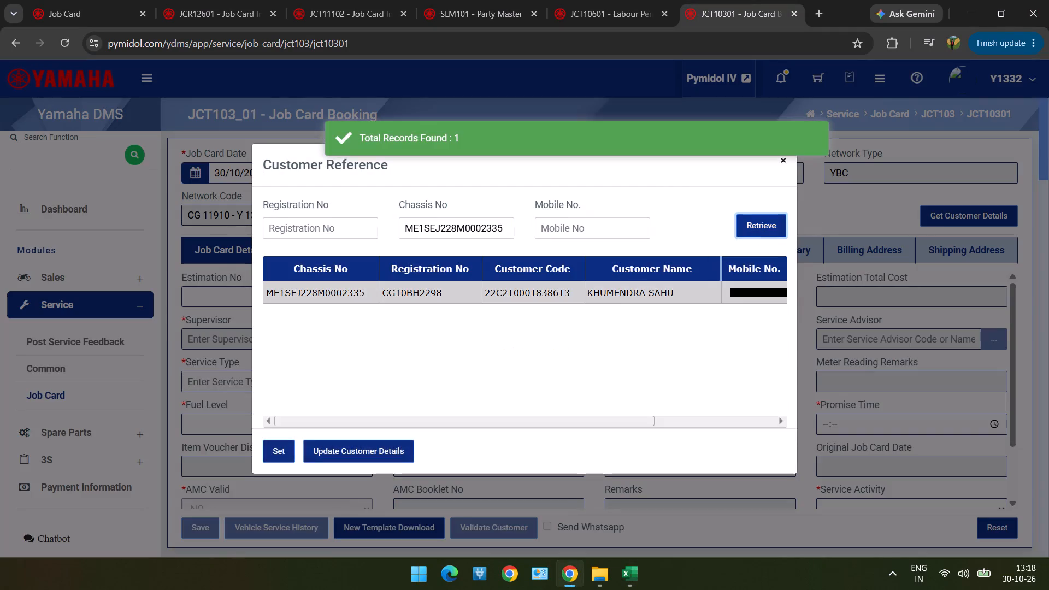
{"action": "double_click", "coordinate": [617, 294]}
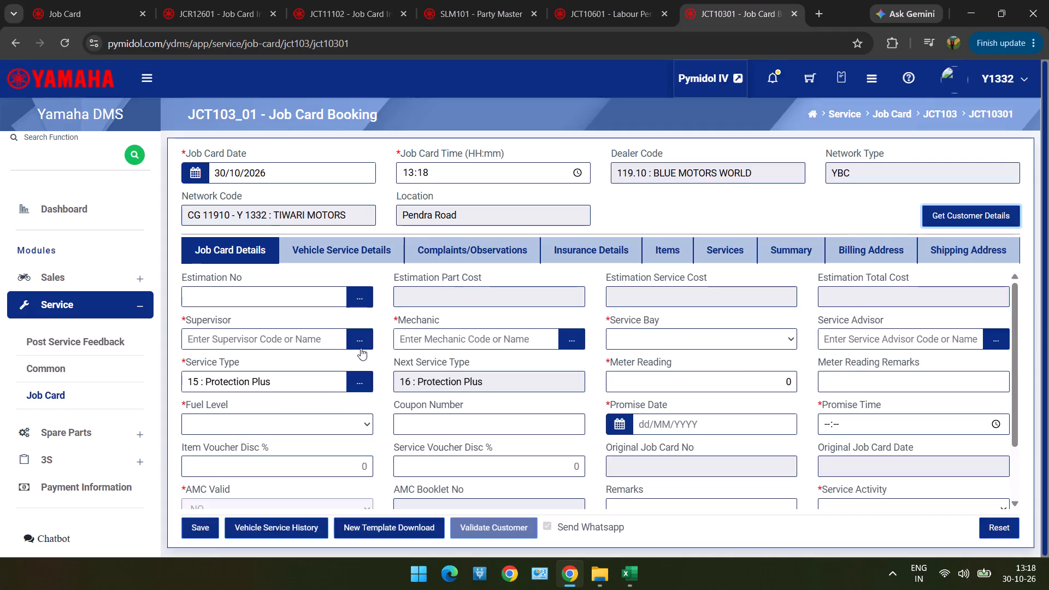
Assign supervisor pintu, mechanic laxmik and service bay BAY1 to the job card.
{"action": "left_click", "coordinate": [361, 348]}
{"action": "left_click", "coordinate": [455, 221]}
{"action": "left_click_drag", "start_coordinate": [455, 221], "coordinate": [659, 318]}
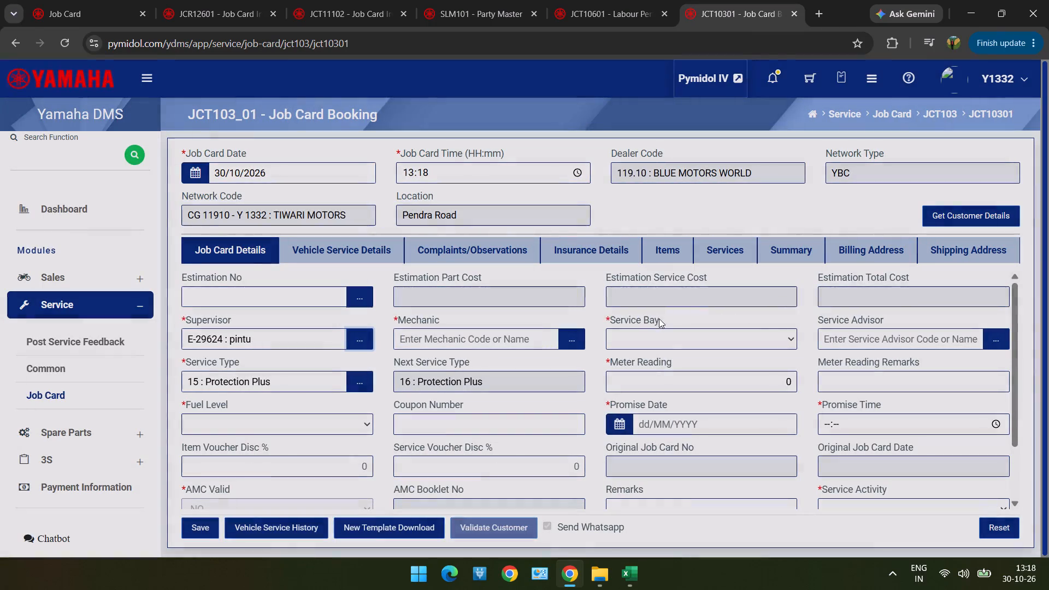
{"action": "left_click_drag", "start_coordinate": [659, 318], "coordinate": [622, 346]}
{"action": "left_click", "coordinate": [575, 337]}
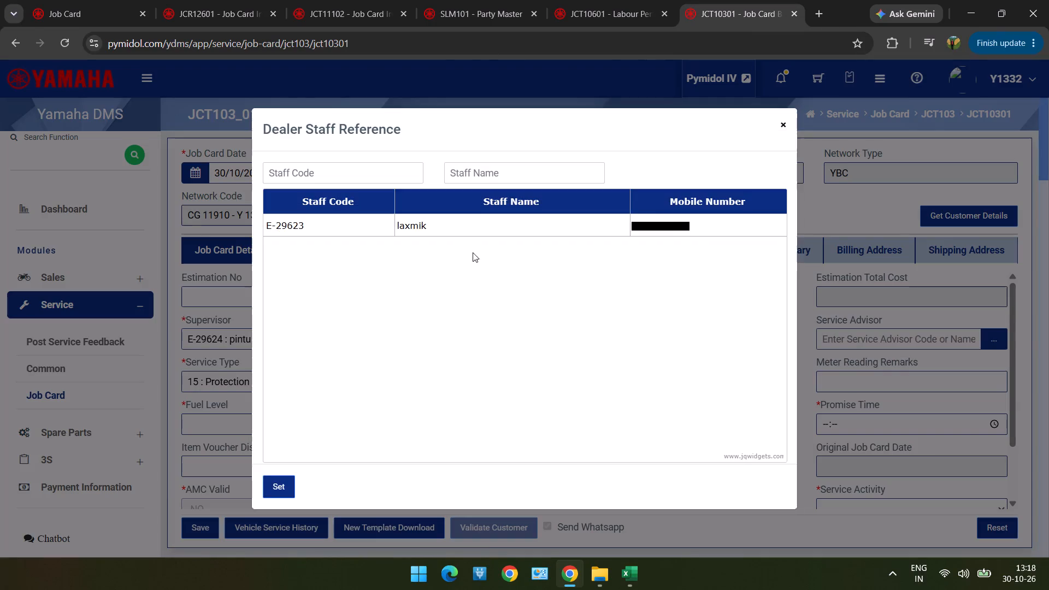
{"action": "left_click", "coordinate": [461, 223]}
{"action": "left_click_drag", "start_coordinate": [461, 223], "coordinate": [629, 339]}
{"action": "left_click", "coordinate": [629, 339]}
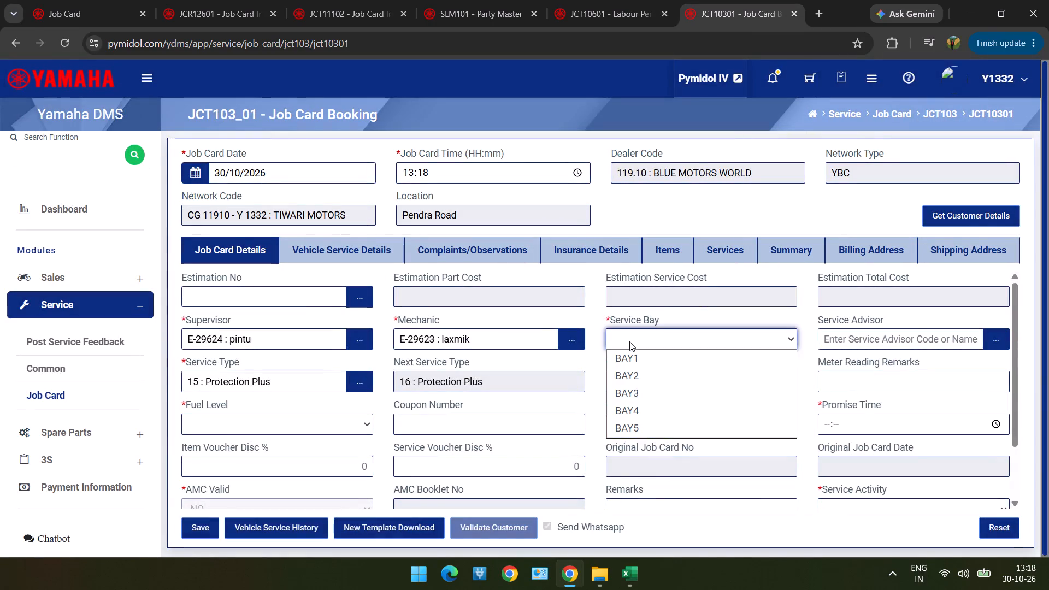
{"action": "left_click", "coordinate": [630, 357]}
{"action": "left_click", "coordinate": [630, 357]}
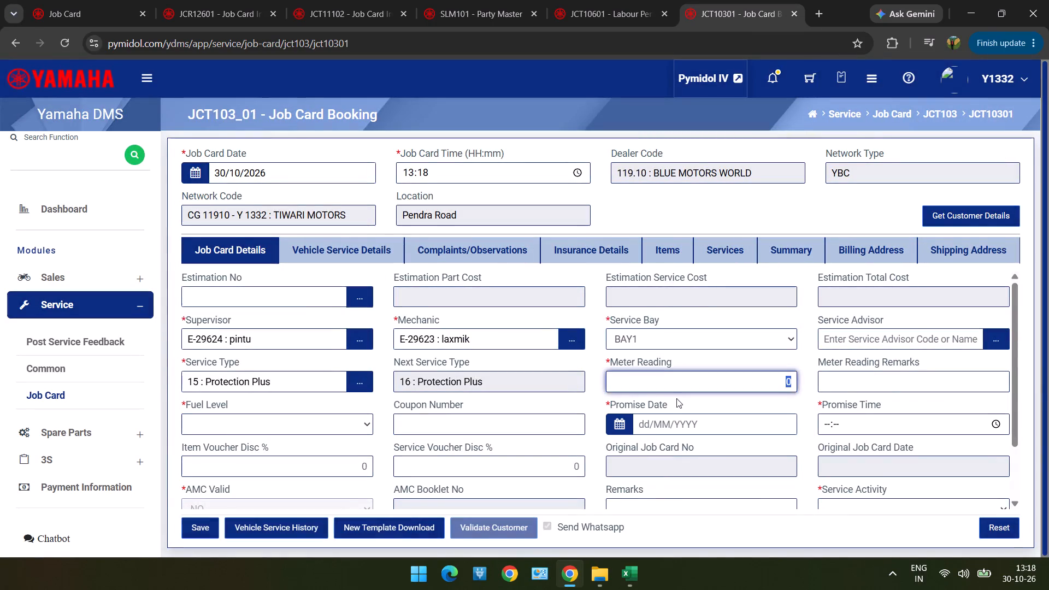
Check the vehicle's service history for earlier meter readings and set the job card's meter reading to 11232.
{"action": "left_click", "coordinate": [278, 529]}
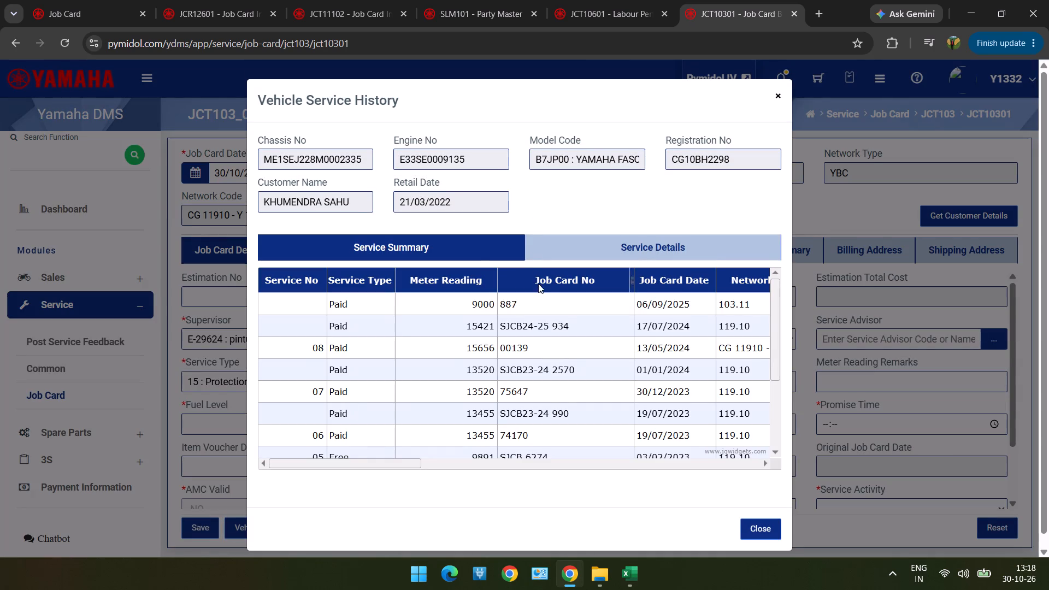
{"action": "left_click", "coordinate": [780, 94]}
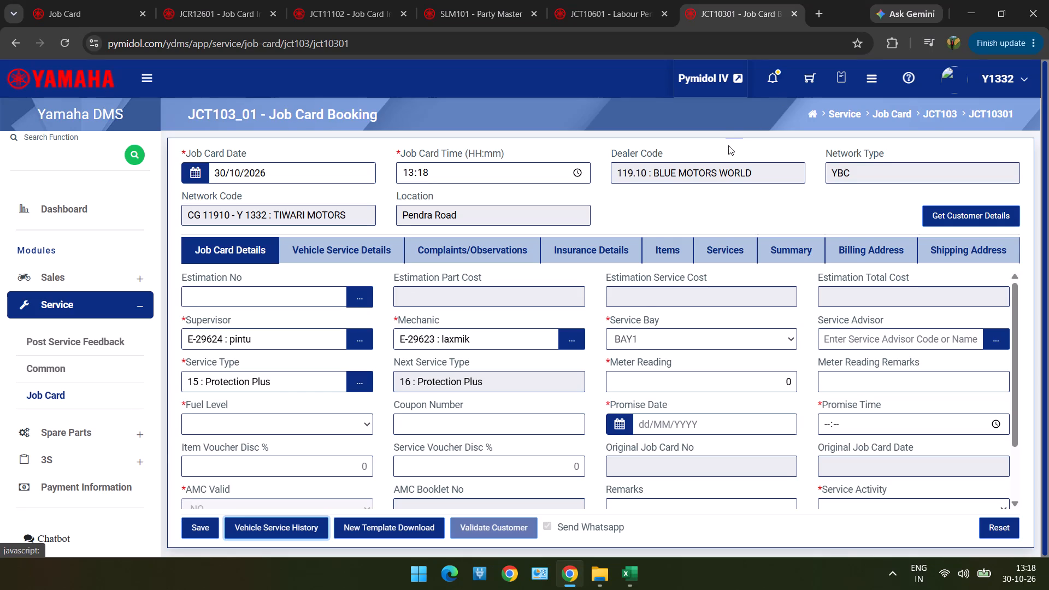
{"action": "left_click", "coordinate": [745, 389]}
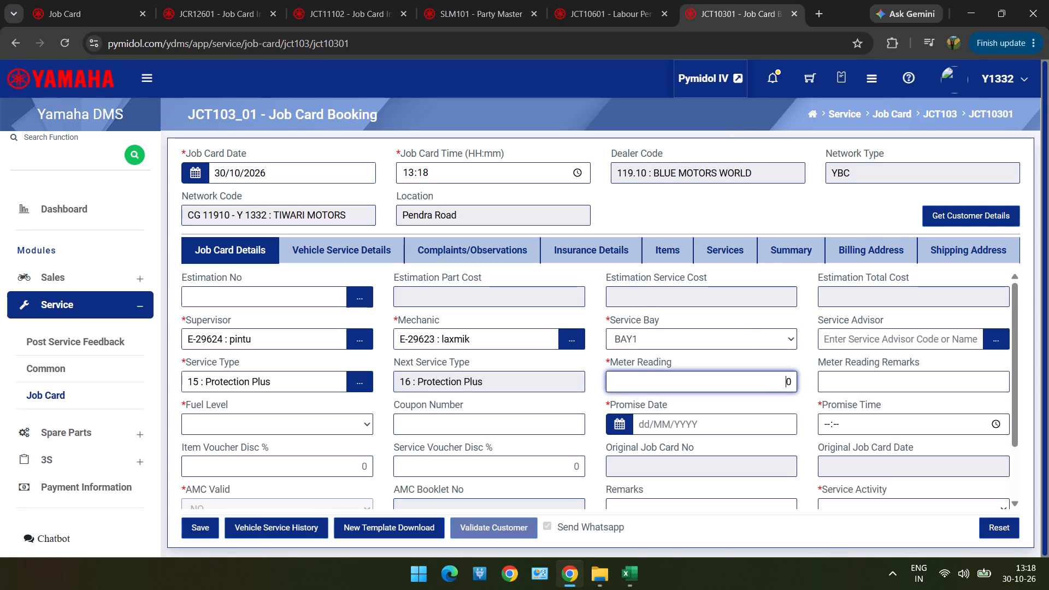
{"action": "key", "text": "1"}
{"action": "type", "text": "1234"}
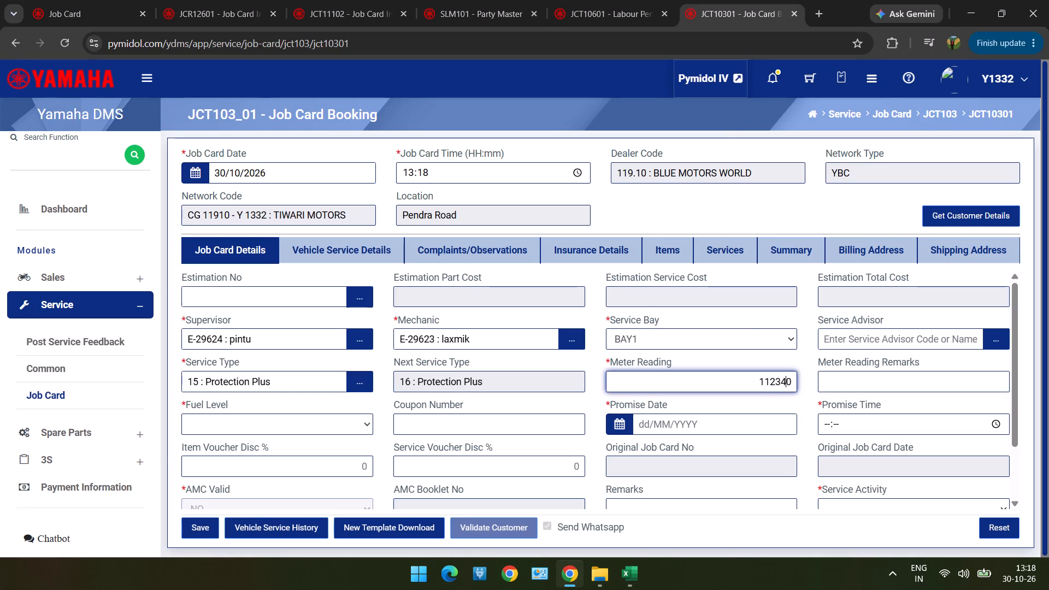
{"action": "left_click", "coordinate": [745, 389]}
{"action": "key", "text": "BackSpace"}
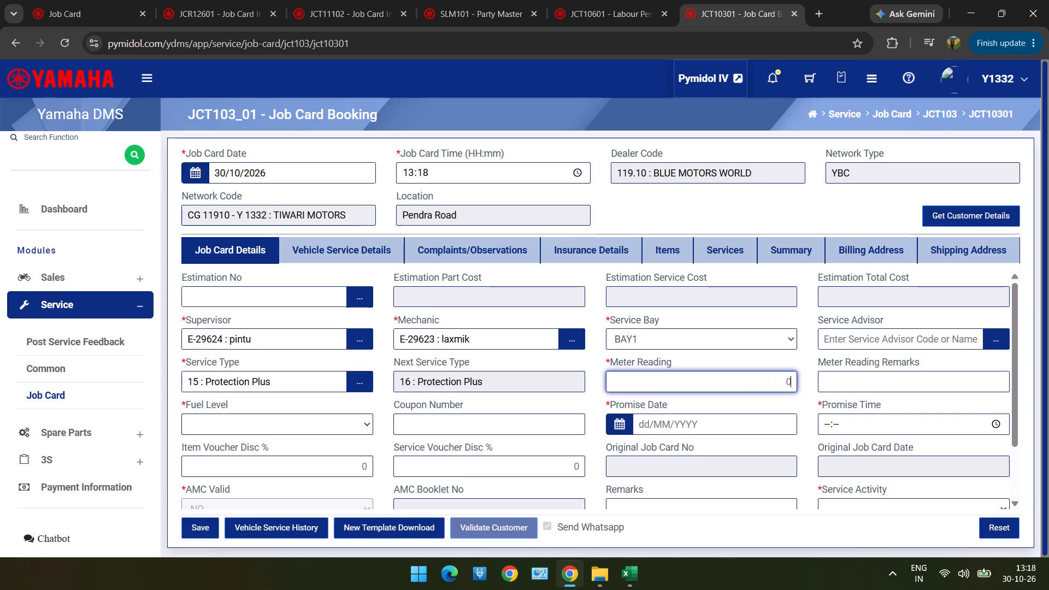
{"action": "type", "text": "11232"}
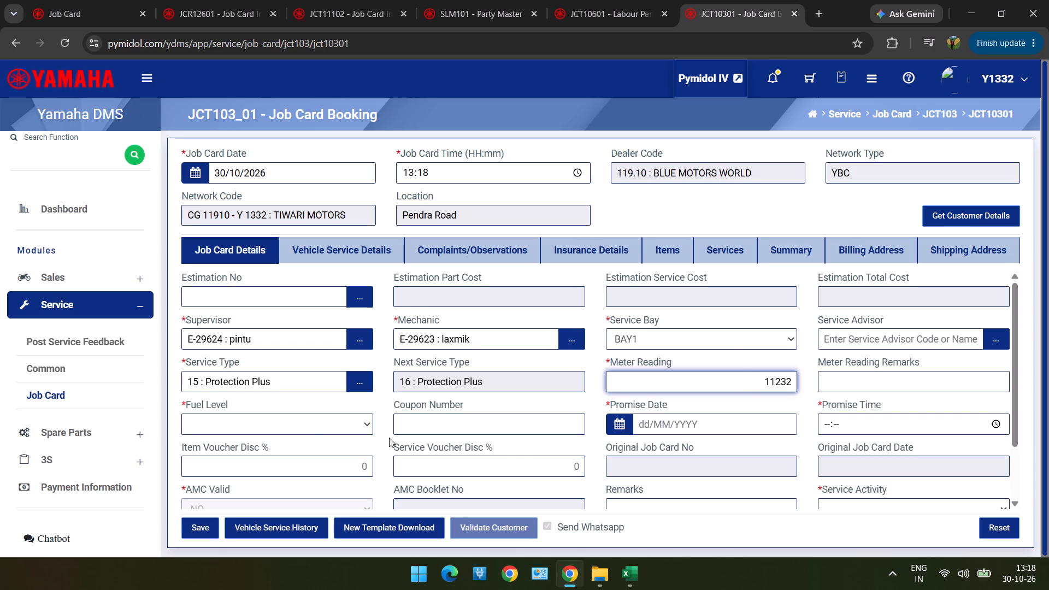
Set the job card's fuel level to 2-Points.
{"action": "left_click", "coordinate": [316, 430]}
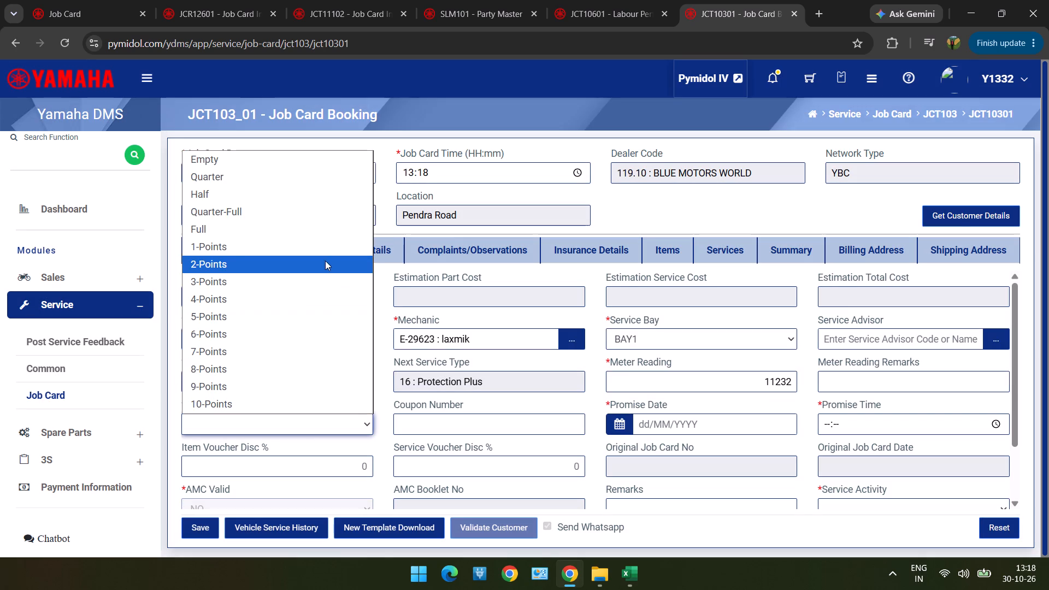
{"action": "left_click", "coordinate": [325, 261]}
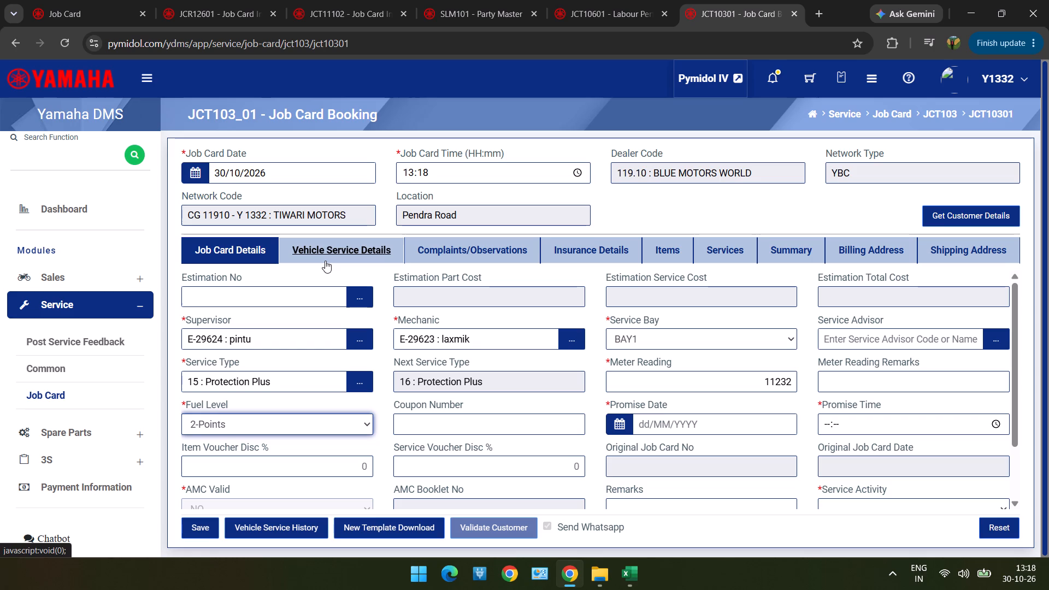
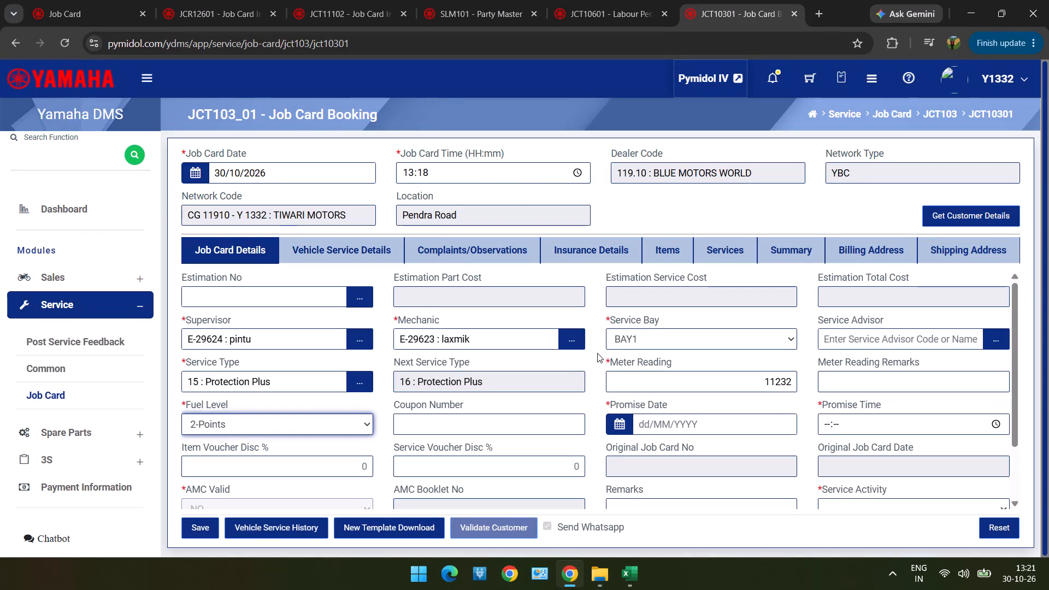
Set the promise date to 30/10/2026 and set both the promise time and the job card time to 13:21.
{"action": "left_click", "coordinate": [658, 424]}
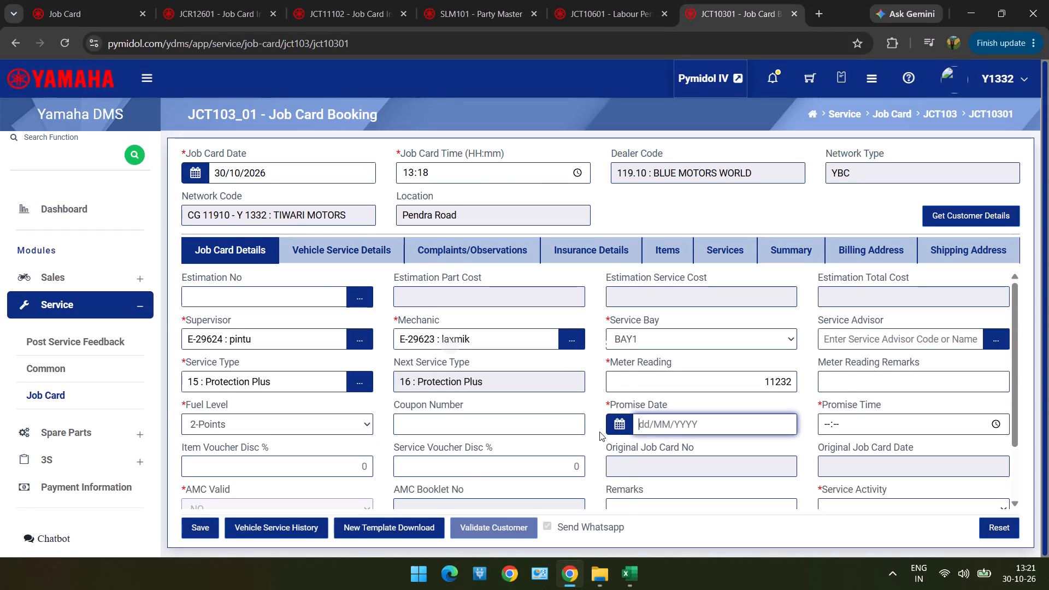
{"action": "left_click", "coordinate": [576, 479]}
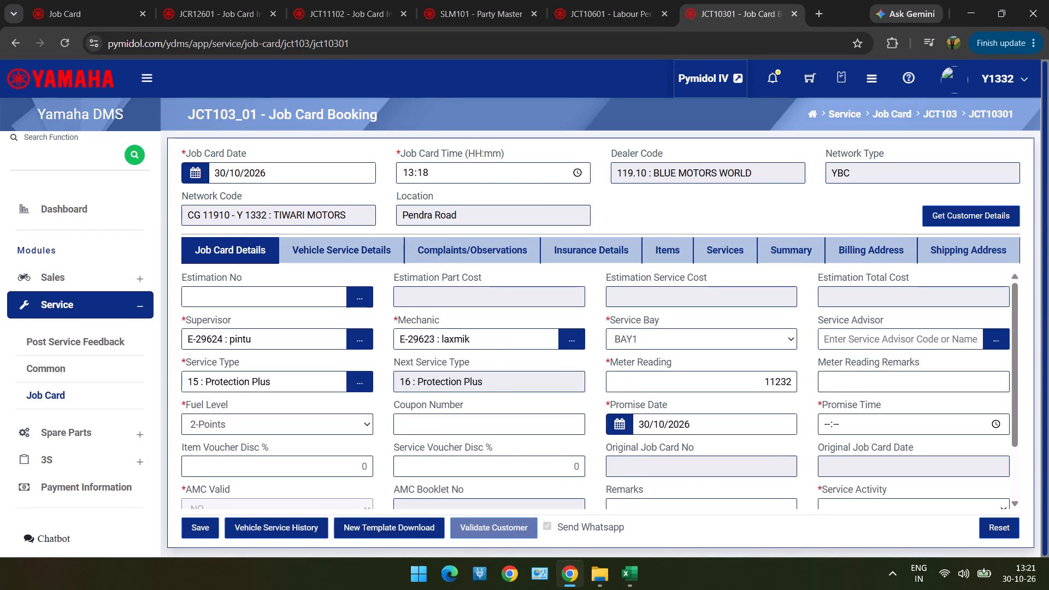
{"action": "left_click", "coordinate": [819, 424]}
{"action": "type", "text": "1321"}
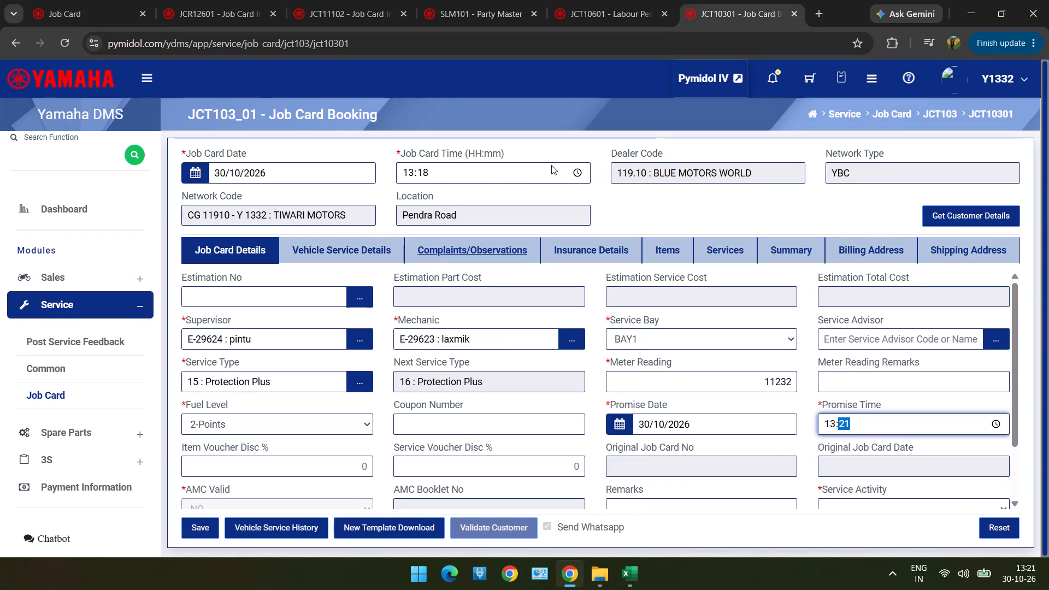
{"action": "left_click", "coordinate": [409, 174]}
{"action": "type", "text": "1321"}
Set the job card's service activity to Normal Scheme.
{"action": "scroll", "coordinate": [477, 327], "scroll_direction": "down", "scroll_amount": 3}
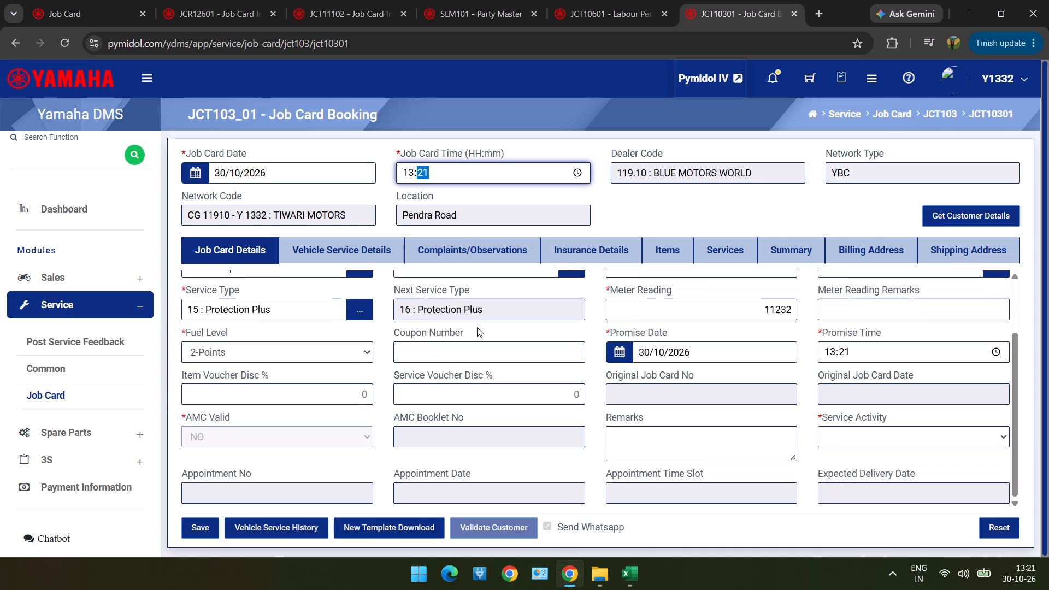
{"action": "scroll", "coordinate": [477, 327], "scroll_direction": "down", "scroll_amount": 2}
{"action": "left_click", "coordinate": [838, 435]}
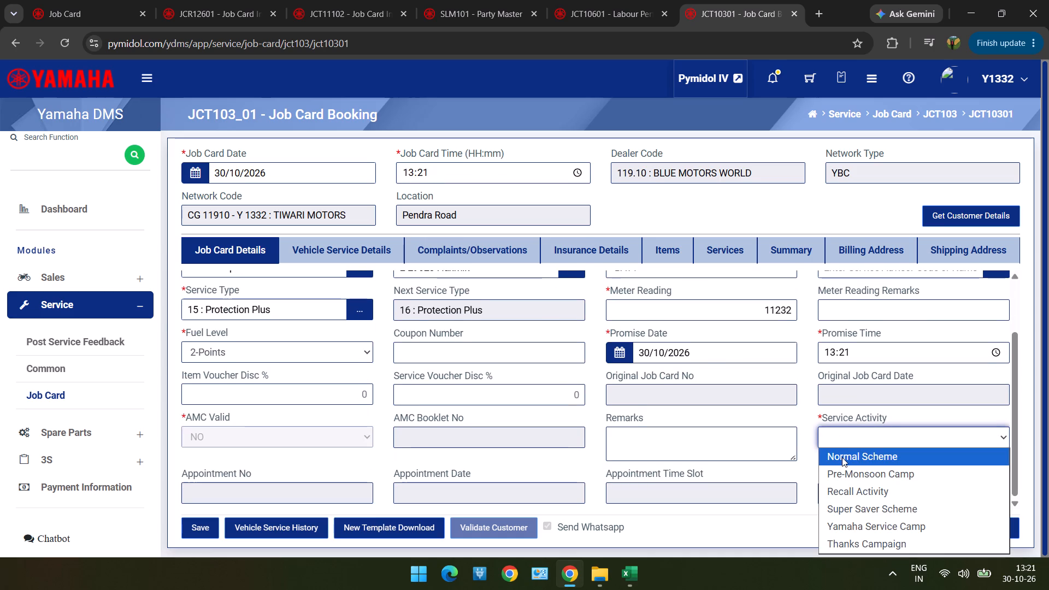
{"action": "left_click", "coordinate": [842, 457]}
Add a complaint row and fill it with the GENERAL SERVICE complaint, found by searching descriptions for "gen".
{"action": "left_click", "coordinate": [452, 255]}
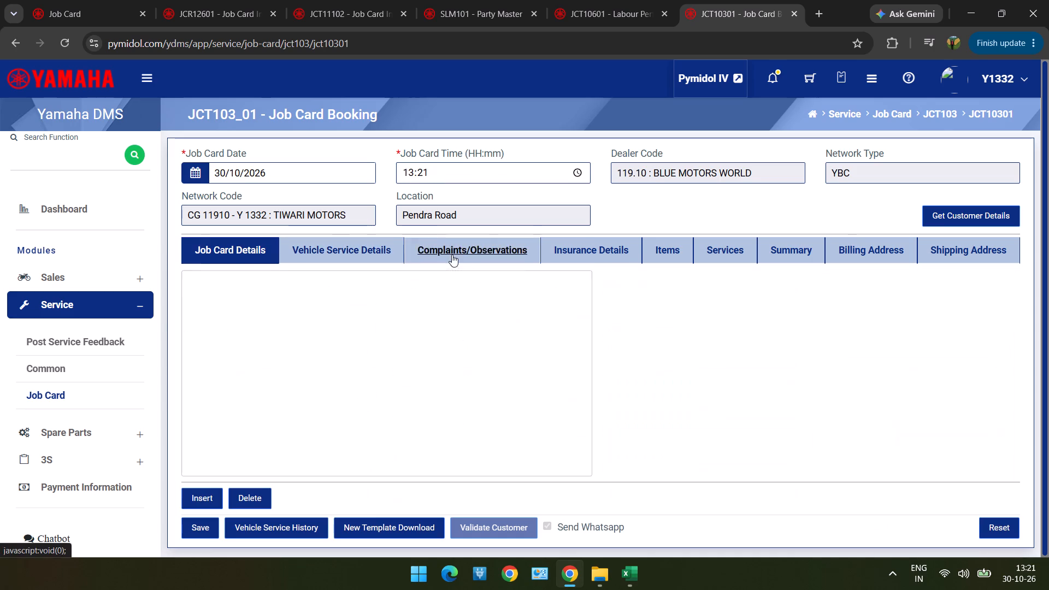
{"action": "left_click", "coordinate": [204, 493]}
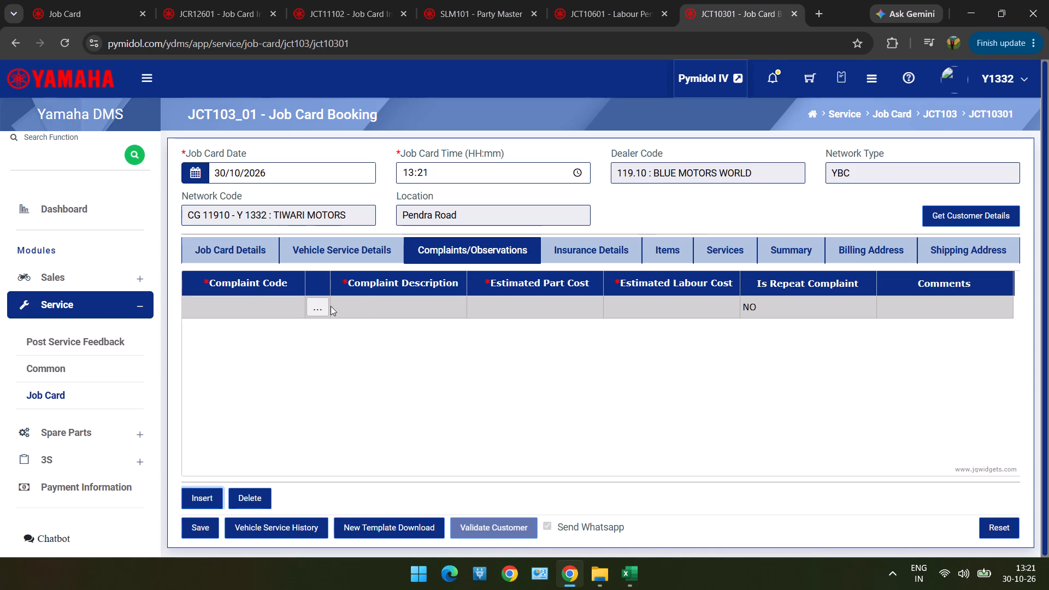
{"action": "left_click", "coordinate": [315, 311]}
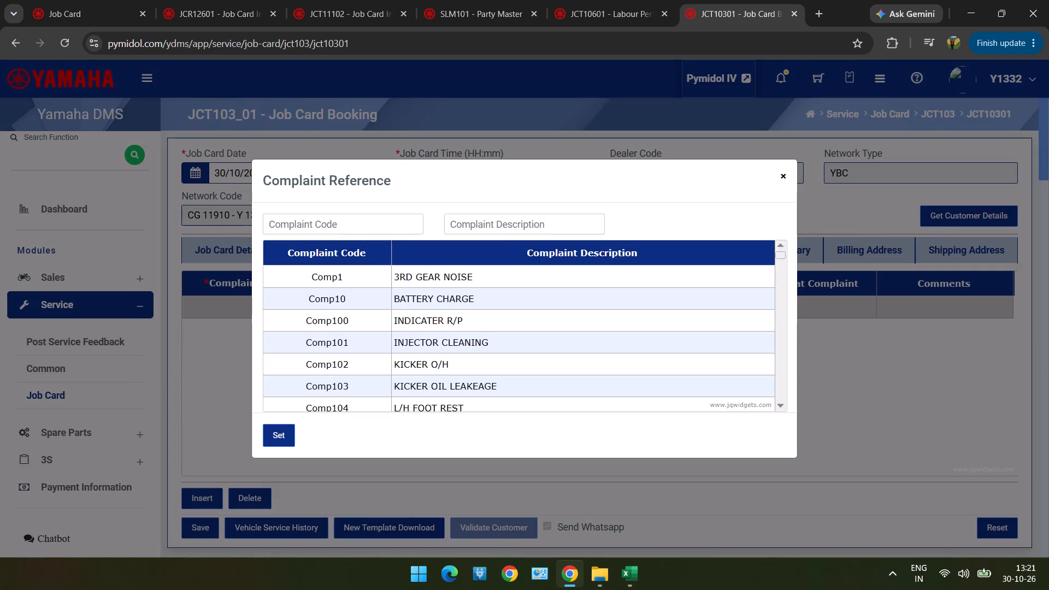
{"action": "left_click", "coordinate": [504, 220]}
{"action": "type", "text": "gen"}
{"action": "double_click", "coordinate": [490, 280]}
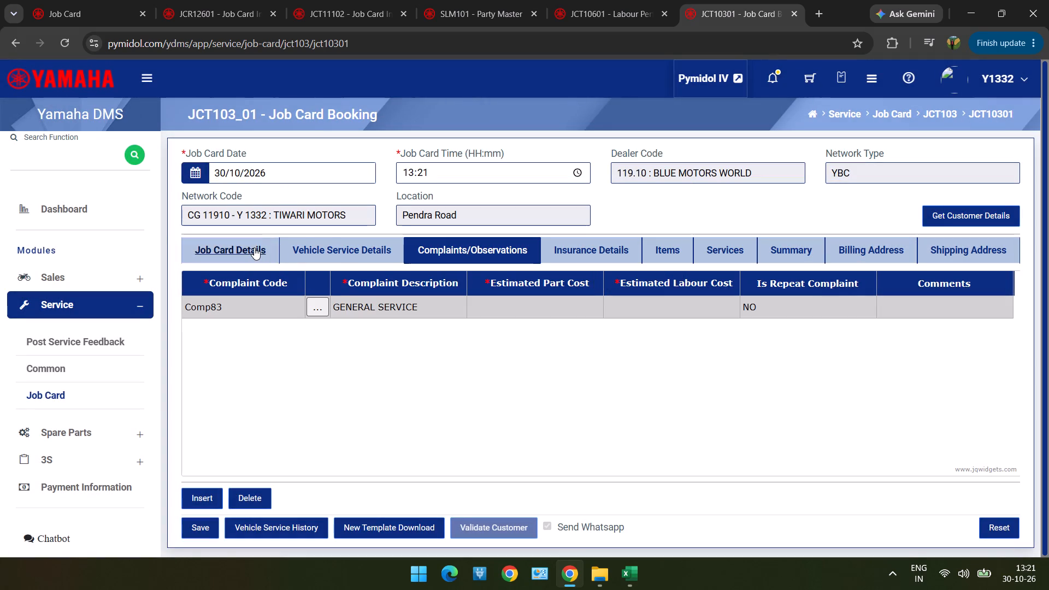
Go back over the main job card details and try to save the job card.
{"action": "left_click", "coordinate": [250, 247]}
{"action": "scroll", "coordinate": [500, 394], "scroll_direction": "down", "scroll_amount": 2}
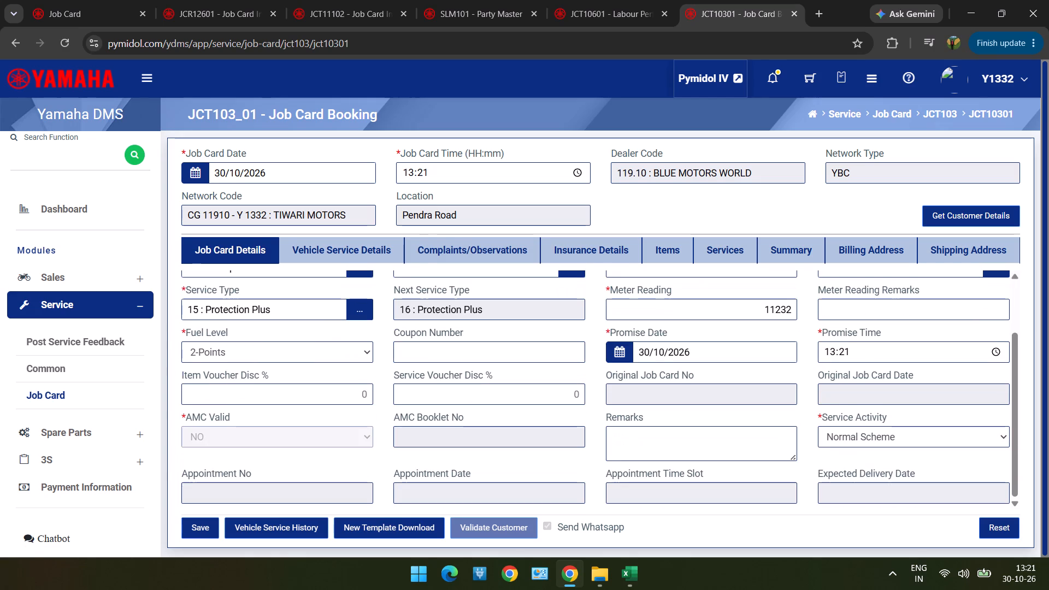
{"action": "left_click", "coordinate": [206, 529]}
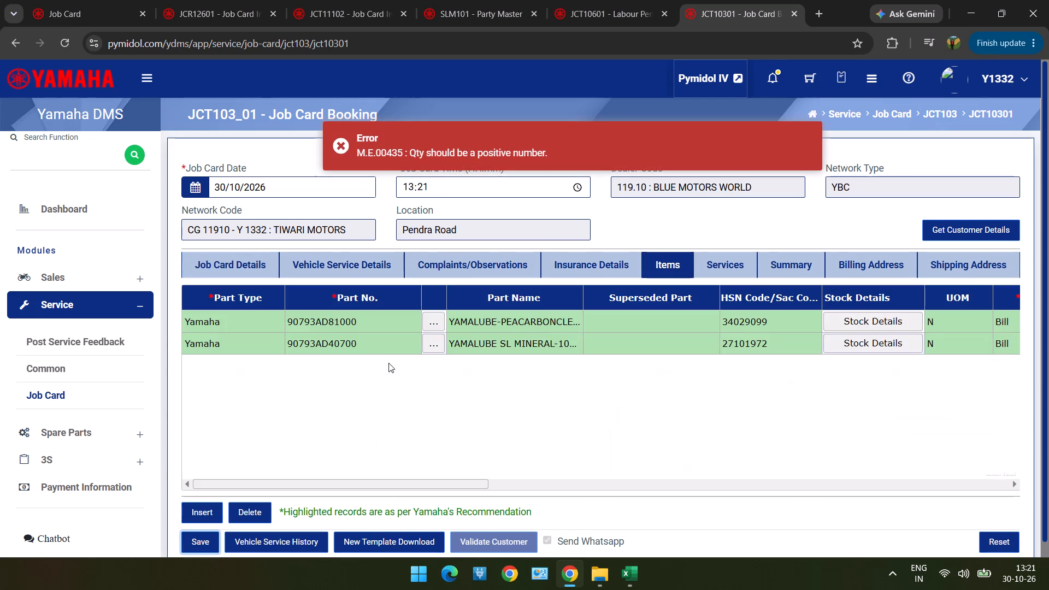
Delete both recommended Yamalube parts, 90793AD40700 and 90793AD81000, from the job card's items.
{"action": "left_click_drag", "start_coordinate": [375, 342], "coordinate": [256, 515]}
{"action": "left_click", "coordinate": [256, 515]}
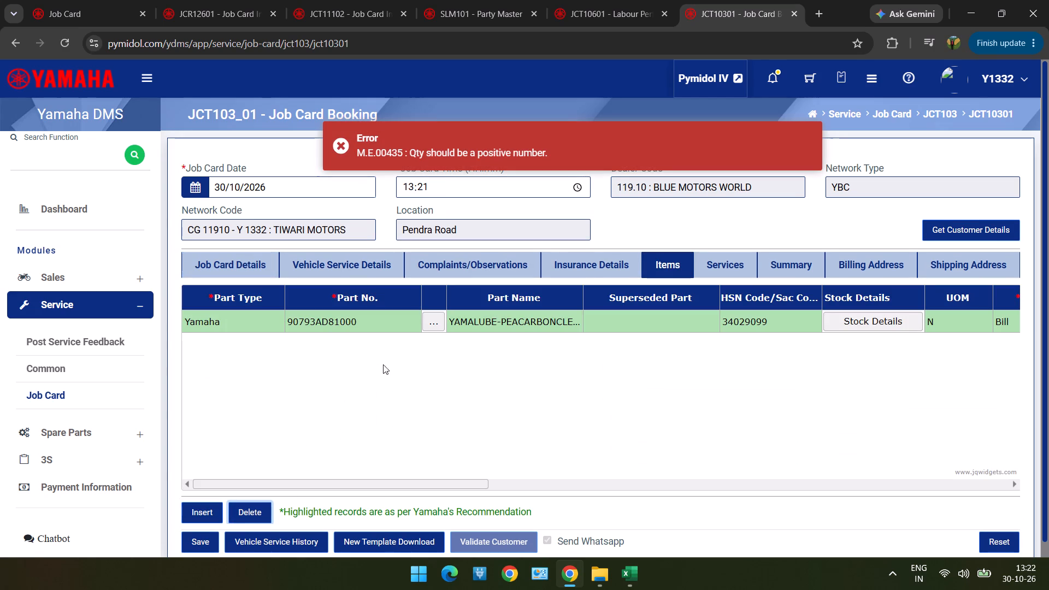
{"action": "left_click", "coordinate": [366, 330]}
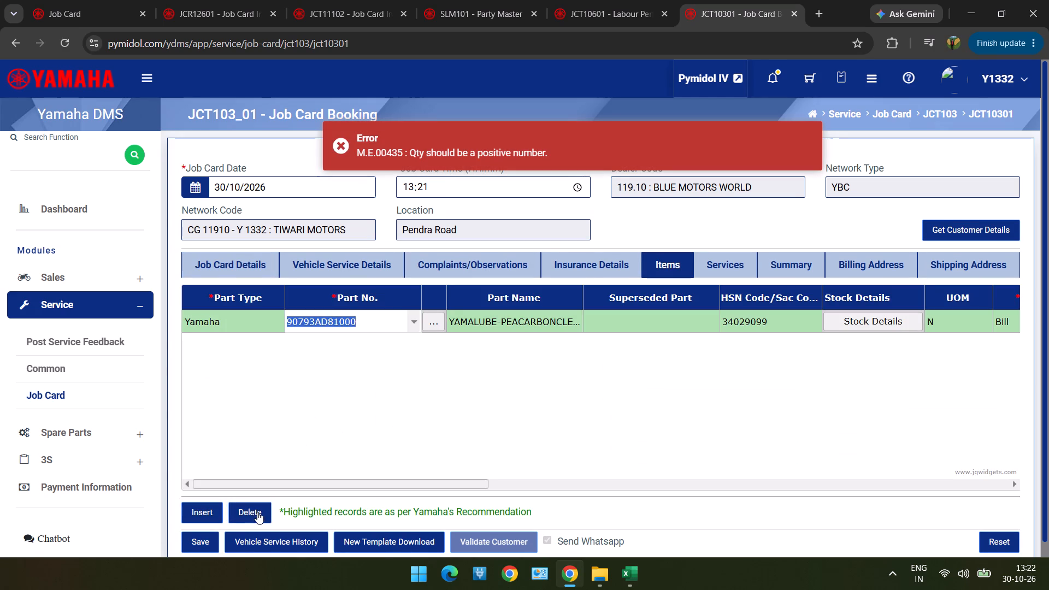
{"action": "left_click_drag", "start_coordinate": [257, 512], "coordinate": [304, 501]}
{"action": "left_click", "coordinate": [247, 517]}
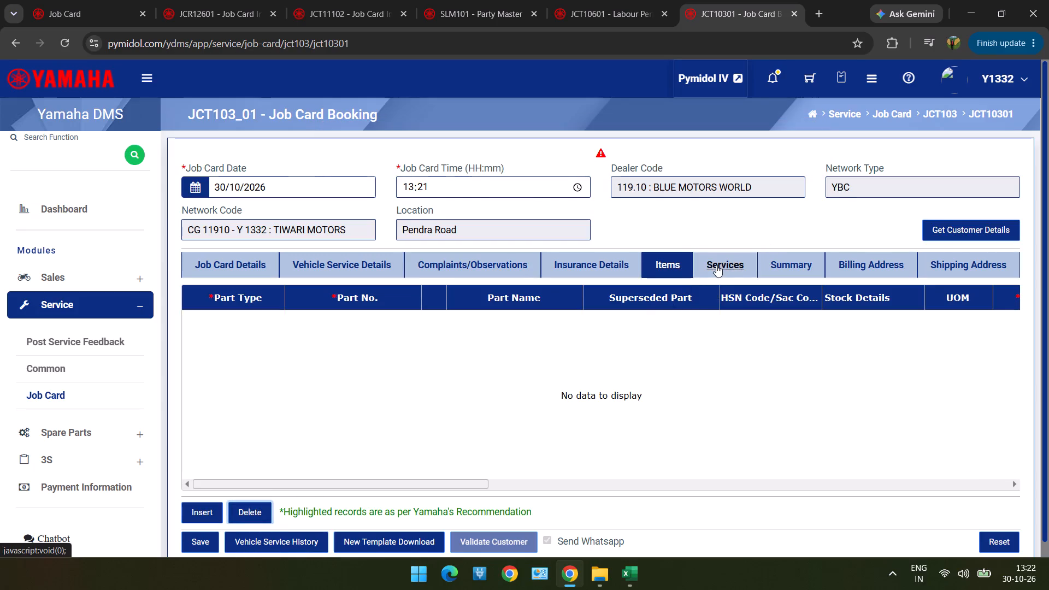
Delete the recommended Race Bearing Lubrication labour, code 014, from the job card's services.
{"action": "left_click", "coordinate": [716, 265]}
{"action": "left_click_drag", "start_coordinate": [384, 315], "coordinate": [247, 510]}
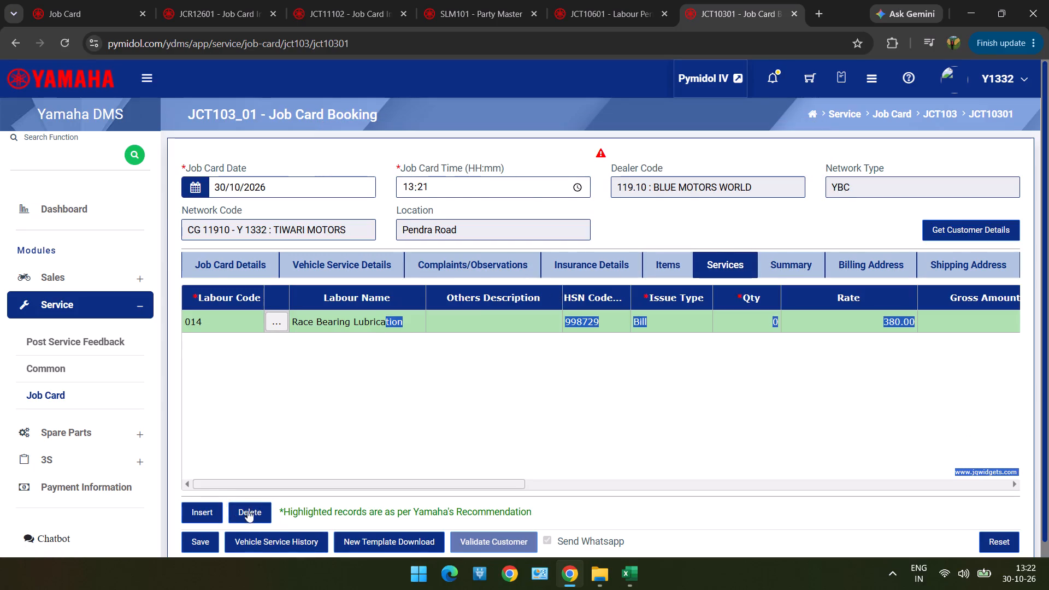
{"action": "left_click_drag", "start_coordinate": [247, 510], "coordinate": [267, 506]}
{"action": "left_click", "coordinate": [267, 506]}
Save the job card booking.
{"action": "left_click", "coordinate": [195, 548]}
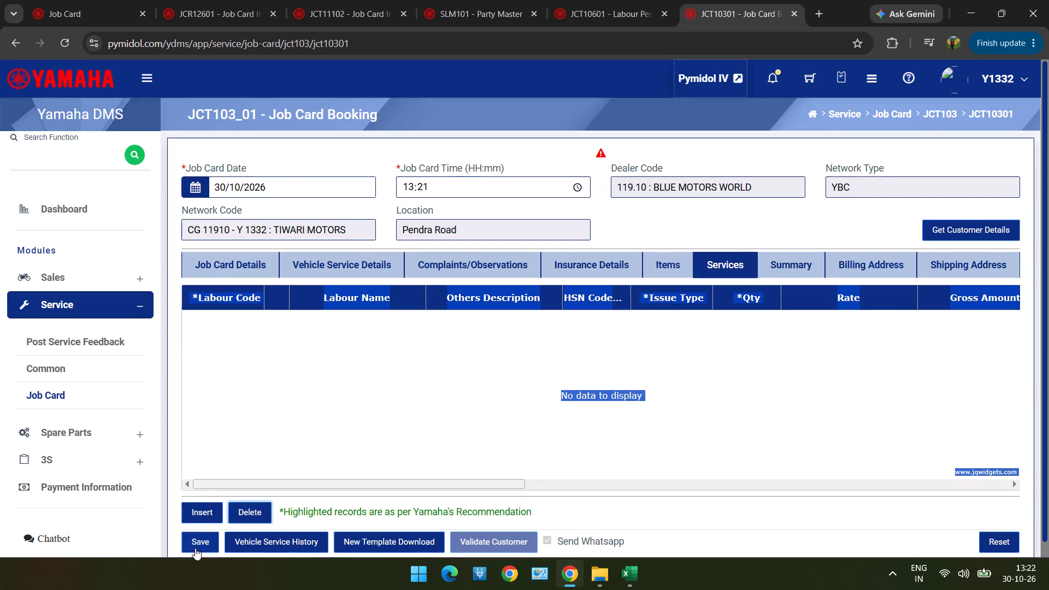
{"action": "left_click", "coordinate": [451, 420]}
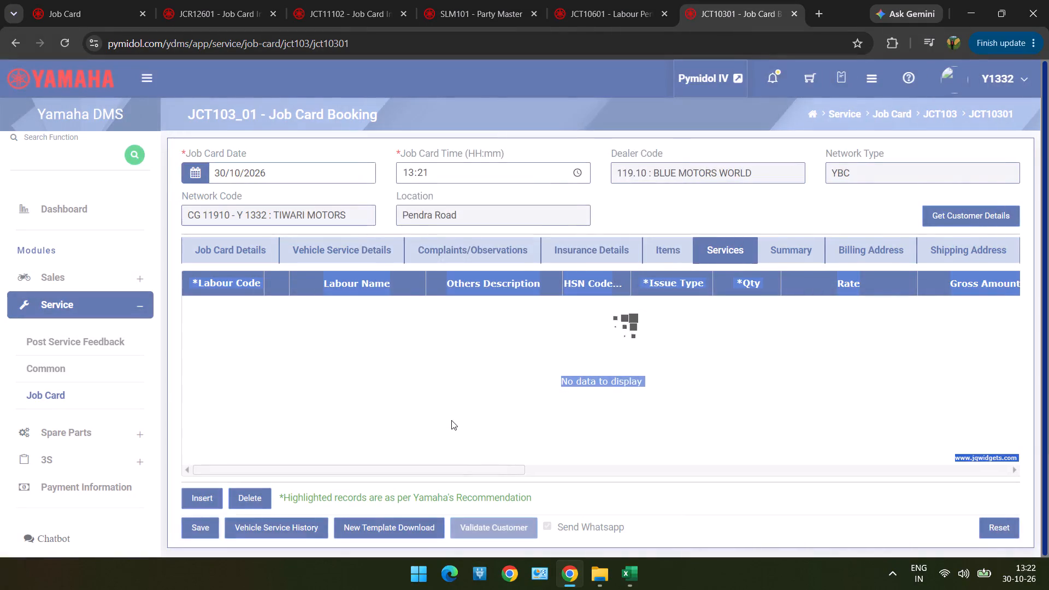
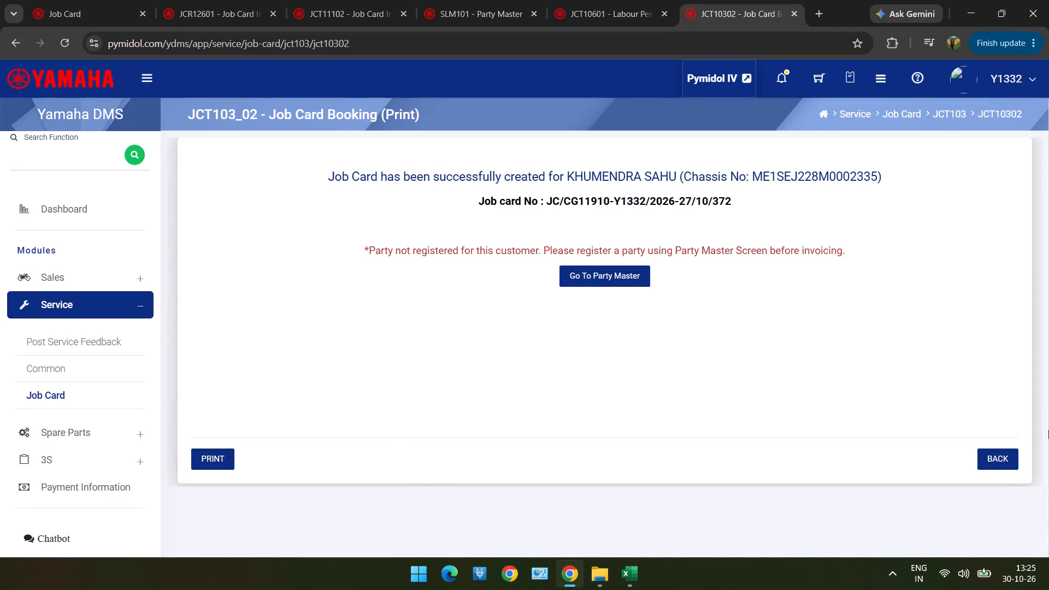
Leave the booking confirmation and load the newly booked job card ending in 372 into the Labour Performed form.
{"action": "left_click", "coordinate": [995, 462]}
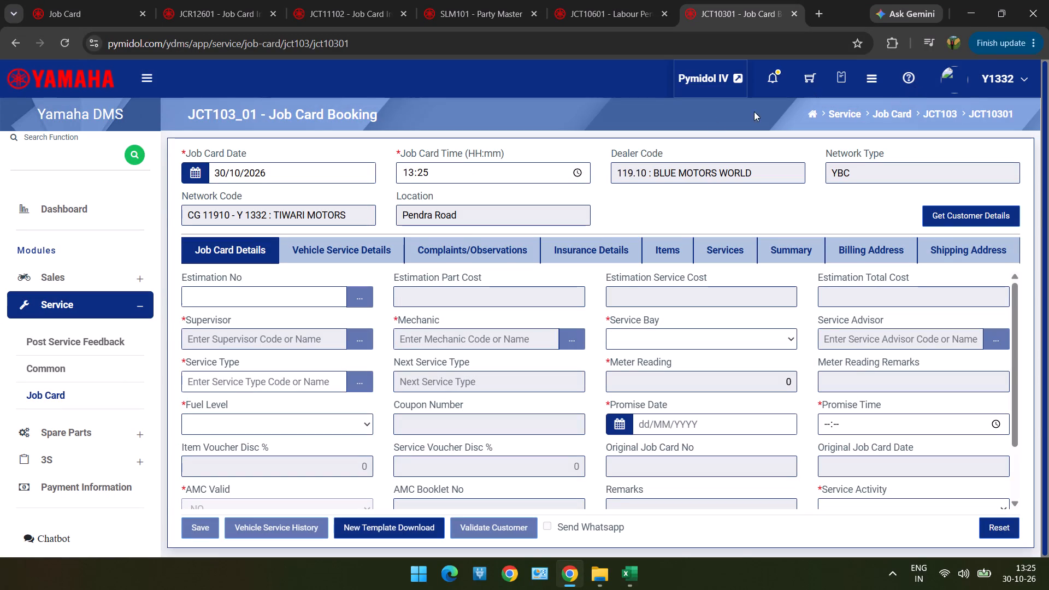
{"action": "left_click_drag", "start_coordinate": [612, 16], "coordinate": [657, 216]}
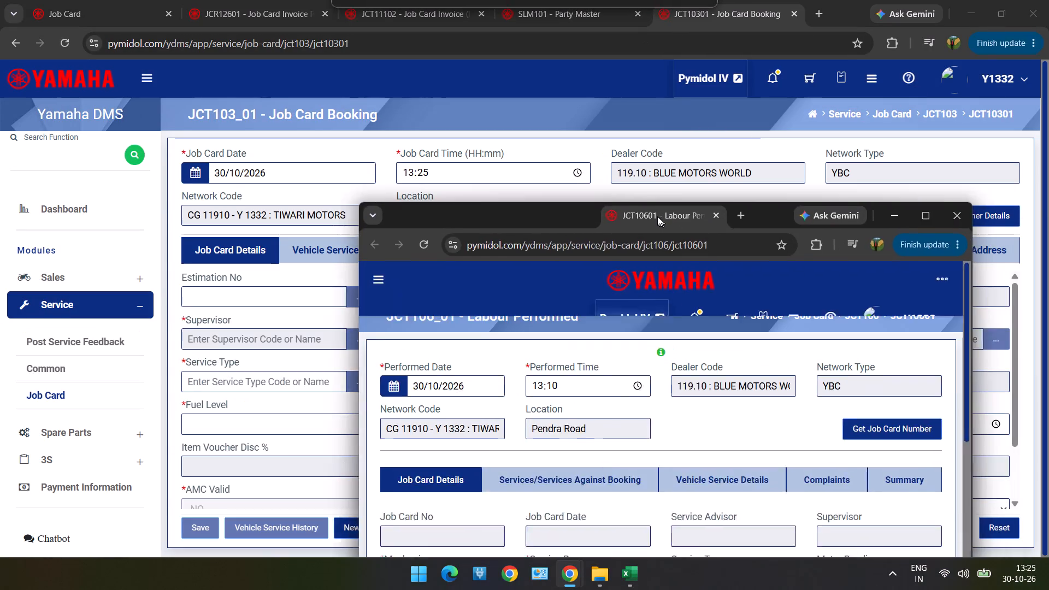
{"action": "left_click_drag", "start_coordinate": [657, 216], "coordinate": [645, 26]}
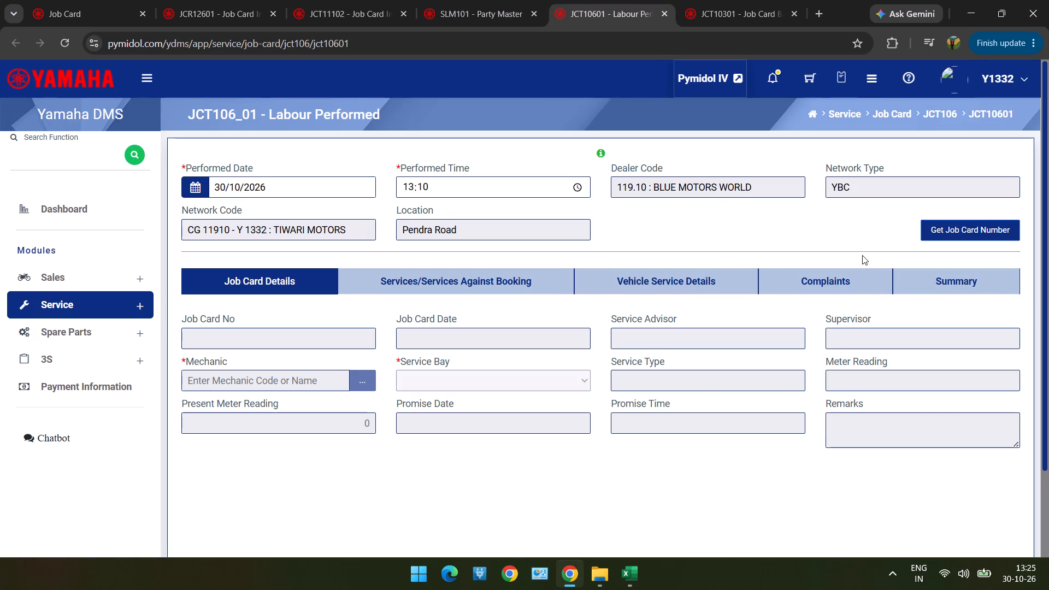
{"action": "left_click", "coordinate": [966, 223]}
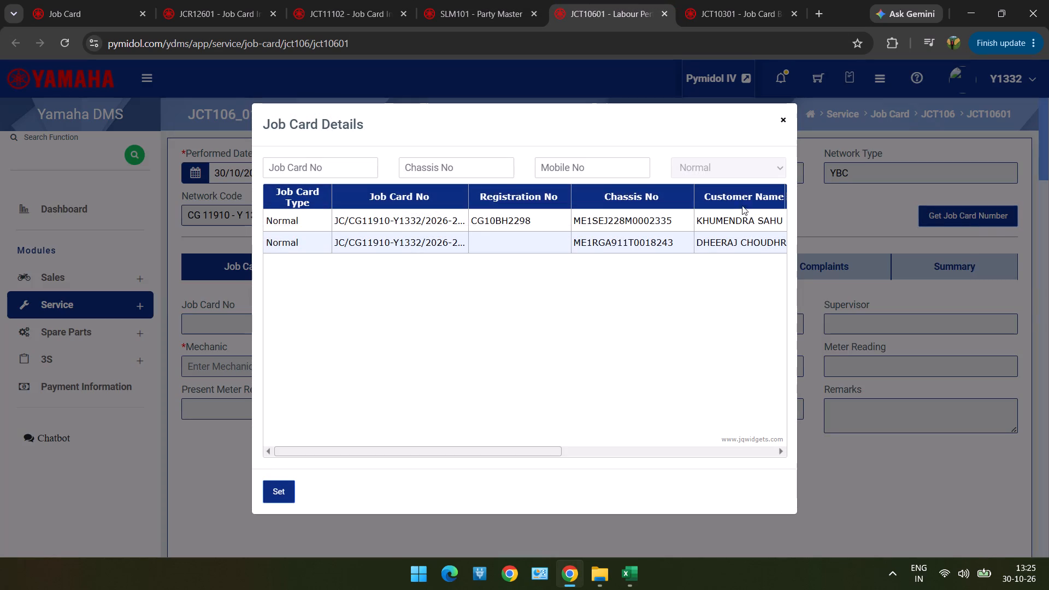
{"action": "double_click", "coordinate": [743, 224]}
Add a service line to the labour performed with labour code 001, Paid Service Including Washing.
{"action": "left_click", "coordinate": [435, 273]}
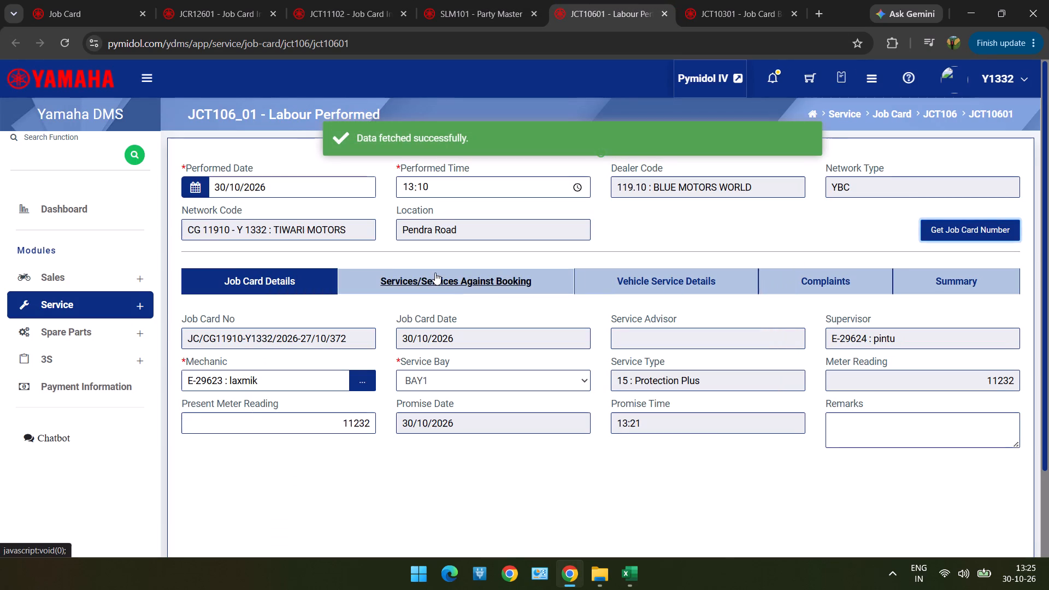
{"action": "scroll", "coordinate": [390, 270], "scroll_direction": "down", "scroll_amount": 3}
{"action": "left_click_drag", "start_coordinate": [204, 497], "coordinate": [360, 290]}
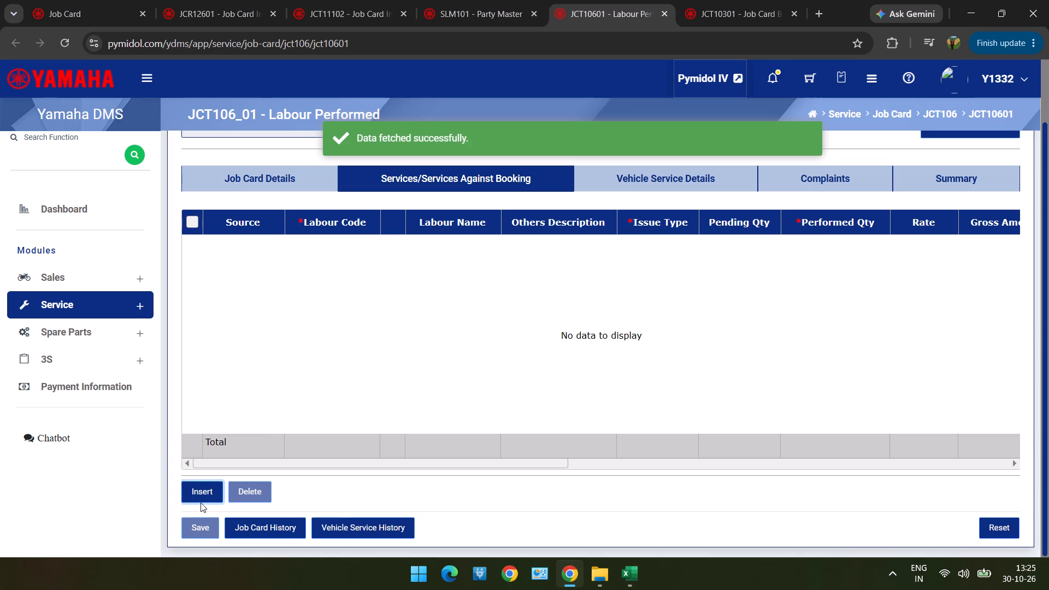
{"action": "left_click", "coordinate": [199, 494]}
{"action": "left_click", "coordinate": [386, 249]}
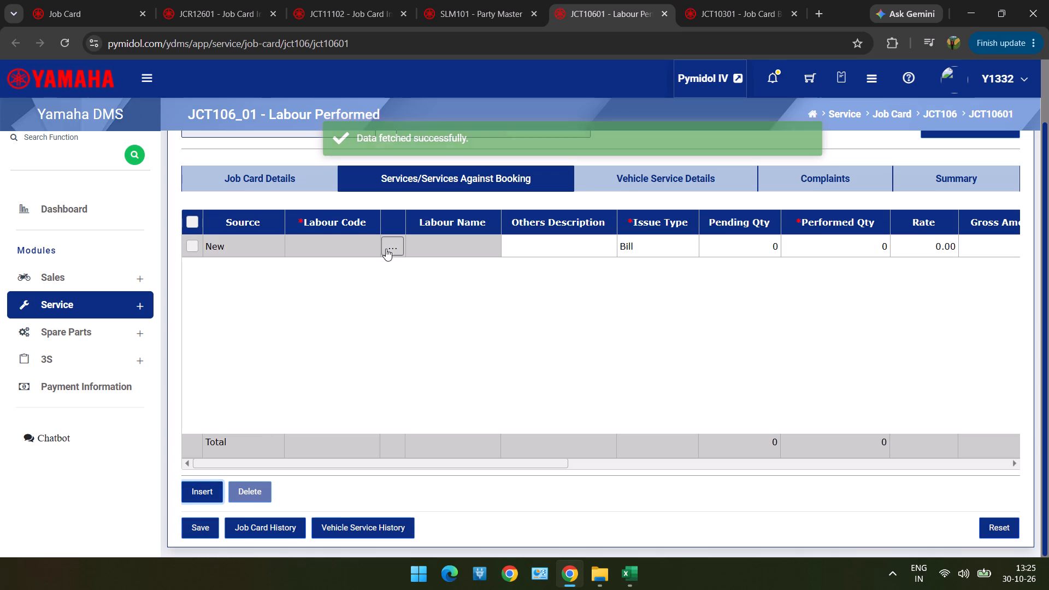
{"action": "left_click", "coordinate": [481, 169]}
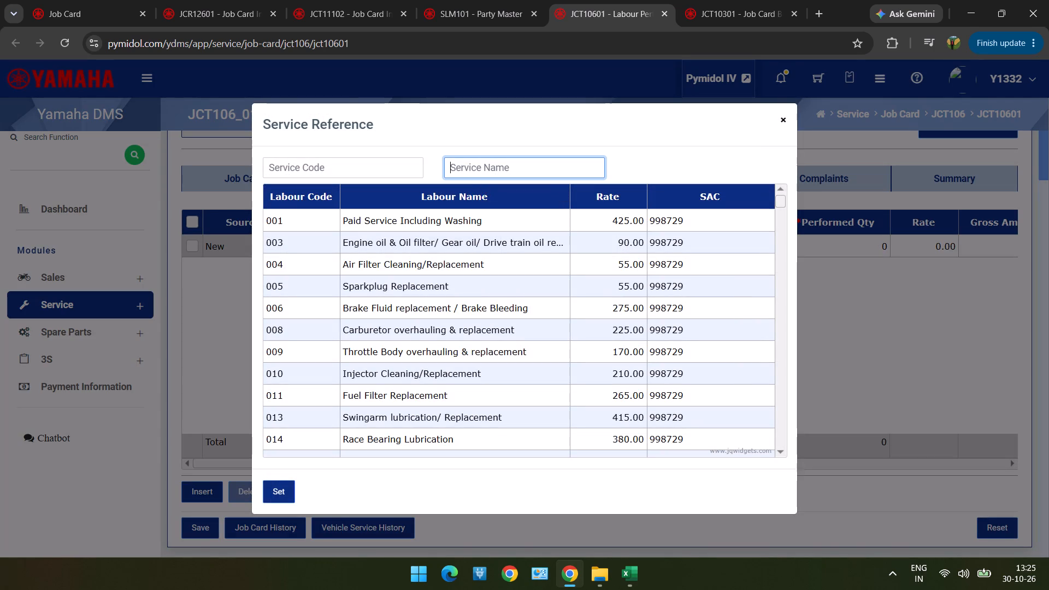
{"action": "type", "text": "gen"}
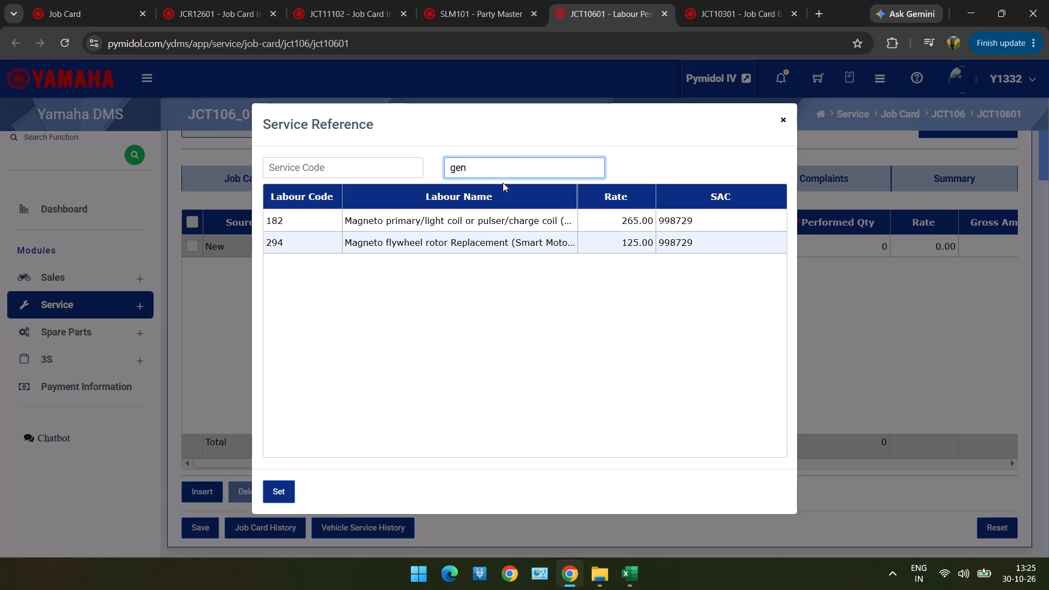
{"action": "key", "text": "BackSpace"}
{"action": "key", "text": "BackSpace"}
{"action": "key", "text": "BackSpace"}
{"action": "key", "text": "BackSpace"}
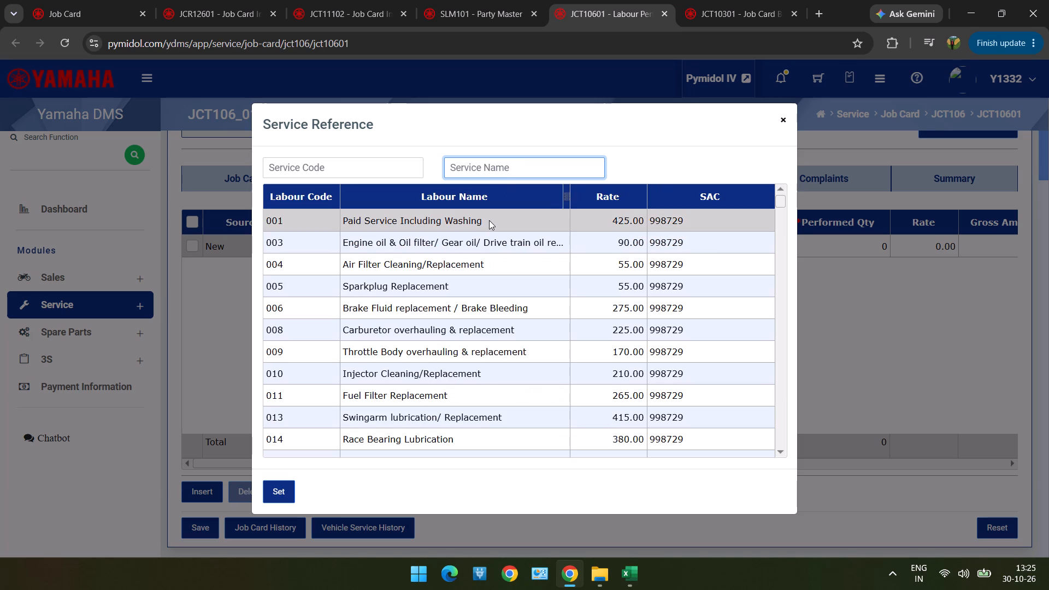
{"action": "double_click", "coordinate": [489, 220]}
Set the issue type of labour 001 to FOC, select its row and try to save the labour performed.
{"action": "double_click", "coordinate": [645, 234]}
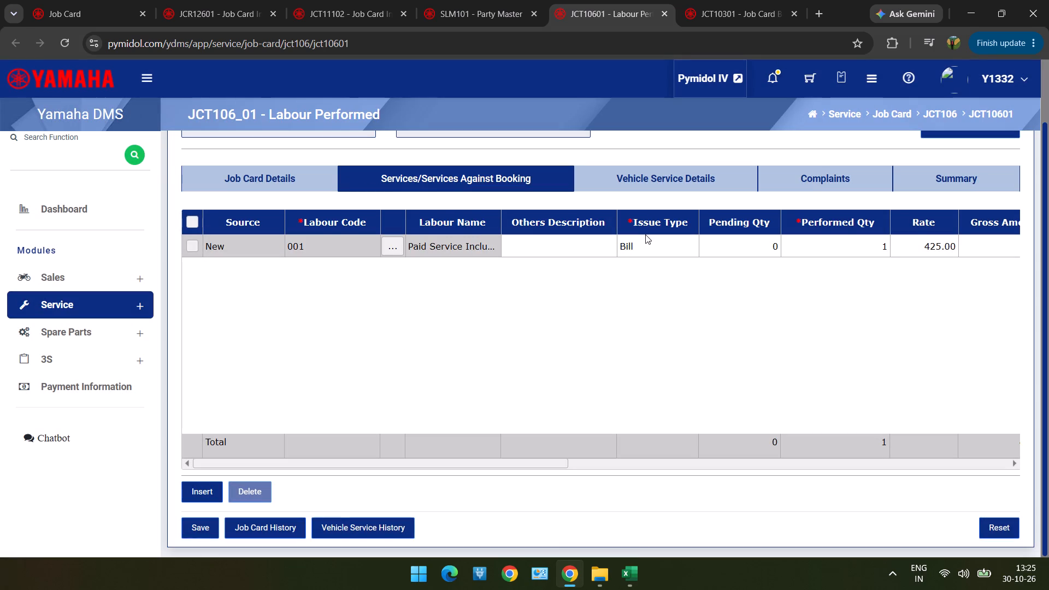
{"action": "double_click", "coordinate": [646, 253]}
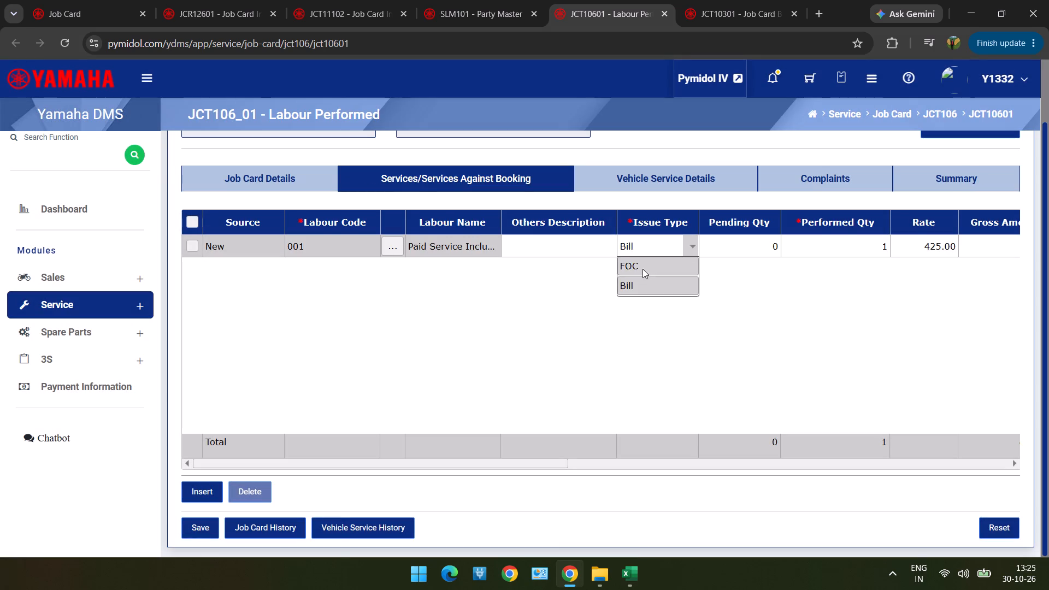
{"action": "left_click", "coordinate": [643, 269]}
{"action": "left_click", "coordinate": [193, 220]}
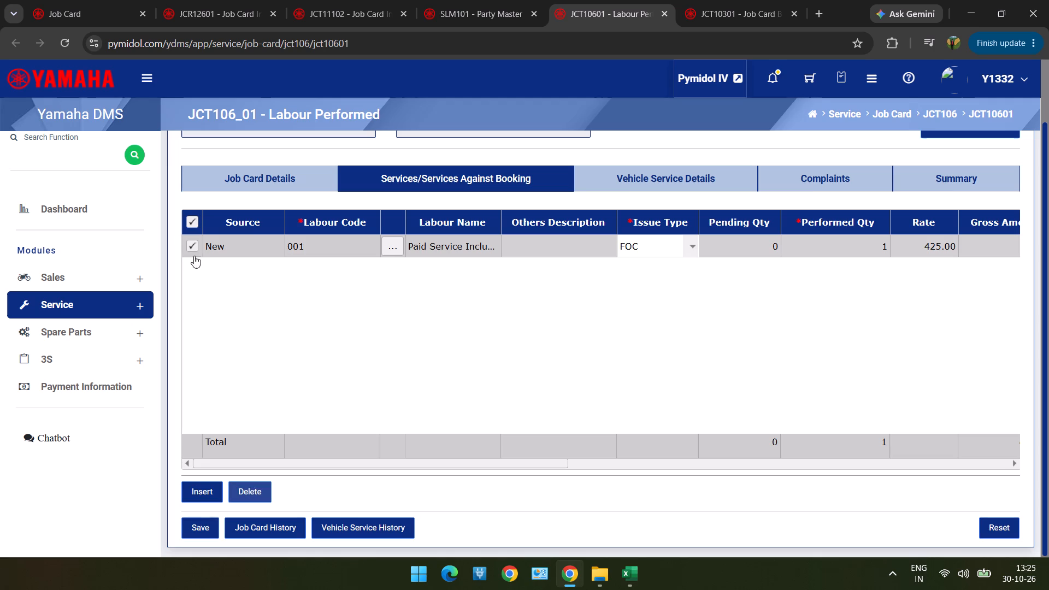
{"action": "left_click", "coordinate": [200, 519]}
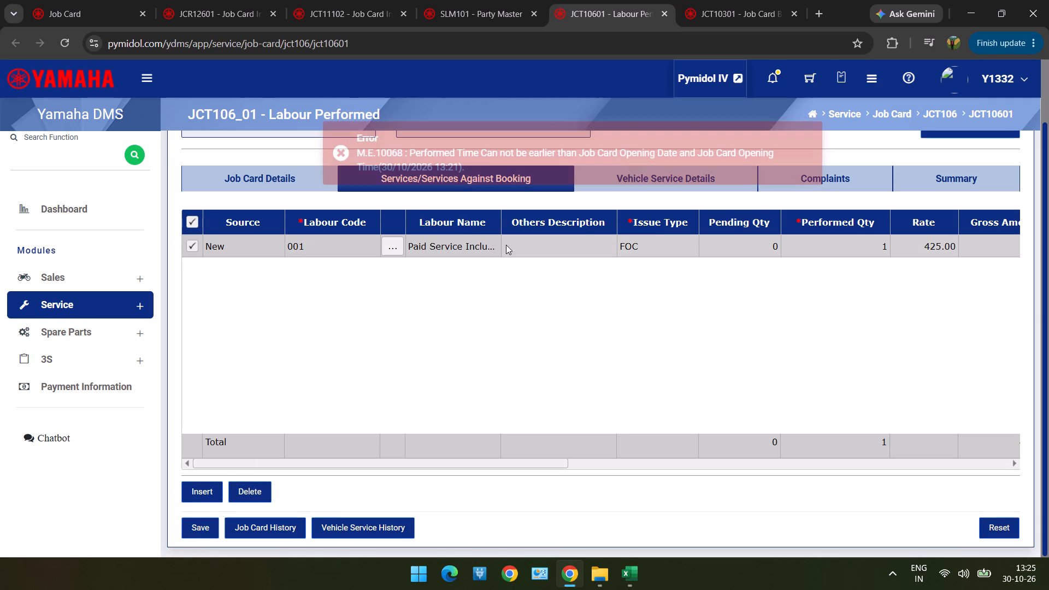
Set the performed time to 13:25 and save the labour performed entry.
{"action": "scroll", "coordinate": [450, 259], "scroll_direction": "up", "scroll_amount": 6}
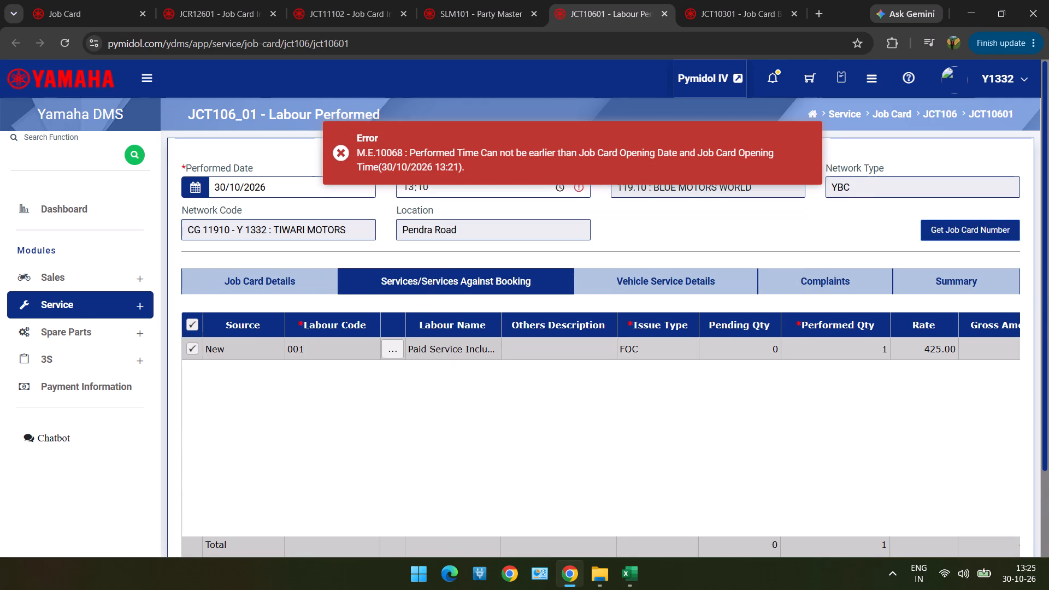
{"action": "left_click", "coordinate": [411, 192]}
{"action": "type", "text": "1324"}
{"action": "key", "text": "BackSpace"}
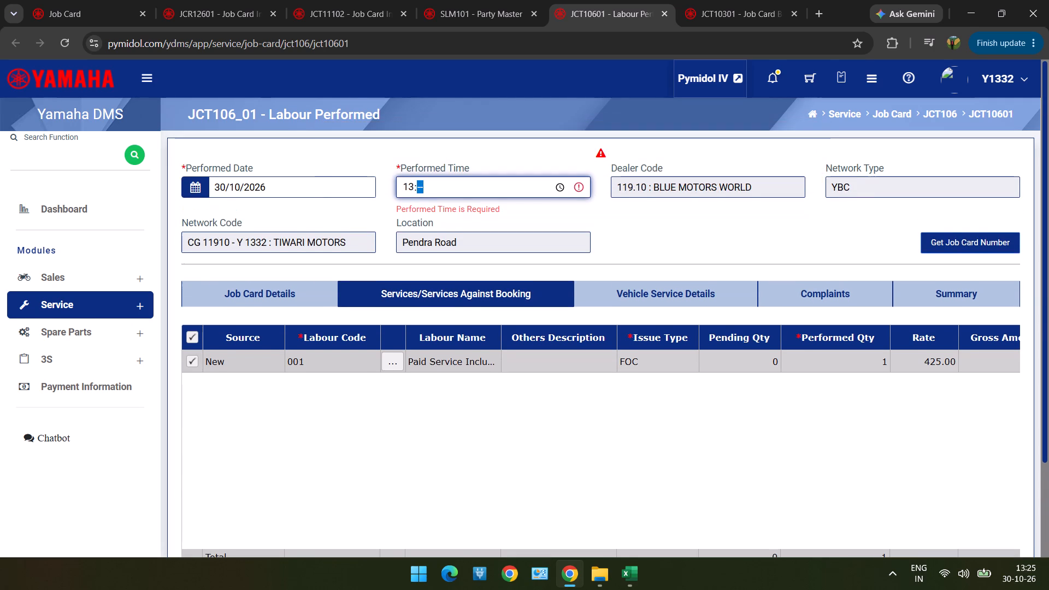
{"action": "key", "text": "5"}
{"action": "type", "text": "1325"}
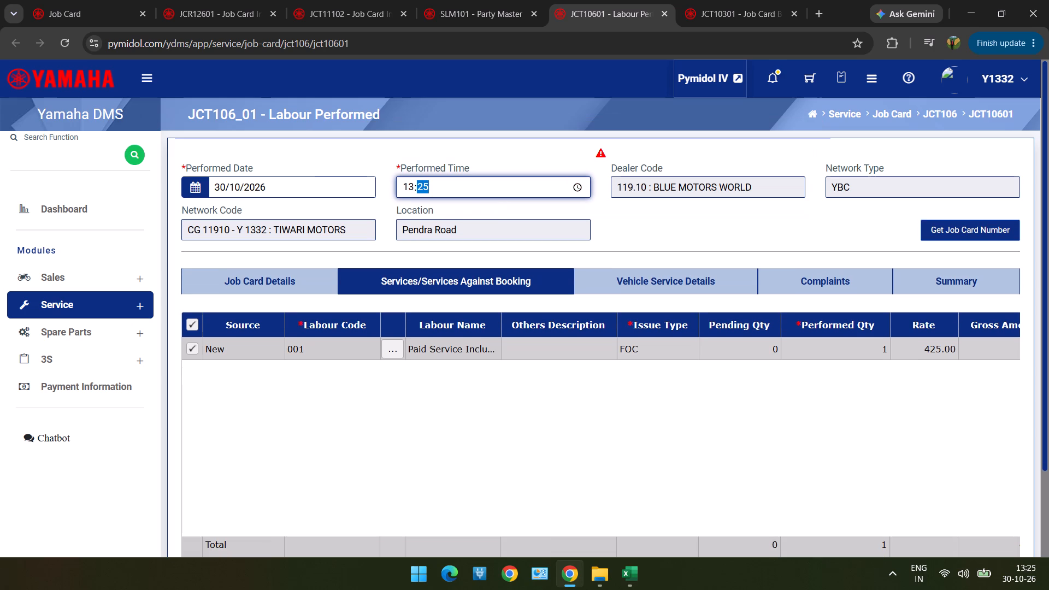
{"action": "scroll", "coordinate": [411, 192], "scroll_direction": "down", "scroll_amount": 2}
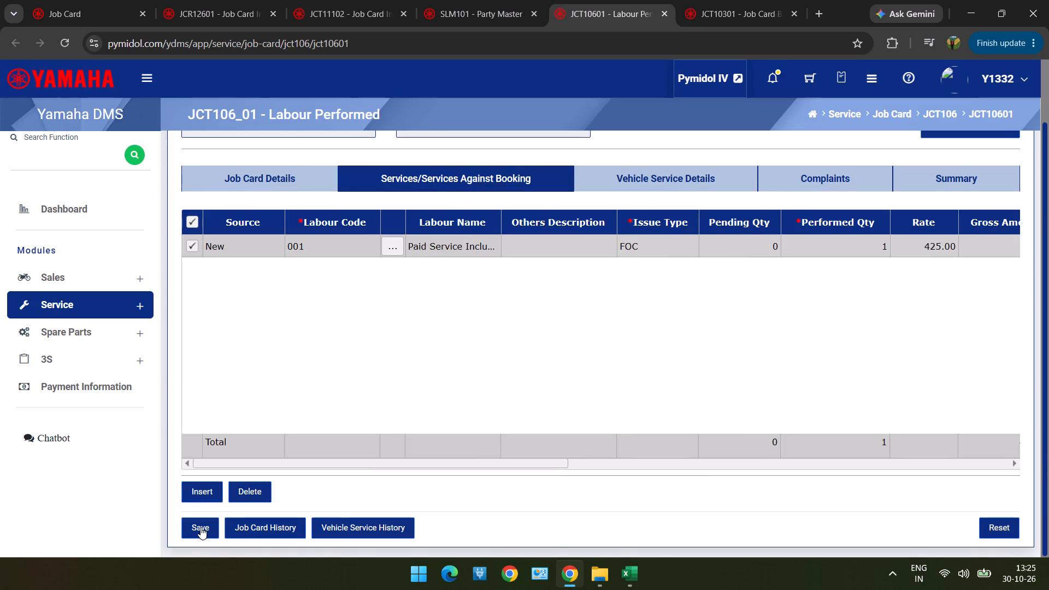
{"action": "left_click", "coordinate": [200, 528]}
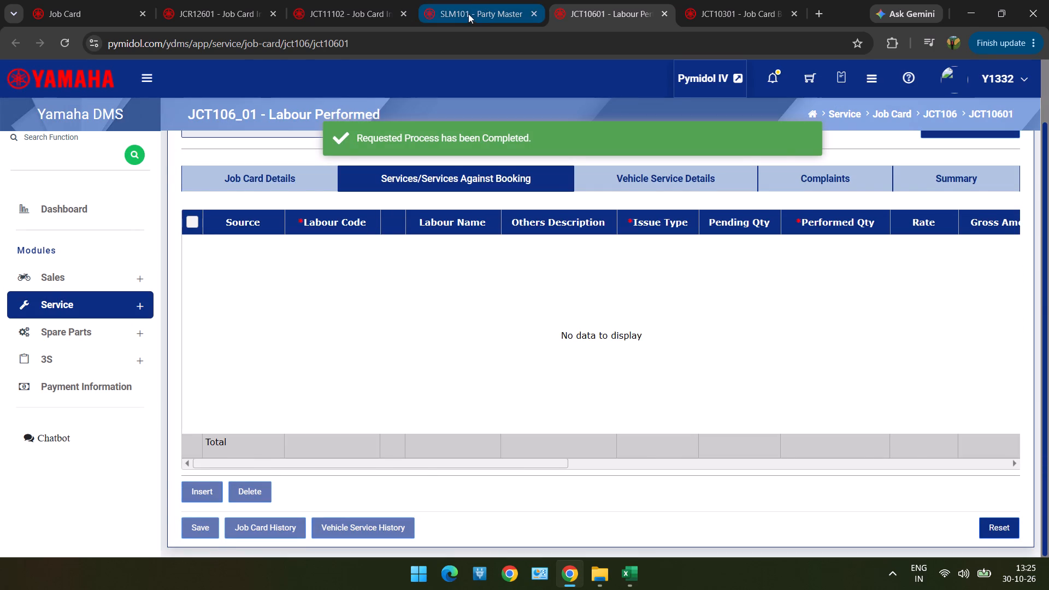
Start a new party record in Party Master.
{"action": "left_click", "coordinate": [467, 15]}
{"action": "left_click", "coordinate": [274, 526]}
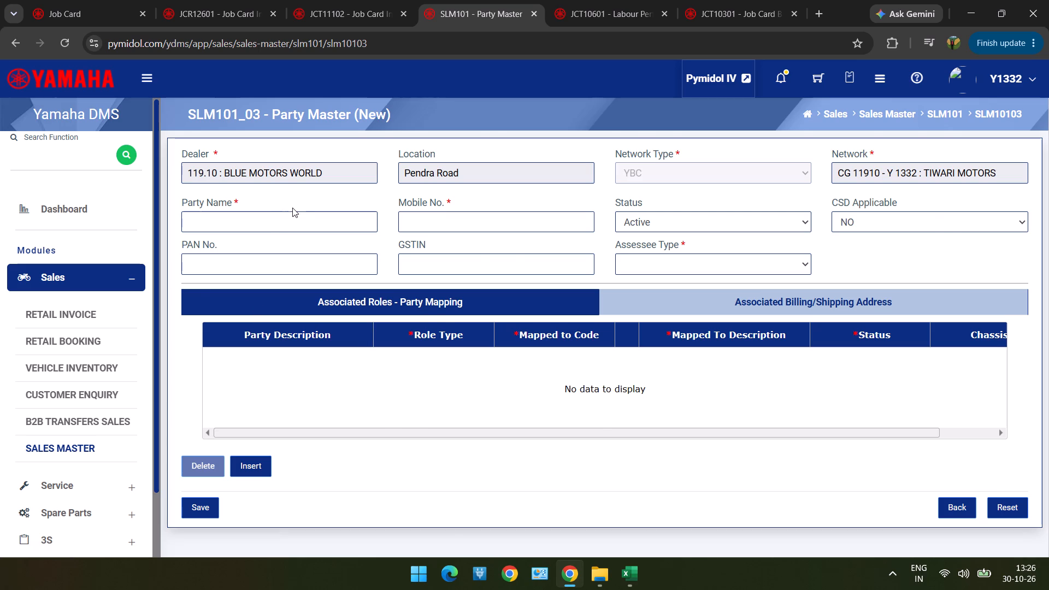
Switch to the Book1 workbook in Excel and copy the customer's name from row 21 for the new party record.
{"action": "key", "text": "alt+Tab"}
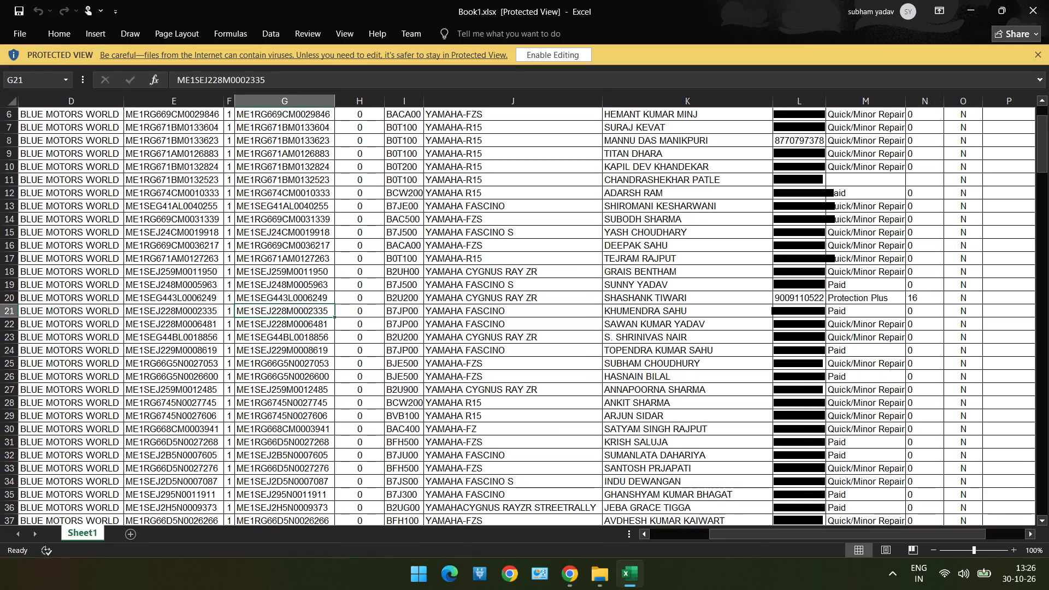
{"action": "key", "text": "Left"}
{"action": "key", "text": "Left"}
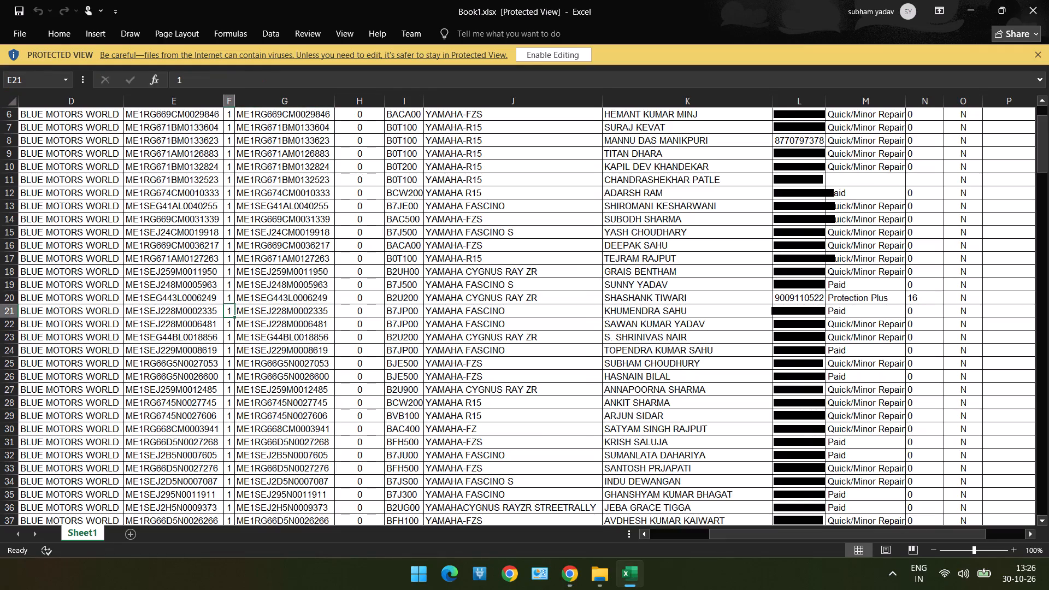
{"action": "key", "text": "Right"}
{"action": "key", "text": "Right"}
{"action": "key", "text": "Right"}
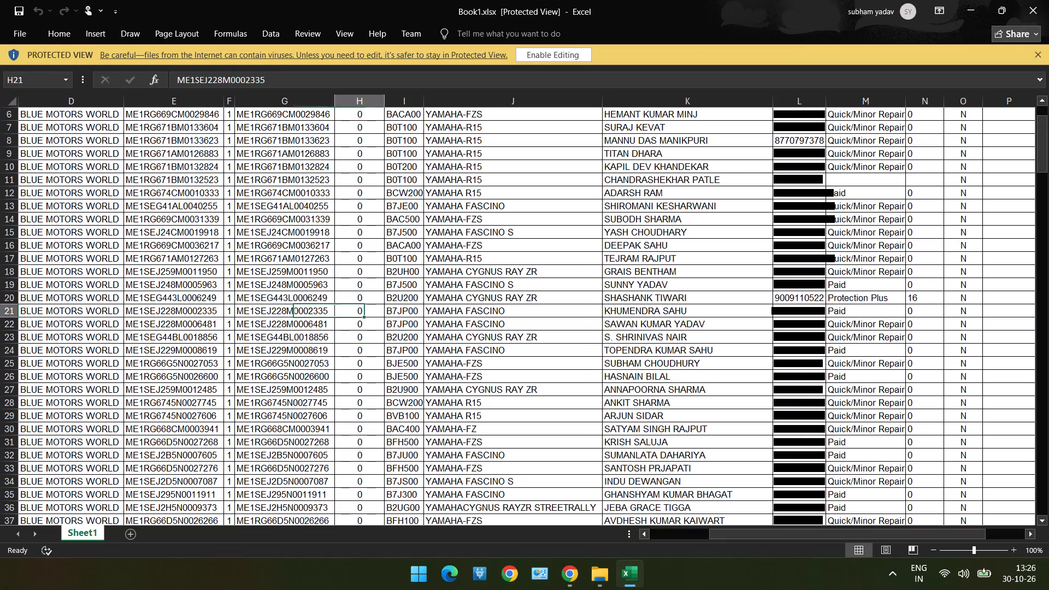
{"action": "key", "text": "Right"}
{"action": "key", "text": "Right"}
{"action": "key", "text": "Right"}
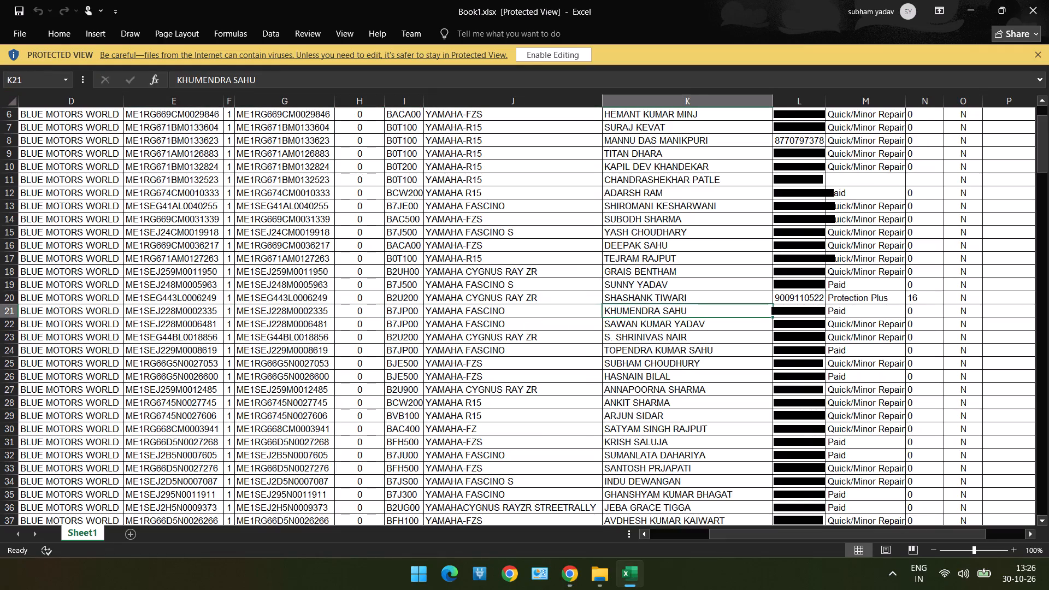
{"action": "key", "text": "ctrl+c"}
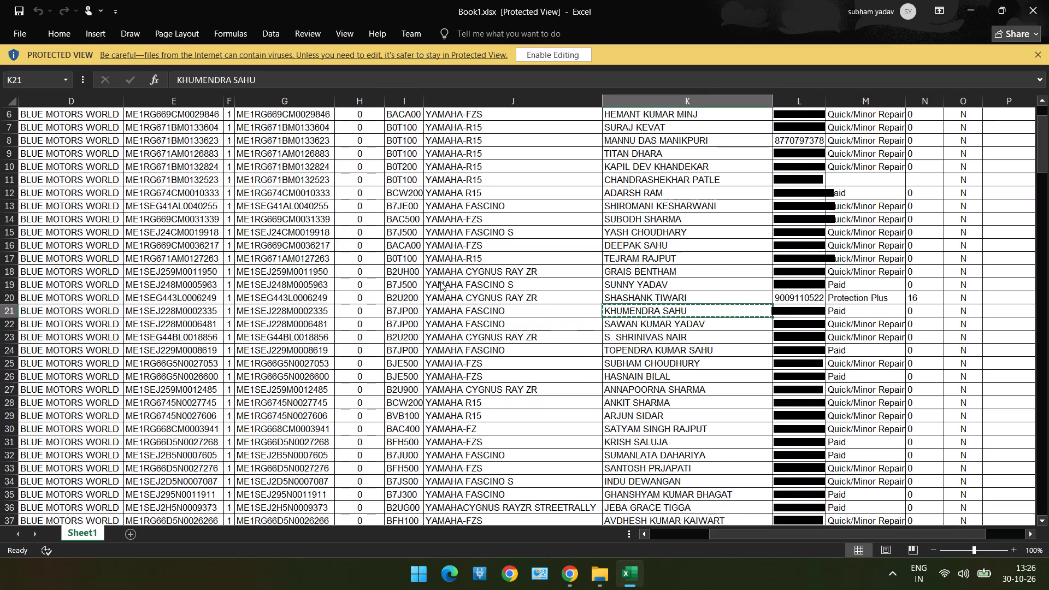
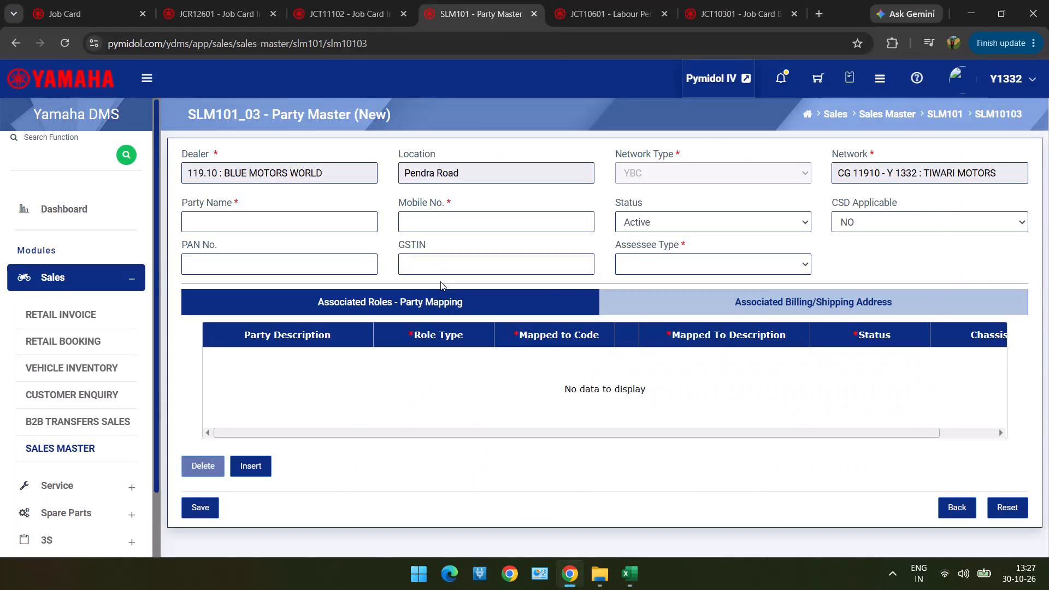
Copy the customer's name from row 21 of the Excel workbook into the new party's Party Name.
{"action": "key", "text": "alt+Tab"}
{"action": "key", "text": "ctrl+c"}
{"action": "key", "text": "alt+Tab"}
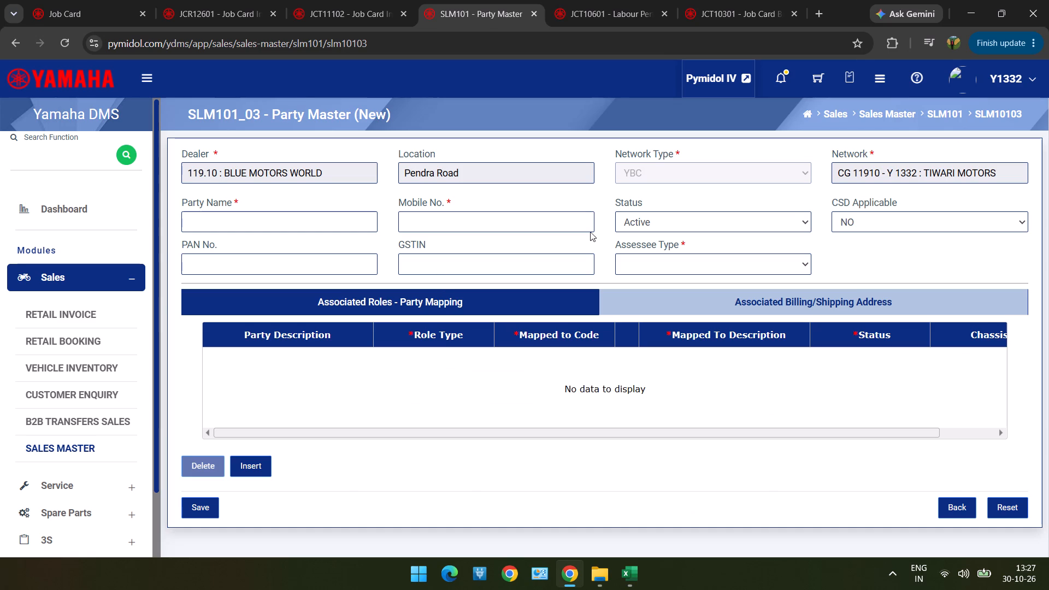
{"action": "left_click_drag", "start_coordinate": [535, 226], "coordinate": [333, 229]}
{"action": "left_click", "coordinate": [333, 229]}
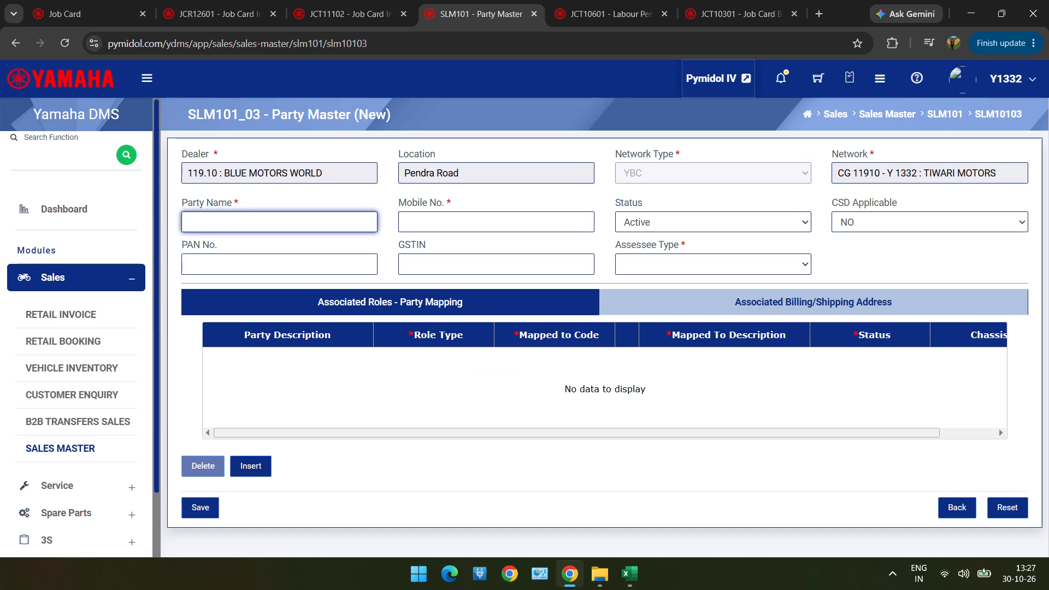
{"action": "key", "text": "ctrl+v"}
Copy the customer's mobile number from row 21 of the workbook into Mobile No. and set the assessee type to Unregistered.
{"action": "left_click", "coordinate": [482, 221]}
{"action": "key", "text": "alt+Tab"}
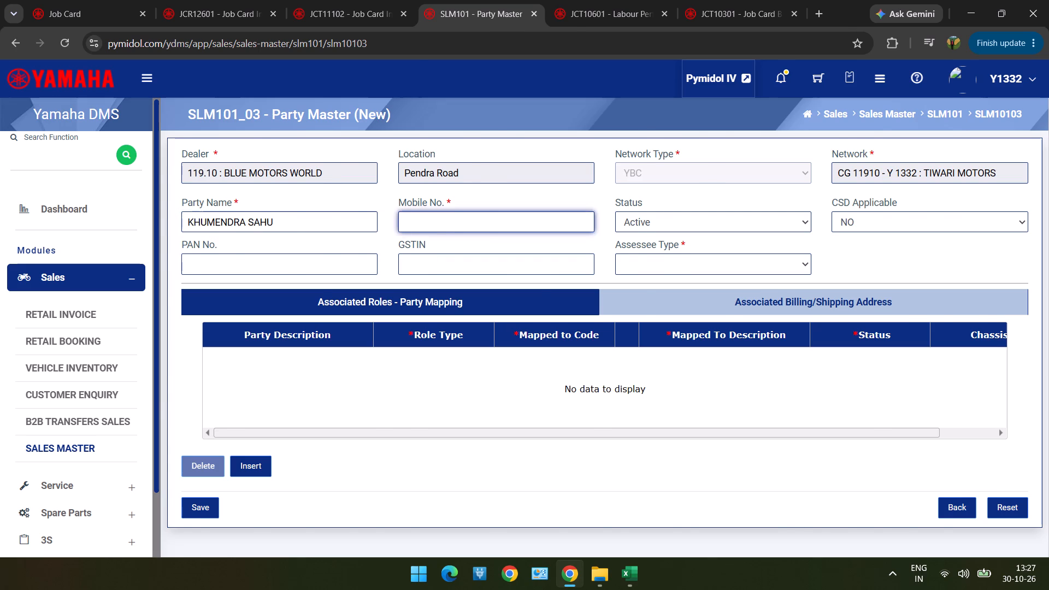
{"action": "key", "text": "Tab"}
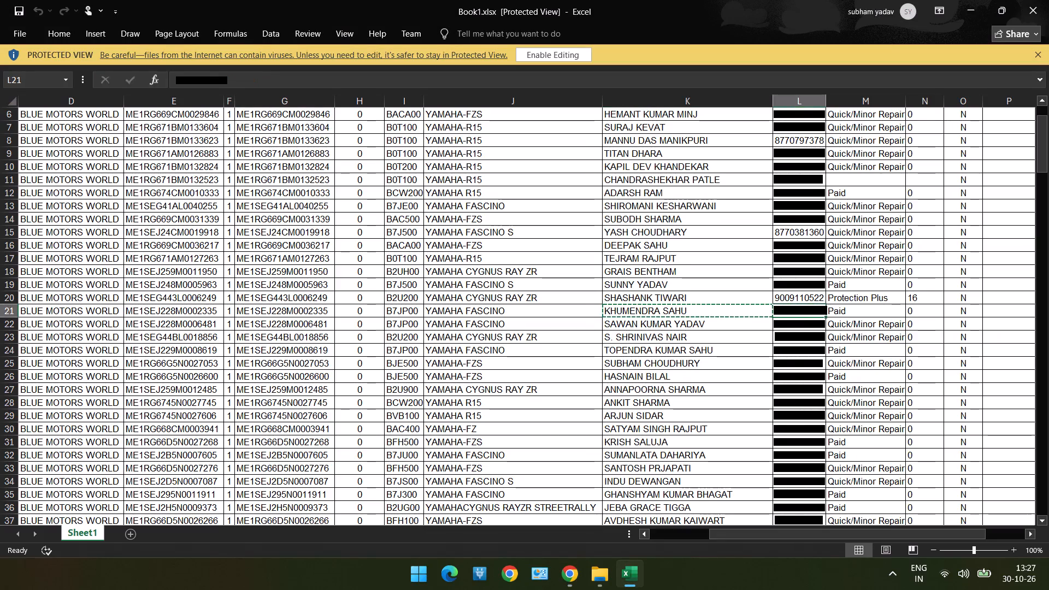
{"action": "key", "text": "ctrl+c"}
{"action": "key", "text": "alt+Tab"}
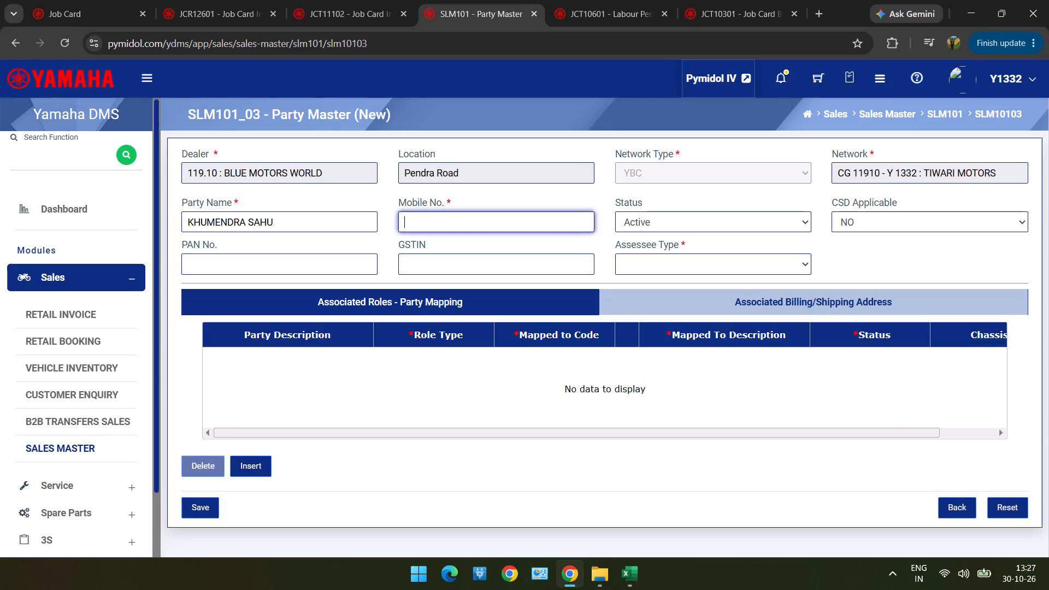
{"action": "key", "text": "ctrl+v"}
{"action": "left_click", "coordinate": [482, 221], "text": "ctrl"}
{"action": "left_click", "coordinate": [691, 269]}
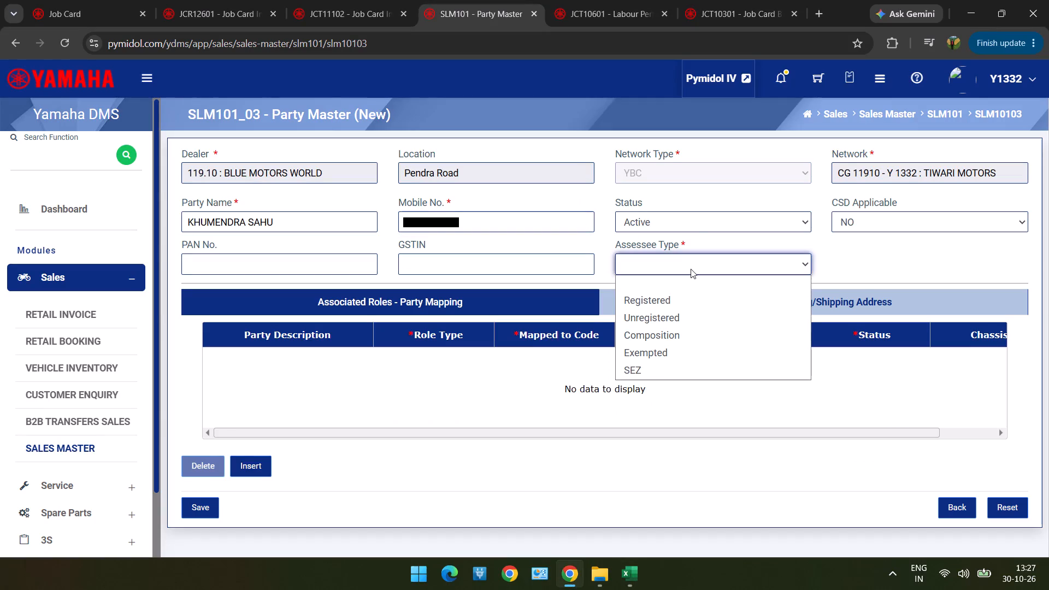
{"action": "left_click", "coordinate": [667, 313]}
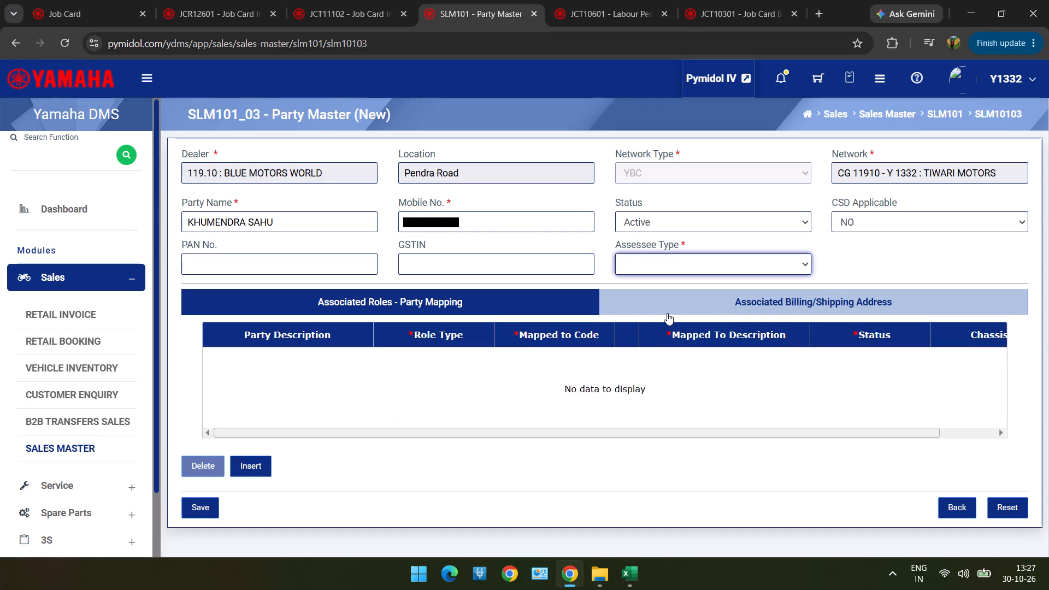
Add a role mapping with role type Vehicle Retail Customer, mapped to the retail customer found by the copied mobile number.
{"action": "left_click", "coordinate": [251, 473]}
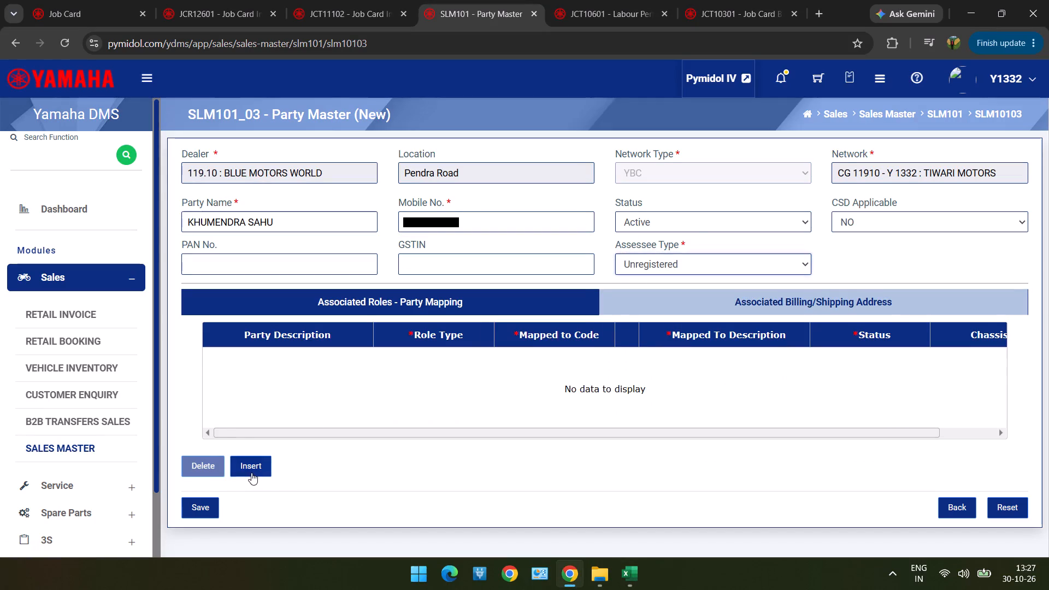
{"action": "double_click", "coordinate": [452, 356]}
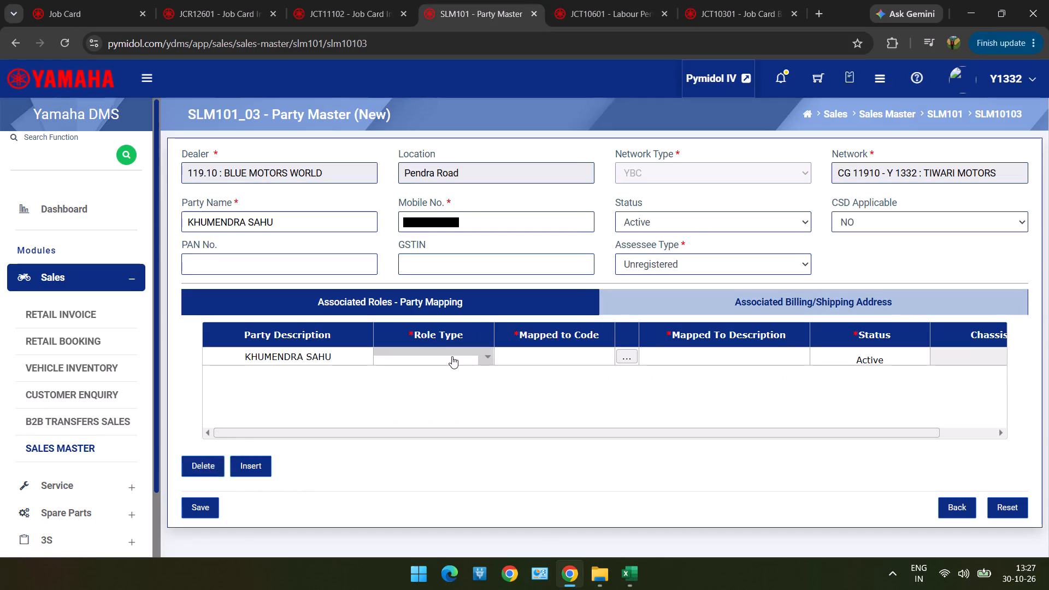
{"action": "left_click", "coordinate": [449, 357]}
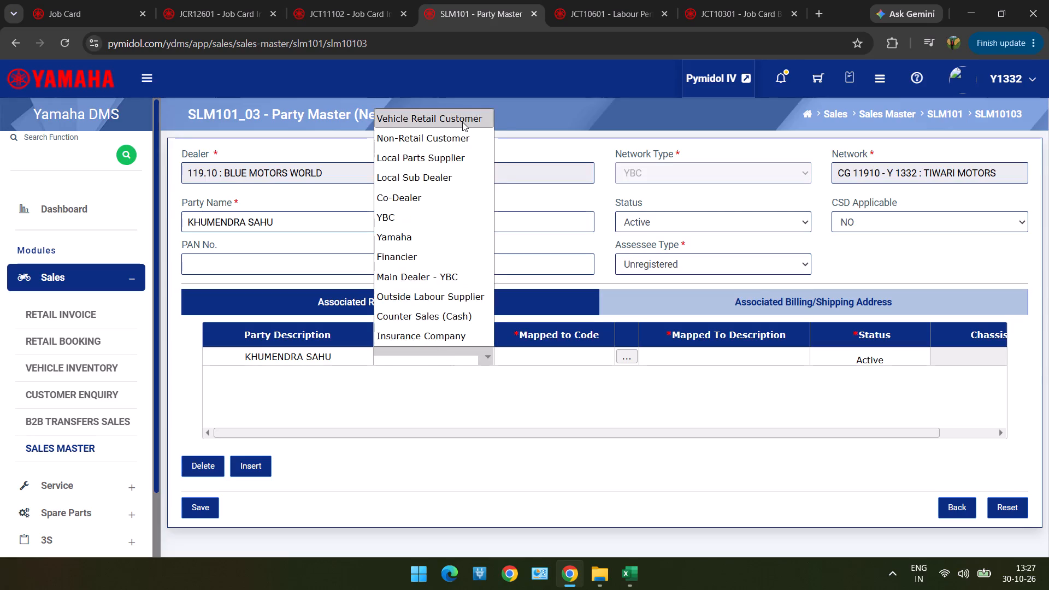
{"action": "left_click", "coordinate": [462, 122]}
{"action": "left_click", "coordinate": [623, 350]}
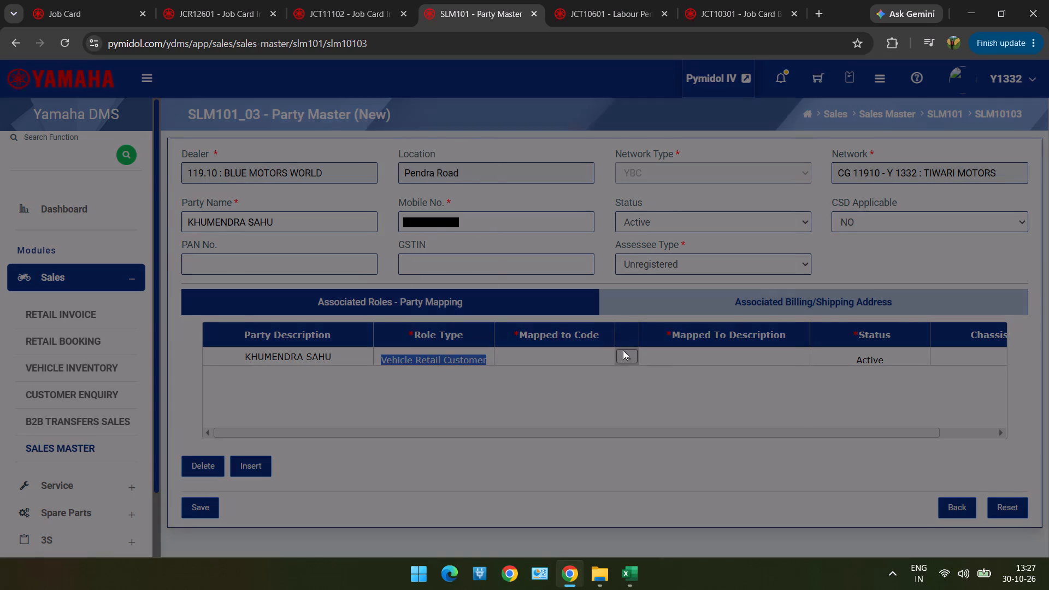
{"action": "left_click", "coordinate": [468, 172]}
{"action": "key", "text": "ctrl+v"}
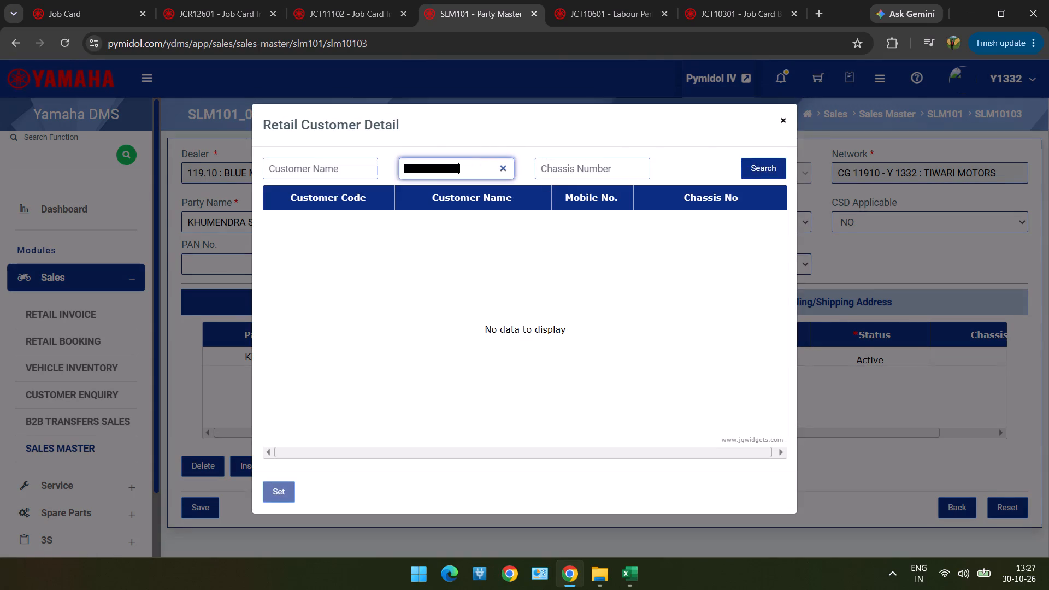
{"action": "left_click", "coordinate": [752, 170]}
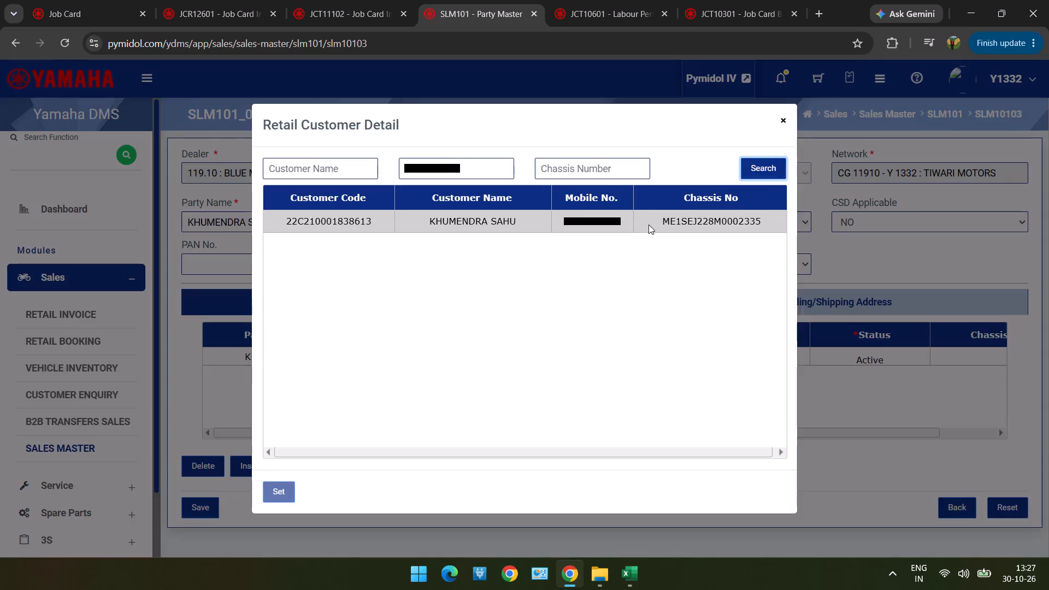
{"action": "double_click", "coordinate": [648, 217]}
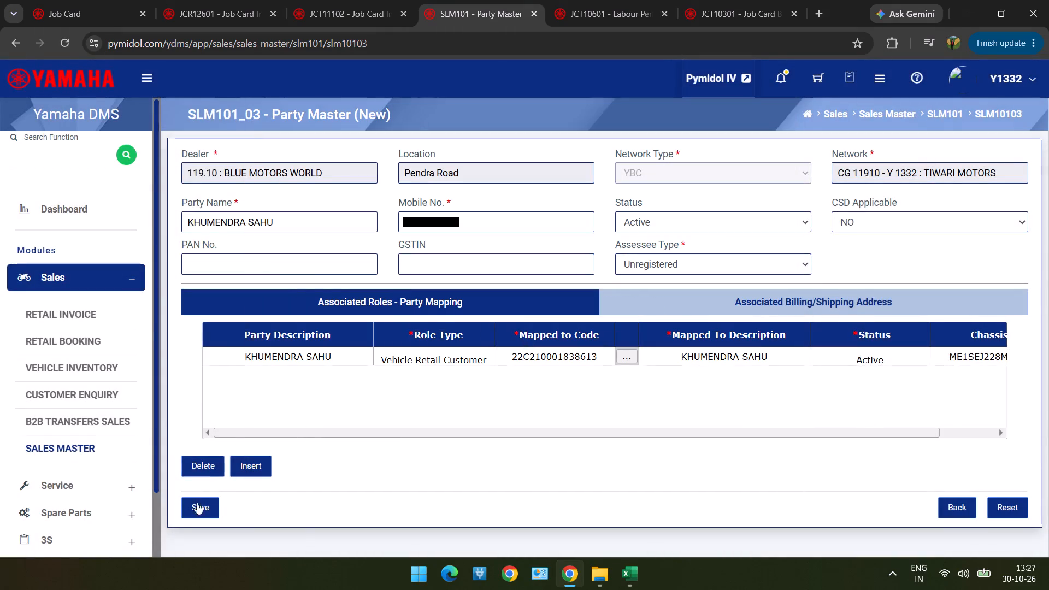
Save the new party record and confirm its creation.
{"action": "left_click", "coordinate": [200, 512]}
{"action": "left_click", "coordinate": [469, 373]}
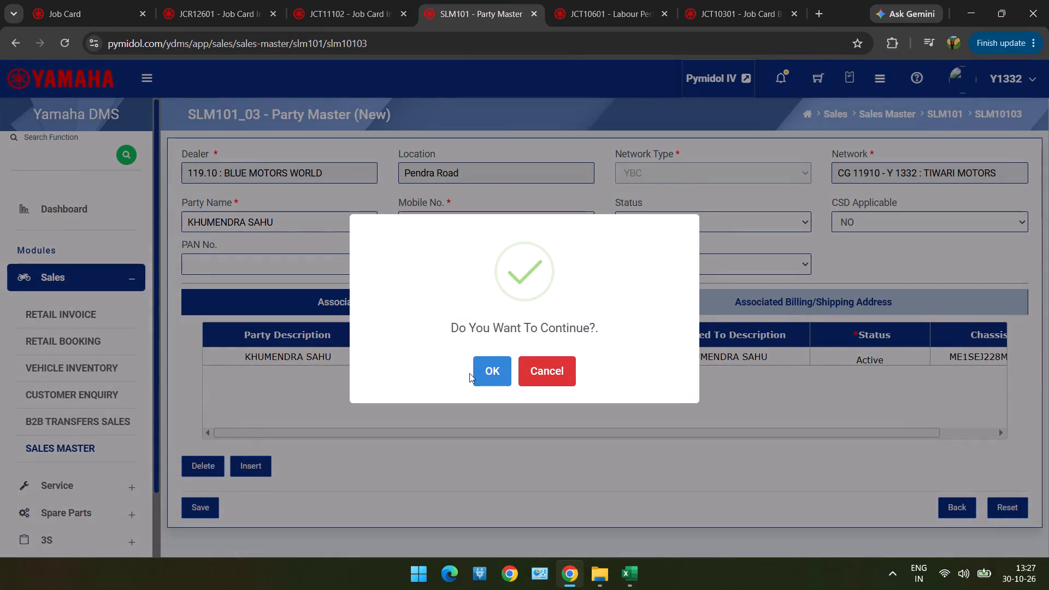
{"action": "left_click", "coordinate": [490, 370]}
{"action": "left_click", "coordinate": [541, 399]}
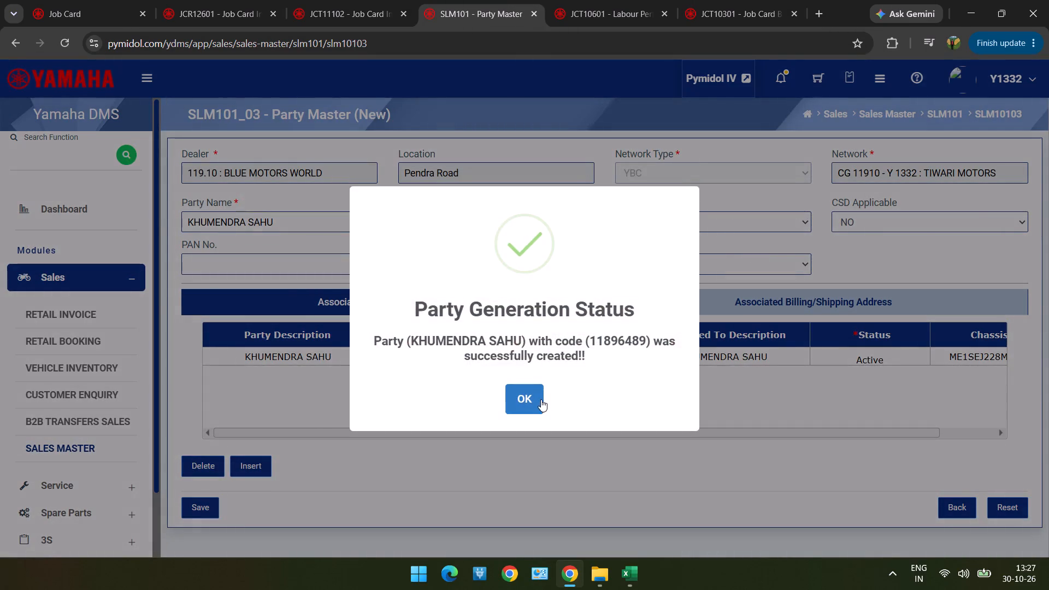
{"action": "left_click_drag", "start_coordinate": [327, 21], "coordinate": [784, 231]}
{"action": "left_click", "coordinate": [784, 231]}
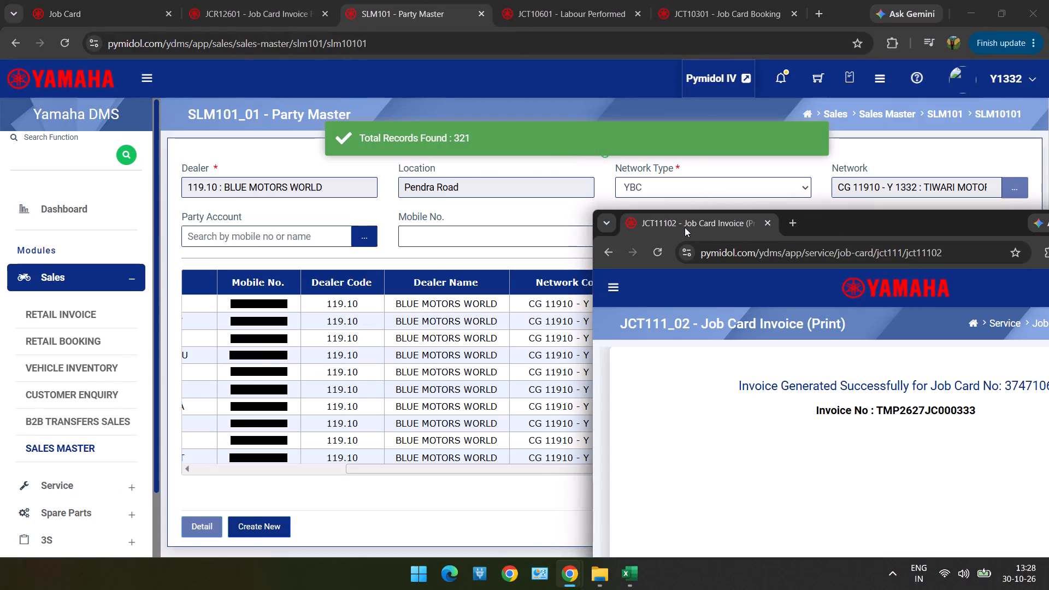
{"action": "left_click_drag", "start_coordinate": [705, 227], "coordinate": [451, 134]}
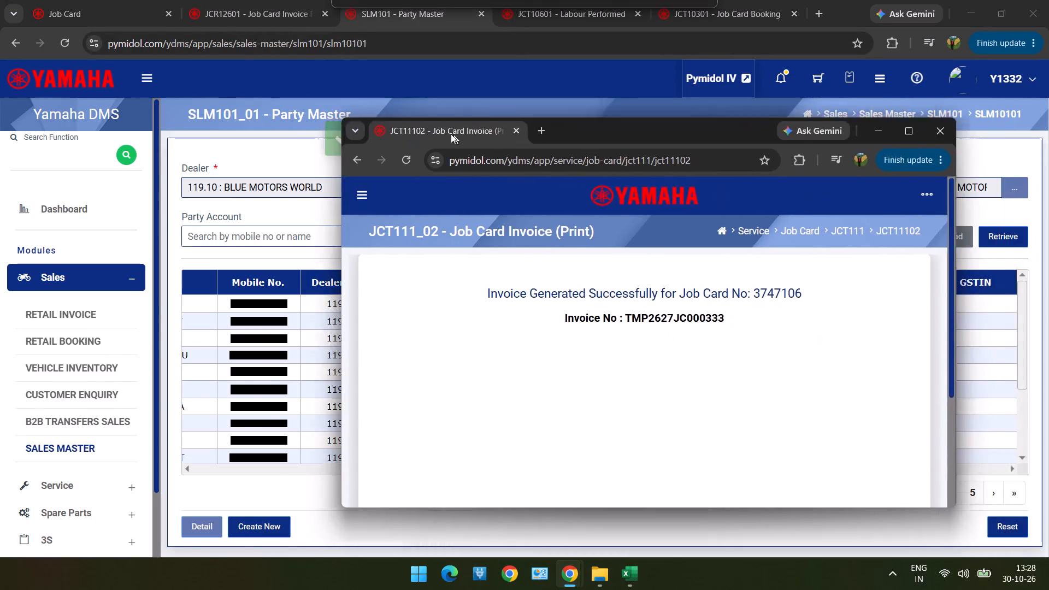
{"action": "left_click_drag", "start_coordinate": [451, 134], "coordinate": [321, 26]}
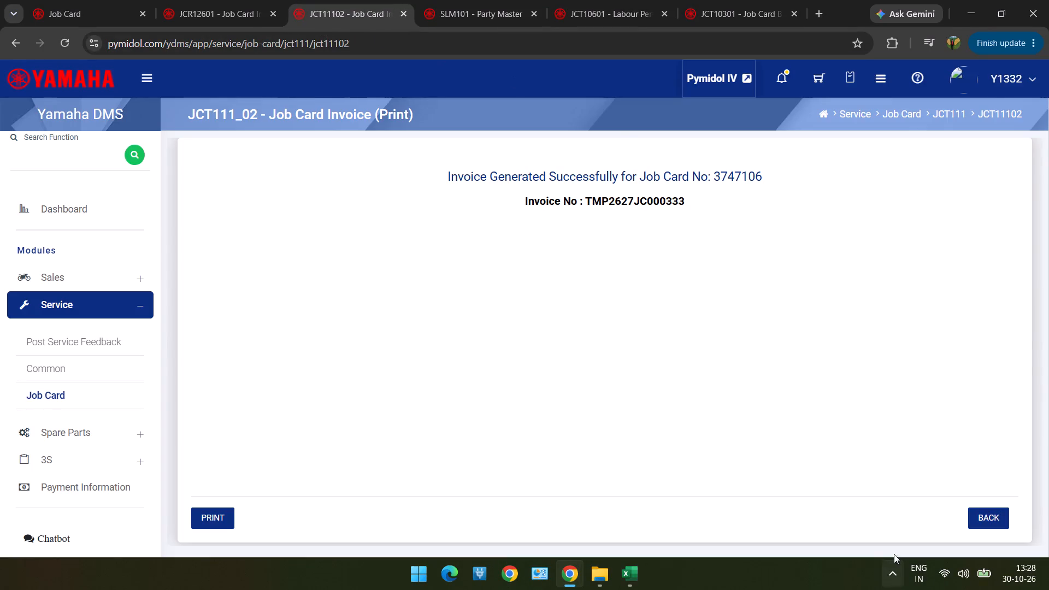
{"action": "left_click", "coordinate": [1004, 509]}
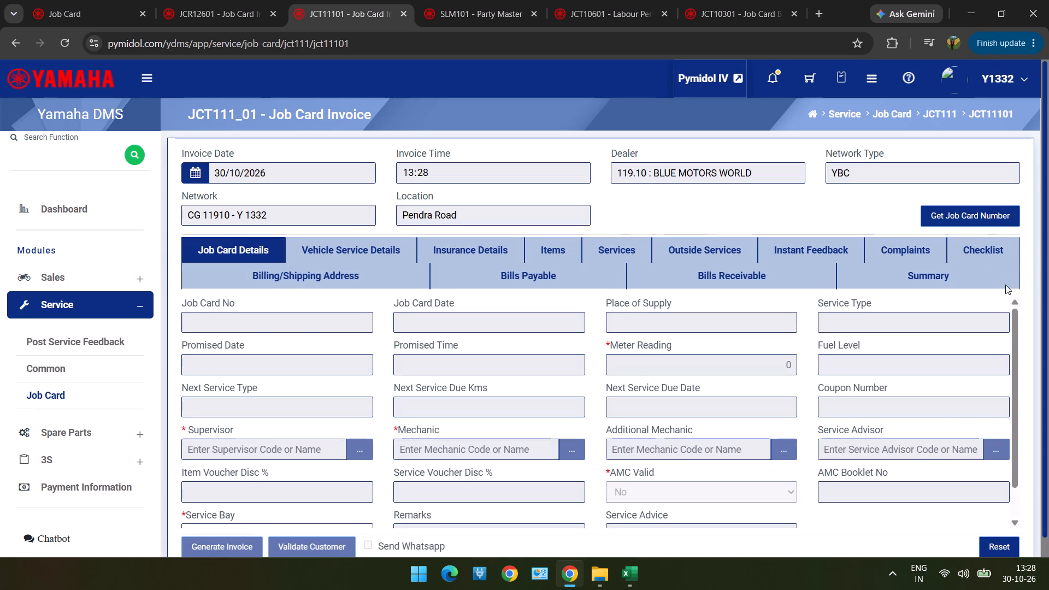
{"action": "left_click", "coordinate": [980, 209]}
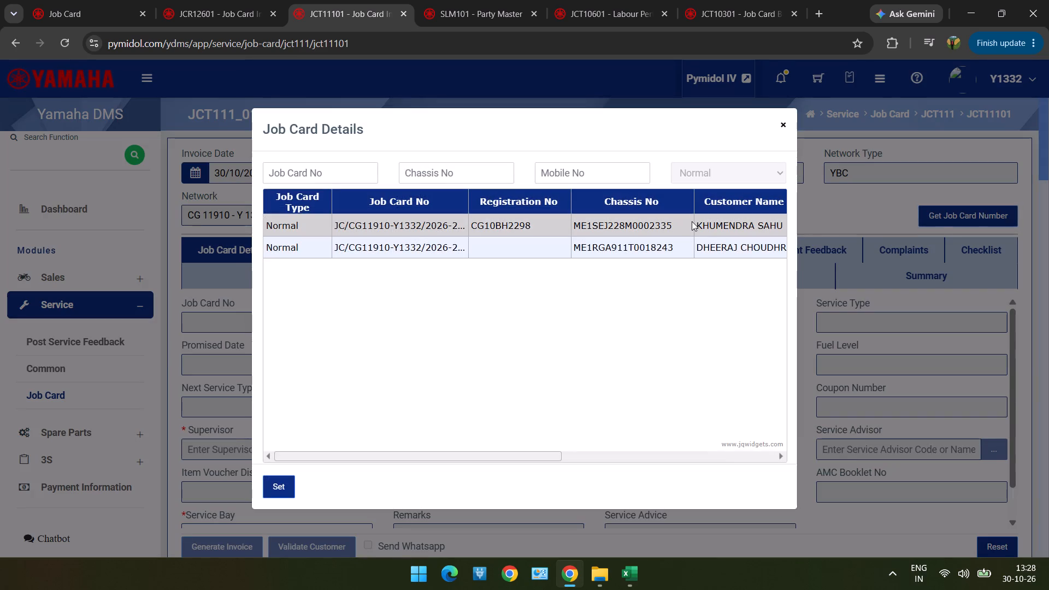
{"action": "double_click", "coordinate": [694, 221]}
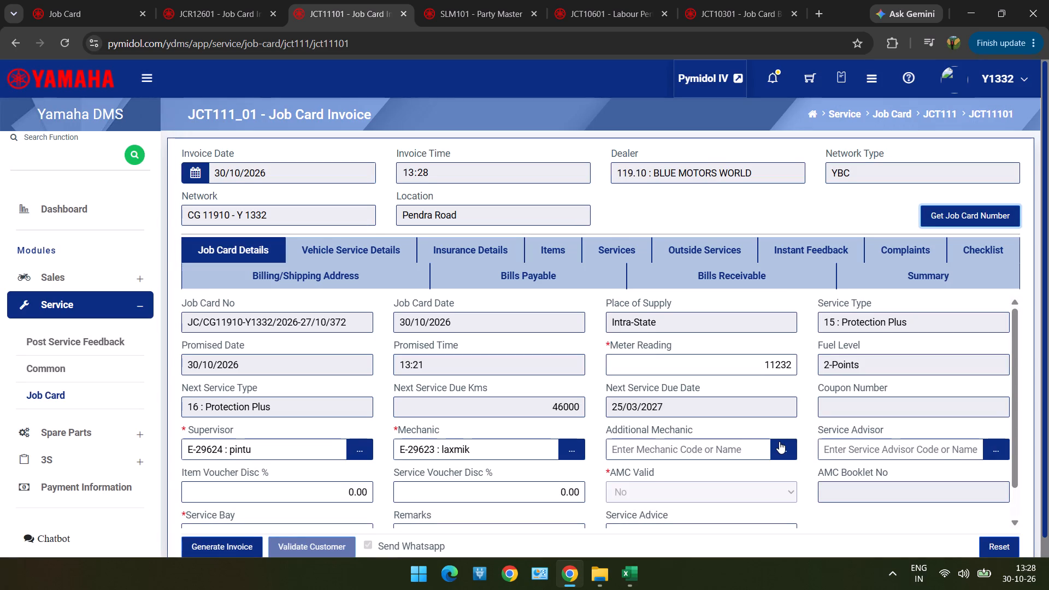
{"action": "left_click", "coordinate": [779, 441]}
{"action": "left_click", "coordinate": [569, 229]}
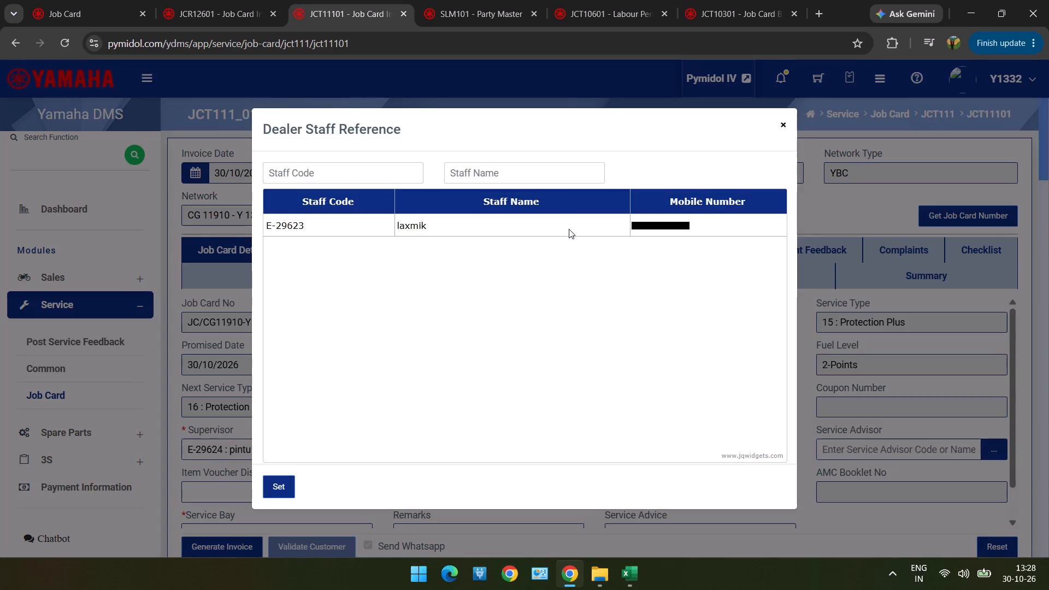
{"action": "double_click", "coordinate": [569, 229]}
In the instant feedback, answer Yes for Delivery on time and Ok for Washing quality.
{"action": "scroll", "coordinate": [569, 229], "scroll_direction": "down", "scroll_amount": 2}
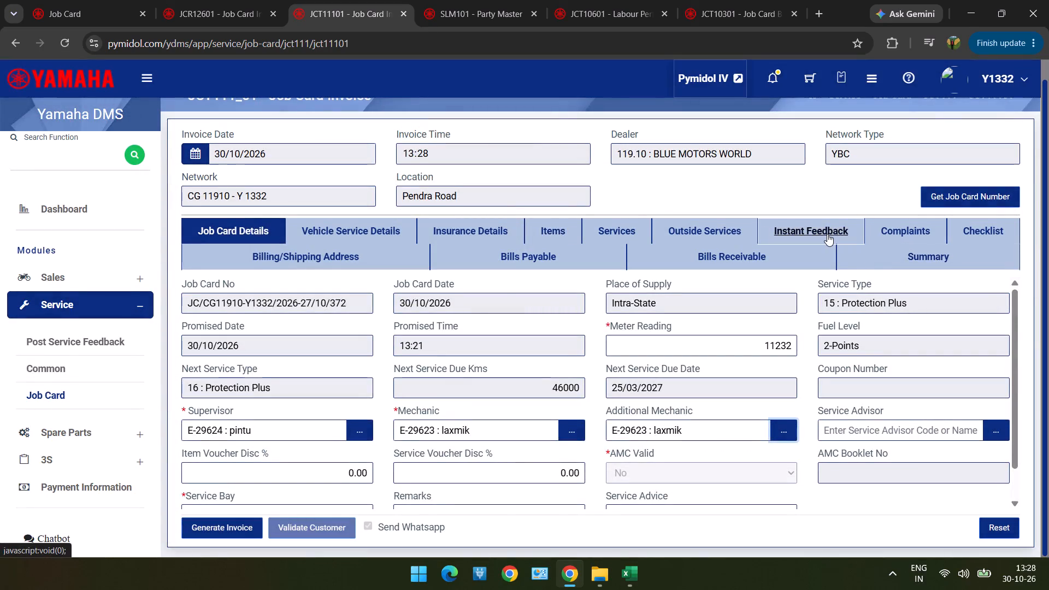
{"action": "left_click", "coordinate": [827, 234]}
{"action": "left_click", "coordinate": [446, 320]}
{"action": "left_click_drag", "start_coordinate": [446, 320], "coordinate": [442, 334]}
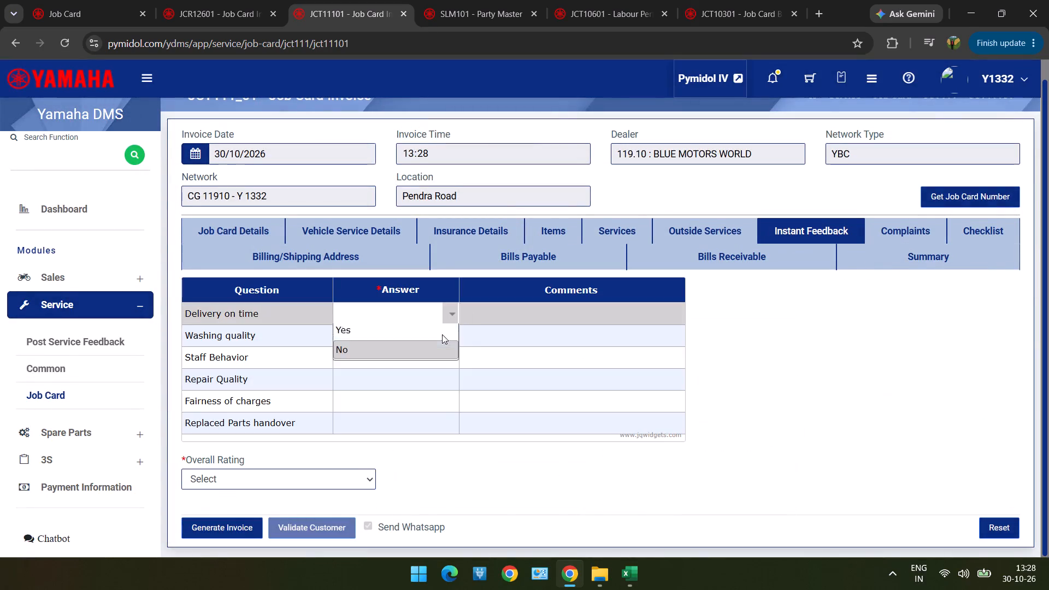
{"action": "left_click_drag", "start_coordinate": [442, 334], "coordinate": [440, 334]}
{"action": "triple_click", "coordinate": [440, 334]}
{"action": "left_click", "coordinate": [440, 334]}
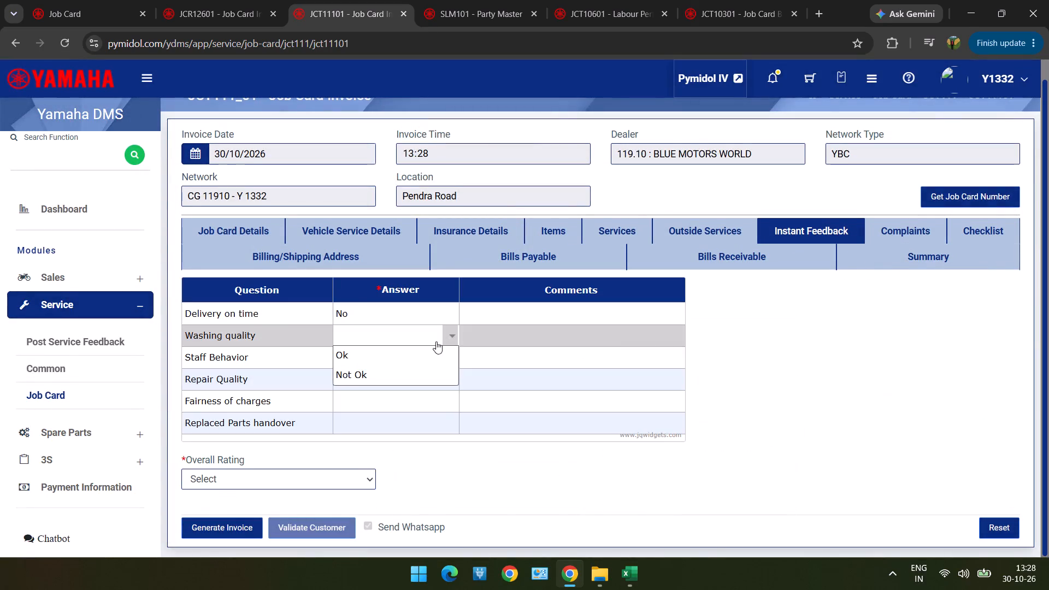
{"action": "left_click", "coordinate": [435, 346]}
{"action": "left_click", "coordinate": [437, 313]}
{"action": "left_click_drag", "start_coordinate": [437, 313], "coordinate": [430, 328]}
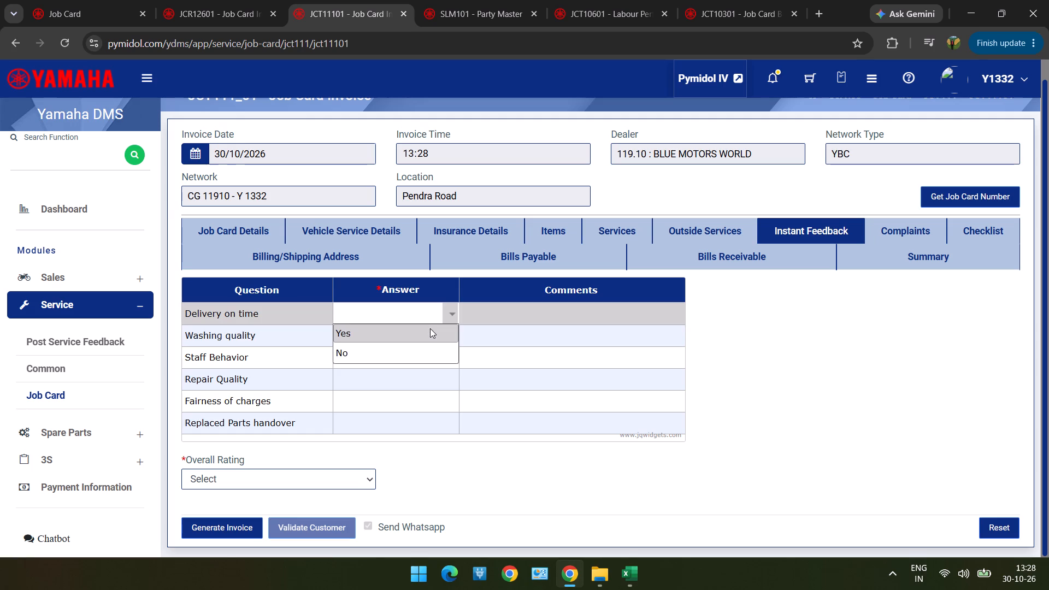
{"action": "left_click", "coordinate": [430, 328]}
Answer Ok for Staff Behavior, Repair Quality and Fairness of charges, and Yes for Replaced Parts handover.
{"action": "double_click", "coordinate": [429, 363]}
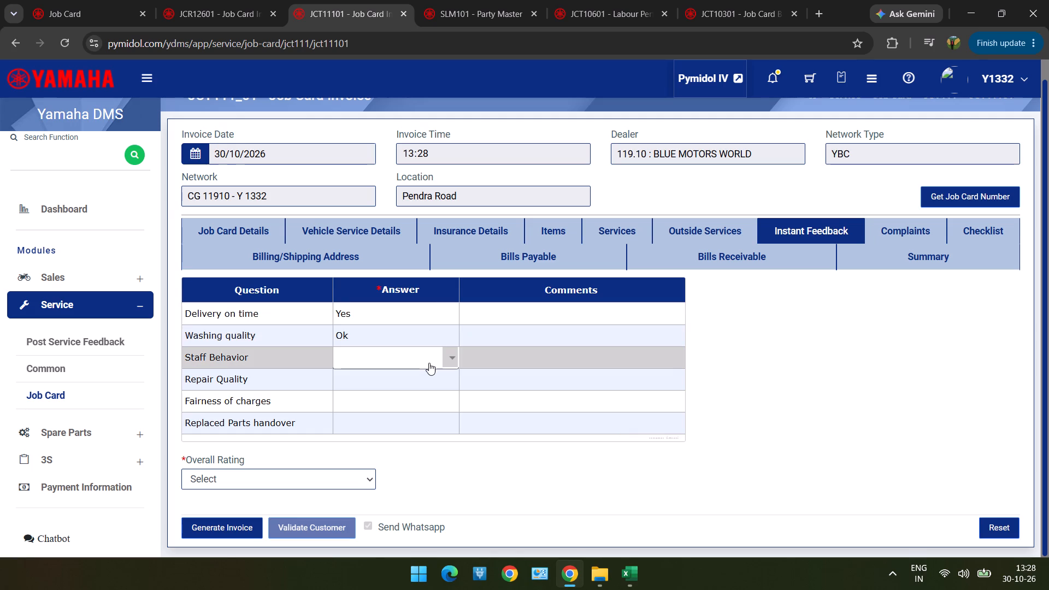
{"action": "triple_click", "coordinate": [428, 377]}
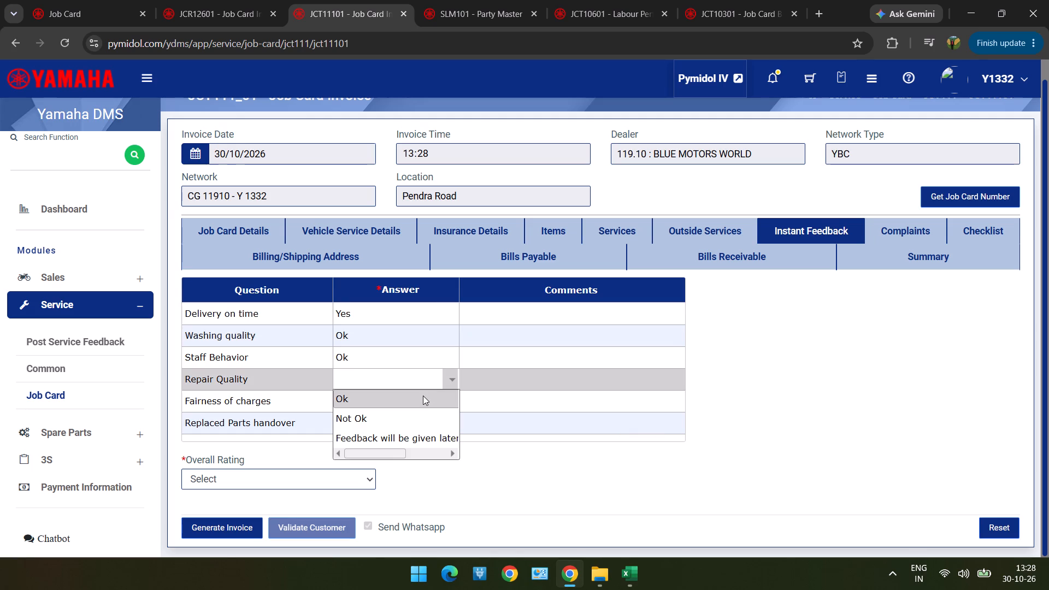
{"action": "triple_click", "coordinate": [423, 400]}
{"action": "left_click", "coordinate": [423, 402]}
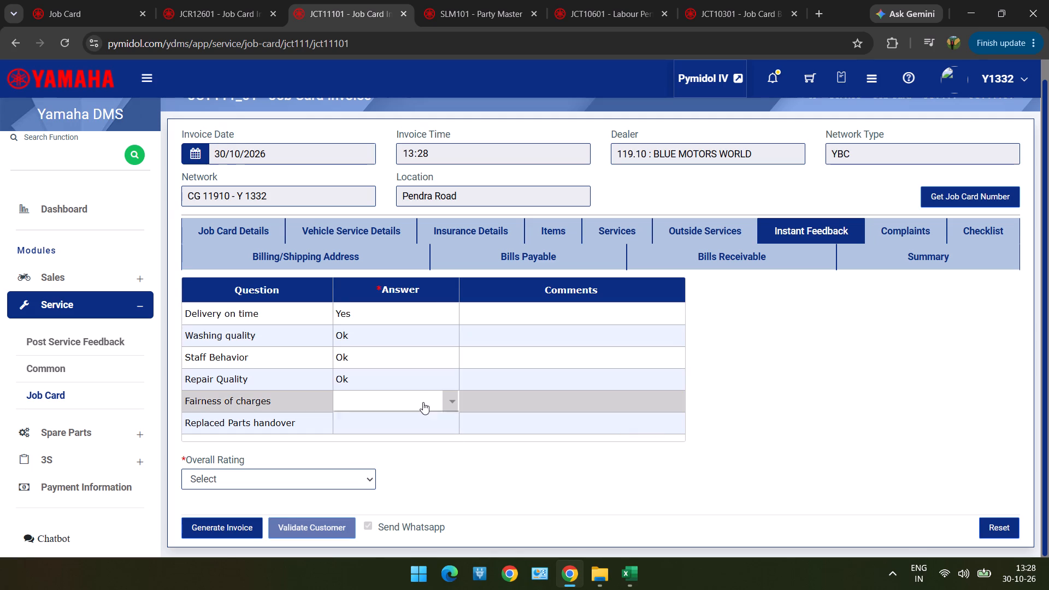
{"action": "triple_click", "coordinate": [414, 424]}
{"action": "left_click", "coordinate": [414, 424]}
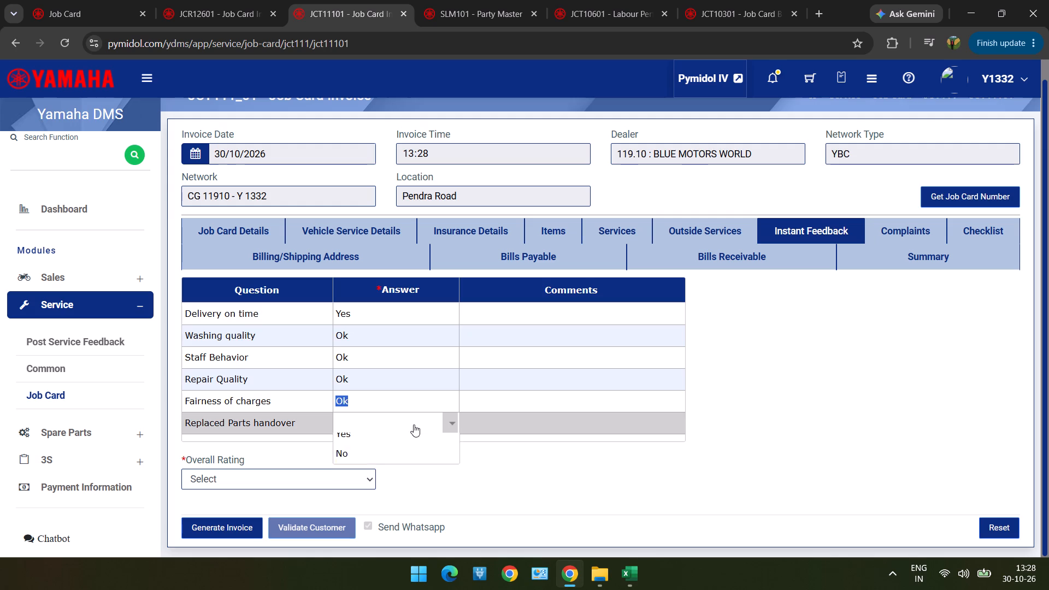
{"action": "left_click", "coordinate": [412, 429]}
{"action": "left_click", "coordinate": [407, 440]}
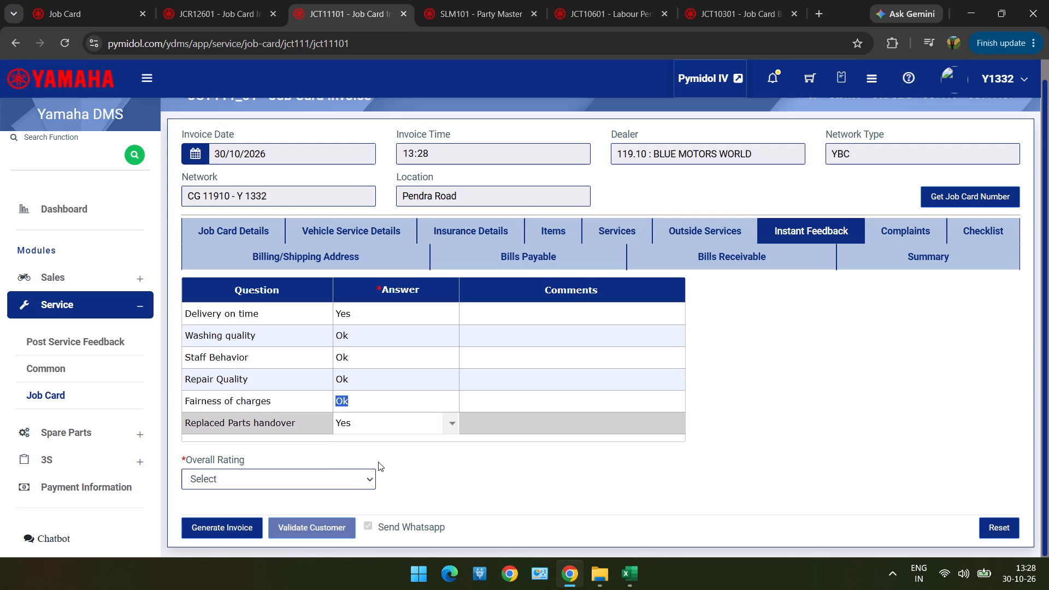
Set the overall feedback rating to Excellent (5).
{"action": "left_click", "coordinate": [352, 490]}
{"action": "left_click", "coordinate": [353, 480]}
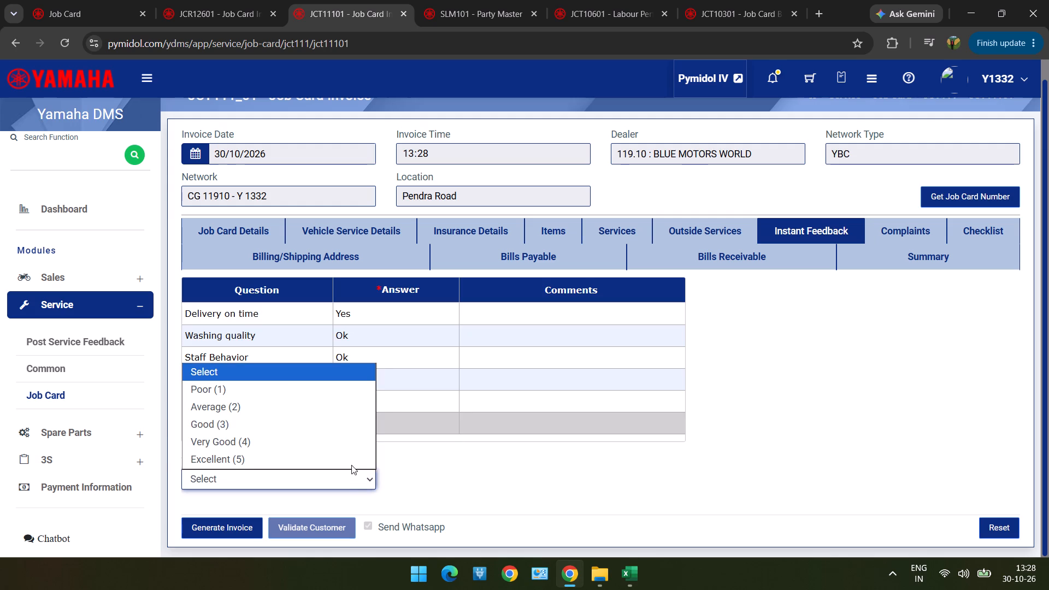
{"action": "left_click", "coordinate": [351, 464]}
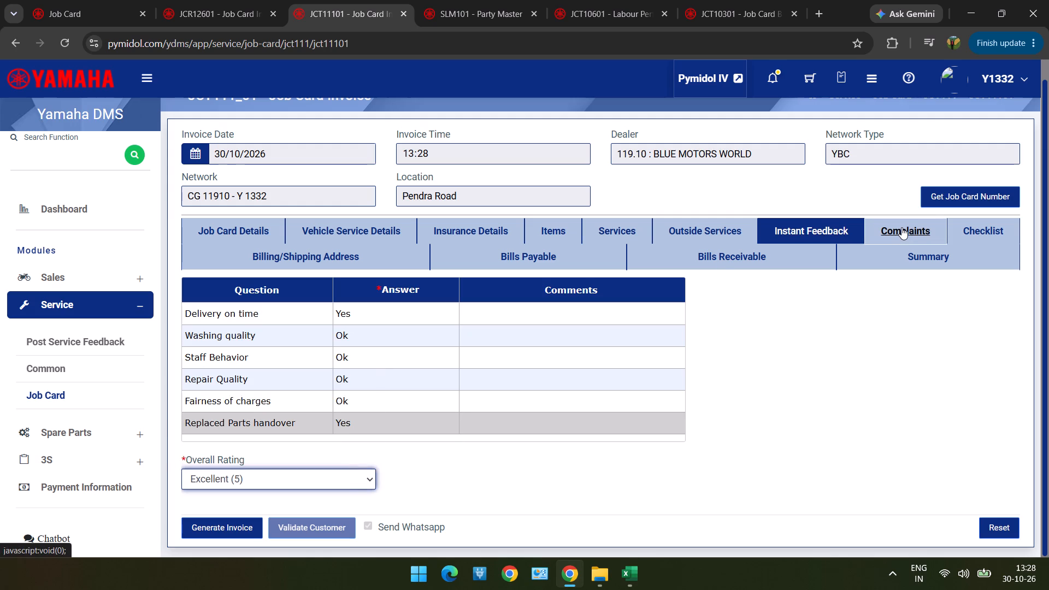
In the invoice's complaints, mark the GENERAL SERVICE complaint as resolved with Yes.
{"action": "left_click", "coordinate": [901, 227]}
{"action": "double_click", "coordinate": [795, 303]}
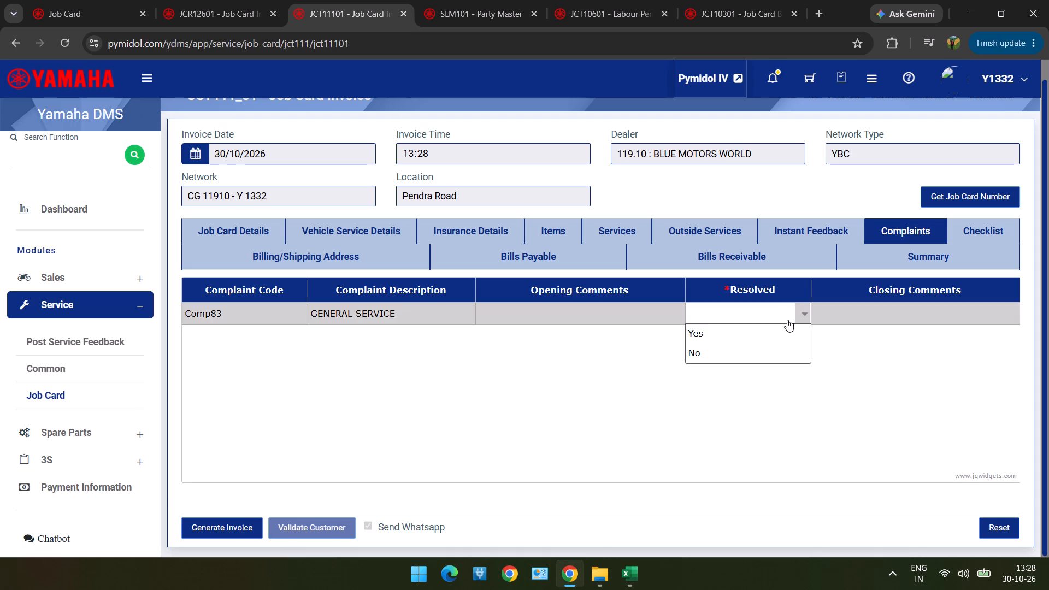
{"action": "left_click", "coordinate": [786, 322]}
{"action": "left_click", "coordinate": [786, 322]}
{"action": "left_click", "coordinate": [781, 338]}
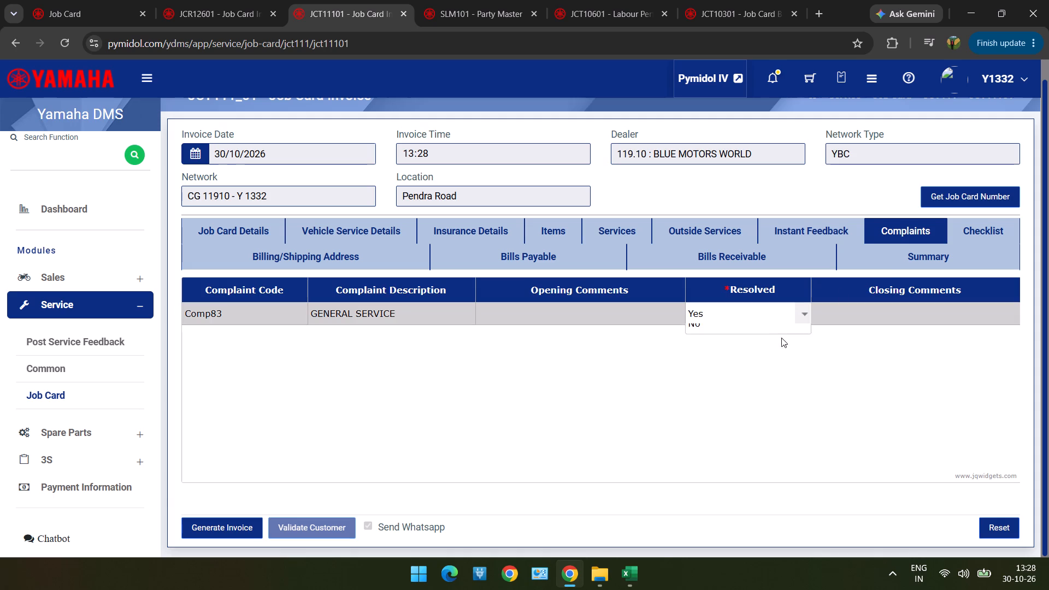
In the invoice summary, set the division code to 2355, SERVICE.
{"action": "left_click", "coordinate": [885, 263]}
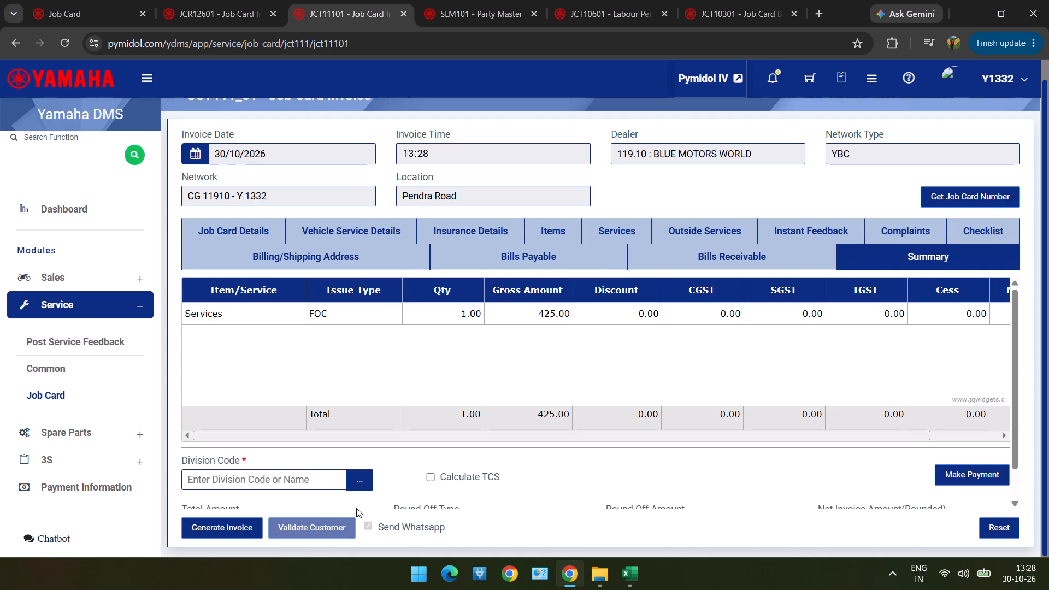
{"action": "left_click", "coordinate": [360, 480]}
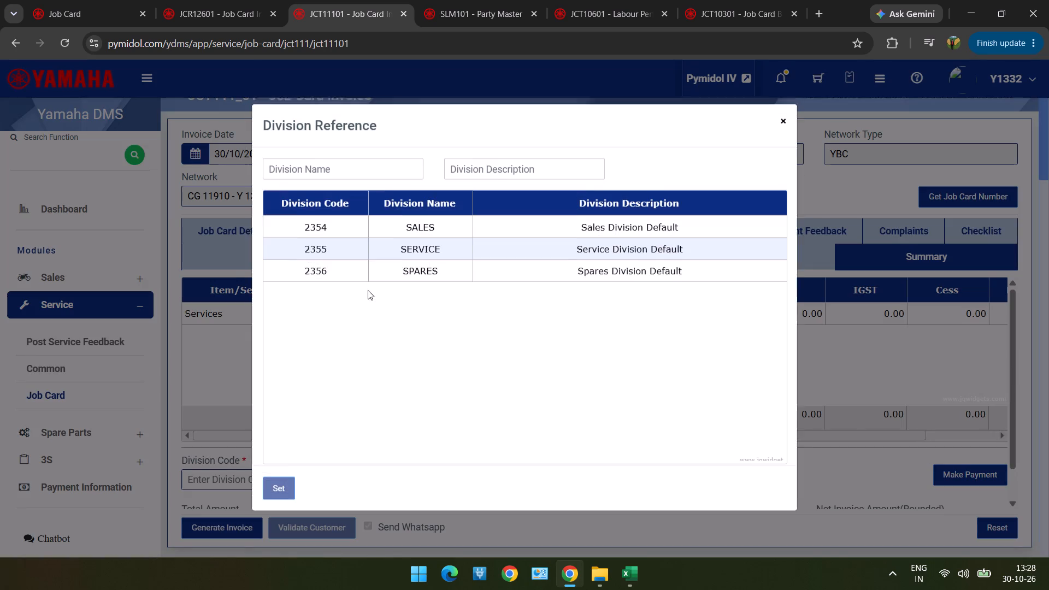
{"action": "double_click", "coordinate": [412, 248]}
Generate the job card invoice, confirm proceeding with it, and return to the blank Job Card Invoice form.
{"action": "scroll", "coordinate": [411, 221], "scroll_direction": "down", "scroll_amount": 2}
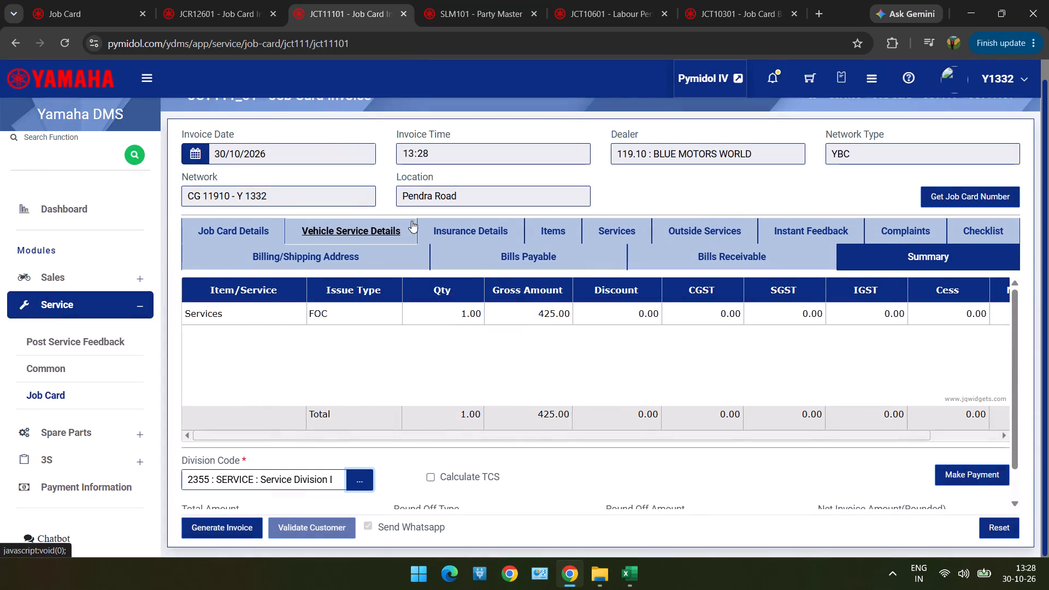
{"action": "scroll", "coordinate": [467, 409], "scroll_direction": "down", "scroll_amount": 3}
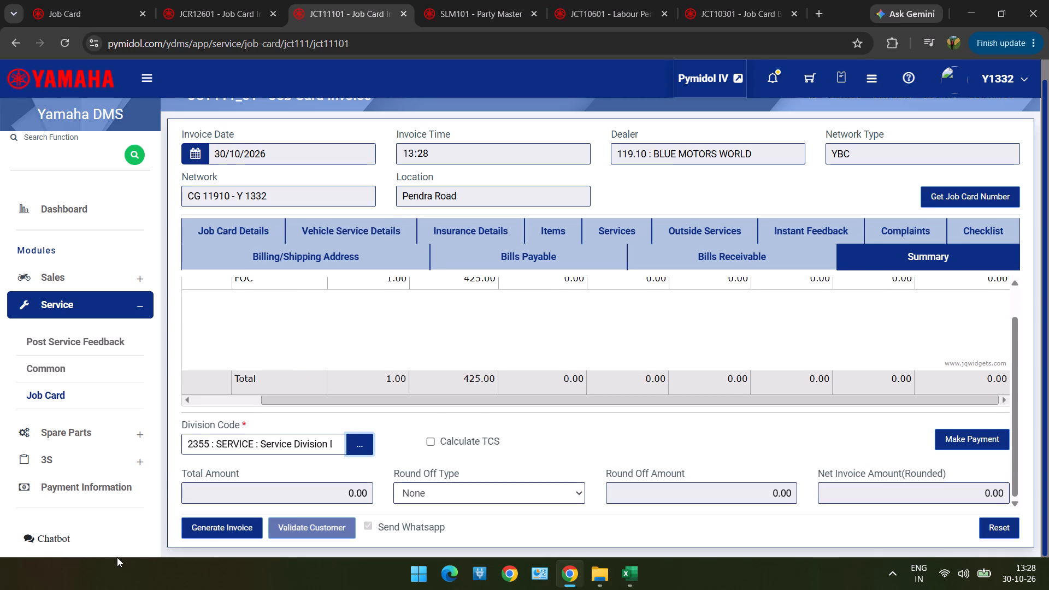
{"action": "left_click", "coordinate": [210, 525]}
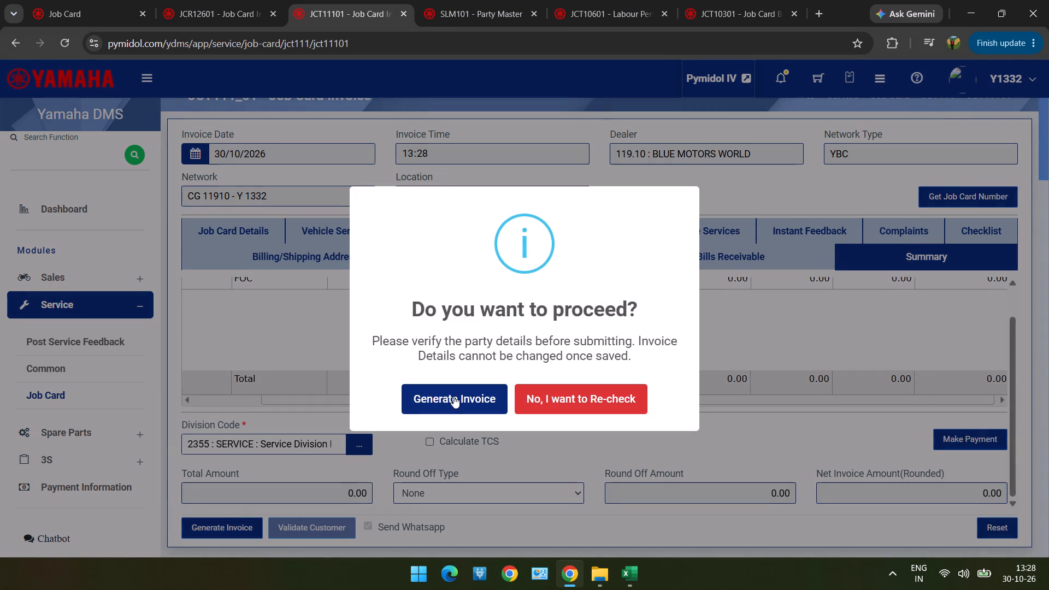
{"action": "left_click", "coordinate": [453, 396]}
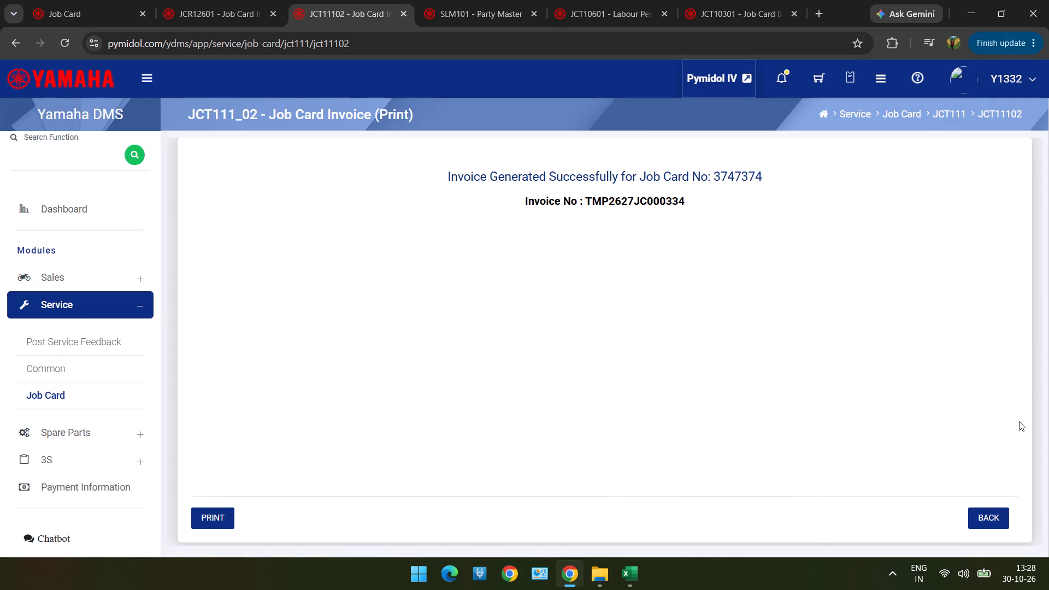
{"action": "left_click", "coordinate": [976, 516]}
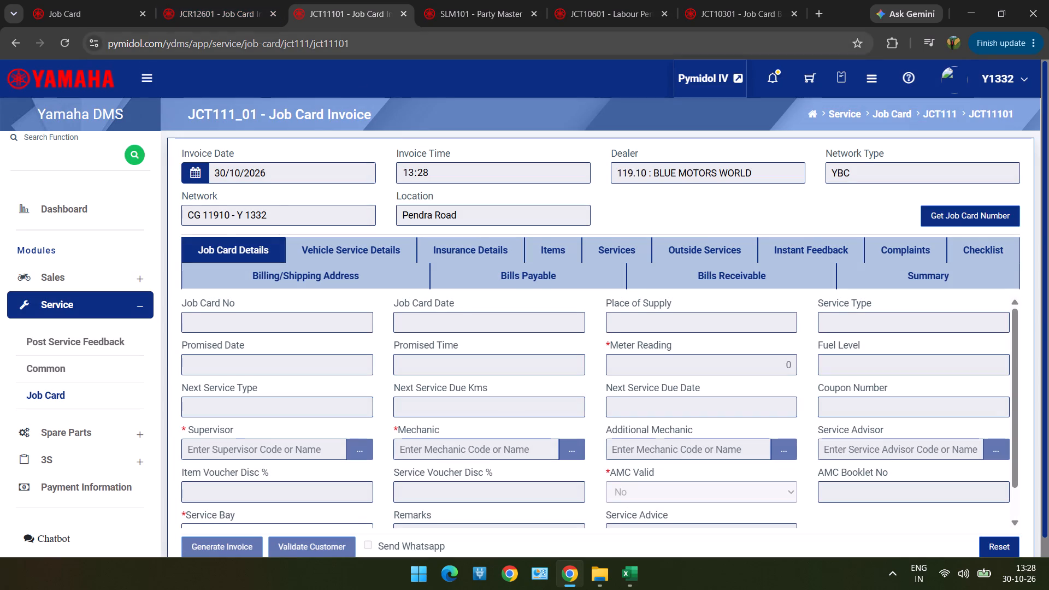
Retrieve the Job Card Invoice Report again for the period 01/10/2026 to 30/10/2026.
{"action": "left_click", "coordinate": [241, 7]}
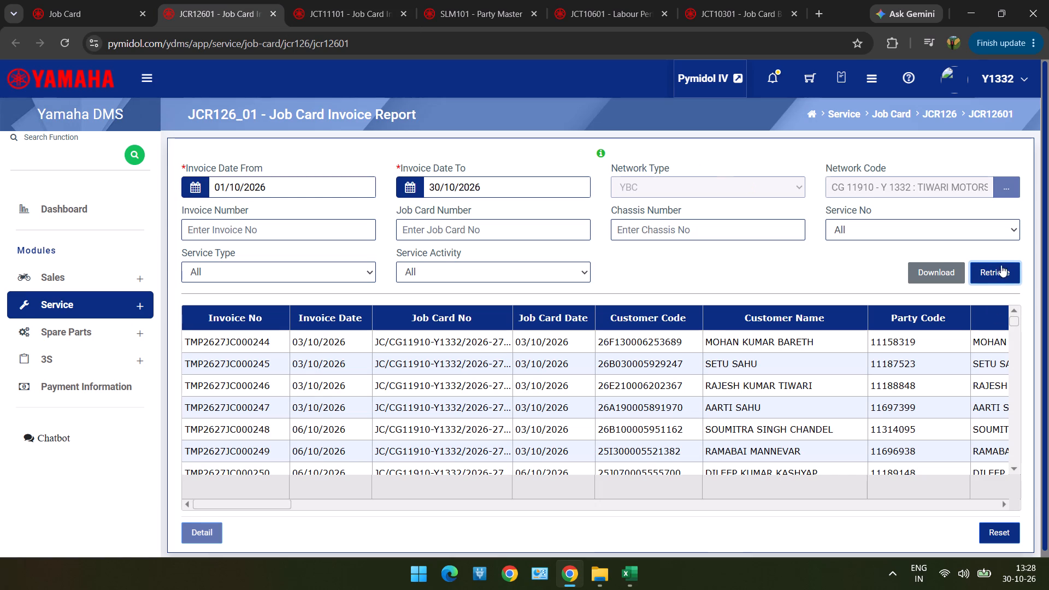
{"action": "left_click", "coordinate": [999, 277]}
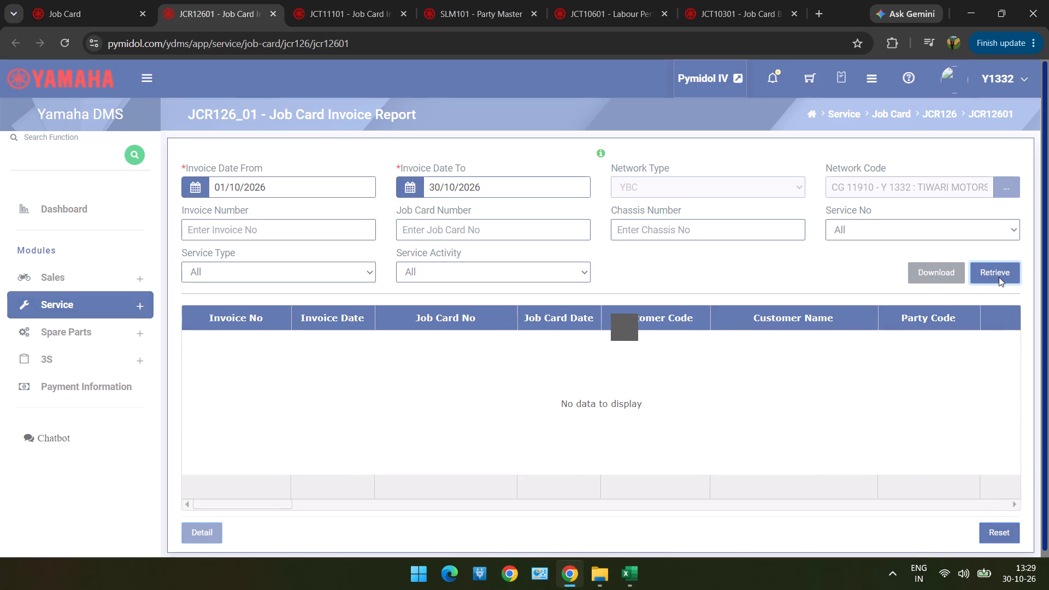
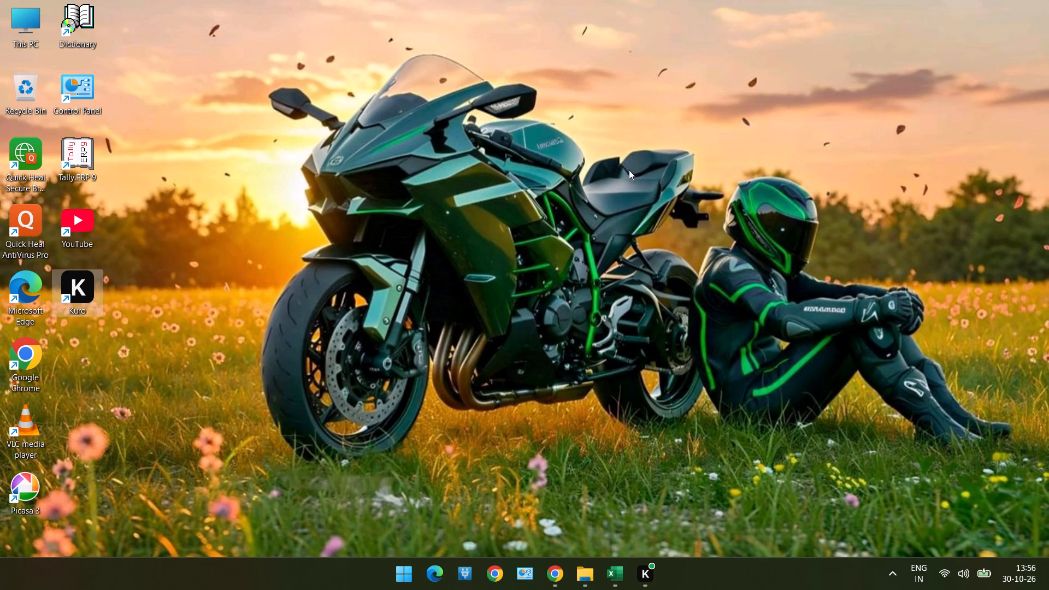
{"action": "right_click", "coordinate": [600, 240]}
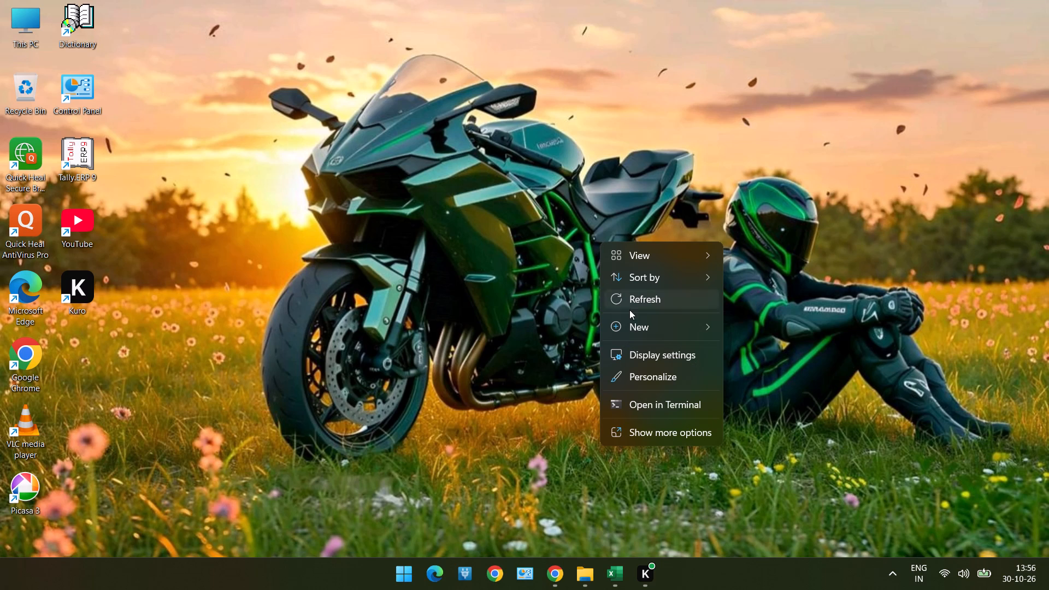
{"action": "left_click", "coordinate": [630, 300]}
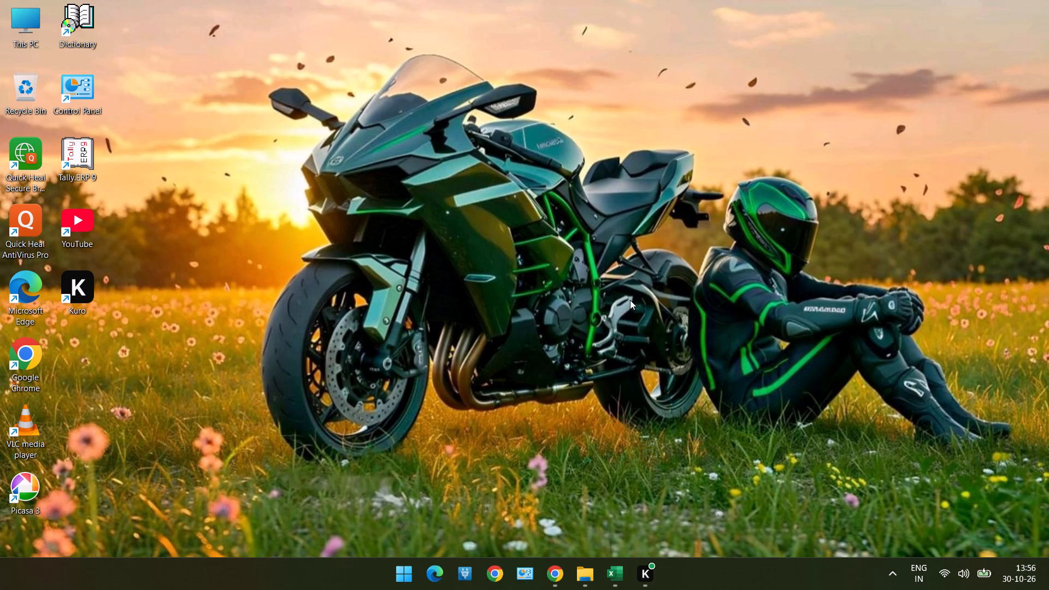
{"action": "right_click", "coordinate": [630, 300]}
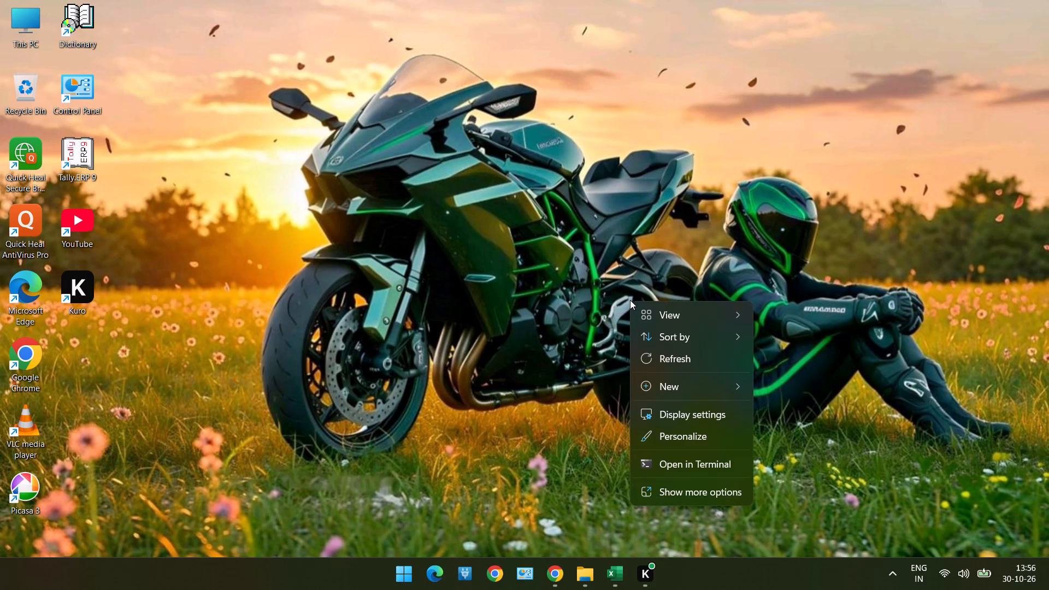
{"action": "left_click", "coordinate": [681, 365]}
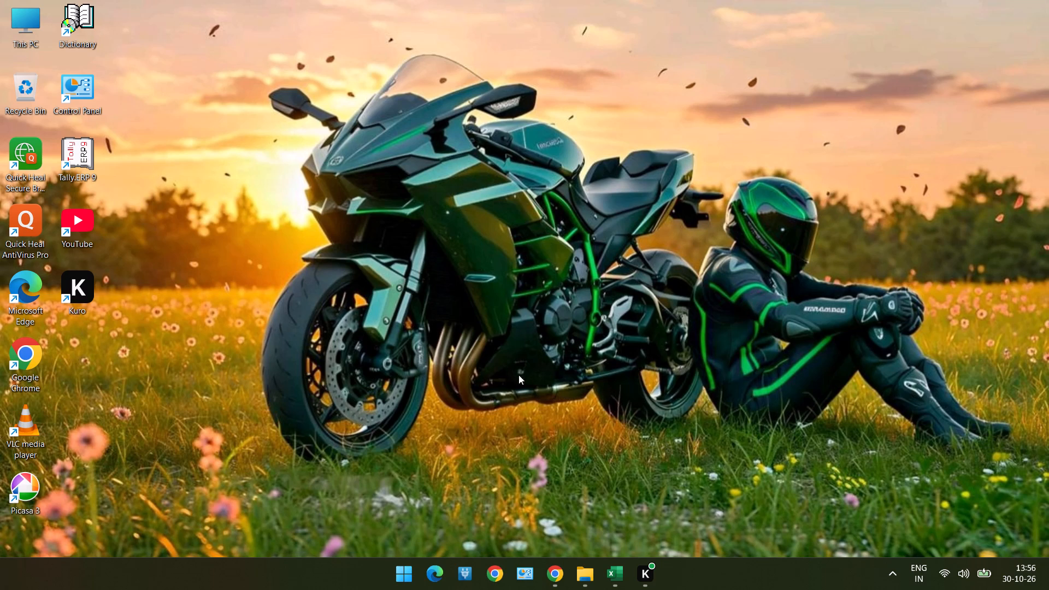
Return to Chrome and open the customer details lookup on the blank Job Card Booking form.
{"action": "left_click", "coordinate": [551, 582]}
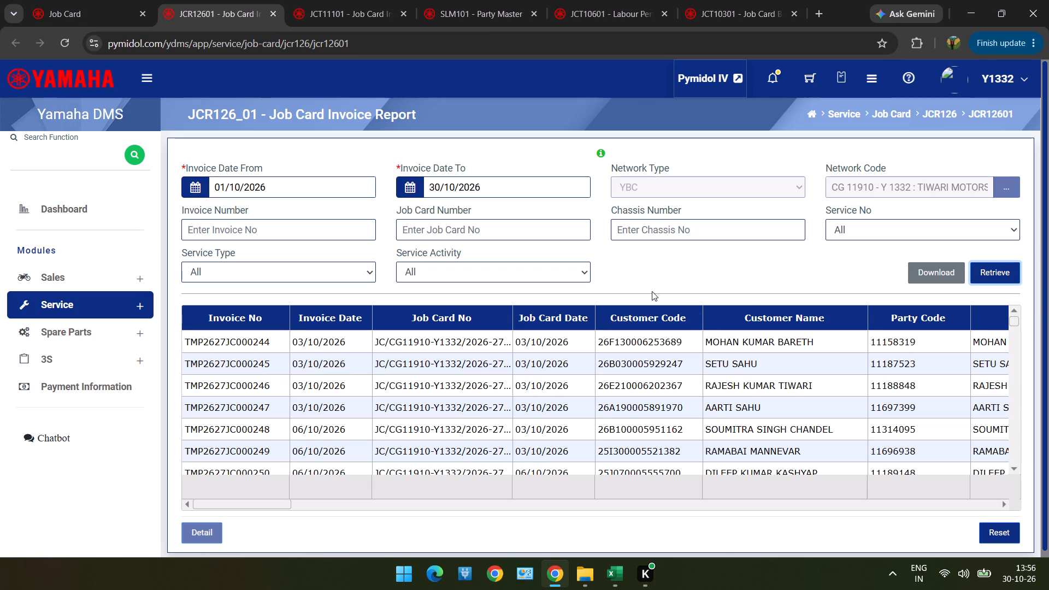
{"action": "left_click", "coordinate": [734, 4]}
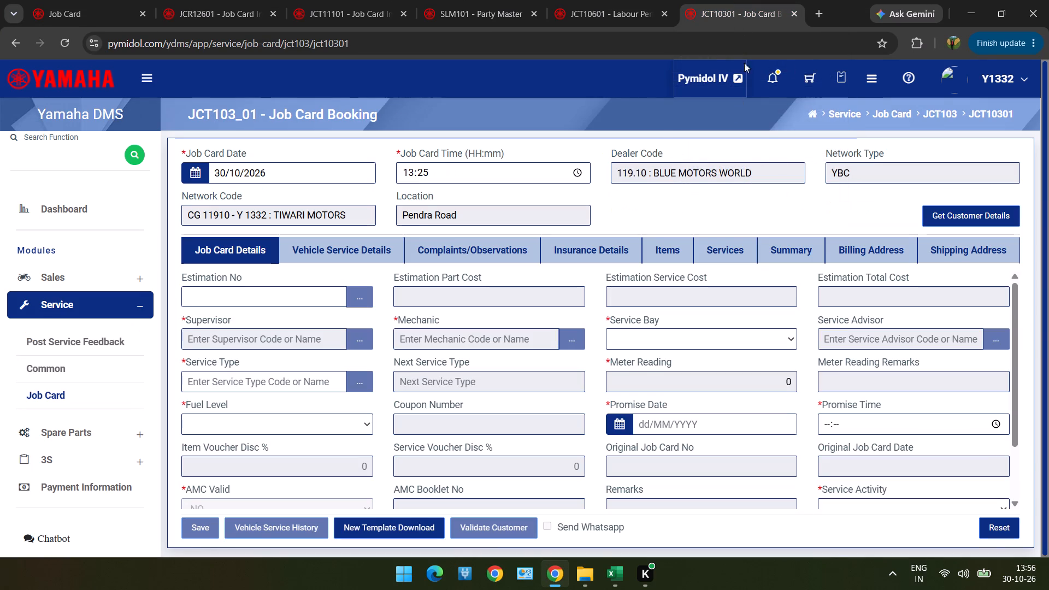
{"action": "scroll", "coordinate": [769, 158], "scroll_direction": "up", "scroll_amount": 1}
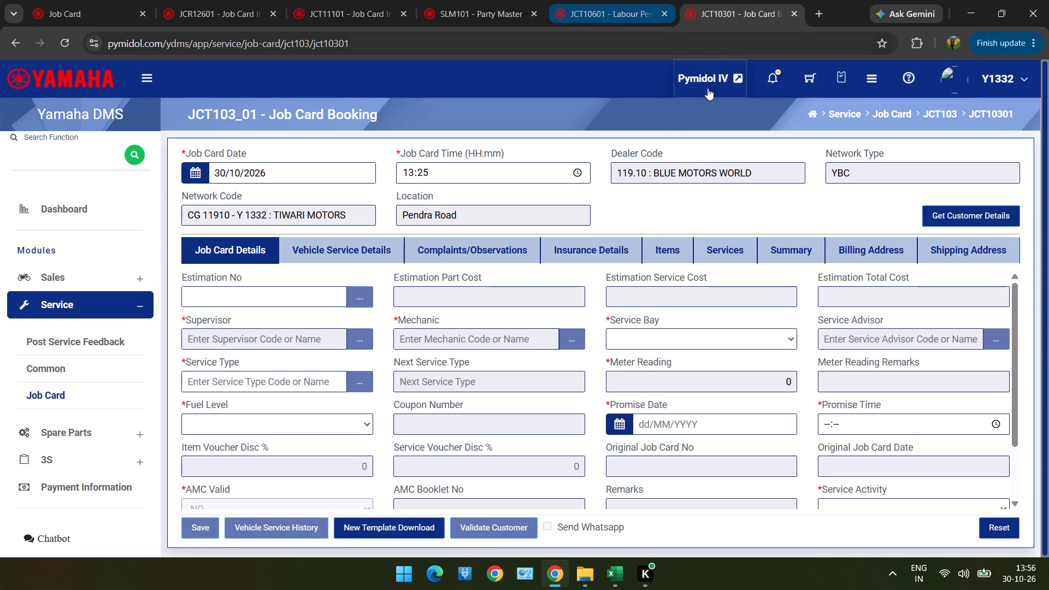
{"action": "left_click", "coordinate": [951, 213]}
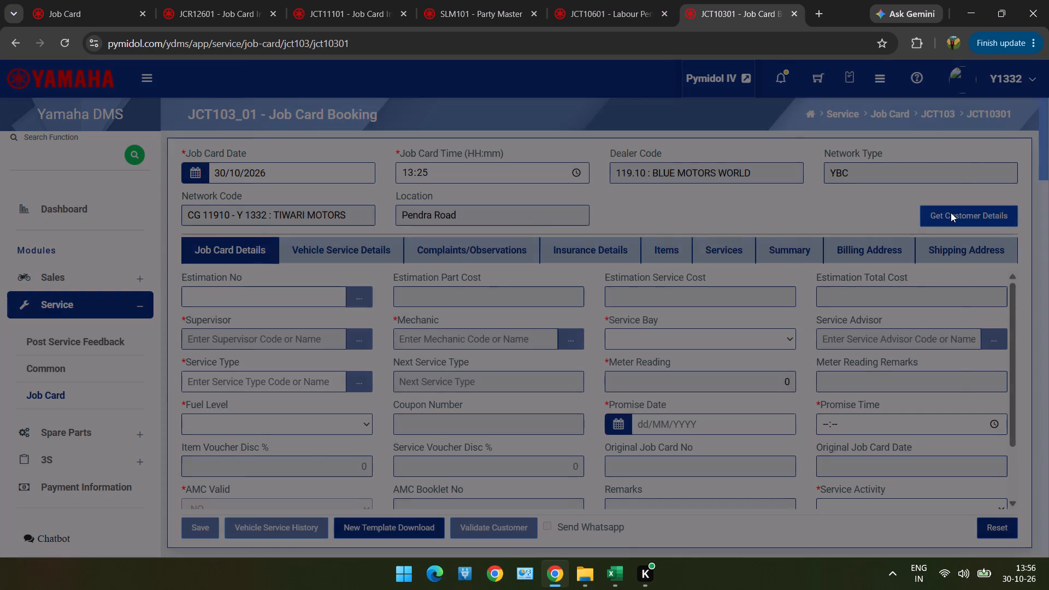
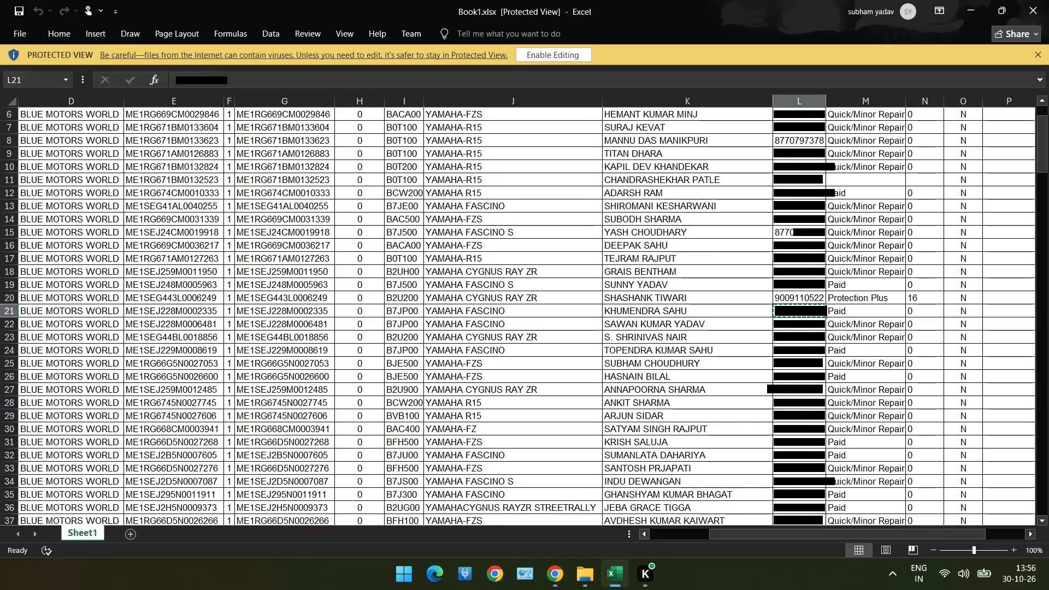
Copy the vehicle's chassis number from column G of row 20, the Protection Plus entry, in the Book1 sheet.
{"action": "key", "text": "Up"}
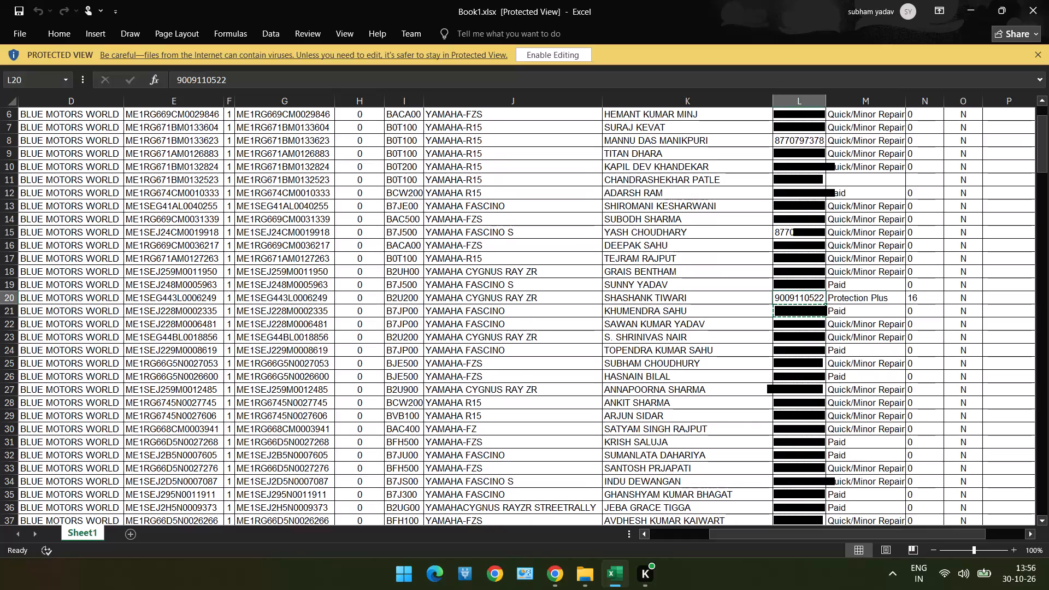
{"action": "key", "text": "Left"}
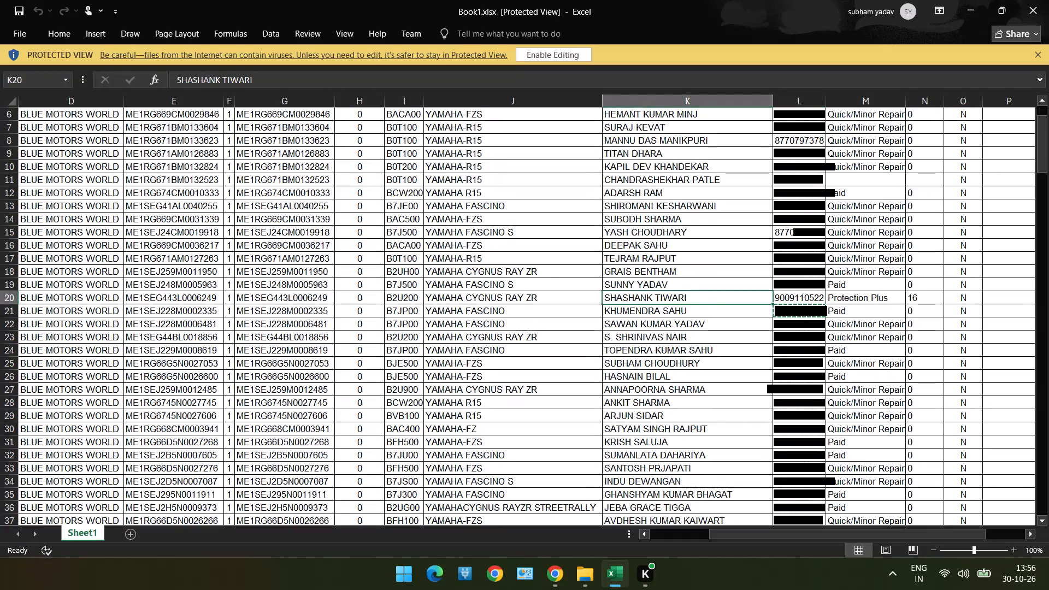
{"action": "key", "text": "Left"}
{"action": "key", "text": "Left"}
{"action": "key", "text": "Left"}
{"action": "key", "text": "Left"}
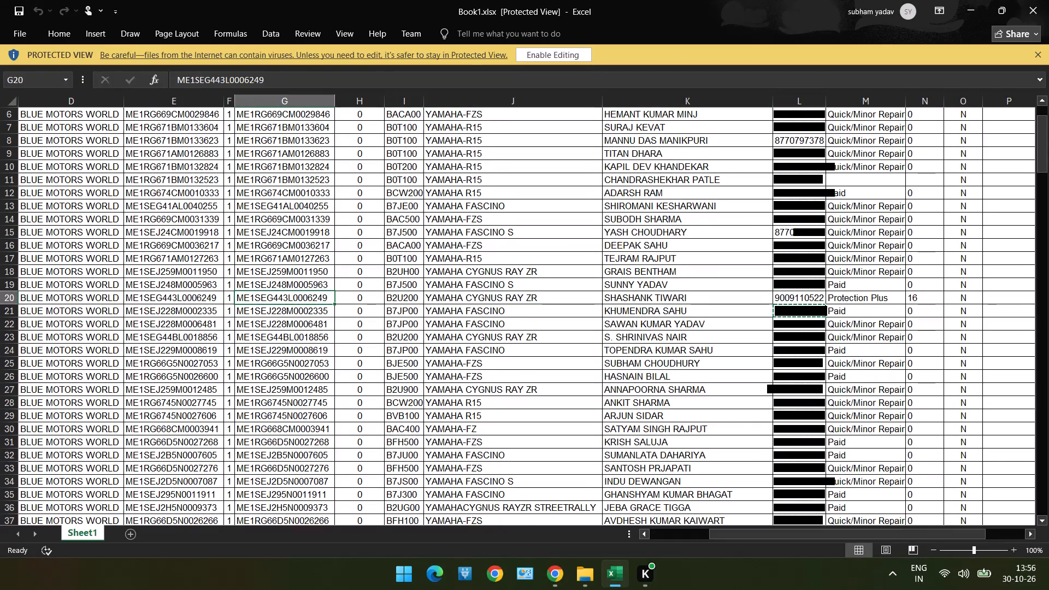
{"action": "key", "text": "ctrl+c"}
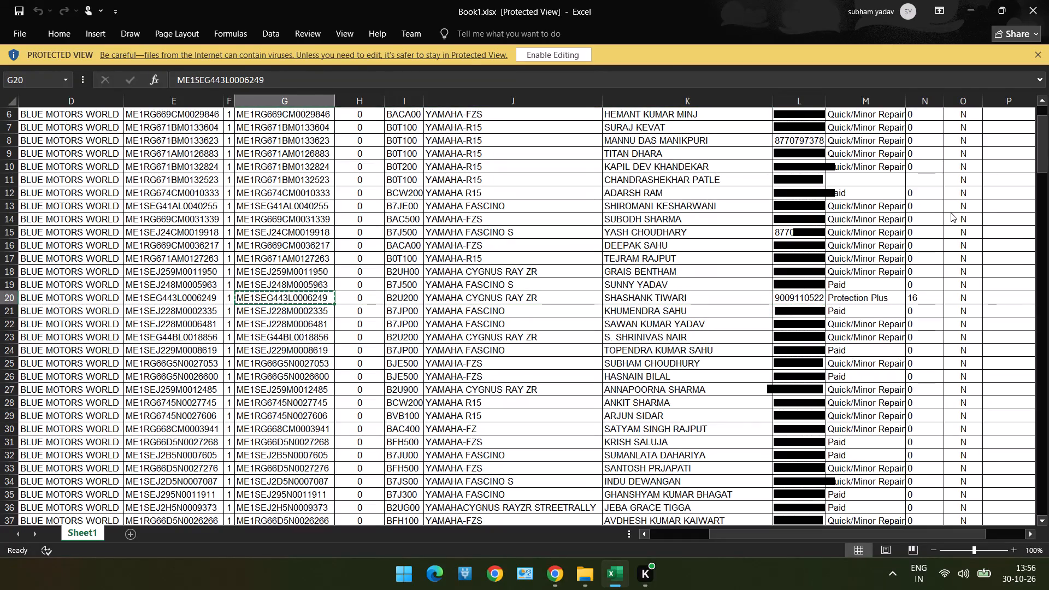
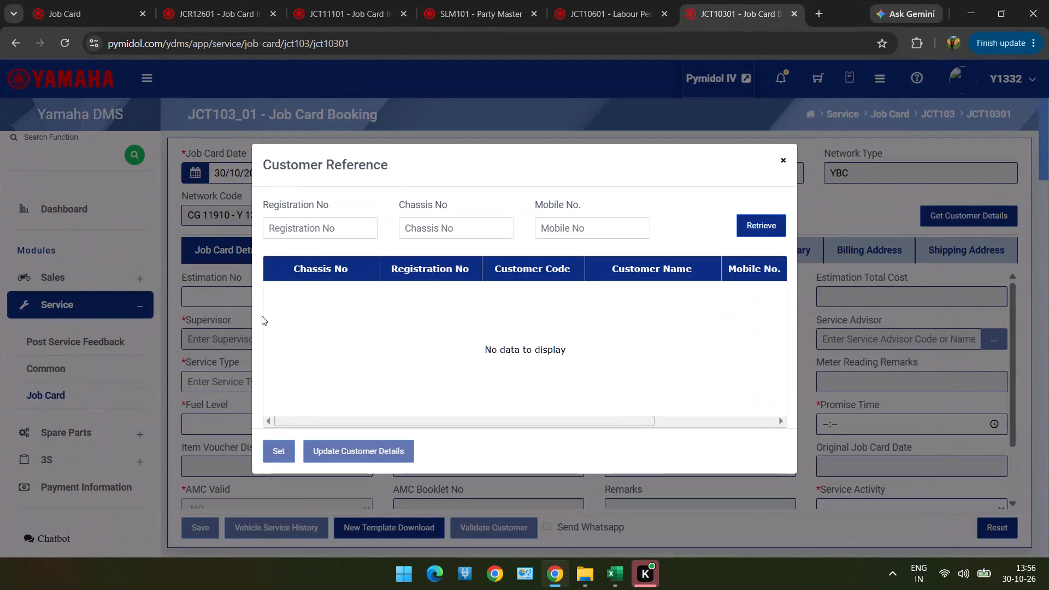
In the Yamaha DMS customer reference lookup, retrieve the vehicle by the copied chassis number and load its record into the job card.
{"action": "key", "text": "alt+Tab"}
{"action": "key", "text": "alt+Tab"}
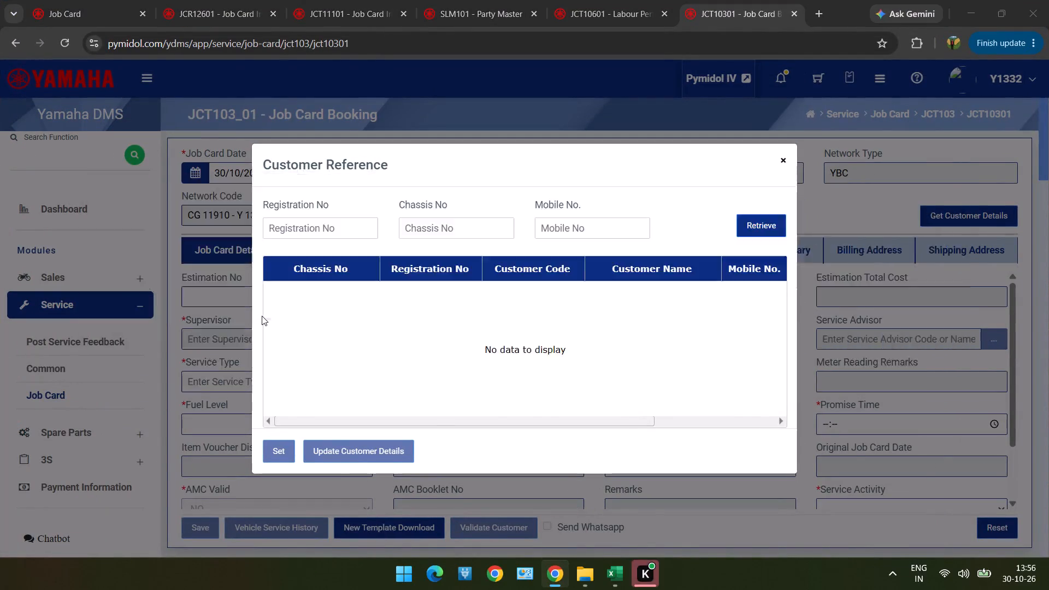
{"action": "key", "text": "alt+Tab"}
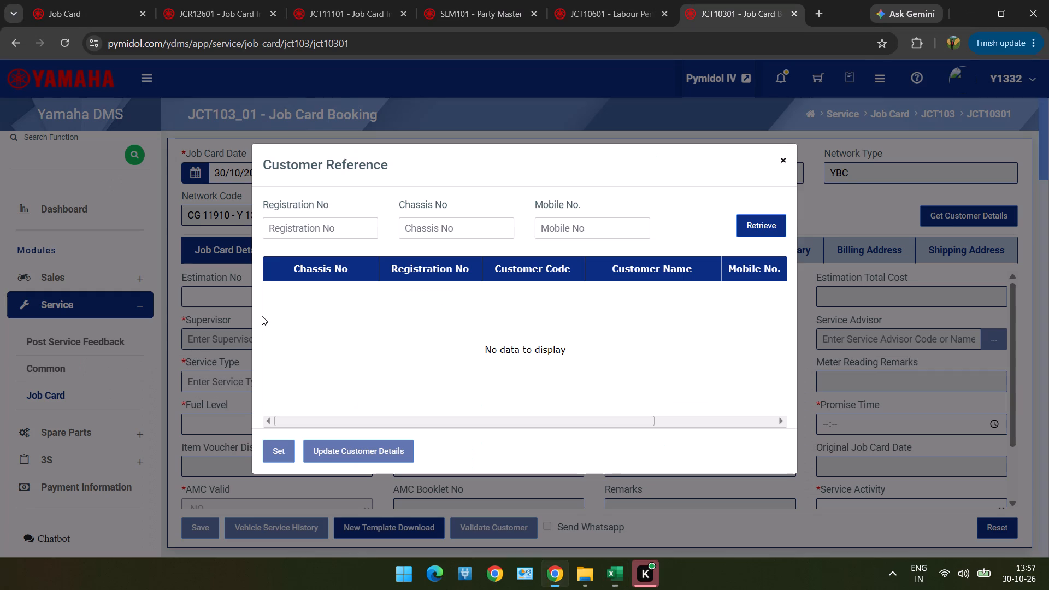
{"action": "left_click", "coordinate": [438, 232]}
{"action": "key", "text": "ctrl+v"}
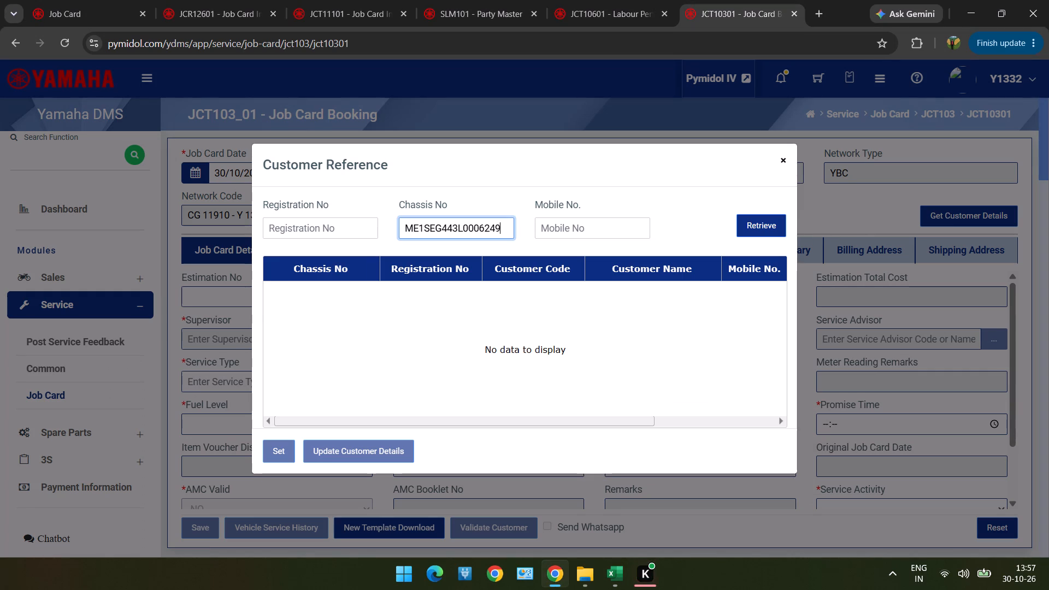
{"action": "left_click", "coordinate": [756, 223]}
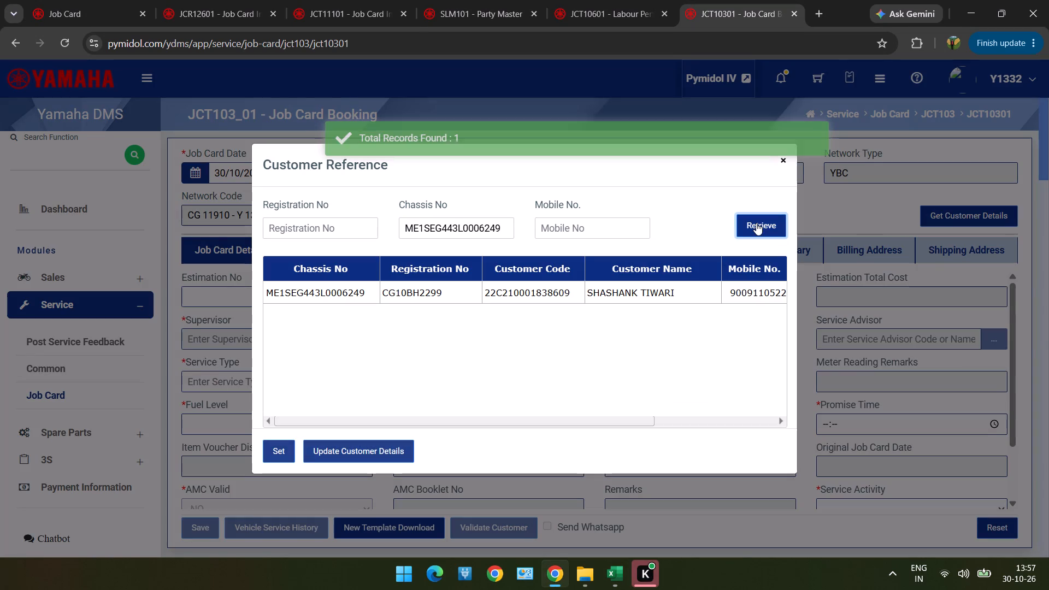
{"action": "double_click", "coordinate": [639, 298]}
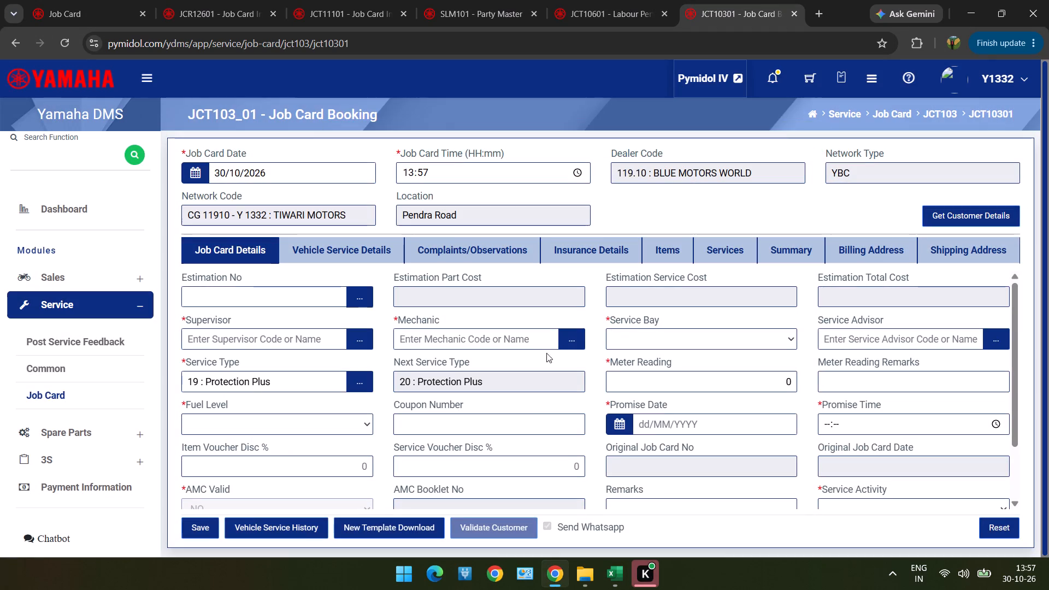
Assign supervisor pintu, mechanic laxmik and service bay BAY1 to the job card.
{"action": "left_click", "coordinate": [363, 343]}
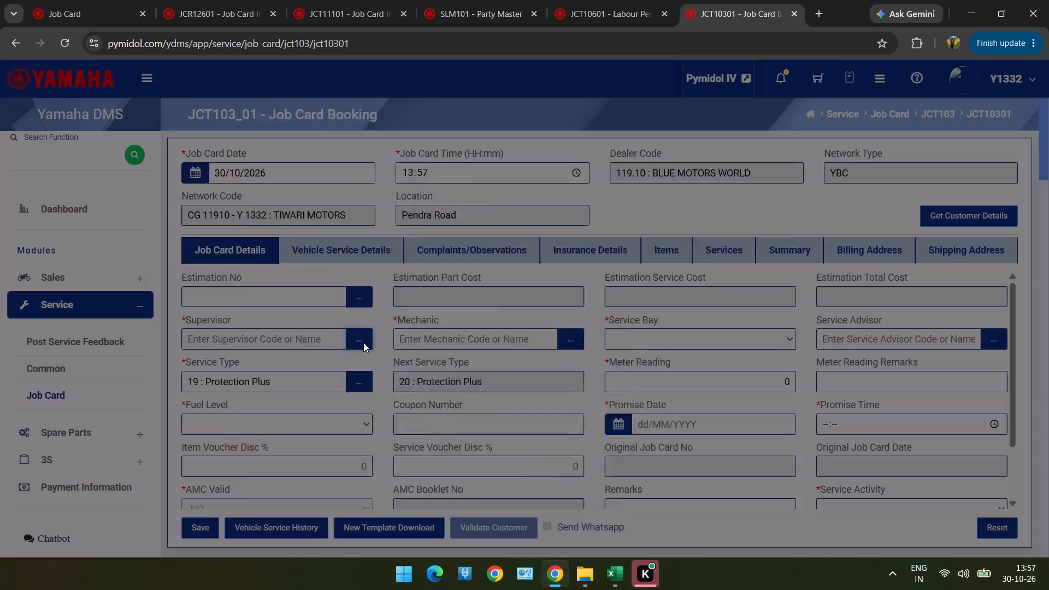
{"action": "double_click", "coordinate": [467, 218]}
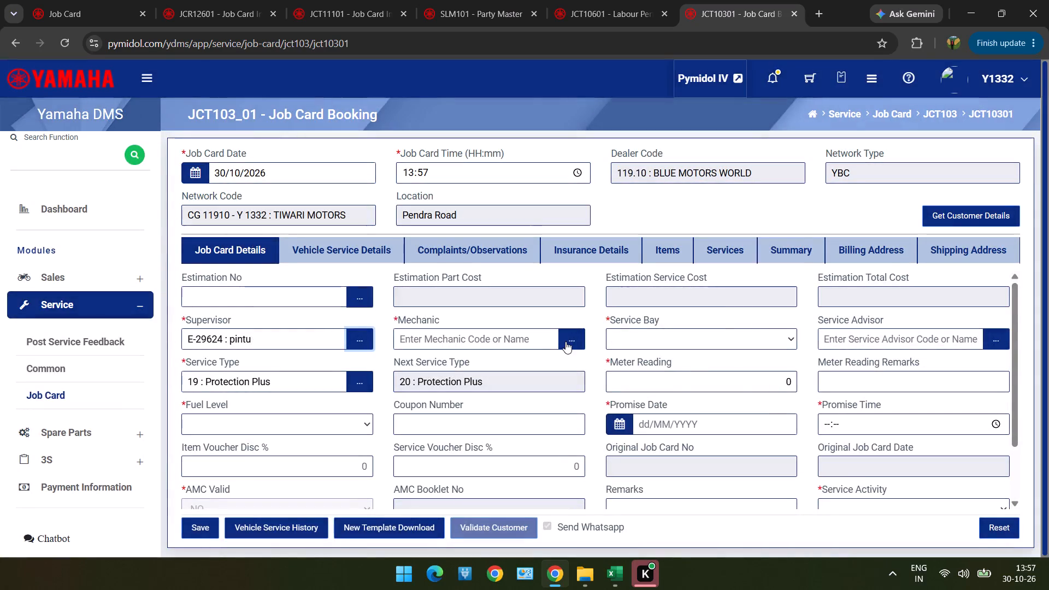
{"action": "left_click", "coordinate": [565, 341]}
{"action": "double_click", "coordinate": [460, 222]}
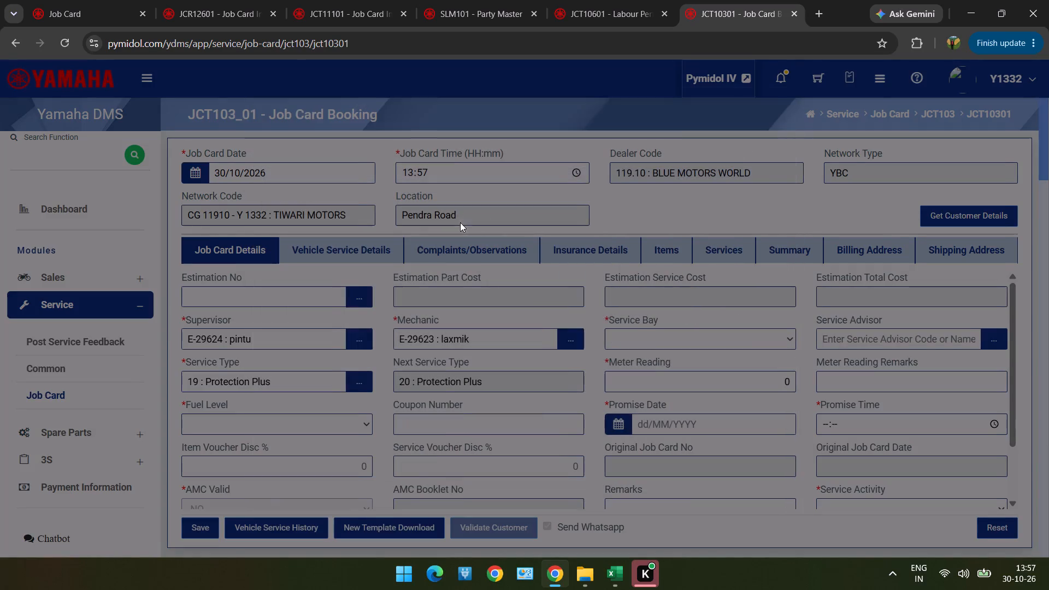
{"action": "left_click", "coordinate": [682, 343]}
{"action": "left_click", "coordinate": [680, 354]}
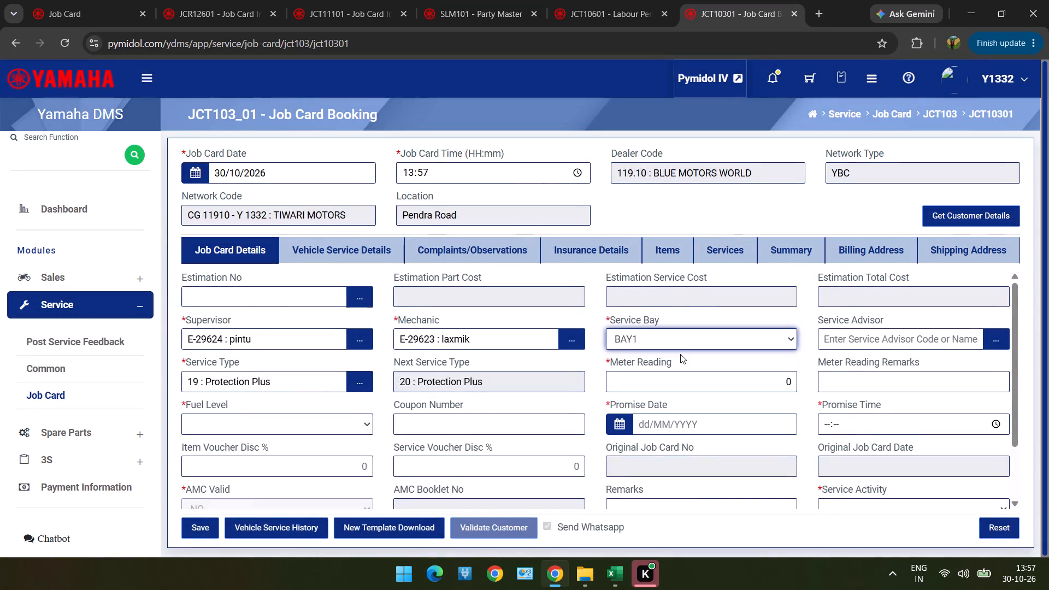
Review the vehicle's service history summary for its previous services and meter readings.
{"action": "left_click", "coordinate": [768, 387]}
{"action": "left_click", "coordinate": [768, 387]}
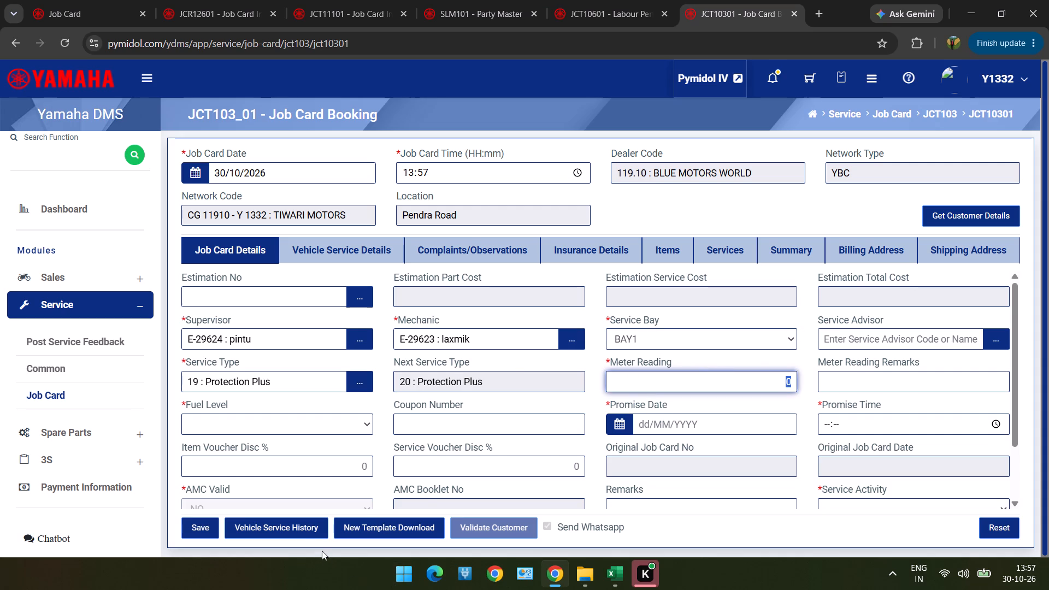
{"action": "left_click", "coordinate": [309, 525]}
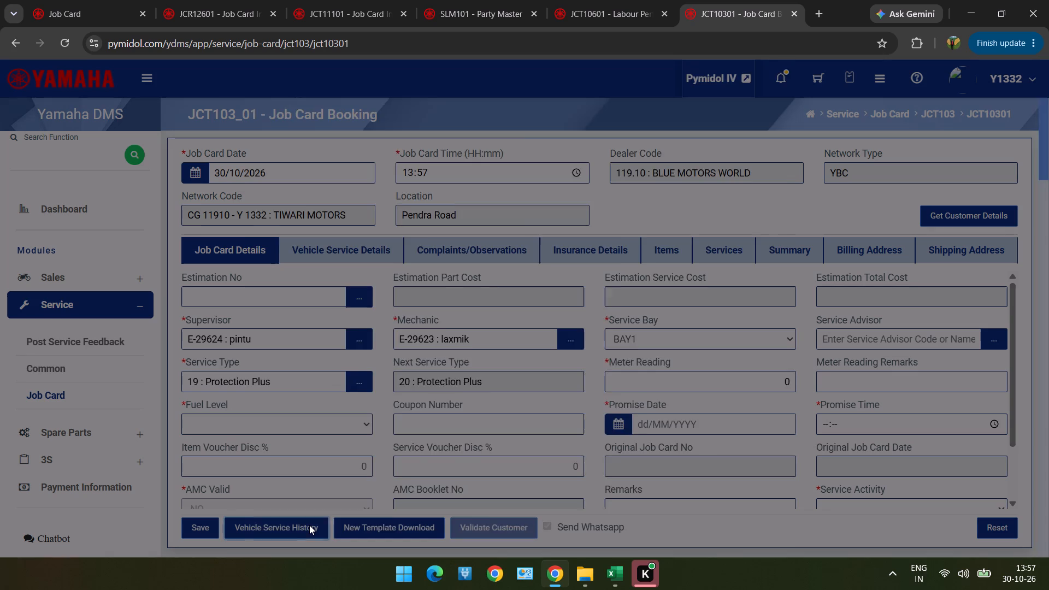
{"action": "scroll", "coordinate": [309, 525], "scroll_direction": "up", "scroll_amount": 2}
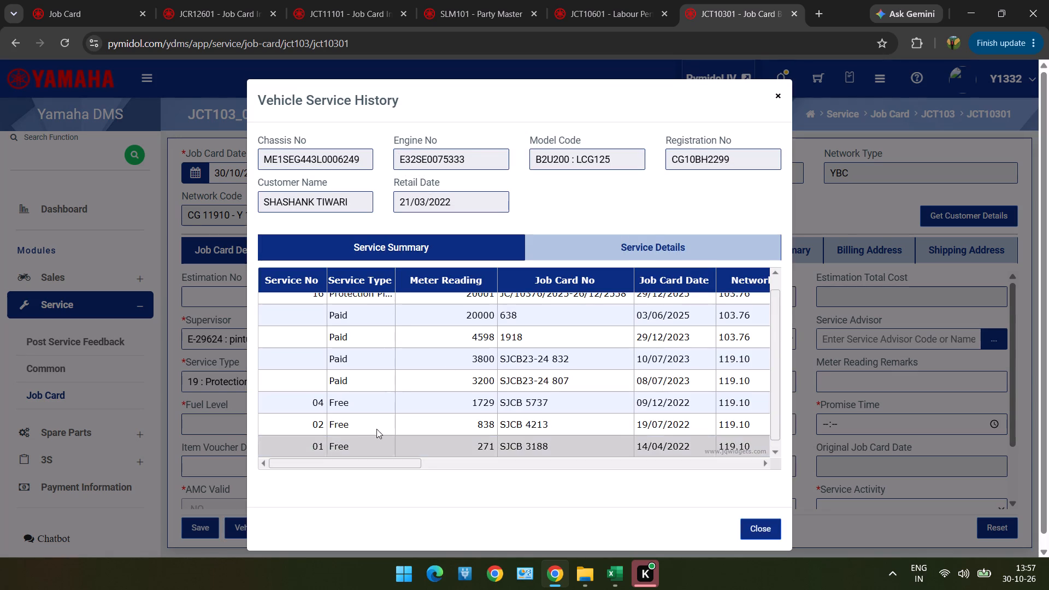
{"action": "scroll", "coordinate": [473, 350], "scroll_direction": "up", "scroll_amount": 2}
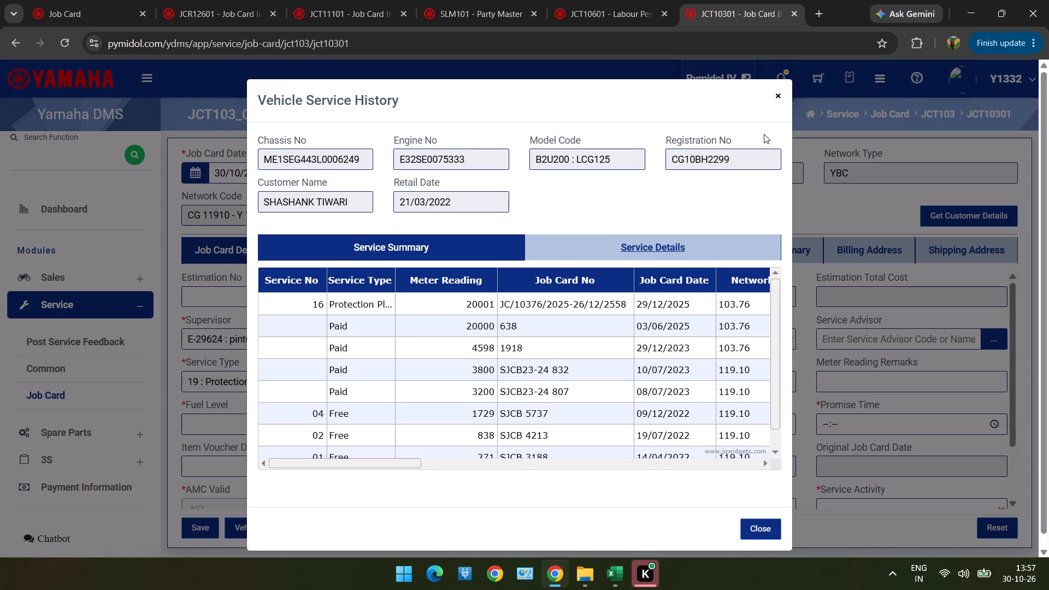
{"action": "left_click", "coordinate": [778, 99]}
Set the job card's meter reading to 3453.
{"action": "left_click", "coordinate": [645, 370]}
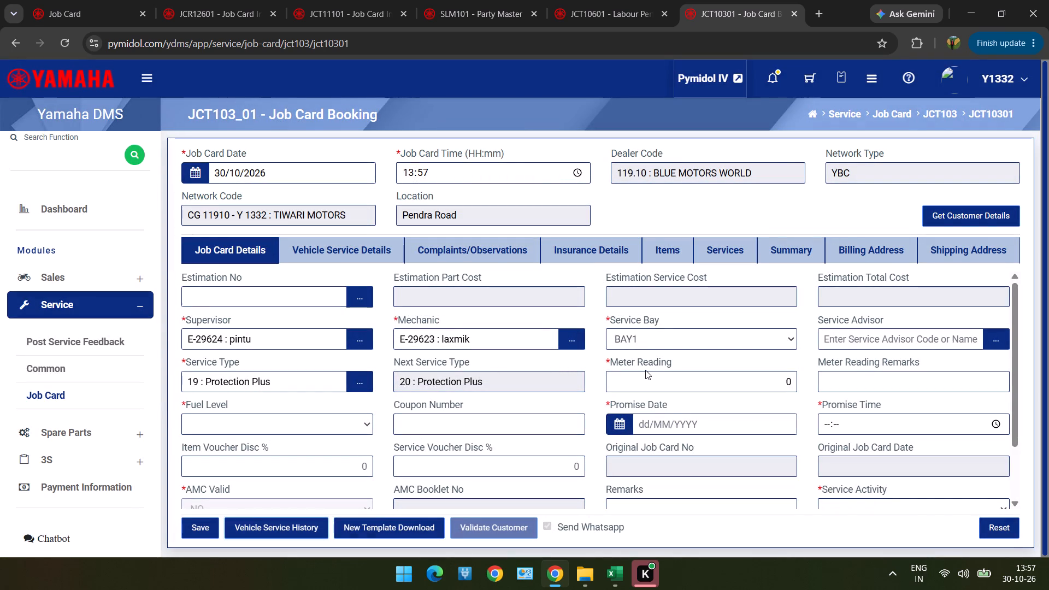
{"action": "left_click", "coordinate": [645, 375]}
{"action": "left_click", "coordinate": [645, 375]}
{"action": "left_click", "coordinate": [645, 375]}
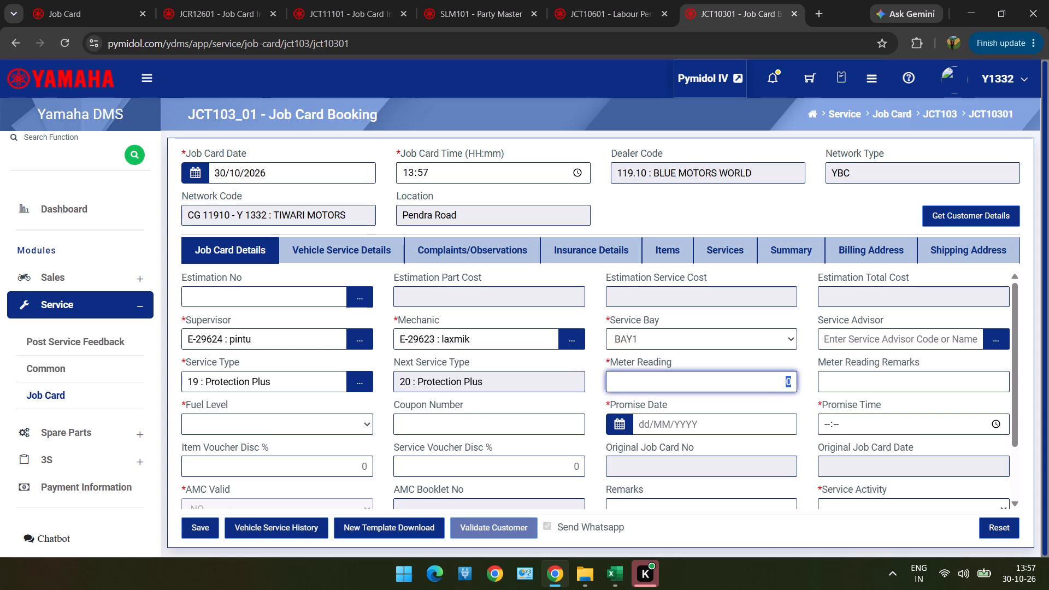
{"action": "type", "text": "3453"}
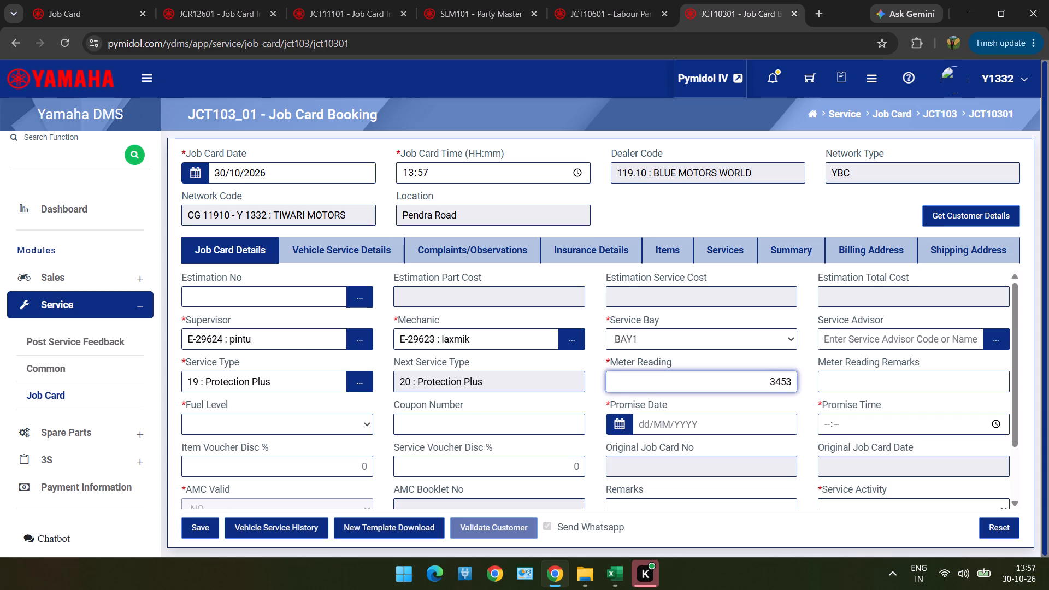
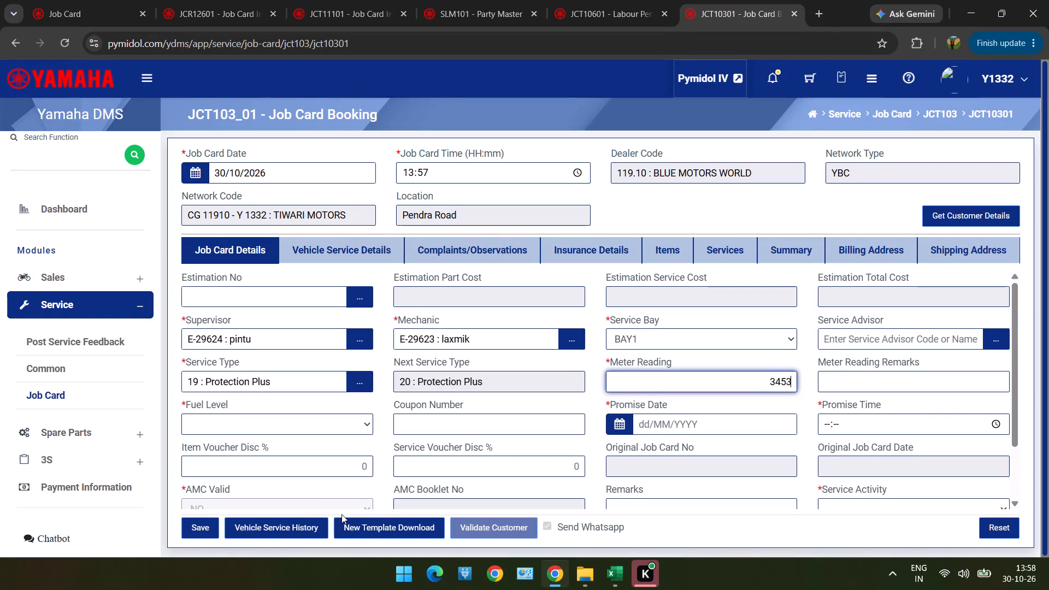
Correct the job card's meter reading to 34530.
{"action": "left_click", "coordinate": [296, 522]}
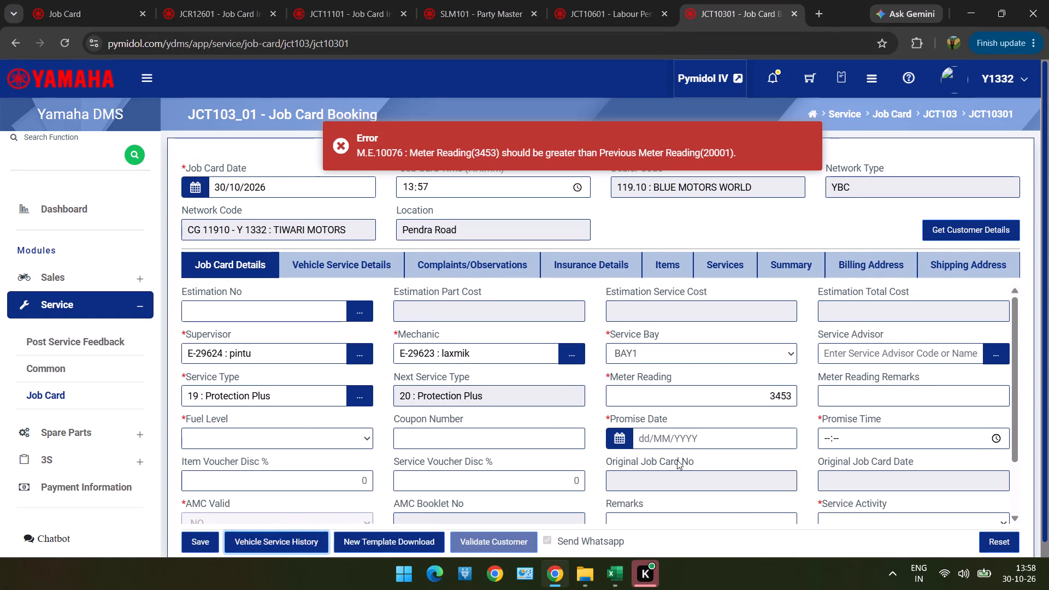
{"action": "left_click", "coordinate": [761, 405]}
{"action": "left_click", "coordinate": [761, 405]}
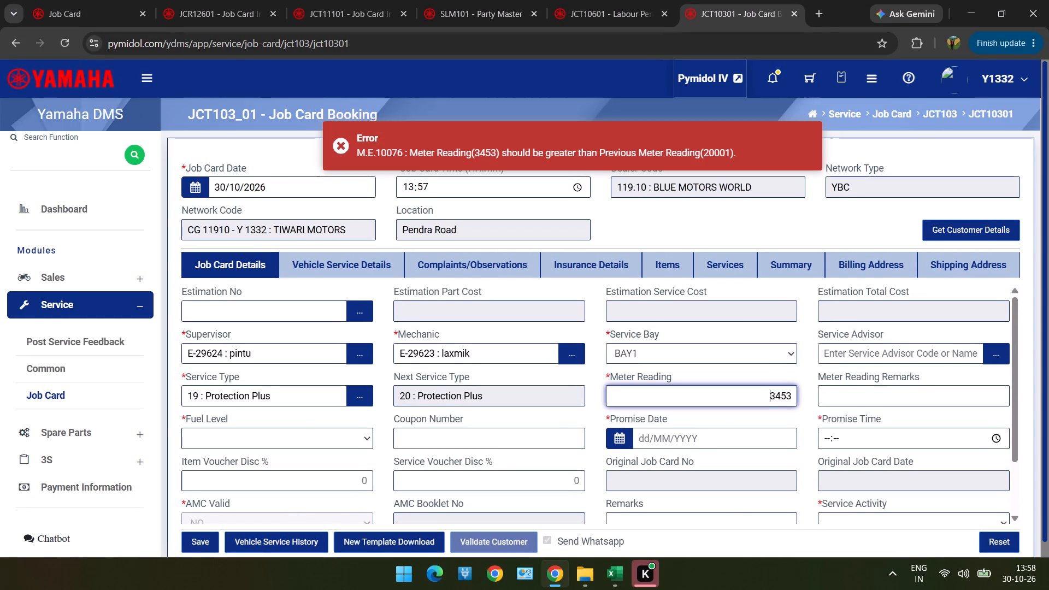
{"action": "key", "text": "Right"}
{"action": "key", "text": "Right"}
{"action": "key", "text": "Right"}
{"action": "key", "text": "Right"}
{"action": "key", "text": "0"}
Set the job card's fuel level to 1-Points, its promise to 30/10/2026 at 13:59, and its service activity to Normal Scheme.
{"action": "scroll", "coordinate": [761, 405], "scroll_direction": "down", "scroll_amount": 2}
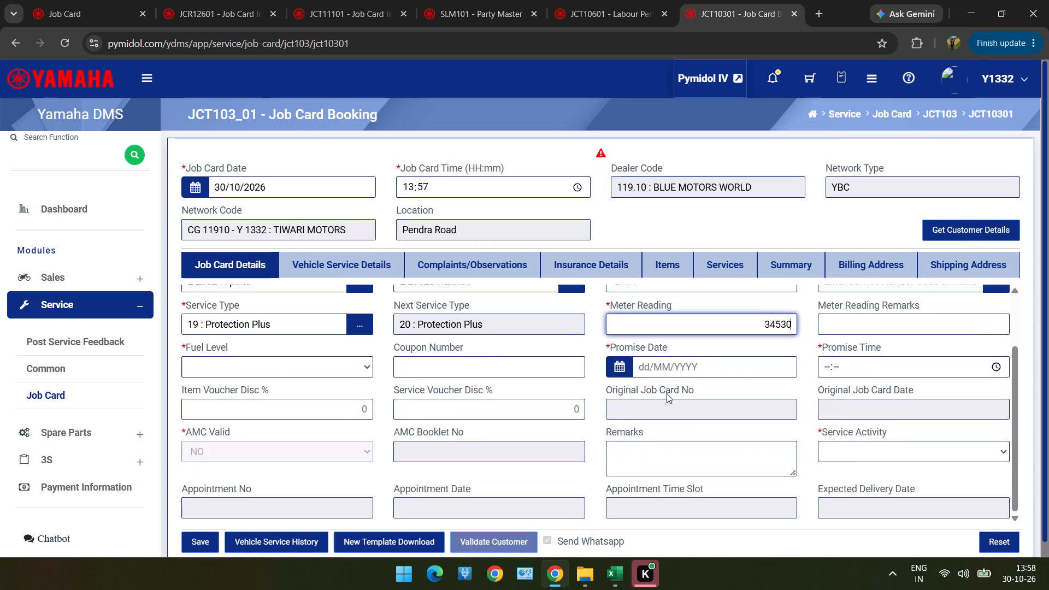
{"action": "left_click", "coordinate": [350, 370]}
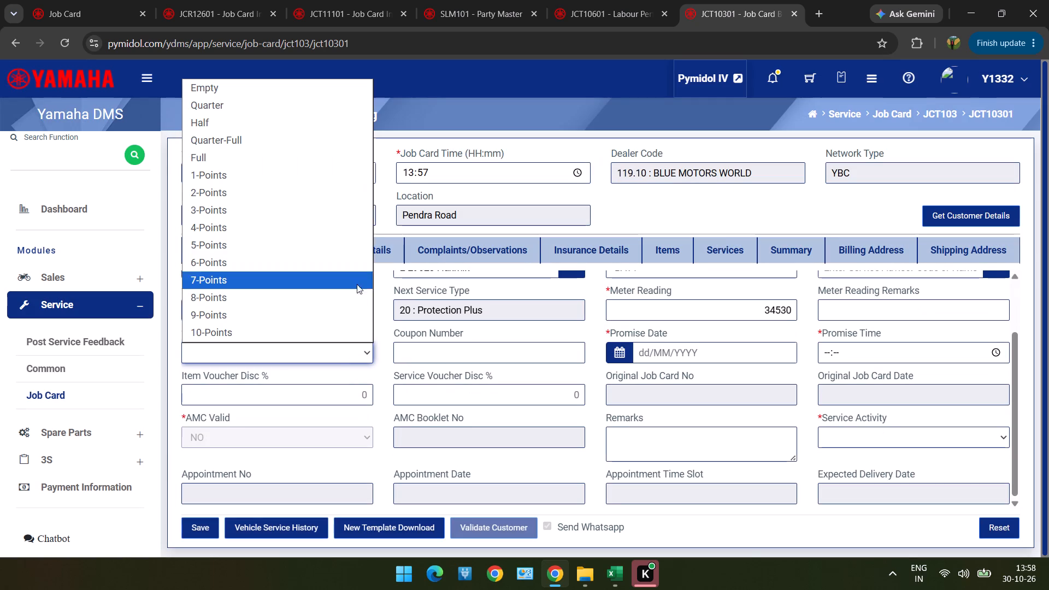
{"action": "double_click", "coordinate": [316, 181]}
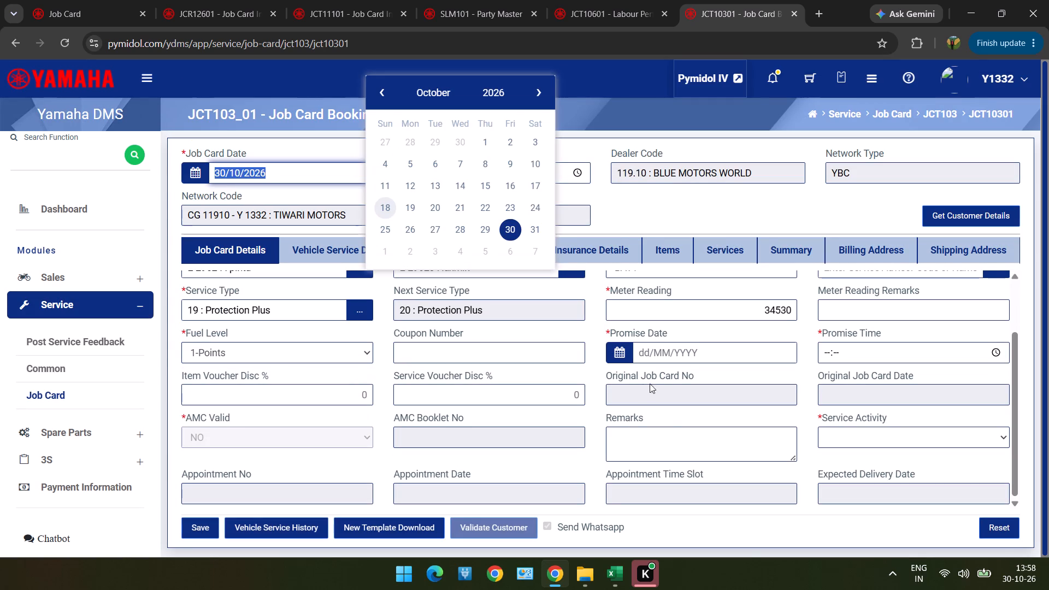
{"action": "left_click", "coordinate": [682, 352]}
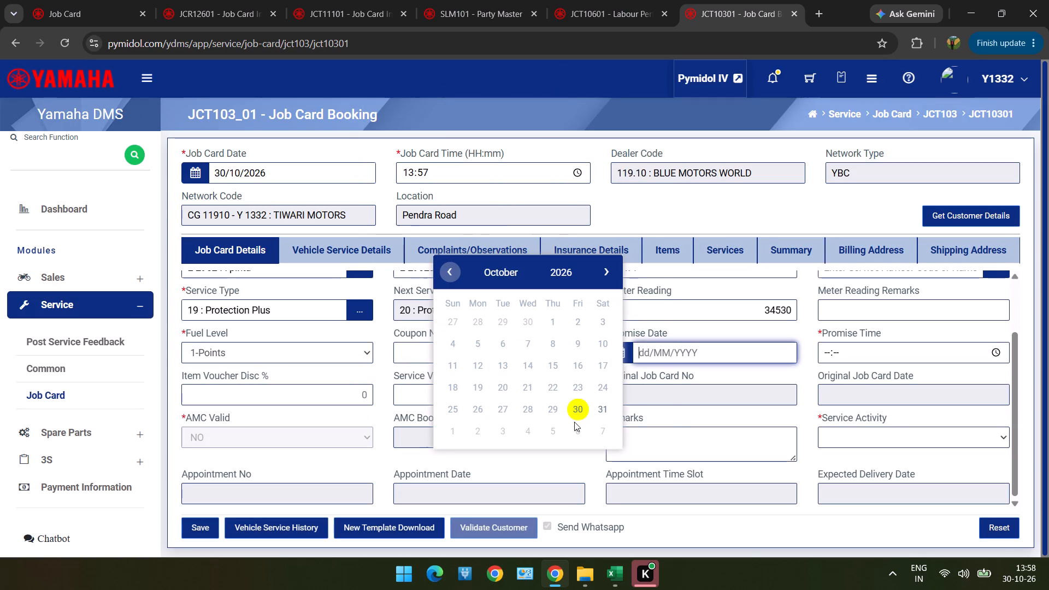
{"action": "left_click", "coordinate": [576, 410]}
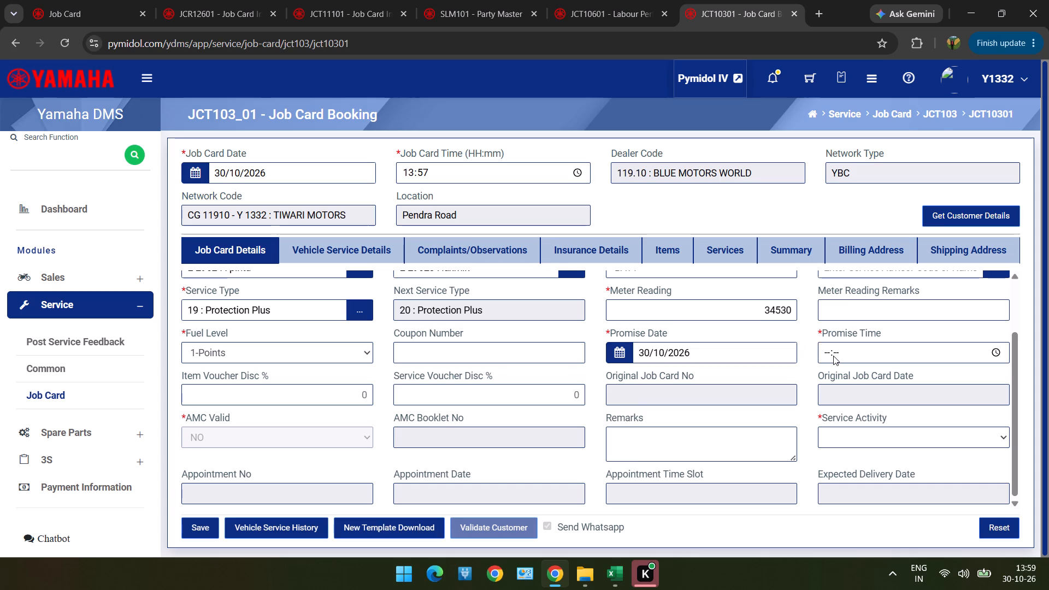
{"action": "left_click", "coordinate": [833, 356]}
{"action": "left_click", "coordinate": [831, 356]}
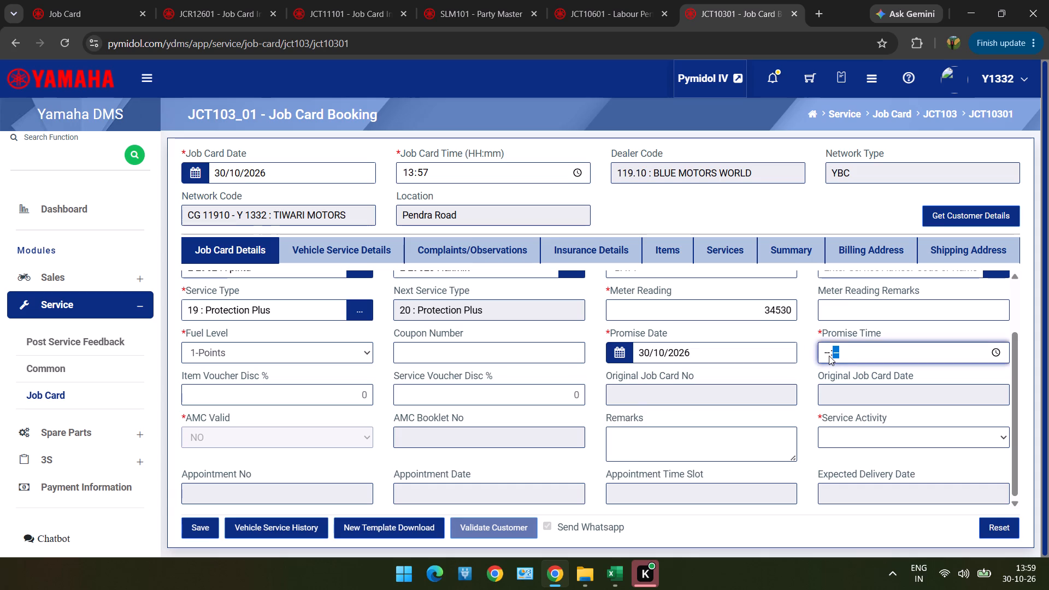
{"action": "left_click", "coordinate": [829, 356]}
{"action": "type", "text": "1359"}
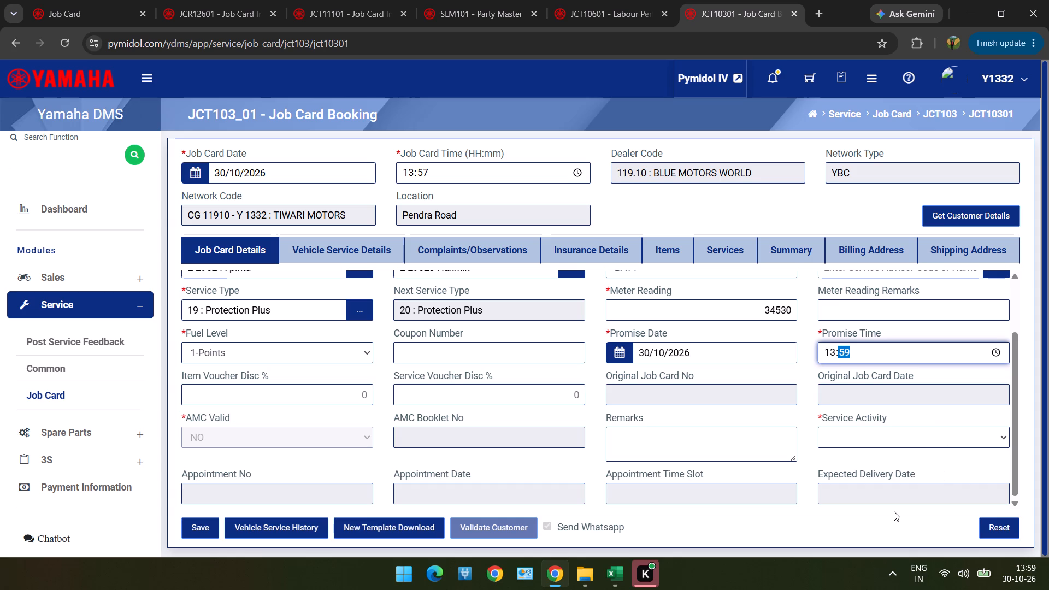
{"action": "left_click", "coordinate": [894, 434]}
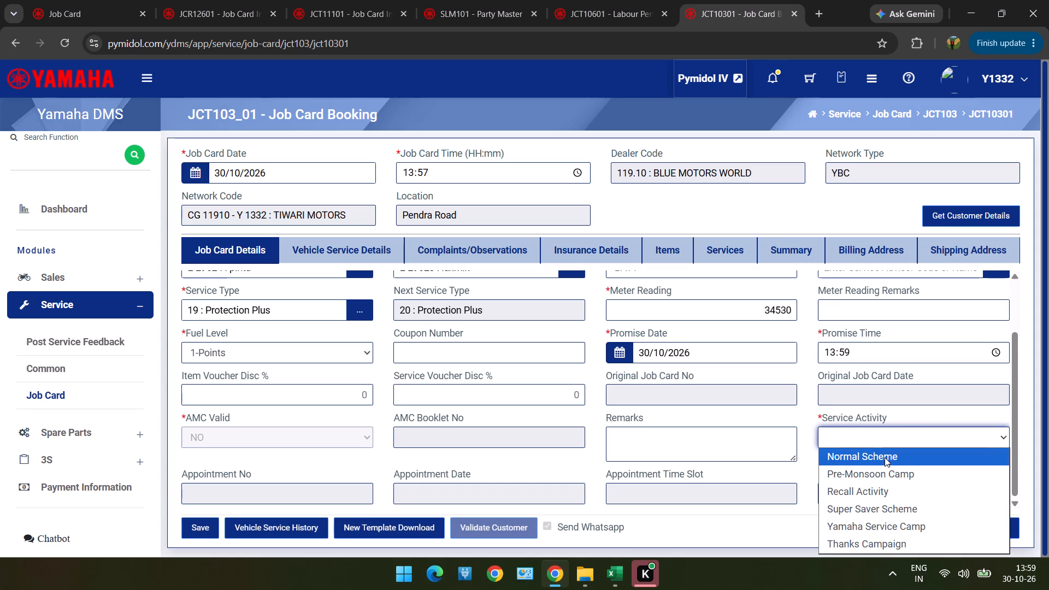
{"action": "left_click", "coordinate": [885, 456]}
Add a complaint line to the job card using the GENERAL SERVICE complaint, code Comp83.
{"action": "scroll", "coordinate": [562, 347], "scroll_direction": "up", "scroll_amount": 3}
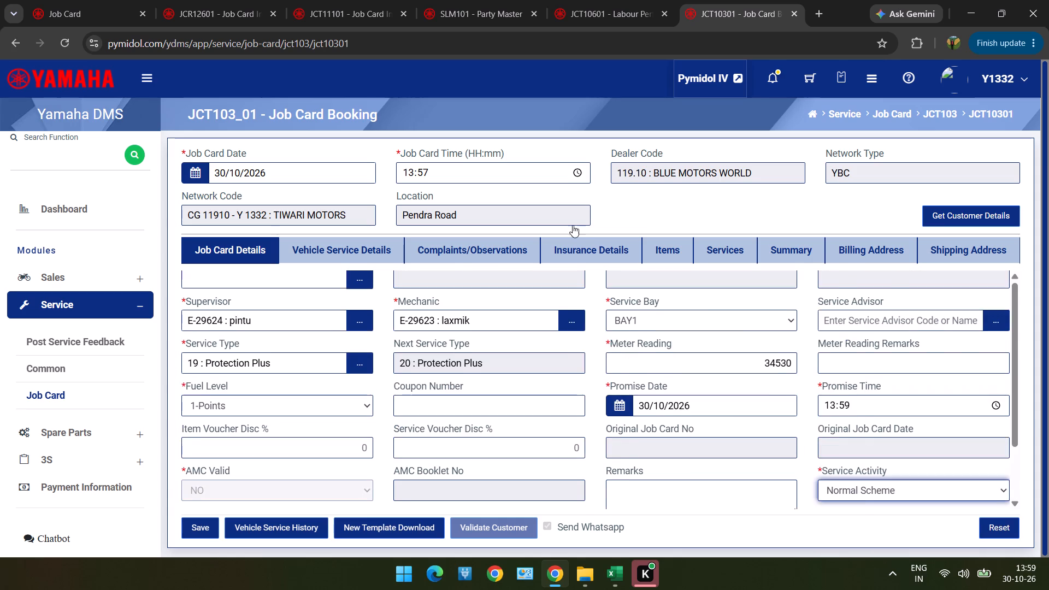
{"action": "left_click", "coordinate": [492, 261]}
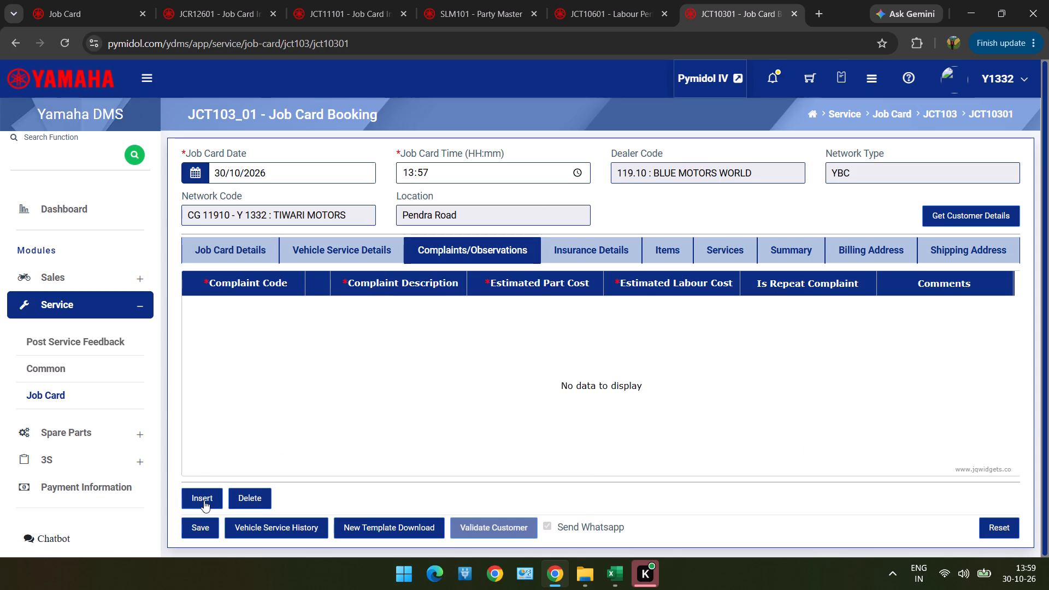
{"action": "left_click", "coordinate": [204, 500]}
{"action": "left_click", "coordinate": [317, 311]}
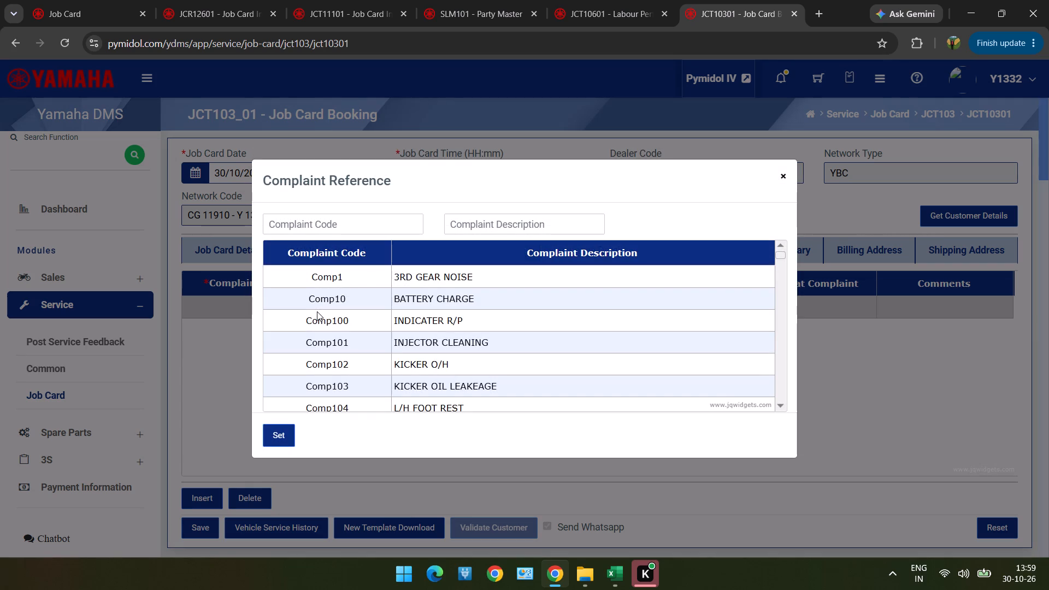
{"action": "left_click", "coordinate": [503, 225]}
{"action": "type", "text": "gen"}
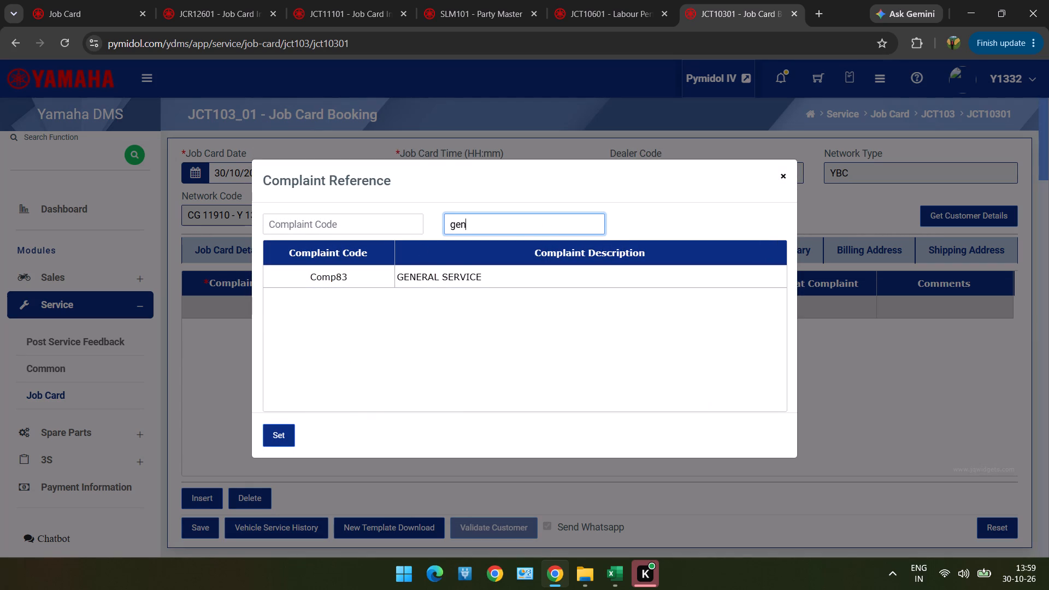
{"action": "double_click", "coordinate": [501, 288]}
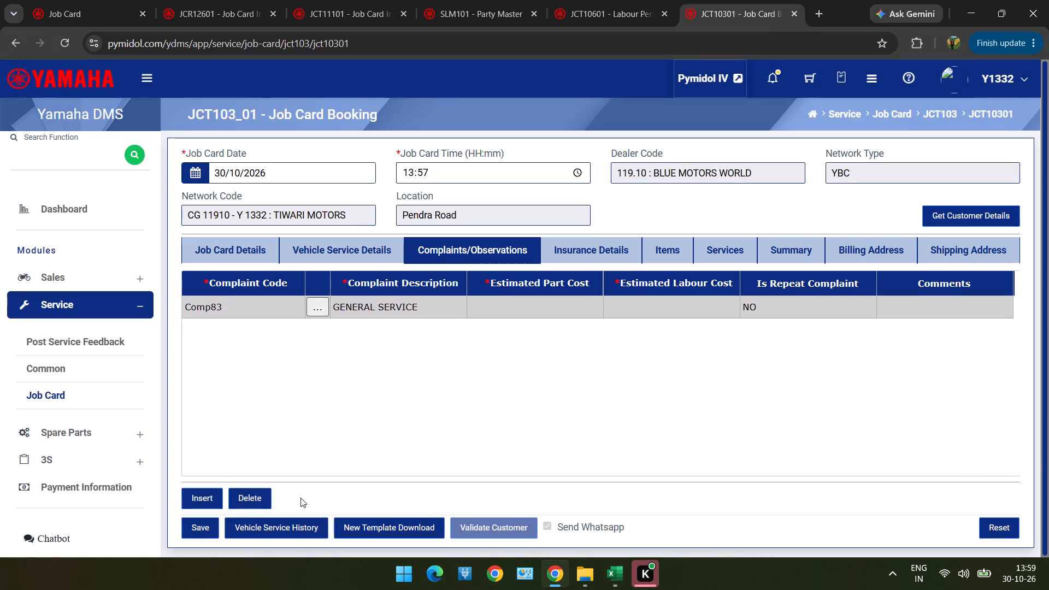
Try to save the job card, and delete all three recommended Yamalube parts from its items.
{"action": "left_click", "coordinate": [205, 527]}
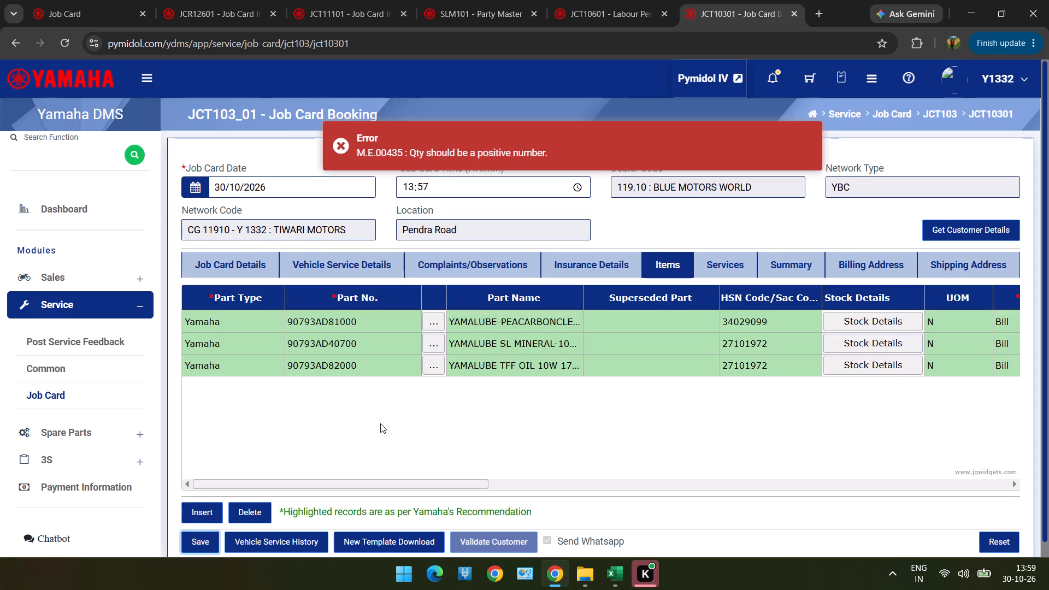
{"action": "left_click", "coordinate": [343, 364]}
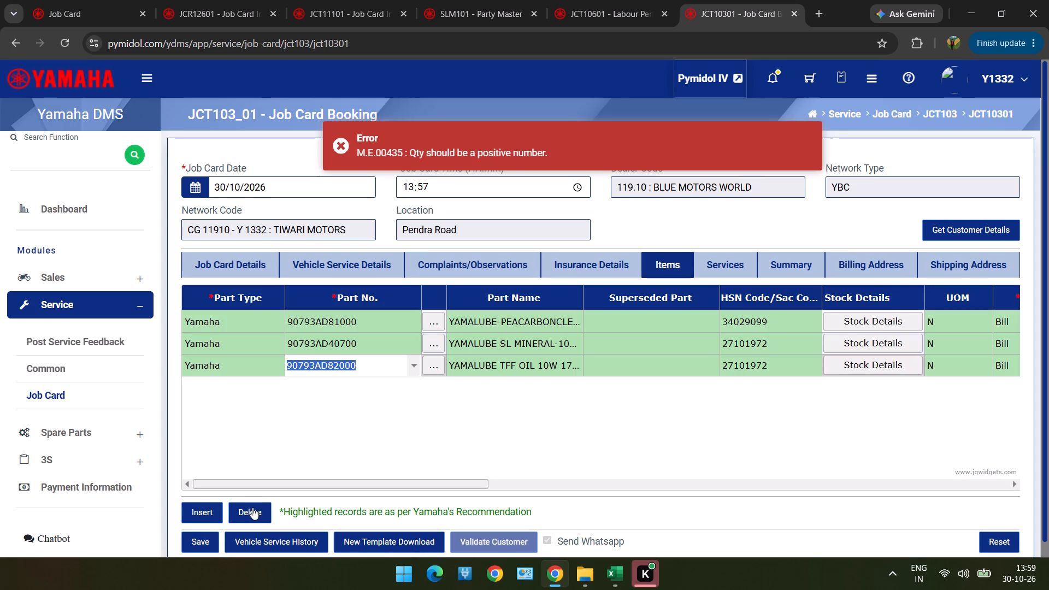
{"action": "left_click_drag", "start_coordinate": [327, 348], "coordinate": [236, 494]}
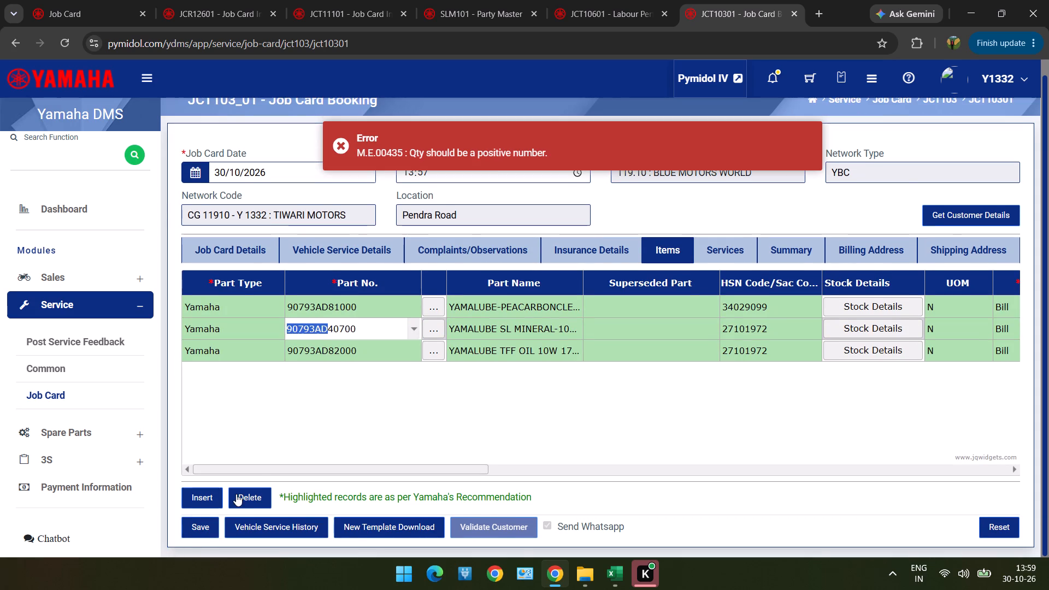
{"action": "left_click_drag", "start_coordinate": [236, 494], "coordinate": [240, 497]}
{"action": "left_click", "coordinate": [240, 497]}
{"action": "left_click", "coordinate": [356, 331]}
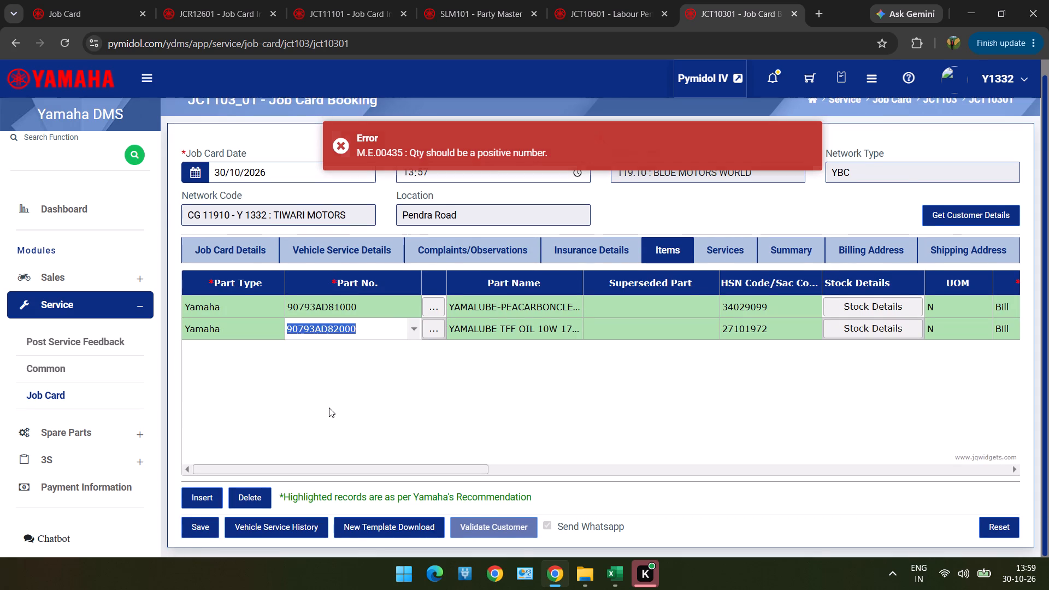
{"action": "left_click", "coordinate": [257, 496]}
{"action": "left_click", "coordinate": [356, 304]}
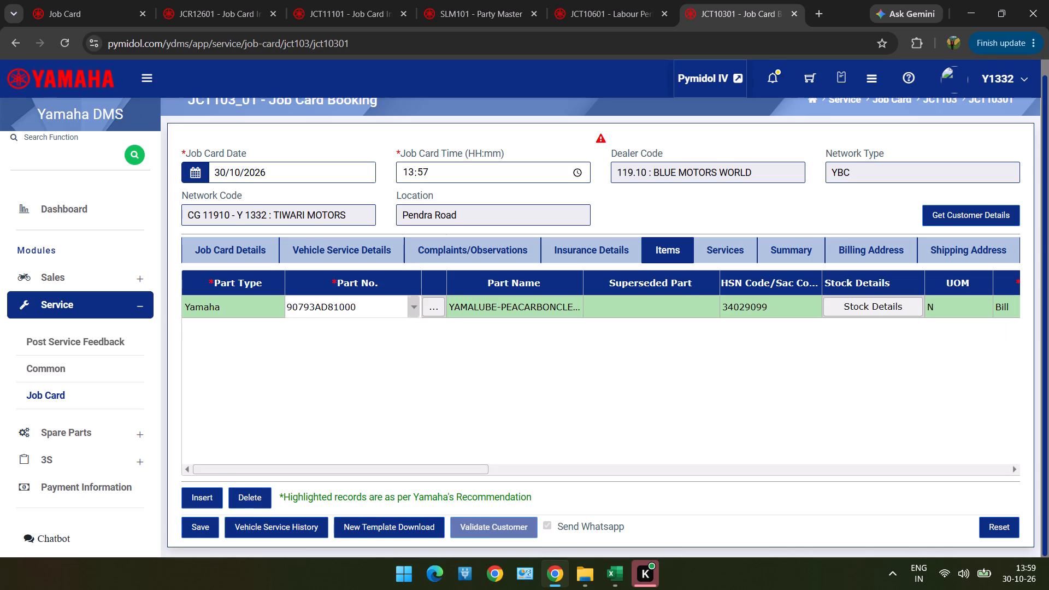
{"action": "left_click", "coordinate": [229, 507]}
{"action": "left_click", "coordinate": [236, 506]}
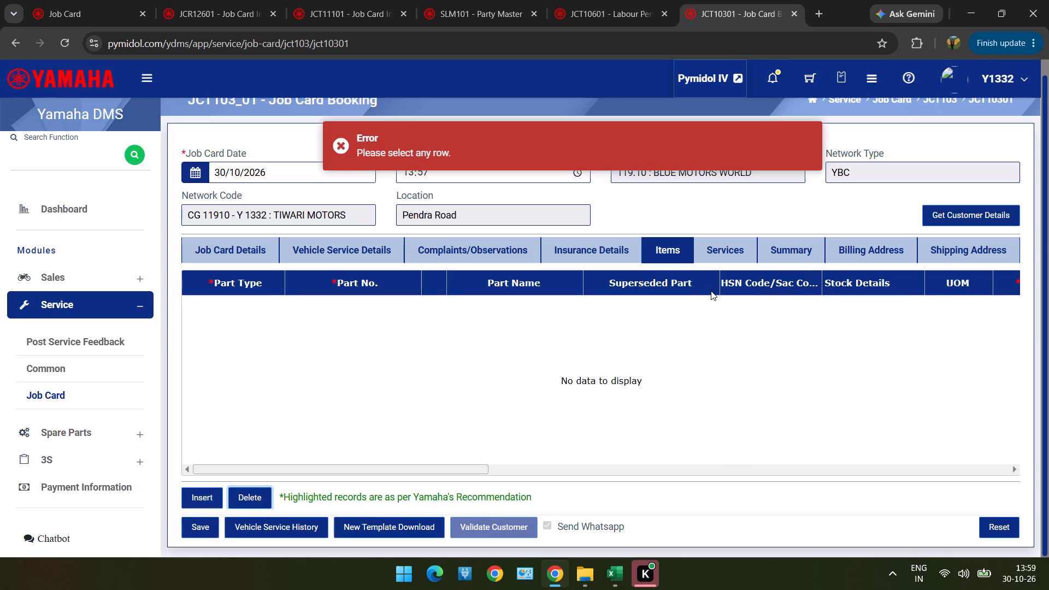
Delete the three recommended labour lines 067, 060 and 068 from the job card's services.
{"action": "left_click", "coordinate": [720, 251]}
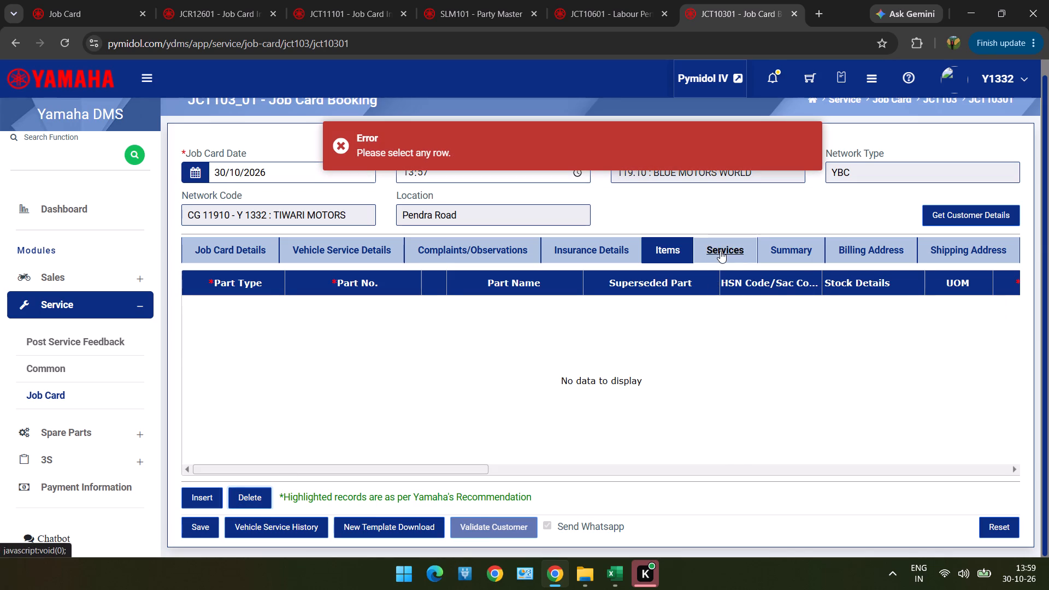
{"action": "left_click_drag", "start_coordinate": [367, 347], "coordinate": [246, 503]}
{"action": "left_click", "coordinate": [246, 503]}
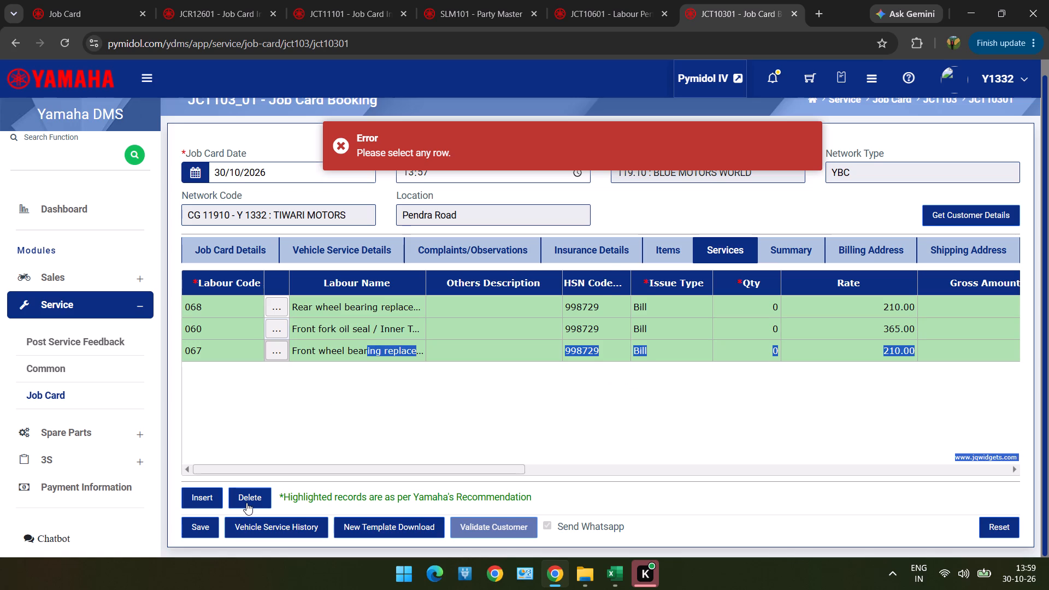
{"action": "left_click_drag", "start_coordinate": [360, 343], "coordinate": [360, 335]}
{"action": "left_click", "coordinate": [360, 335]}
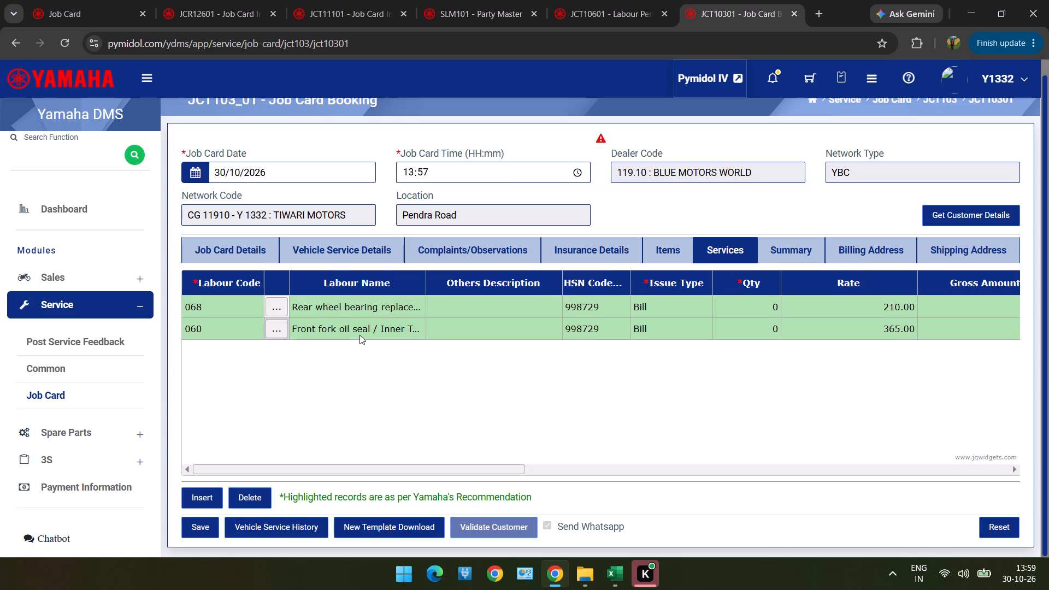
{"action": "left_click_drag", "start_coordinate": [361, 329], "coordinate": [239, 494]}
{"action": "left_click_drag", "start_coordinate": [239, 494], "coordinate": [409, 372]}
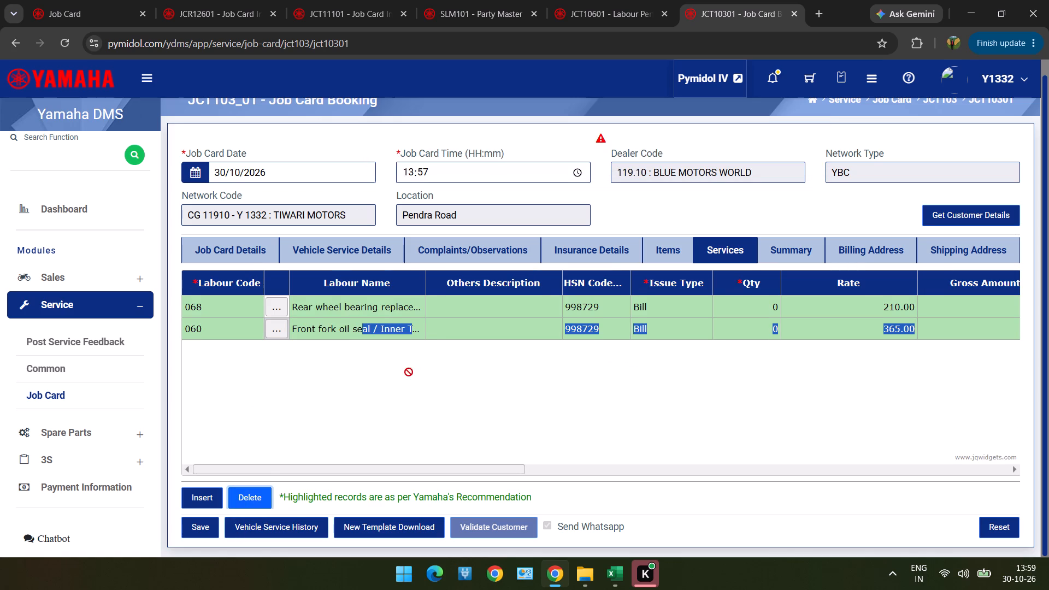
{"action": "left_click_drag", "start_coordinate": [409, 372], "coordinate": [405, 324]}
{"action": "left_click", "coordinate": [260, 497]}
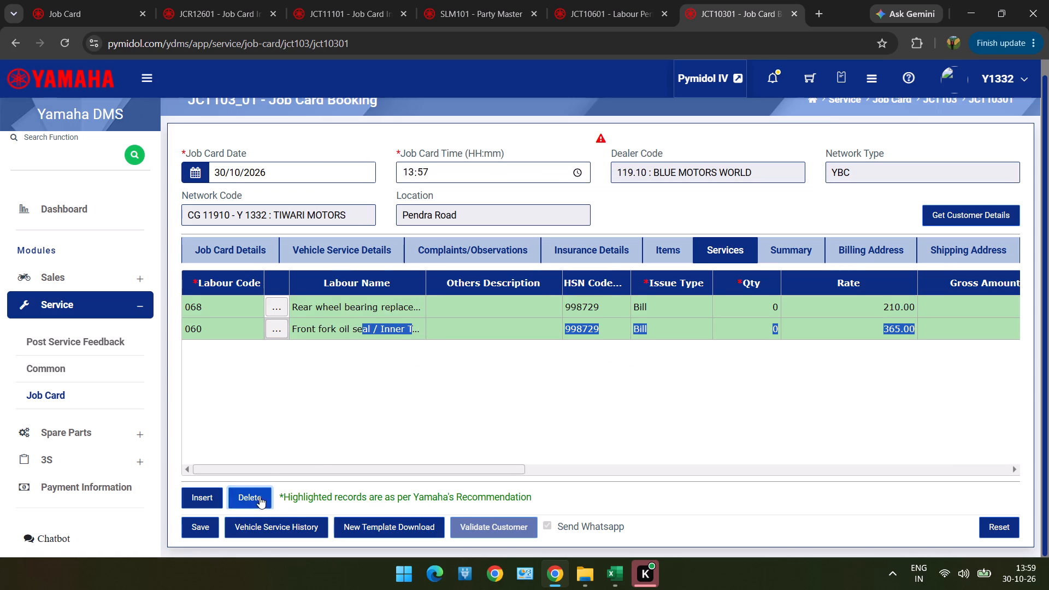
{"action": "left_click_drag", "start_coordinate": [380, 319], "coordinate": [378, 307]}
{"action": "left_click_drag", "start_coordinate": [378, 307], "coordinate": [211, 499]}
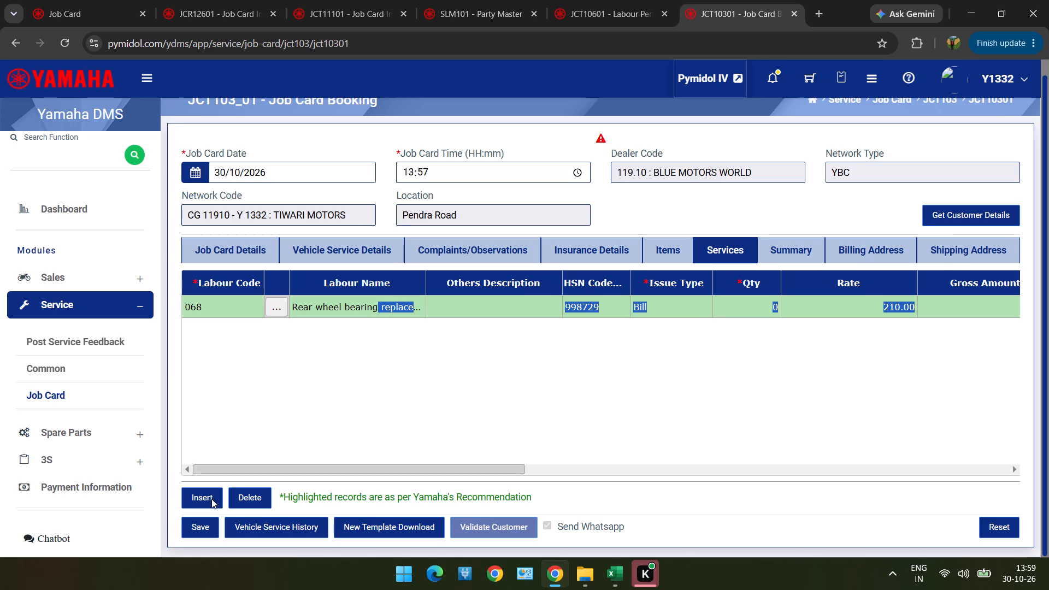
{"action": "left_click_drag", "start_coordinate": [211, 499], "coordinate": [258, 486]}
{"action": "left_click", "coordinate": [258, 486]}
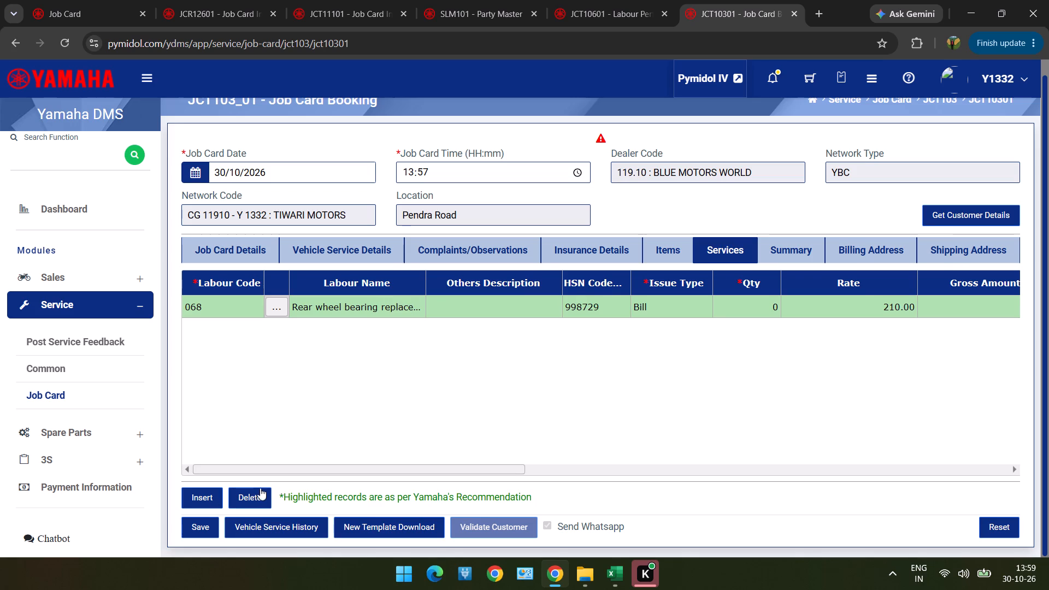
{"action": "left_click", "coordinate": [254, 493]}
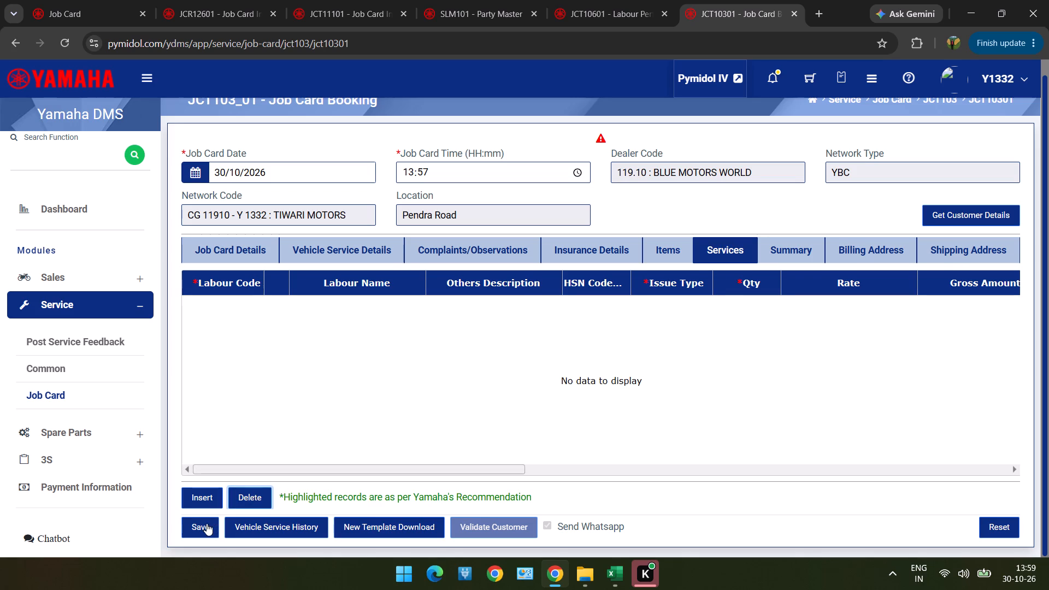
Save the completed job card, confirm its creation, and return to a blank booking form.
{"action": "left_click", "coordinate": [207, 523]}
{"action": "left_click", "coordinate": [452, 433]}
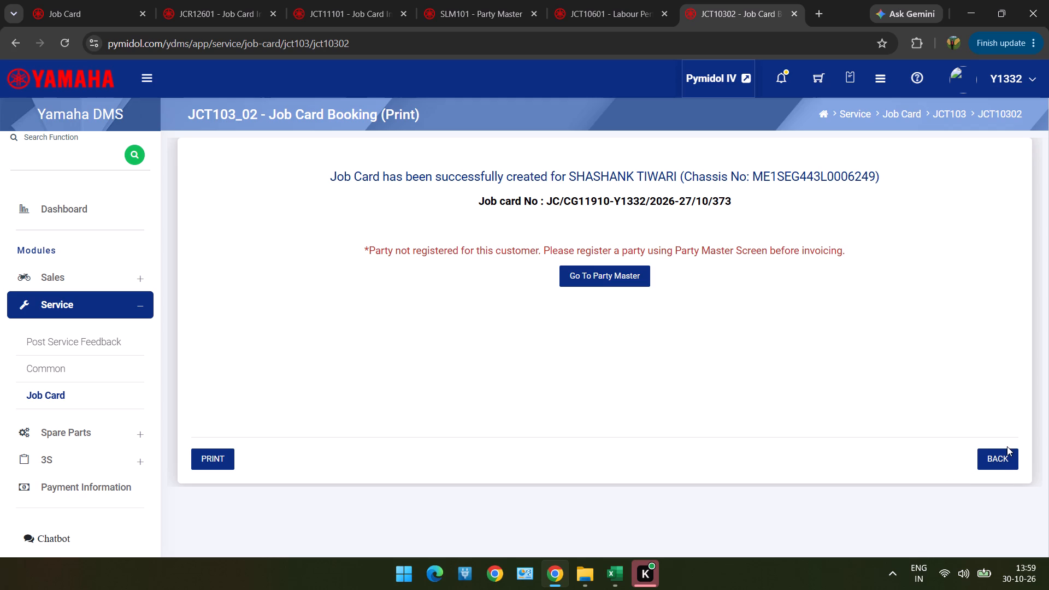
{"action": "left_click", "coordinate": [997, 458]}
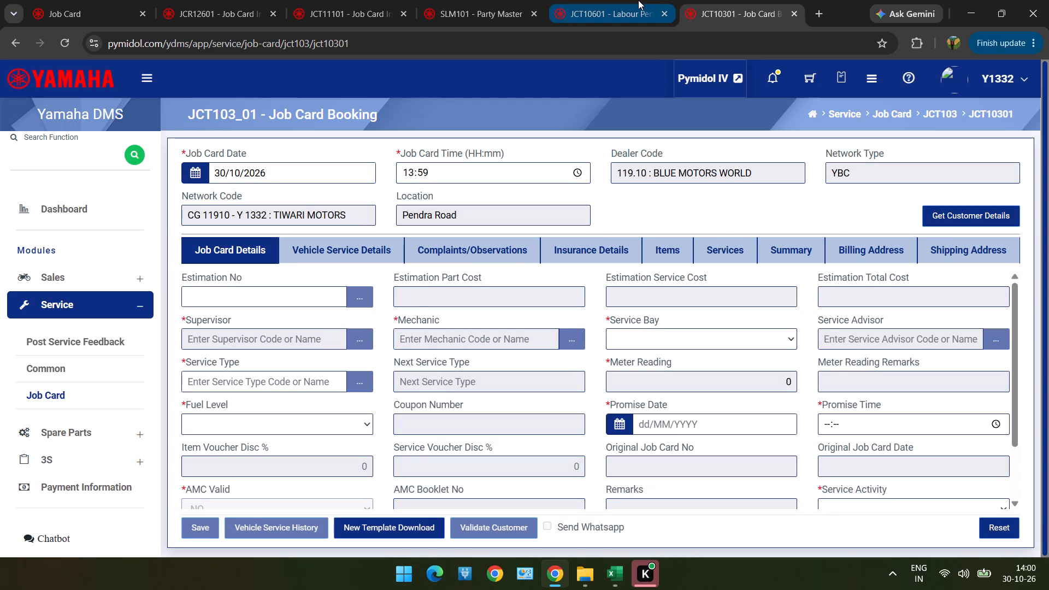
{"action": "left_click", "coordinate": [638, 0]}
{"action": "scroll", "coordinate": [888, 198], "scroll_direction": "up", "scroll_amount": 3}
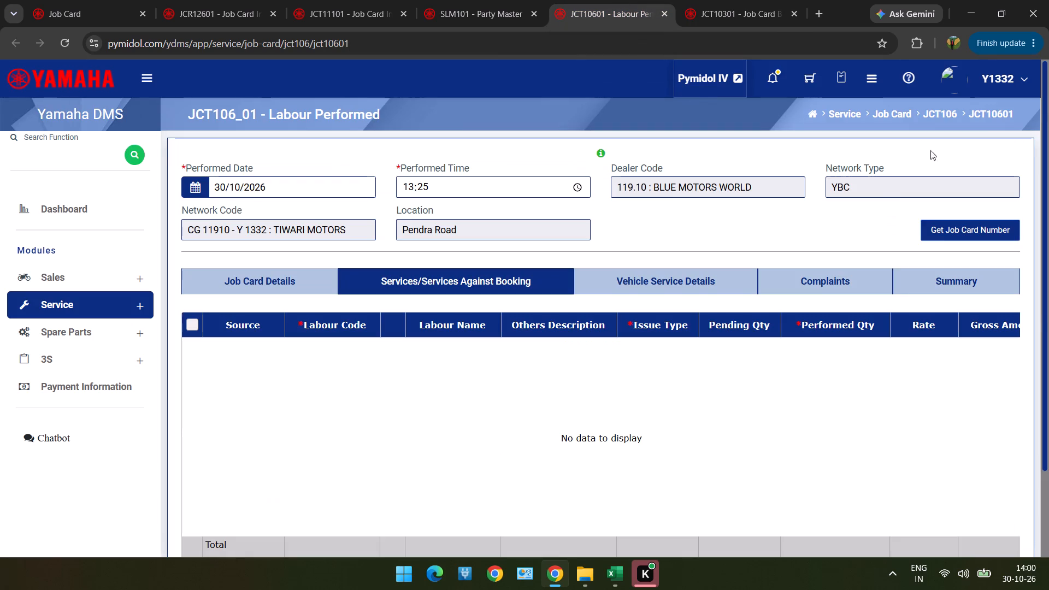
{"action": "left_click", "coordinate": [952, 230]}
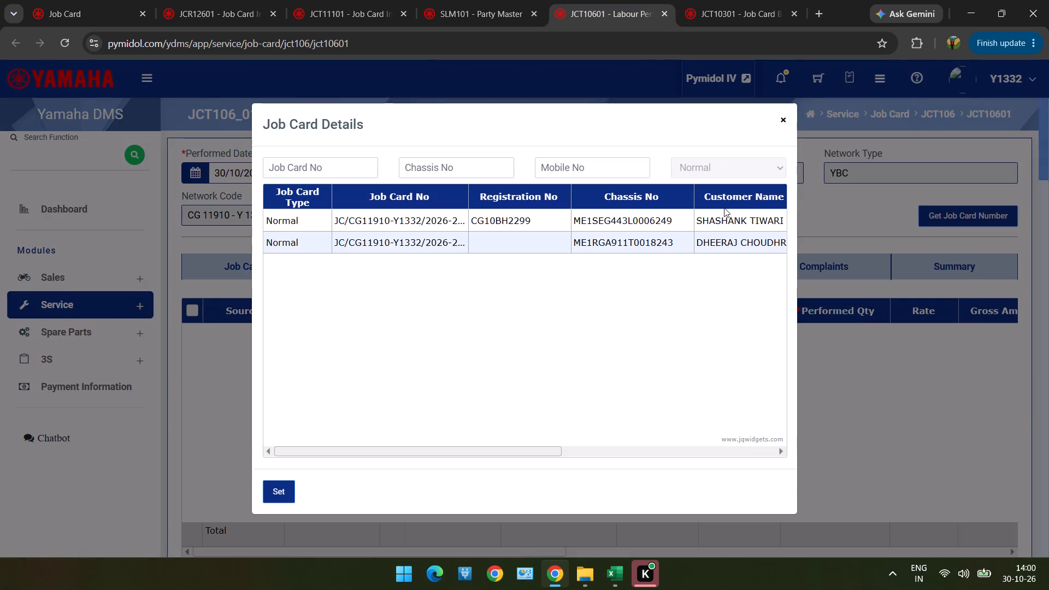
{"action": "double_click", "coordinate": [726, 223]}
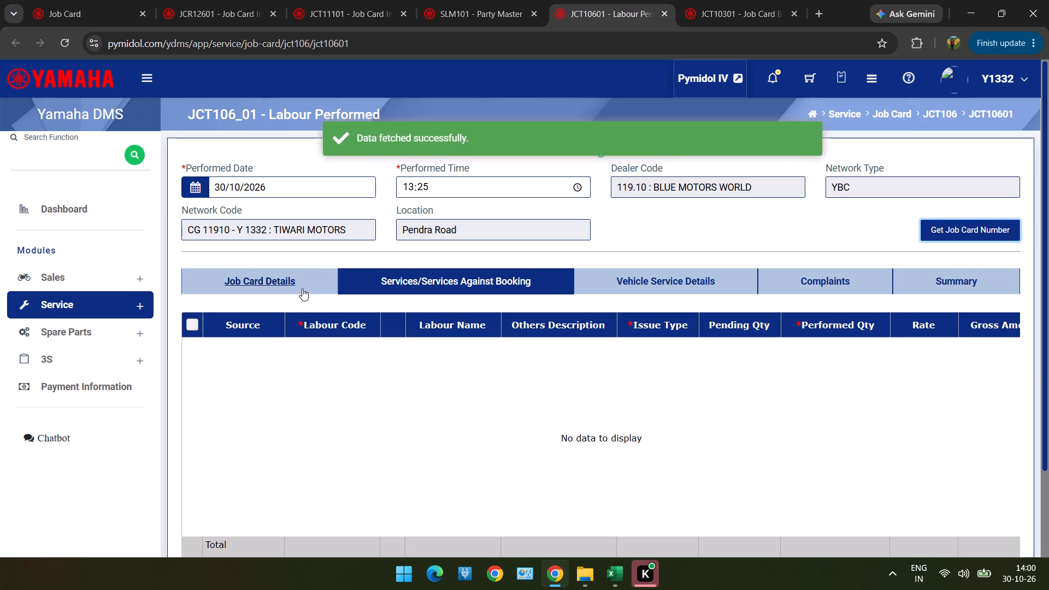
{"action": "left_click", "coordinate": [302, 288]}
{"action": "scroll", "coordinate": [302, 288], "scroll_direction": "right", "scroll_amount": 4}
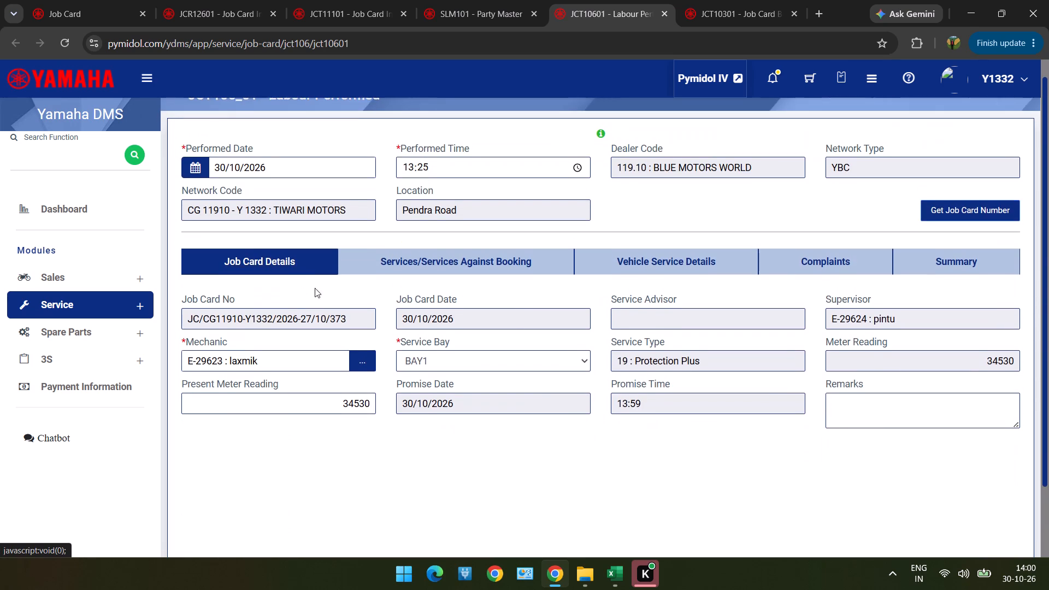
Add labour 001, Paid Service Including Washing, to the job card's services with issue type FOC, and select the line.
{"action": "left_click", "coordinate": [415, 258]}
{"action": "scroll", "coordinate": [415, 258], "scroll_direction": "down", "scroll_amount": 3}
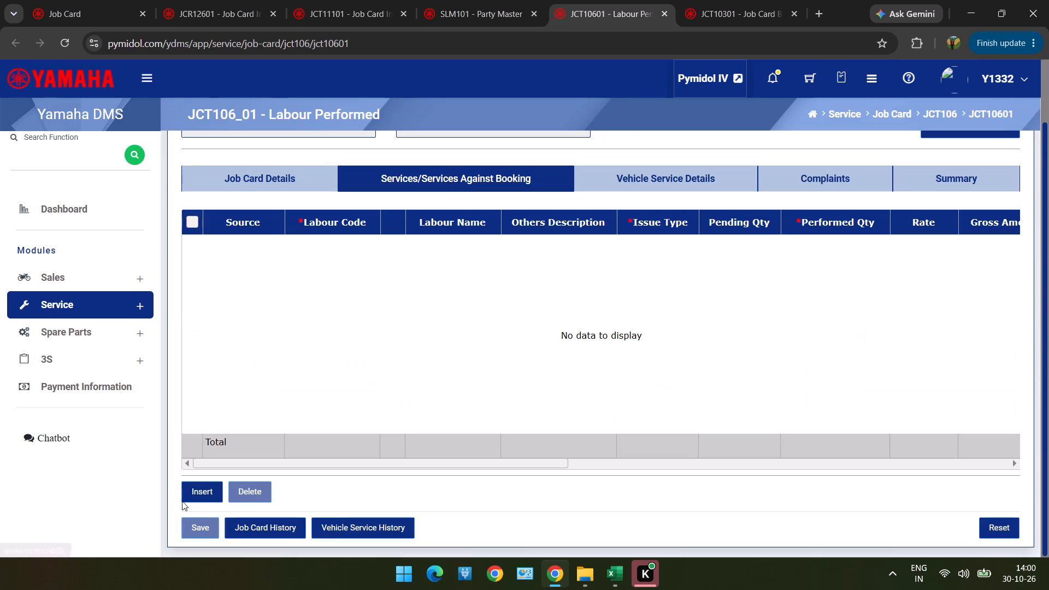
{"action": "left_click", "coordinate": [198, 498]}
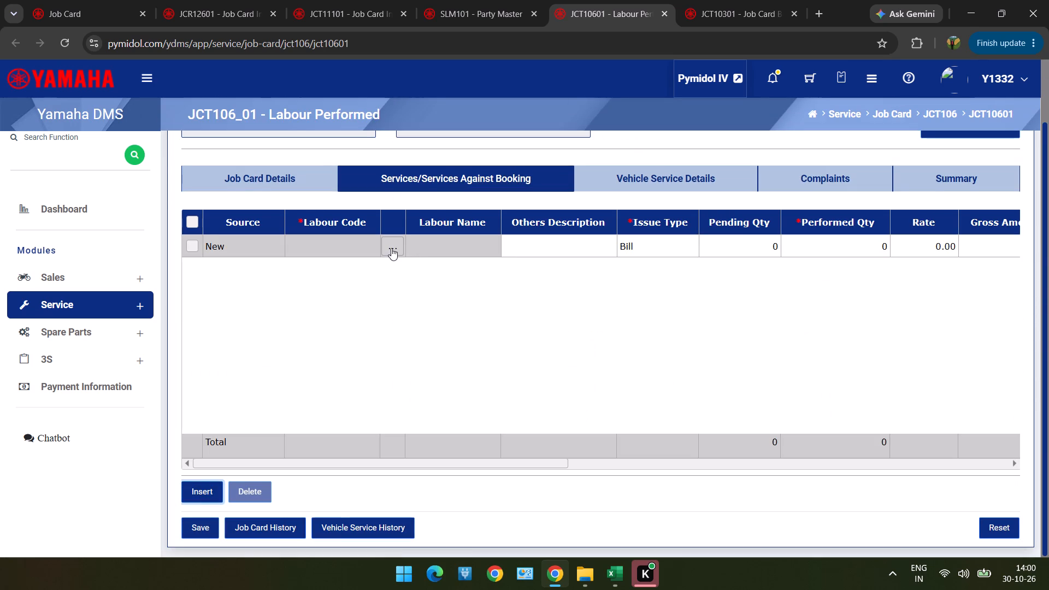
{"action": "left_click", "coordinate": [391, 248]}
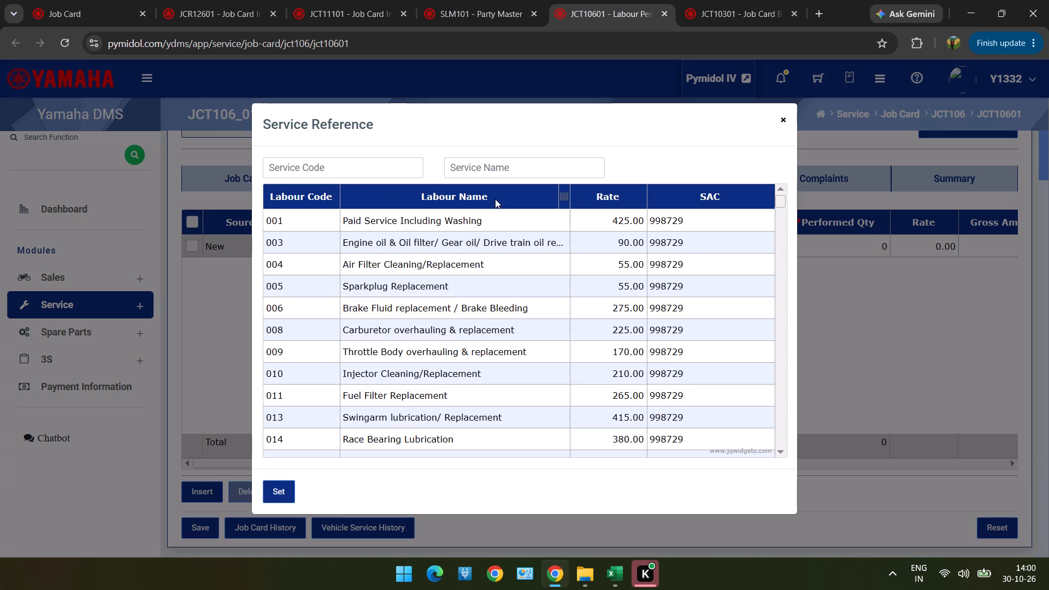
{"action": "double_click", "coordinate": [475, 228]}
{"action": "double_click", "coordinate": [659, 252]}
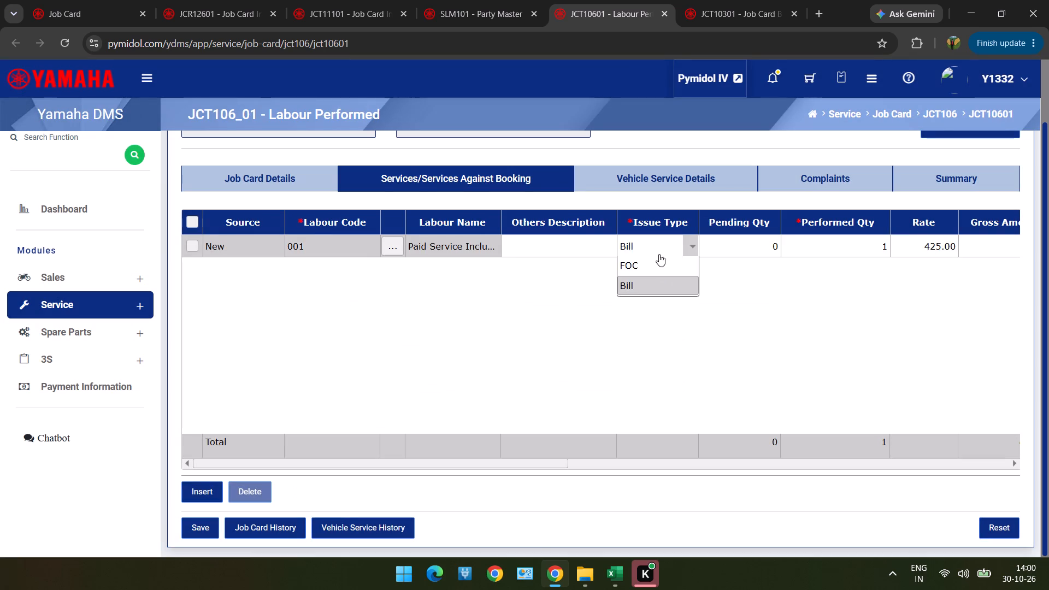
{"action": "left_click_drag", "start_coordinate": [658, 256], "coordinate": [238, 110]}
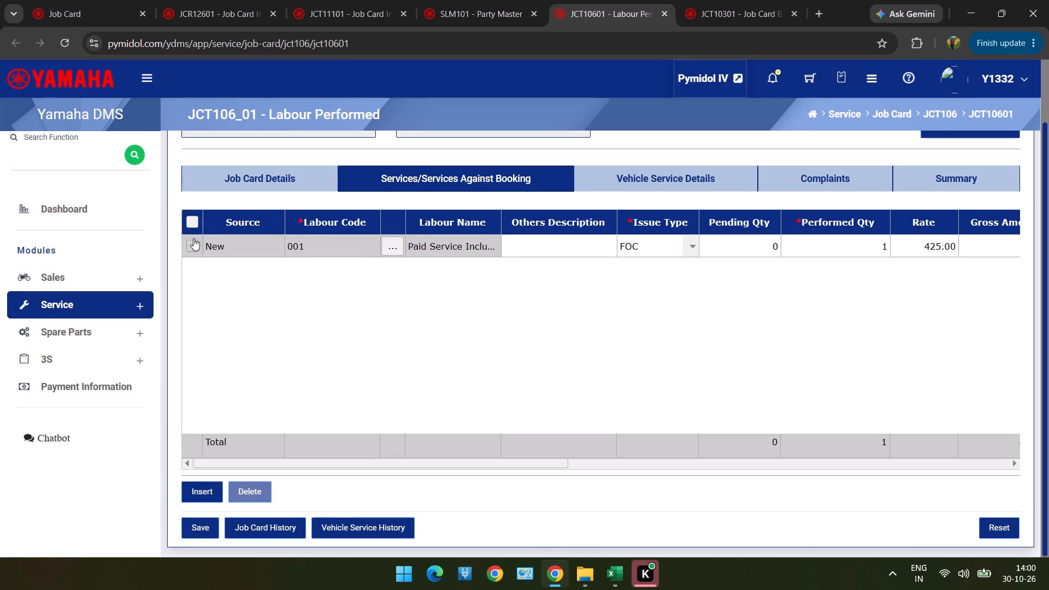
{"action": "left_click", "coordinate": [195, 222]}
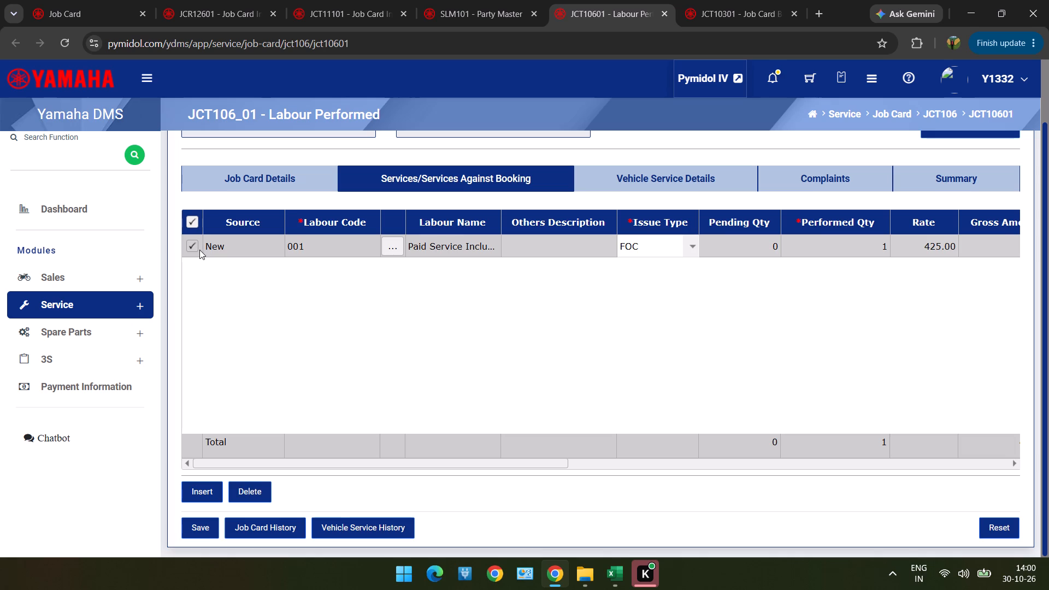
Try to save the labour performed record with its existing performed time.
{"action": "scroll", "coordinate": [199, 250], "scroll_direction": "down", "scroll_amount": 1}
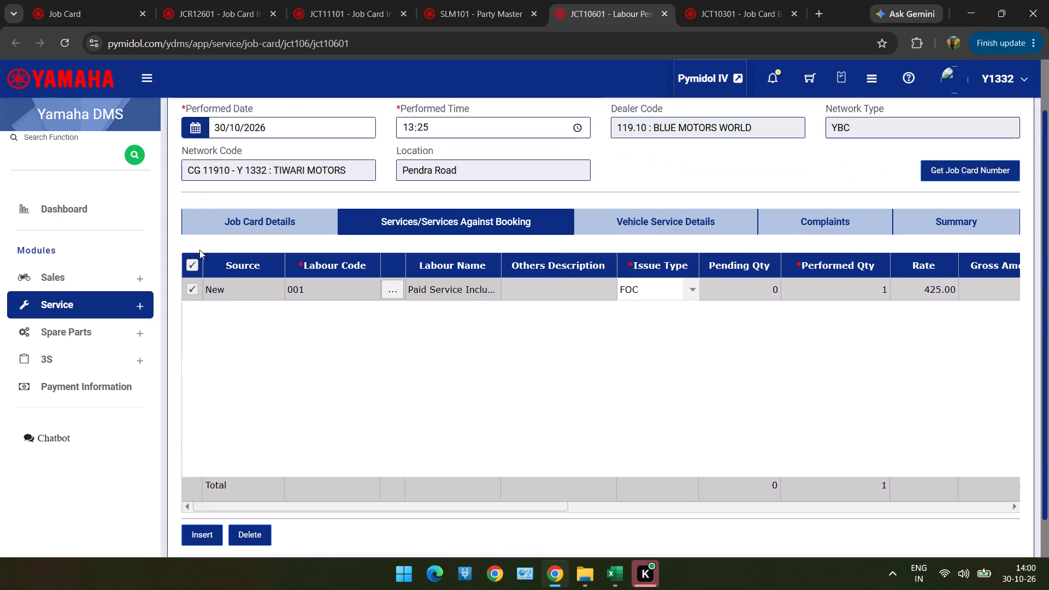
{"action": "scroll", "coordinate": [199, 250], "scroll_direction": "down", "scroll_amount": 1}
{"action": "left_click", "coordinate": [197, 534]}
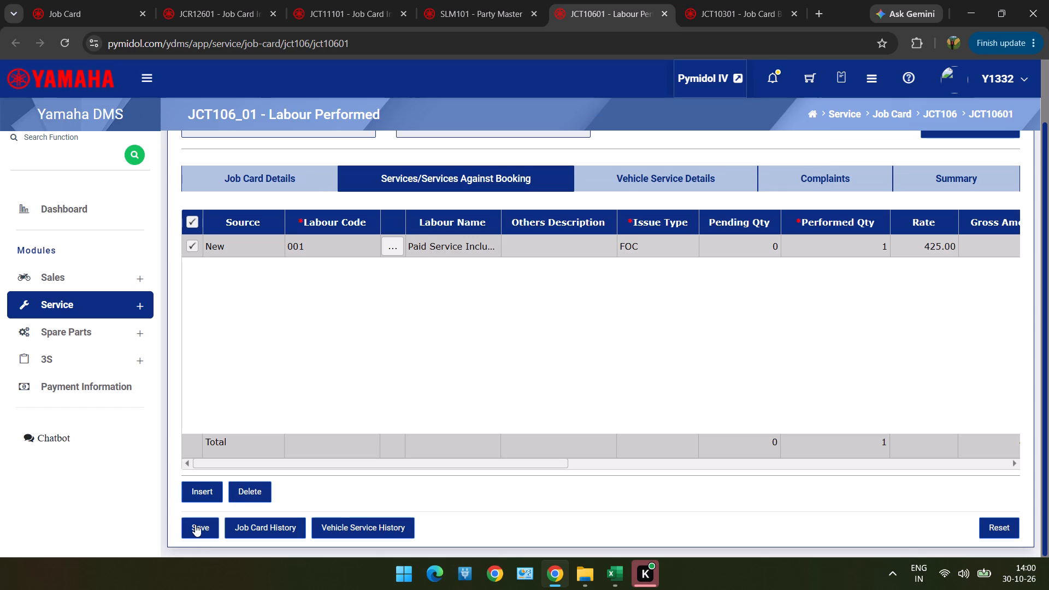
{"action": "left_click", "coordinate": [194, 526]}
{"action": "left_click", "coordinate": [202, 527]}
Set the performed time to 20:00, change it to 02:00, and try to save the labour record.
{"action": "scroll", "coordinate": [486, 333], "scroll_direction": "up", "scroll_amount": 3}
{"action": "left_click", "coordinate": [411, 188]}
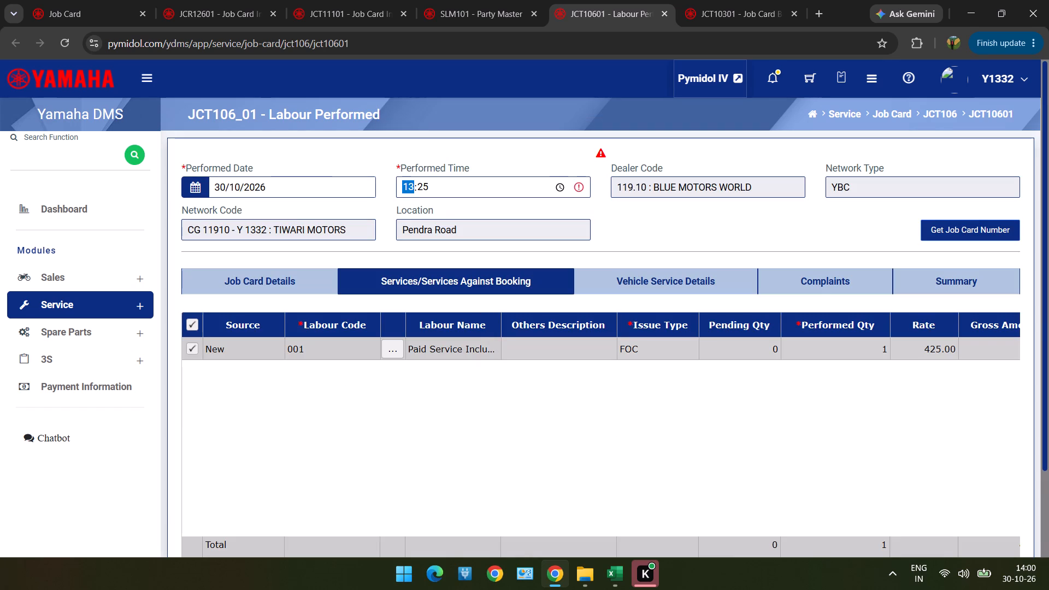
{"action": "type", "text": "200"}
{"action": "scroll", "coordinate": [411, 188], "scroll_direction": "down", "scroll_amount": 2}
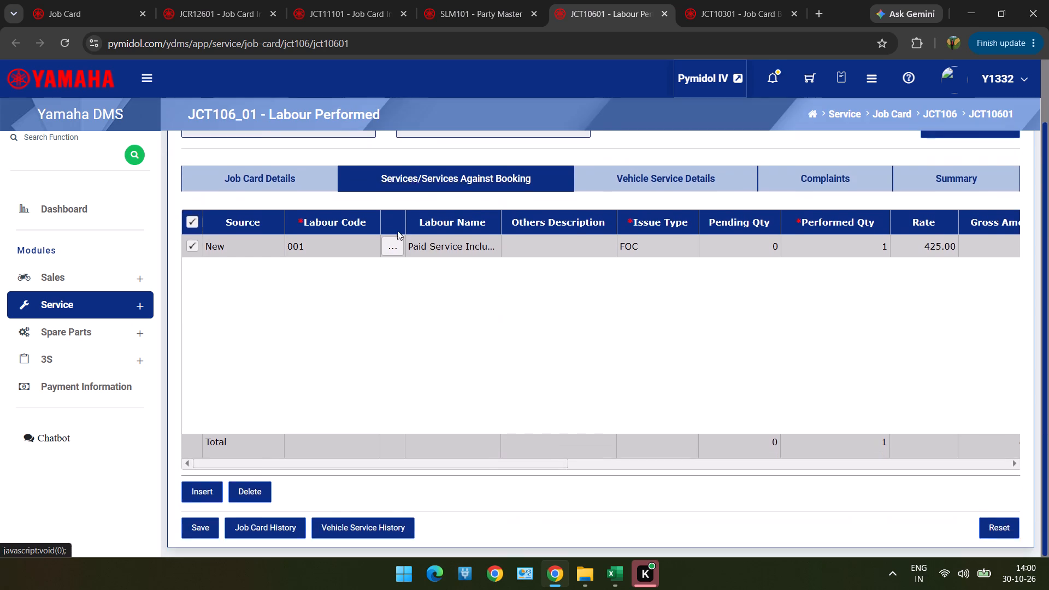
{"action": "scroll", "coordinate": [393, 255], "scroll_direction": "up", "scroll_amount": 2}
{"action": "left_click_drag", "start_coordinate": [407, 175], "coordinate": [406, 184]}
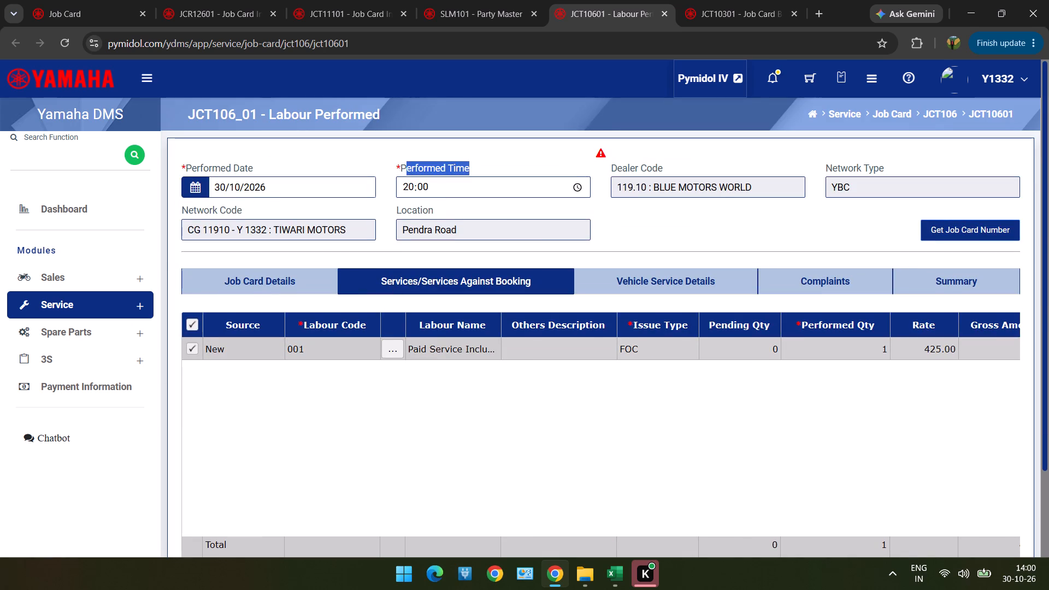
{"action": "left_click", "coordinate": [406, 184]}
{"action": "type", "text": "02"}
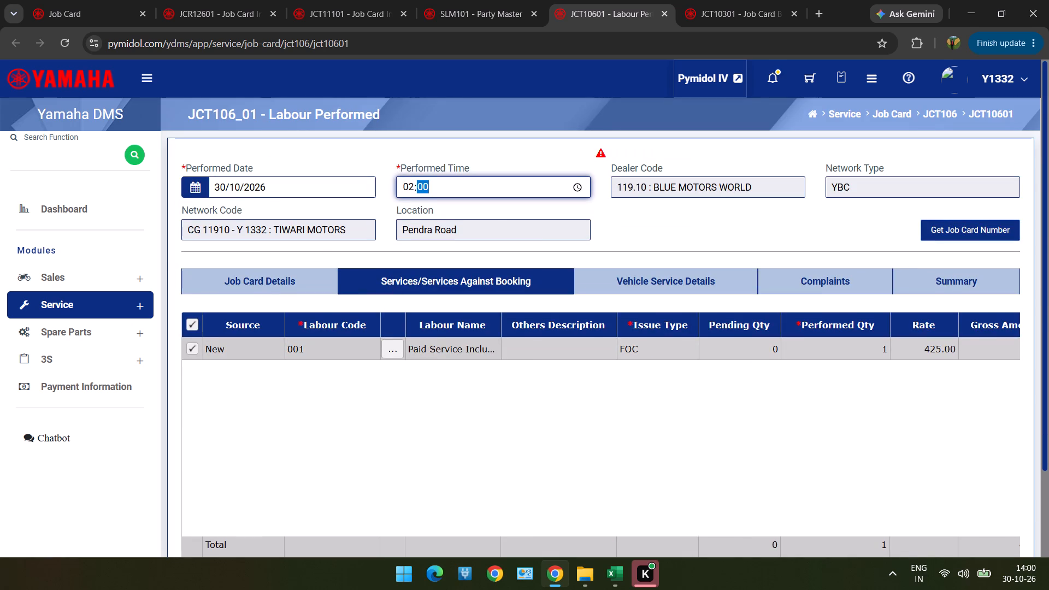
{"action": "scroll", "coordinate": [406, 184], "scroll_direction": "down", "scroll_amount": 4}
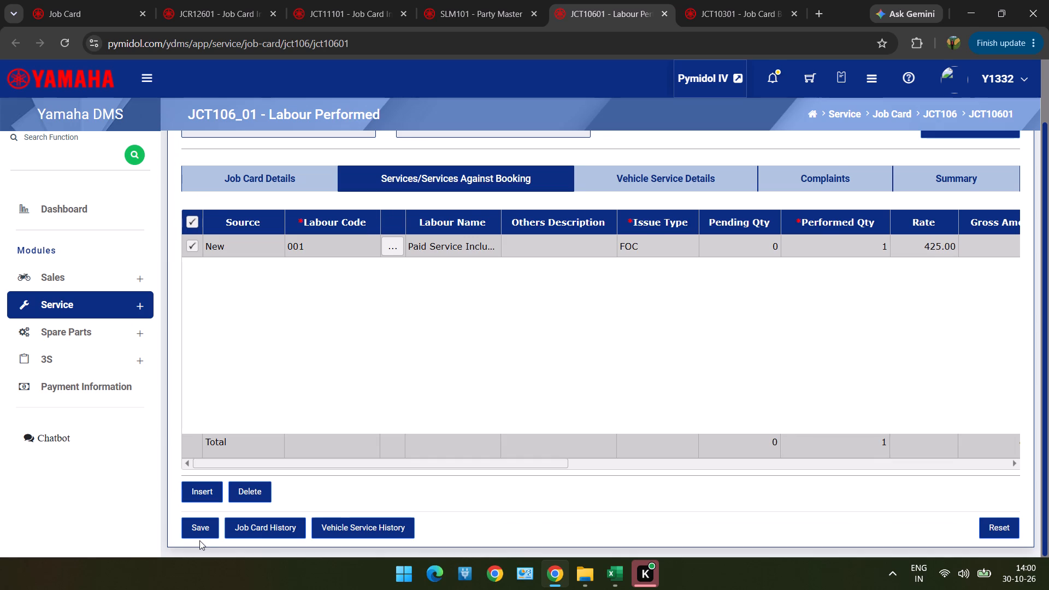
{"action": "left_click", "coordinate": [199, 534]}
Set the performed time to 14:01 and save the labour performed record.
{"action": "scroll", "coordinate": [360, 344], "scroll_direction": "up", "scroll_amount": 2}
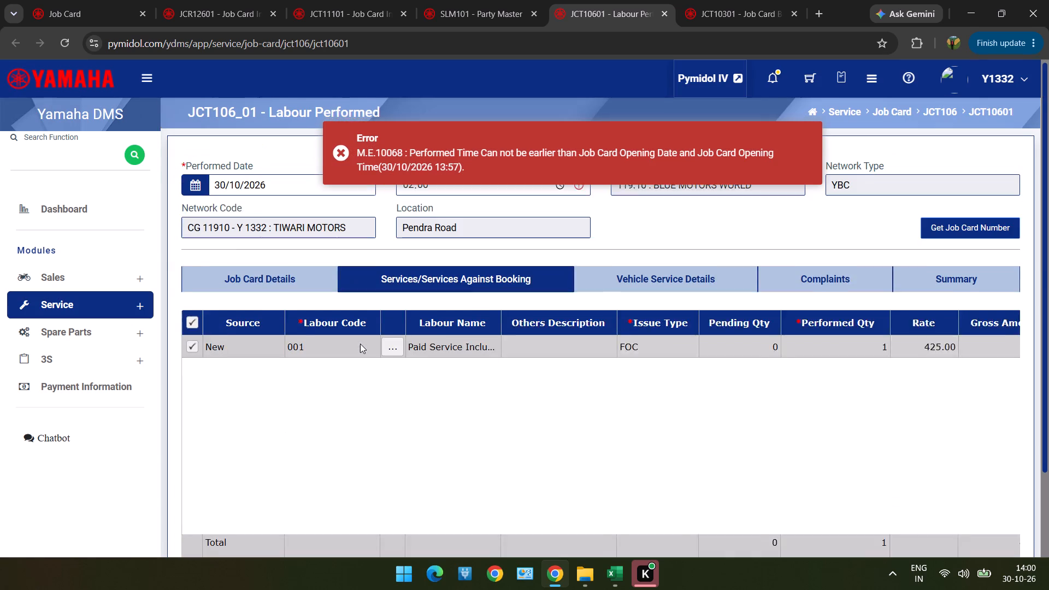
{"action": "scroll", "coordinate": [360, 344], "scroll_direction": "up", "scroll_amount": 1}
{"action": "scroll", "coordinate": [360, 344], "scroll_direction": "down", "scroll_amount": 2}
{"action": "left_click", "coordinate": [408, 188]}
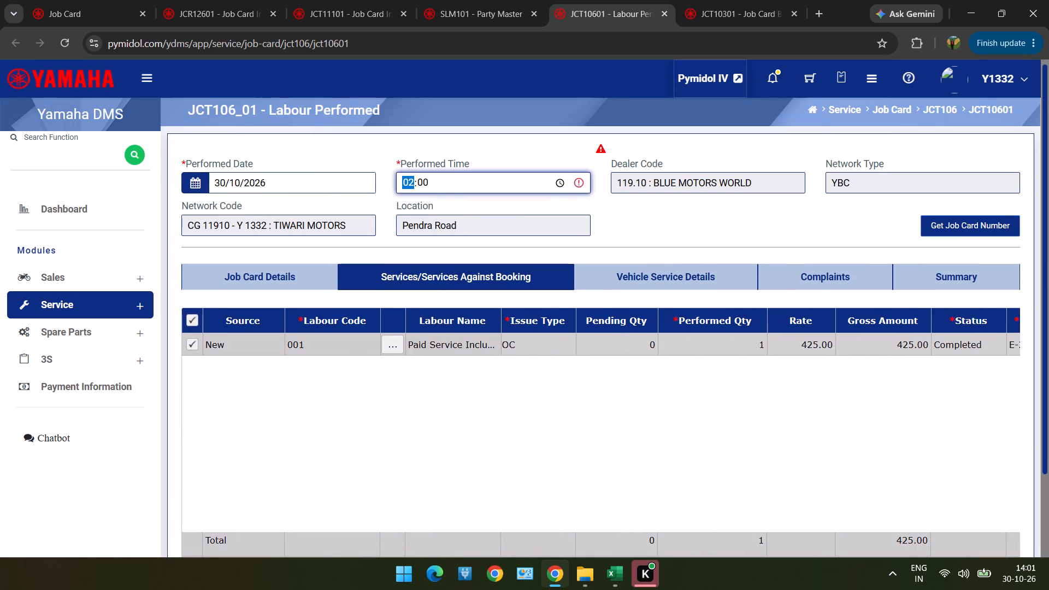
{"action": "type", "text": "14"}
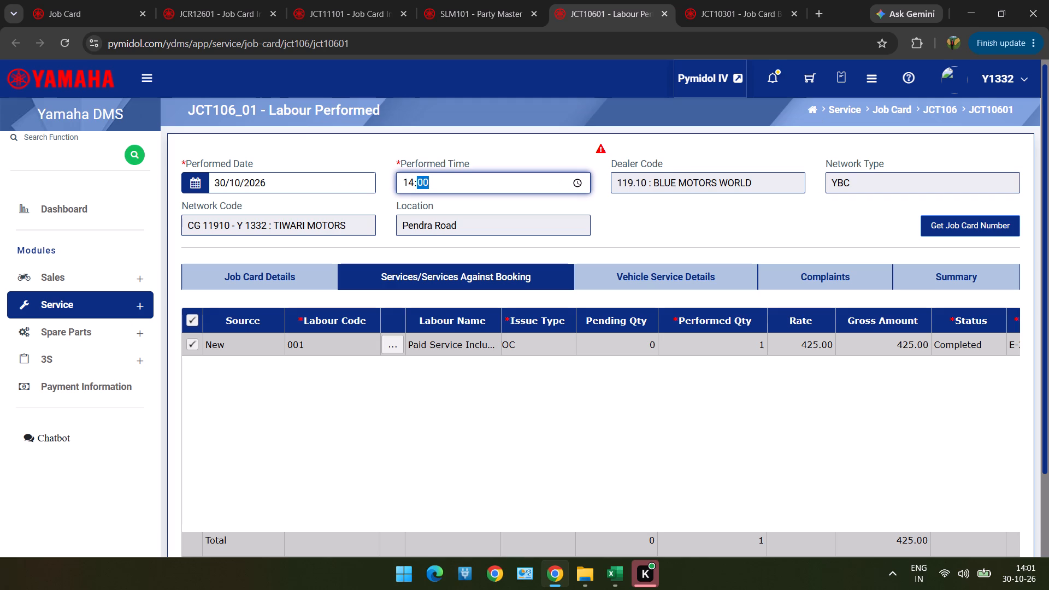
{"action": "type", "text": "01"}
{"action": "scroll", "coordinate": [408, 188], "scroll_direction": "down", "scroll_amount": 1}
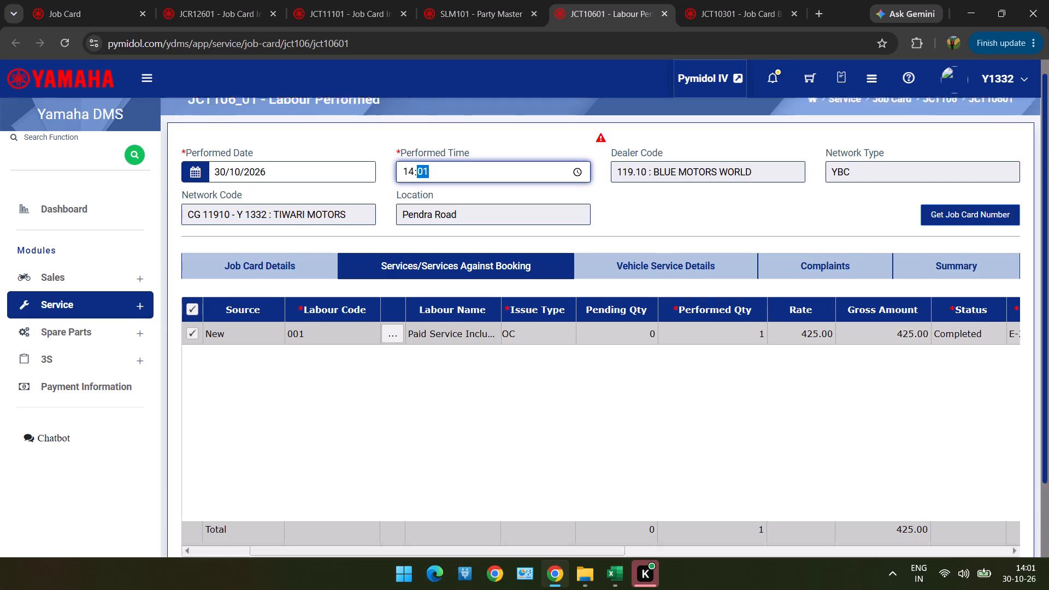
{"action": "scroll", "coordinate": [408, 188], "scroll_direction": "down", "scroll_amount": 2}
{"action": "left_click_drag", "start_coordinate": [195, 540], "coordinate": [195, 535]}
{"action": "left_click", "coordinate": [195, 535]}
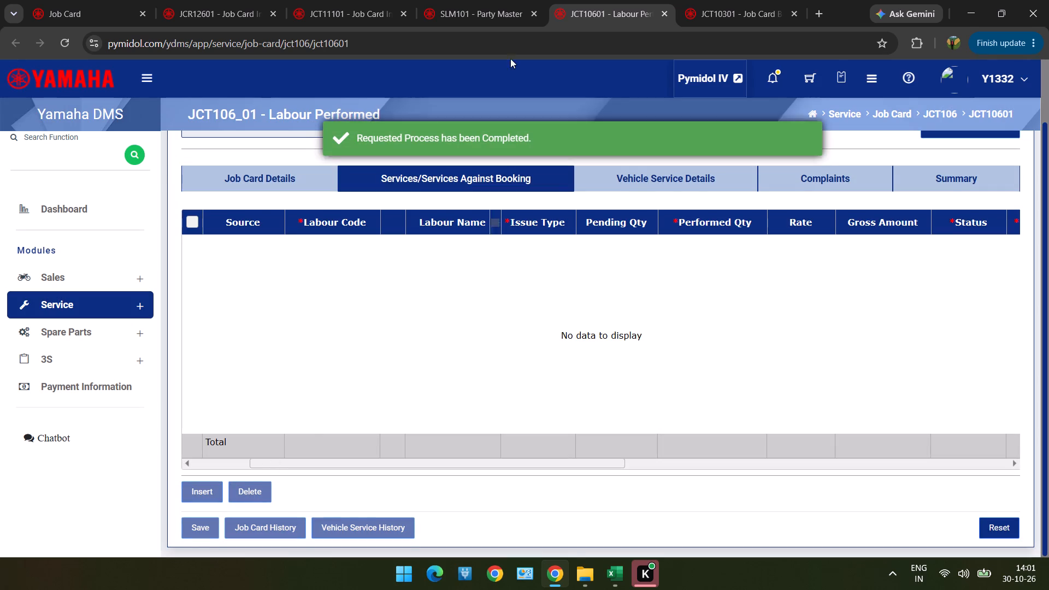
Start a new Party Master record and fill its party name with the customer name copied from row 20 of Book1.
{"action": "left_click", "coordinate": [497, 0]}
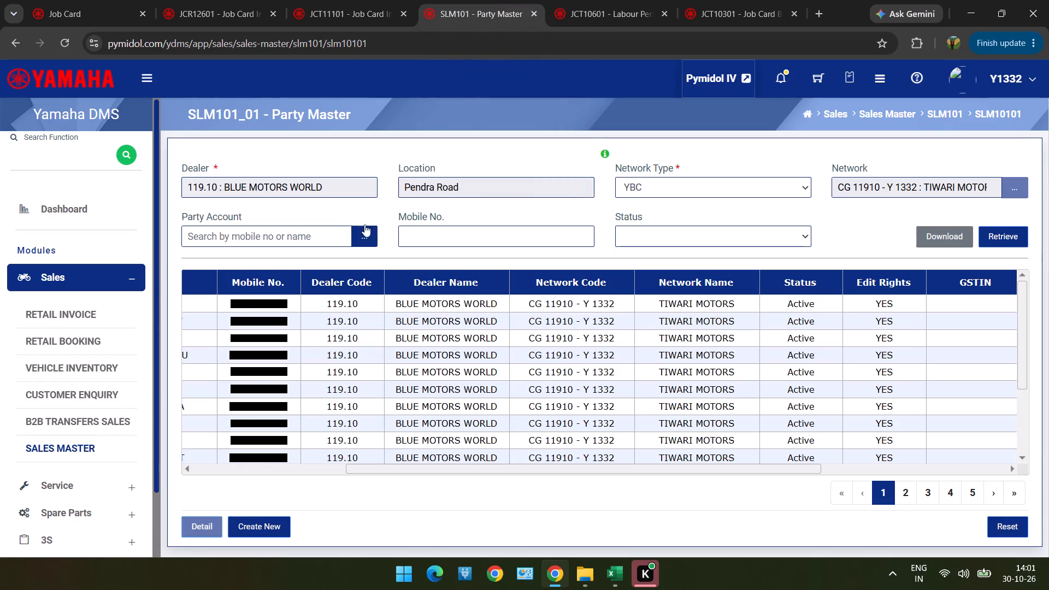
{"action": "left_click", "coordinate": [251, 520]}
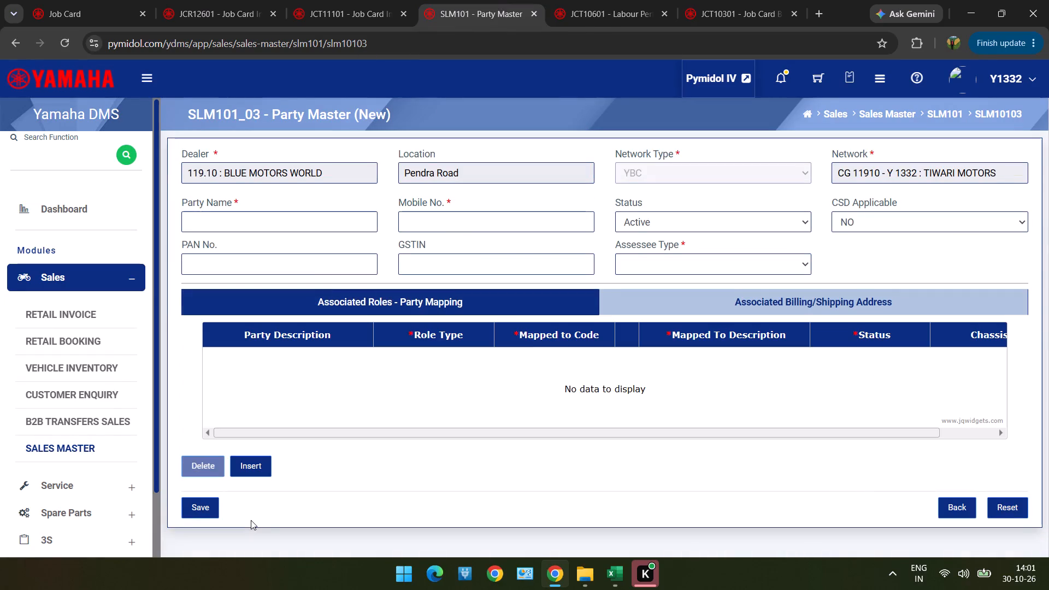
{"action": "key", "text": "alt+Tab"}
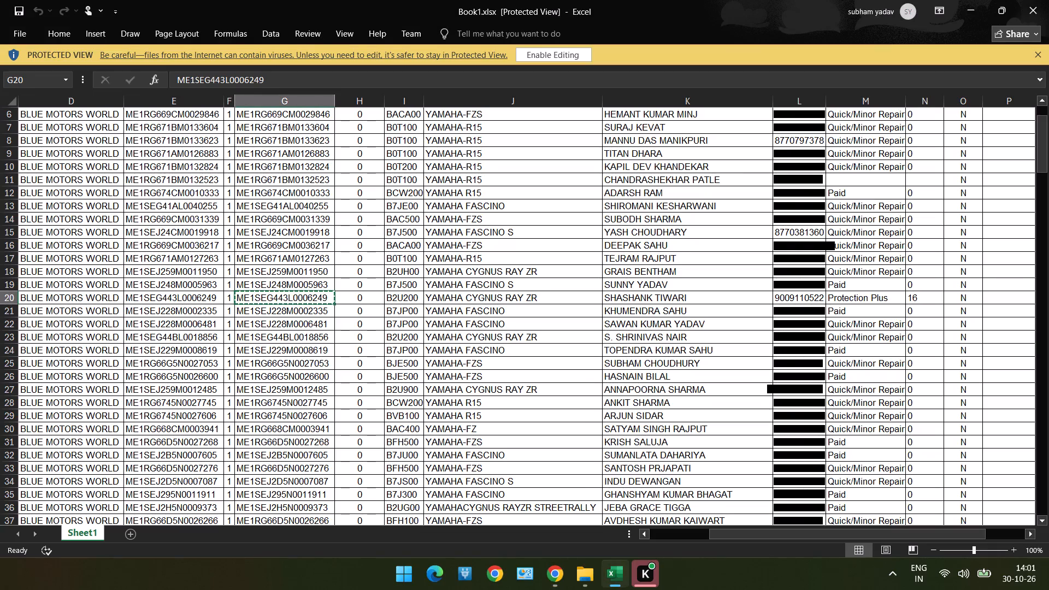
{"action": "key", "text": "Right"}
{"action": "key", "text": "Right"}
{"action": "key", "text": "Right"}
{"action": "key", "text": "Right"}
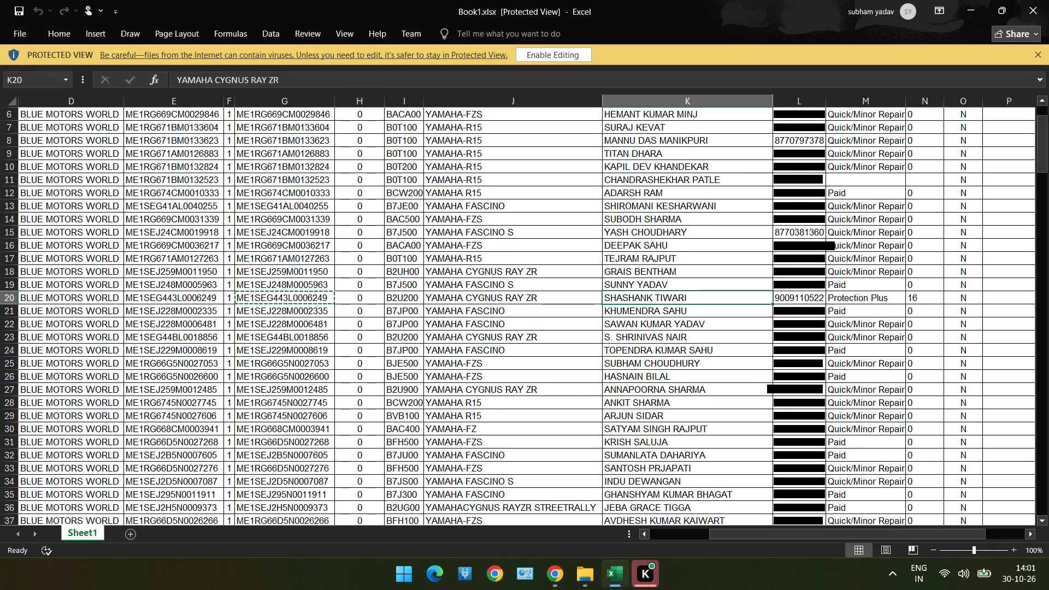
{"action": "key", "text": "ctrl+c"}
{"action": "key", "text": "alt+Tab"}
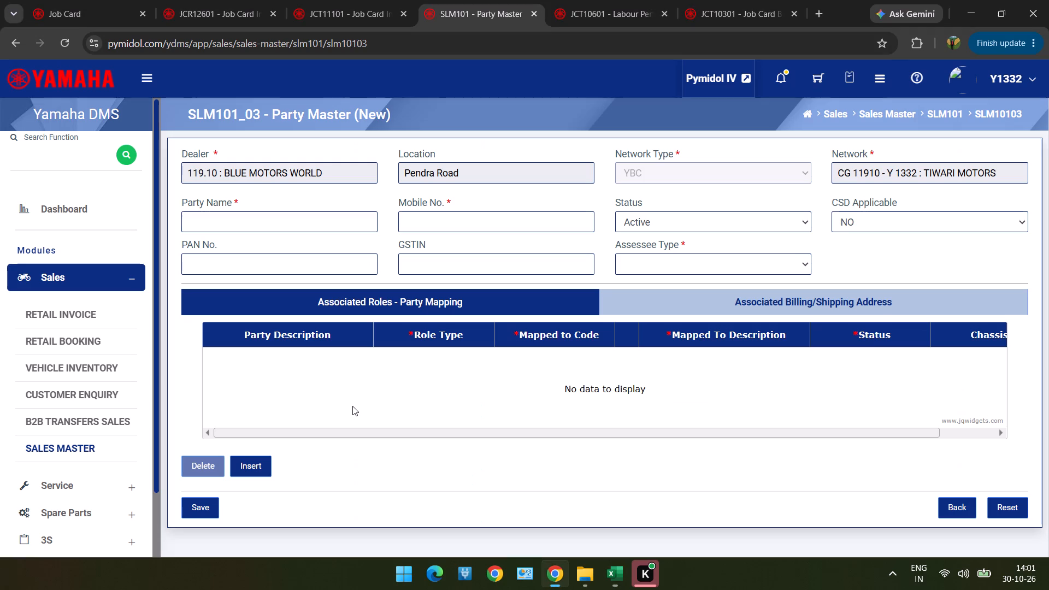
{"action": "left_click", "coordinate": [310, 216]}
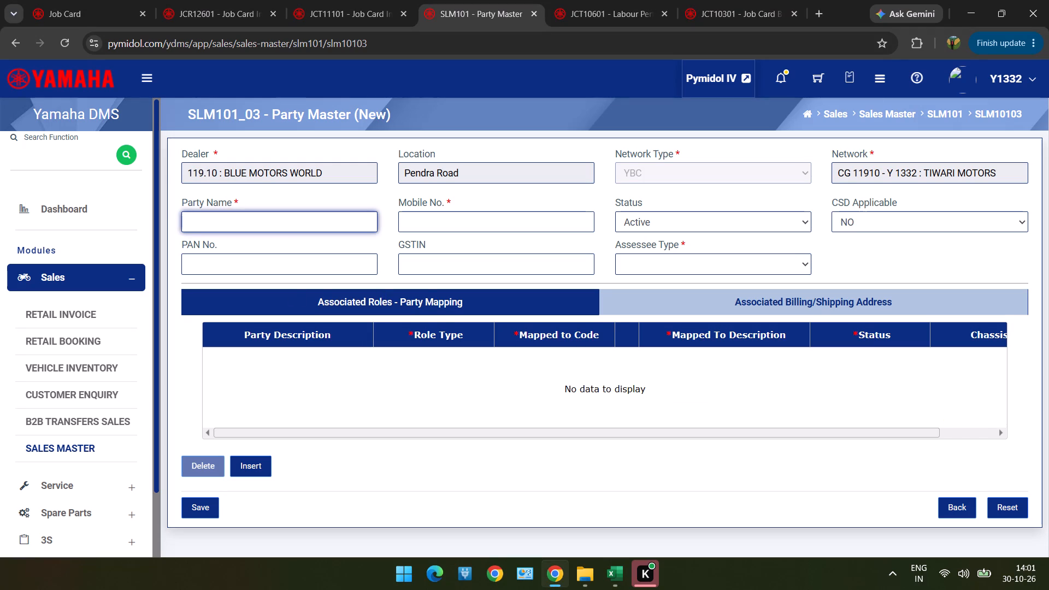
{"action": "key", "text": "ctrl+v"}
Fill the new party's mobile number with the number copied from row 20 of Book1.
{"action": "left_click", "coordinate": [548, 210]}
{"action": "left_click", "coordinate": [543, 224]}
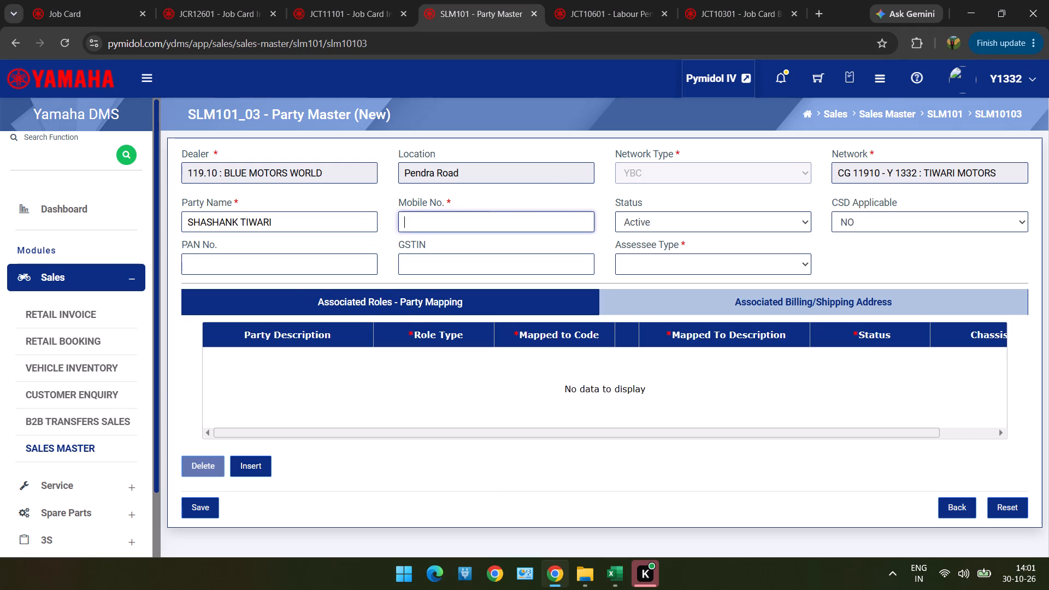
{"action": "key", "text": "alt+Tab"}
{"action": "key", "text": "Tab"}
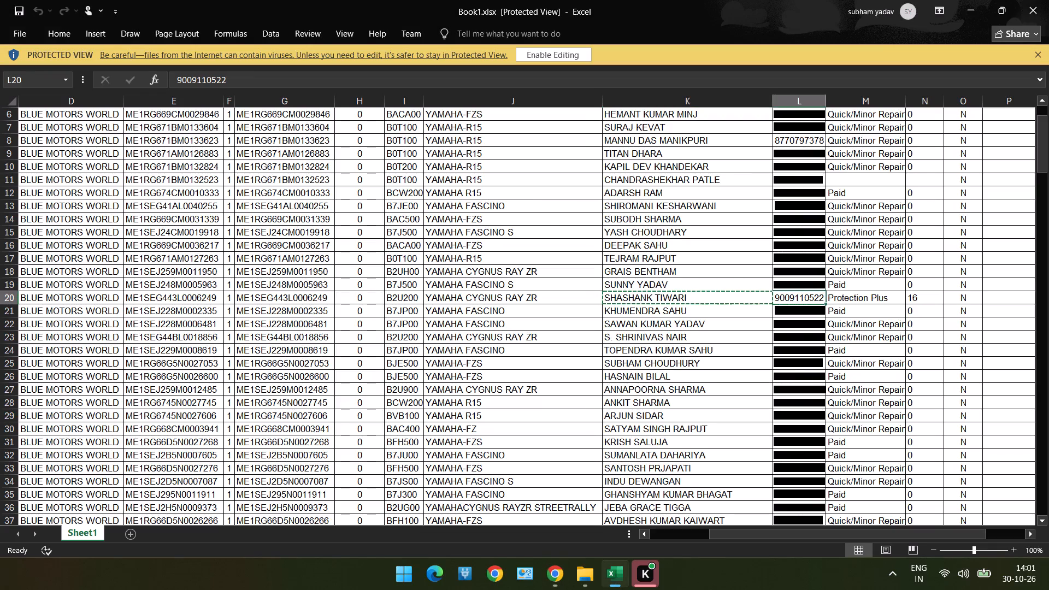
{"action": "key", "text": "ctrl+c"}
{"action": "key", "text": "alt+Tab"}
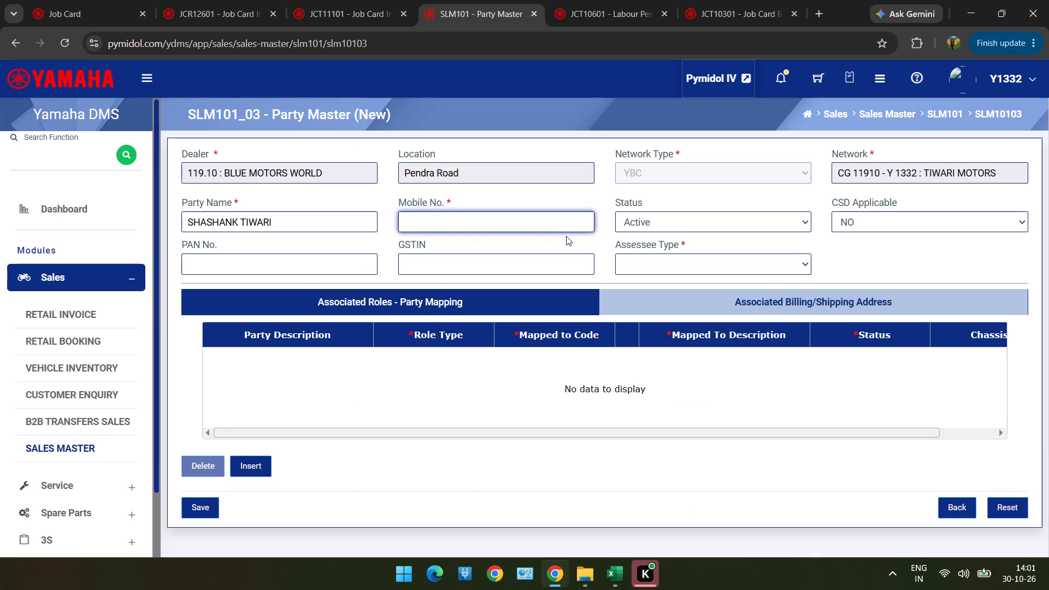
{"action": "key", "text": "ctrl+v"}
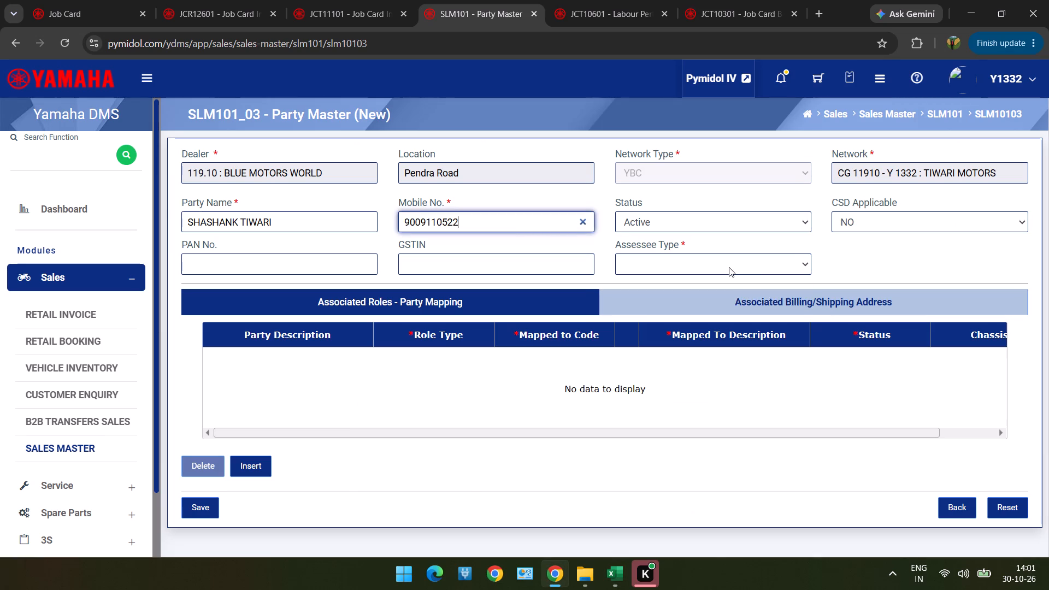
Set the new party's assessee type to Unregistered.
{"action": "double_click", "coordinate": [729, 267]}
{"action": "left_click_drag", "start_coordinate": [729, 267], "coordinate": [686, 316]}
{"action": "left_click", "coordinate": [686, 316]}
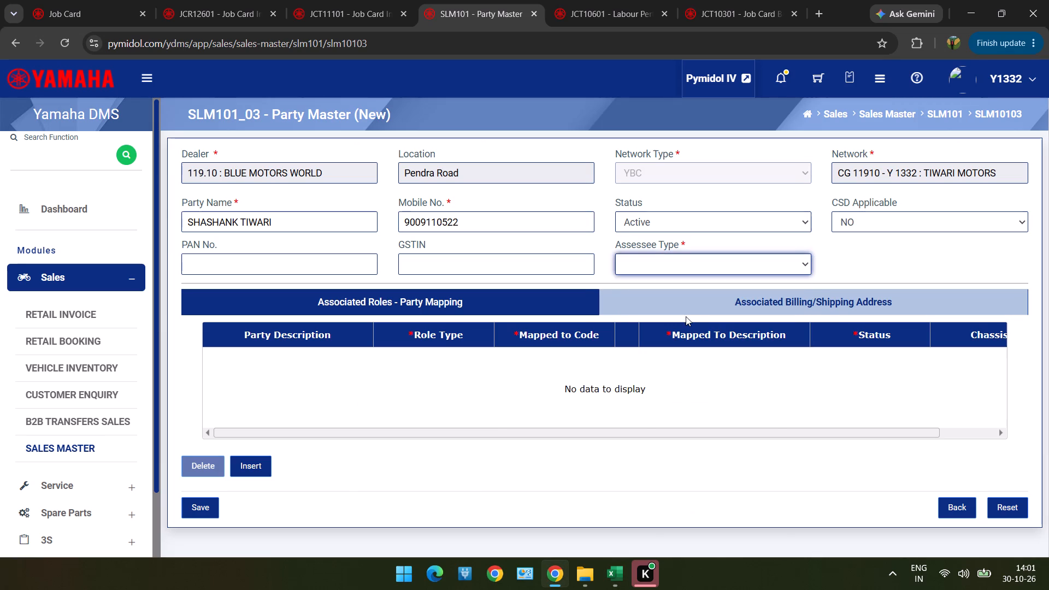
Add a Vehicle Retail Customer role to the party, mapped to the retail customer record found by the copied mobile number.
{"action": "left_click", "coordinate": [256, 471]}
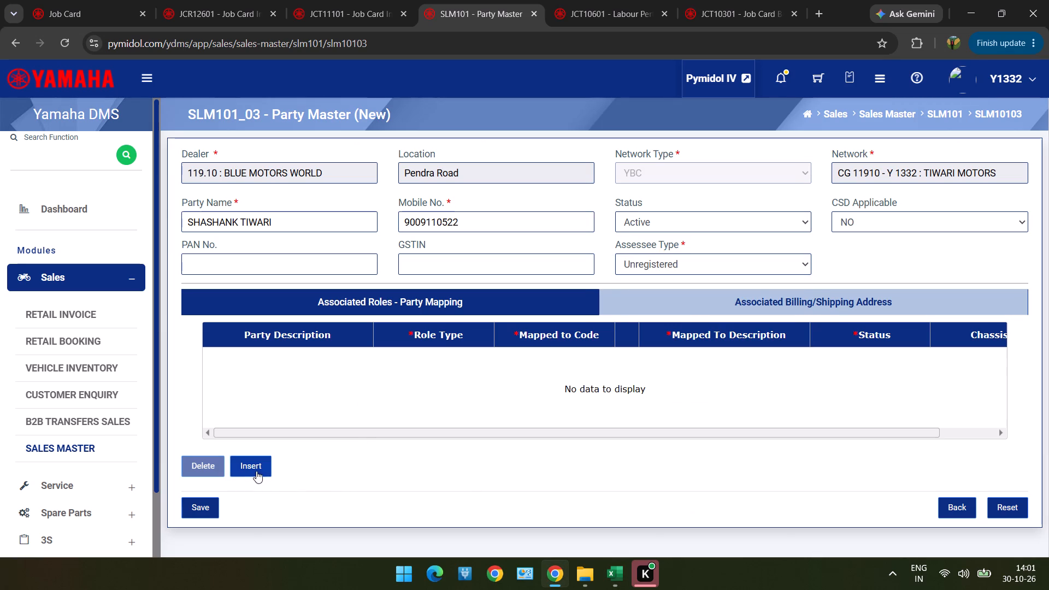
{"action": "double_click", "coordinate": [456, 350]}
{"action": "left_click", "coordinate": [456, 350]}
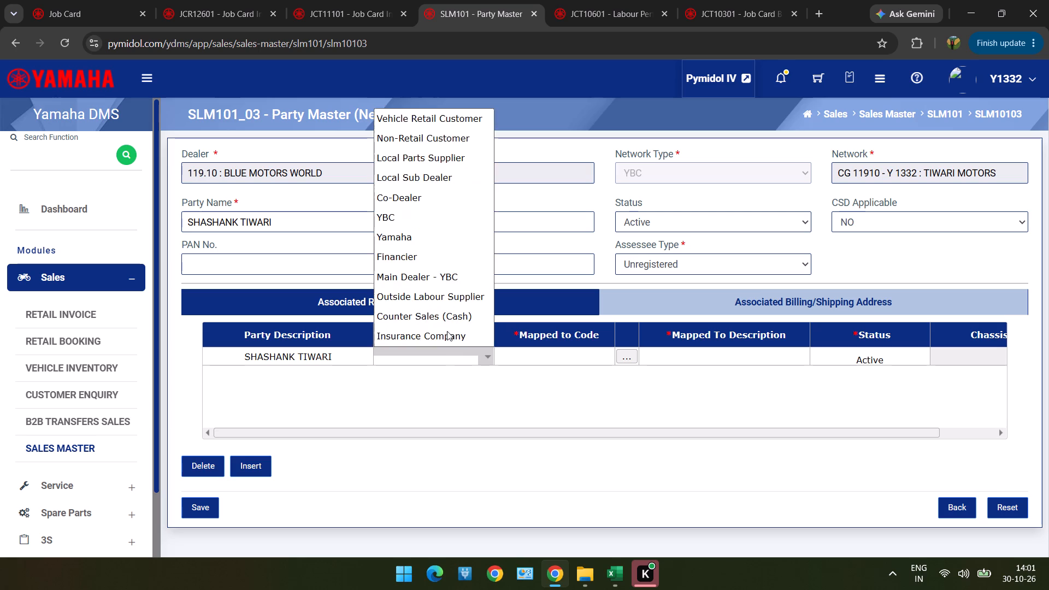
{"action": "left_click", "coordinate": [422, 115]}
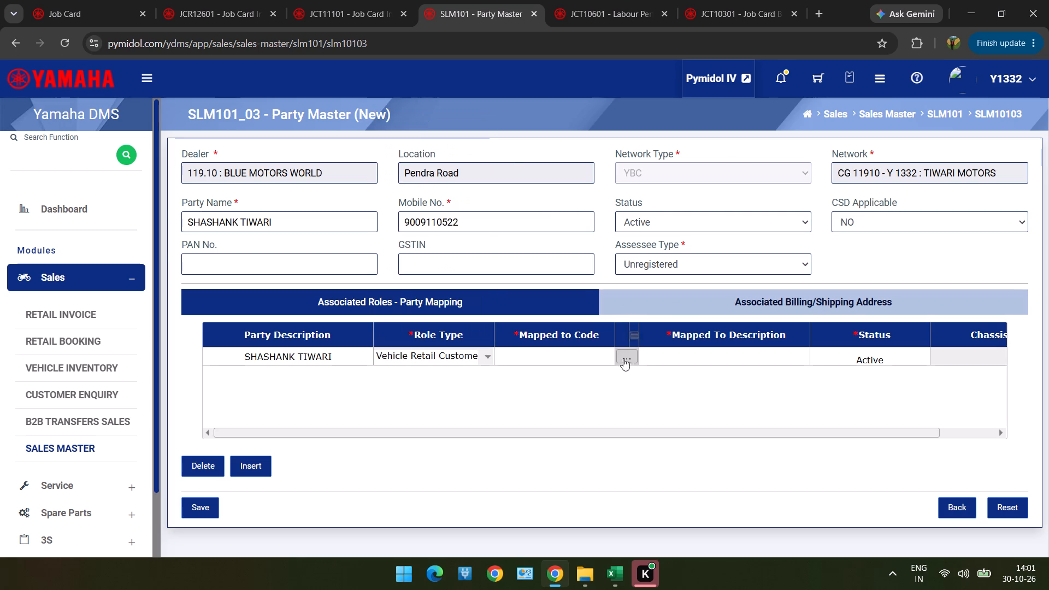
{"action": "left_click", "coordinate": [627, 349]}
{"action": "left_click", "coordinate": [514, 166]}
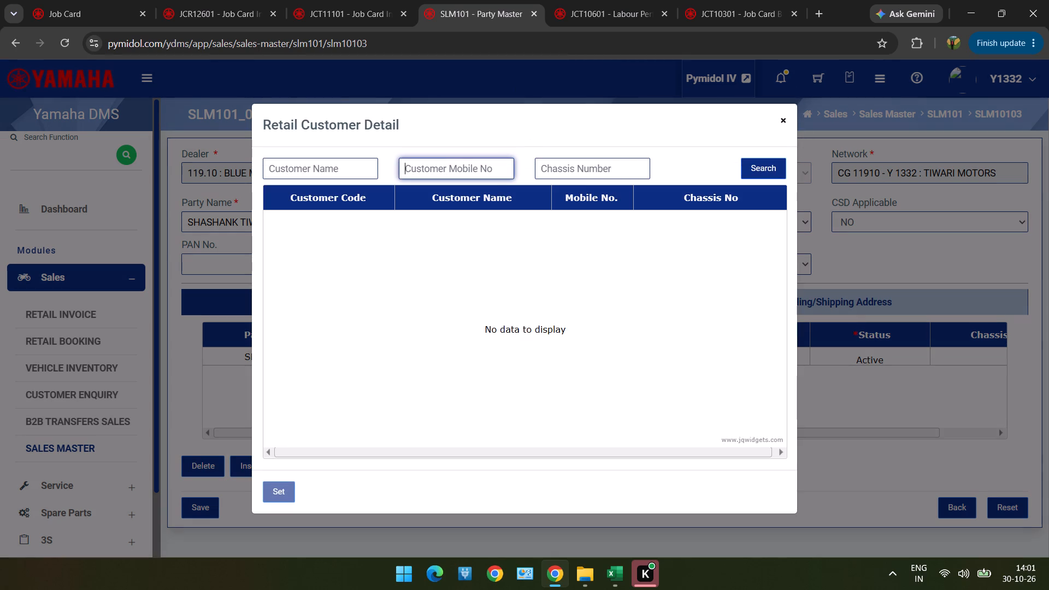
{"action": "key", "text": "ctrl+v"}
{"action": "left_click", "coordinate": [763, 171]}
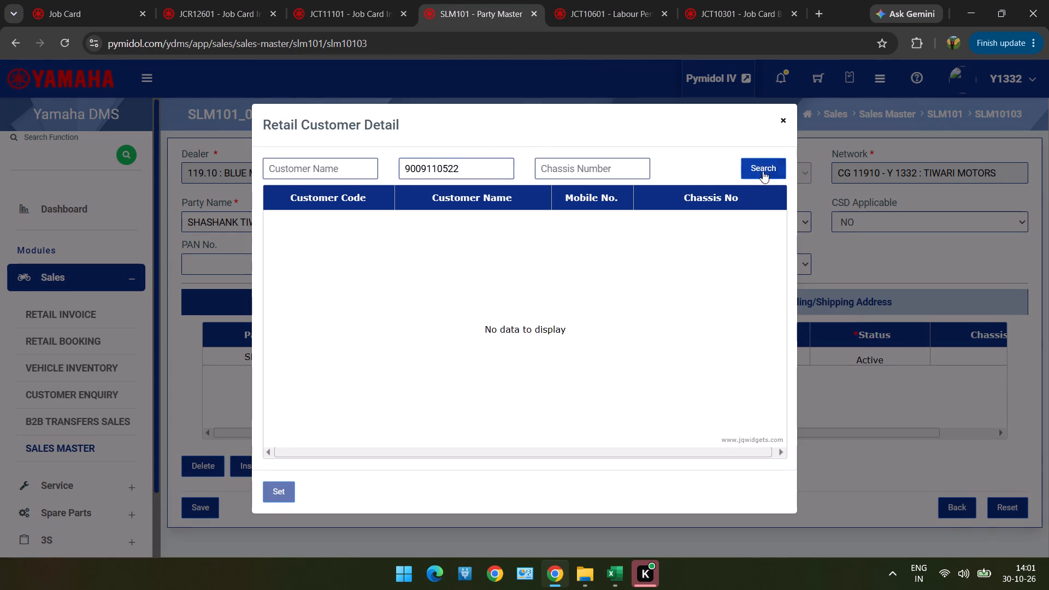
{"action": "double_click", "coordinate": [657, 229]}
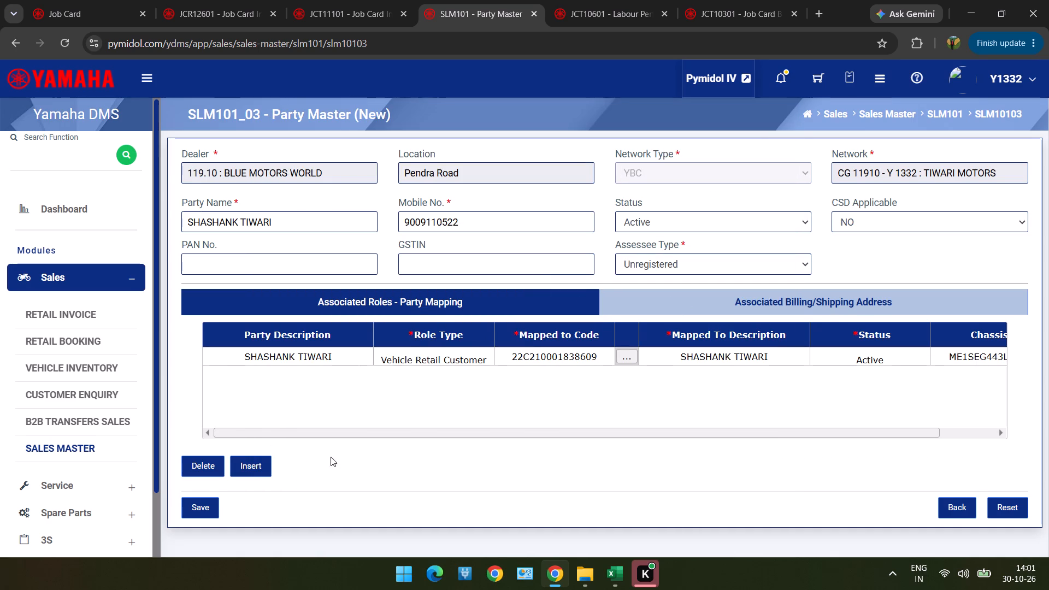
Save the new Party Master record and confirm its creation.
{"action": "left_click", "coordinate": [197, 501]}
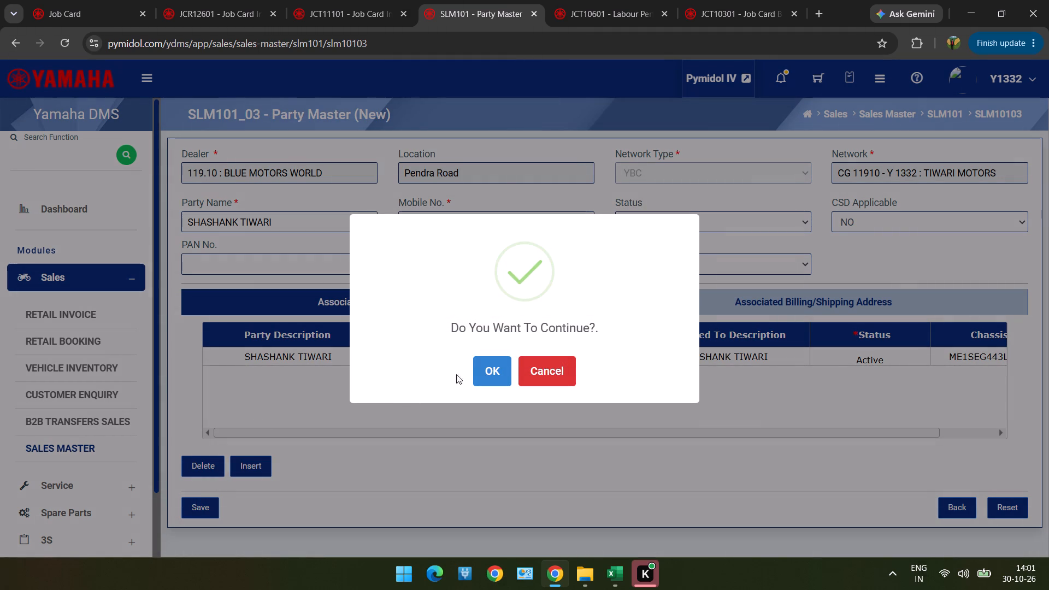
{"action": "left_click", "coordinate": [493, 373]}
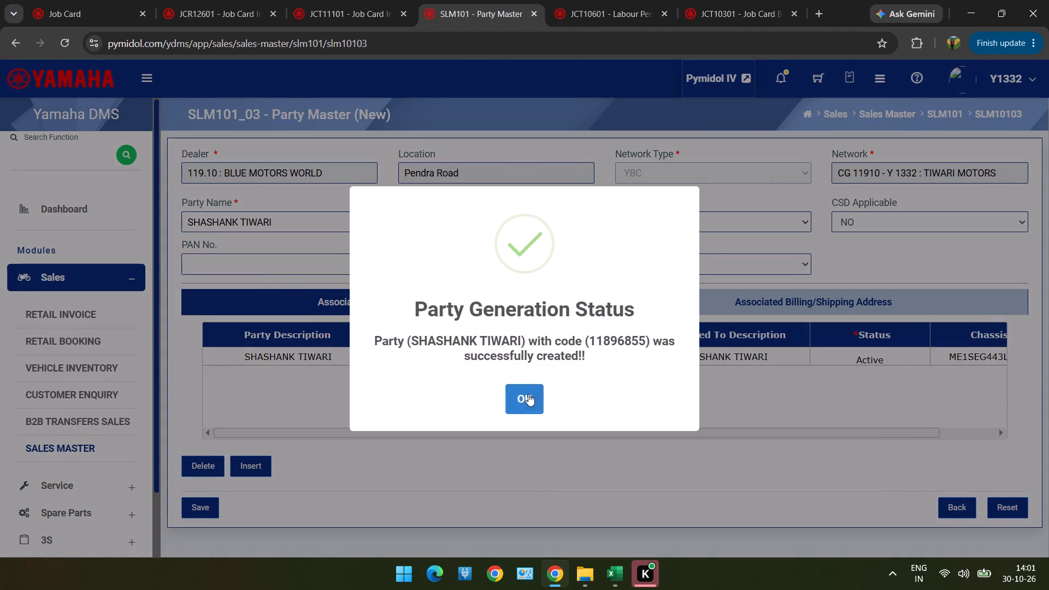
{"action": "left_click", "coordinate": [528, 394]}
Load the row 20 customer's job card into the Job Card Invoice form.
{"action": "left_click", "coordinate": [318, 16]}
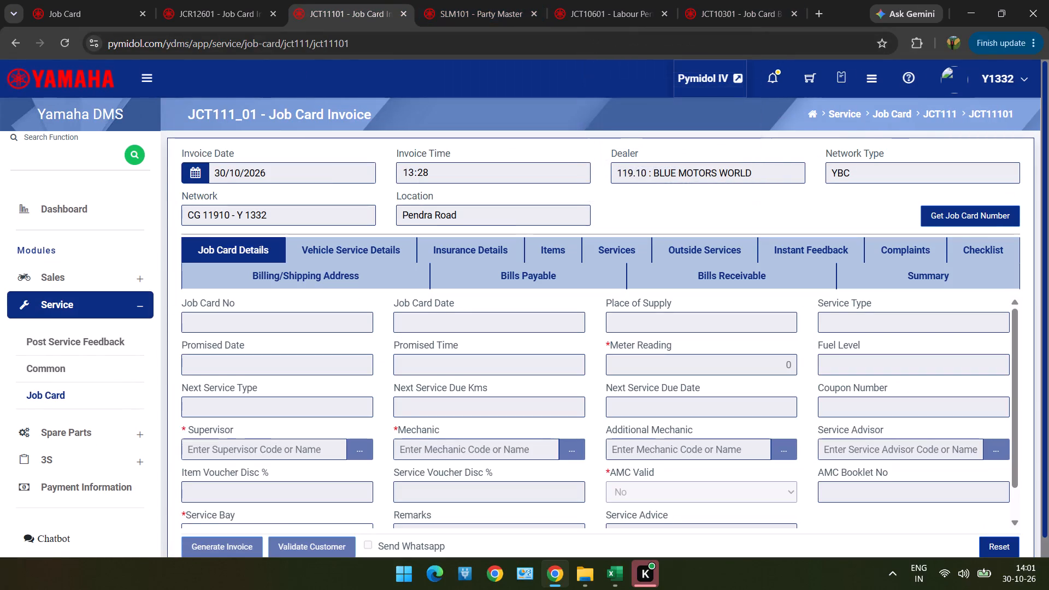
{"action": "left_click", "coordinate": [985, 214]}
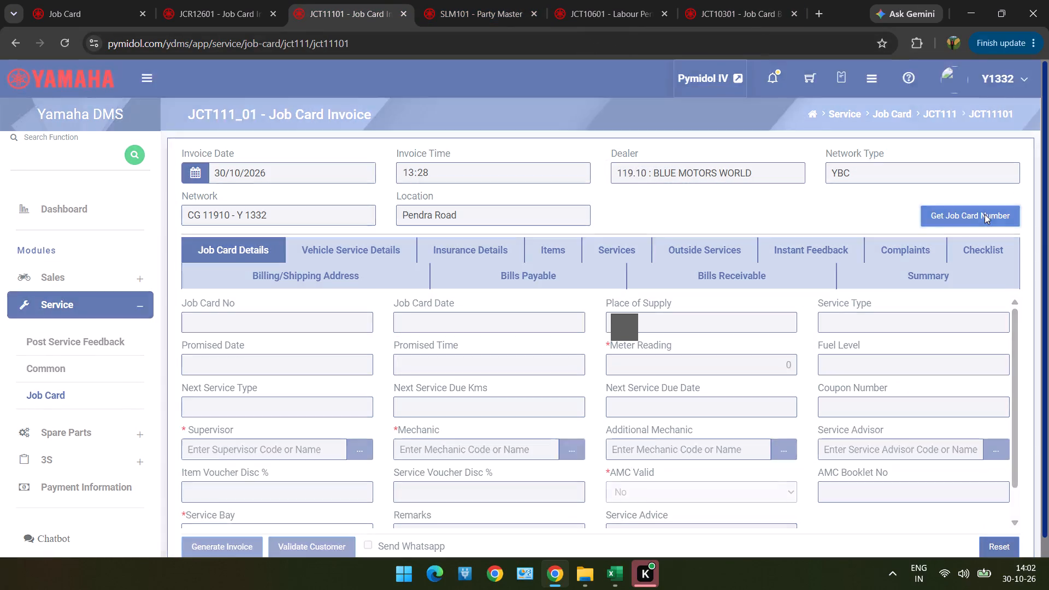
{"action": "double_click", "coordinate": [652, 227]}
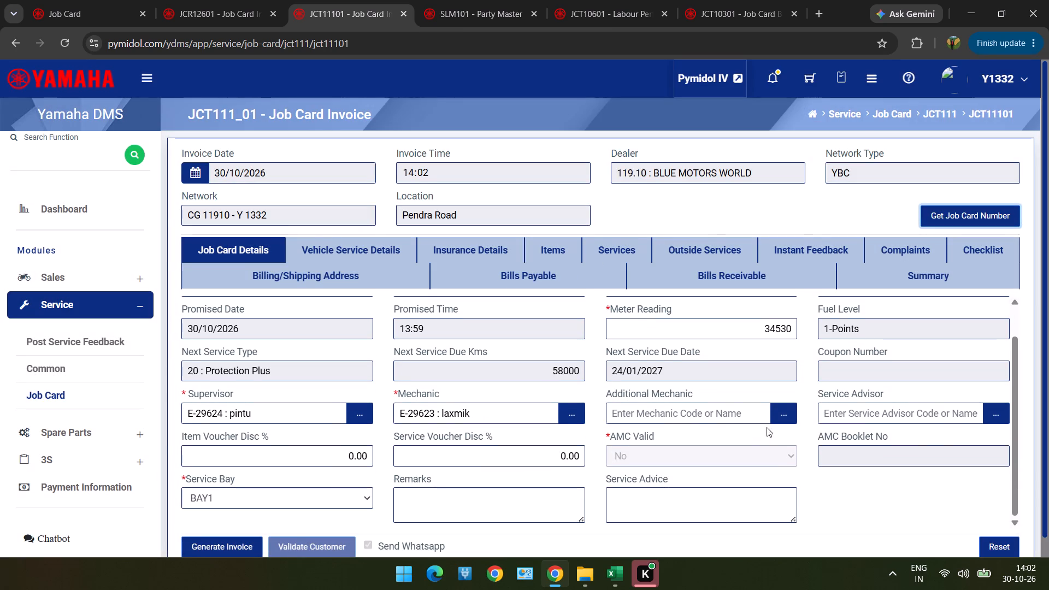
{"action": "left_click", "coordinate": [770, 408]}
{"action": "left_click", "coordinate": [780, 418]}
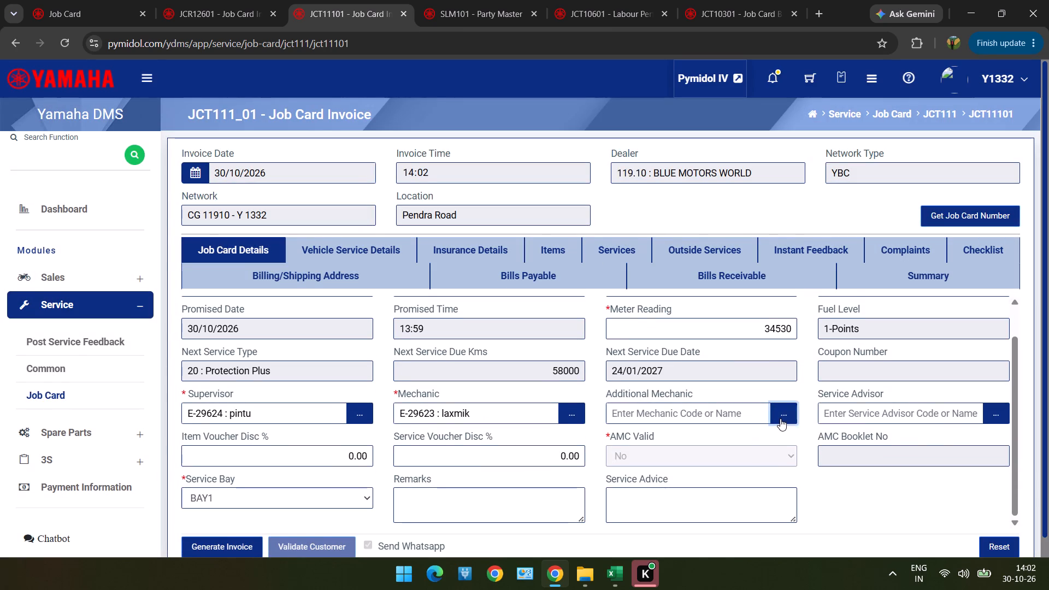
{"action": "double_click", "coordinate": [486, 229]}
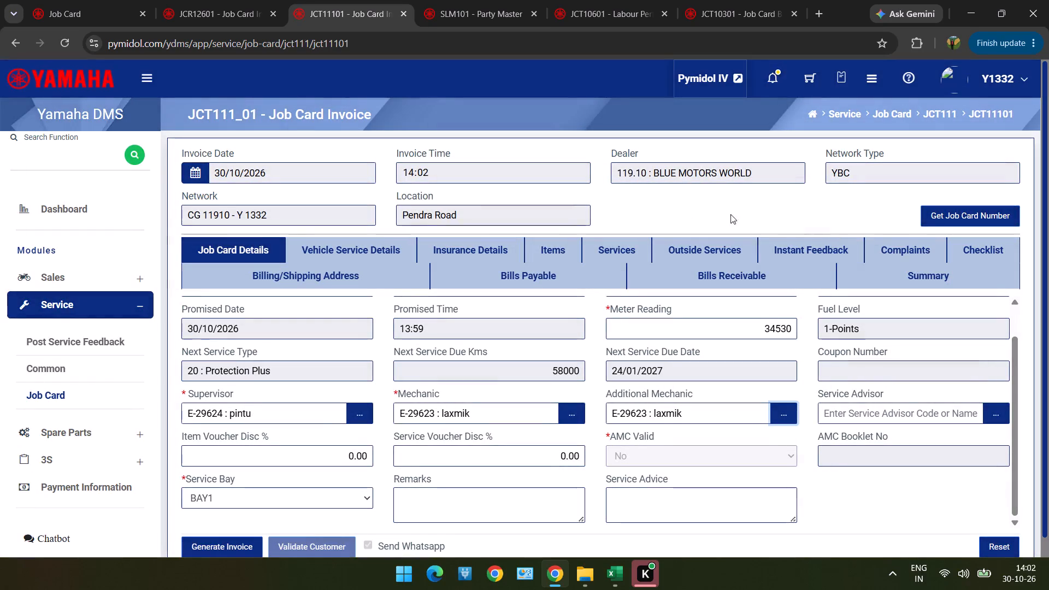
Answer the instant feedback: Yes for Delivery on time and Replaced Parts handover, Ok for washing, staff behavior, repair quality and charges.
{"action": "left_click", "coordinate": [816, 245]}
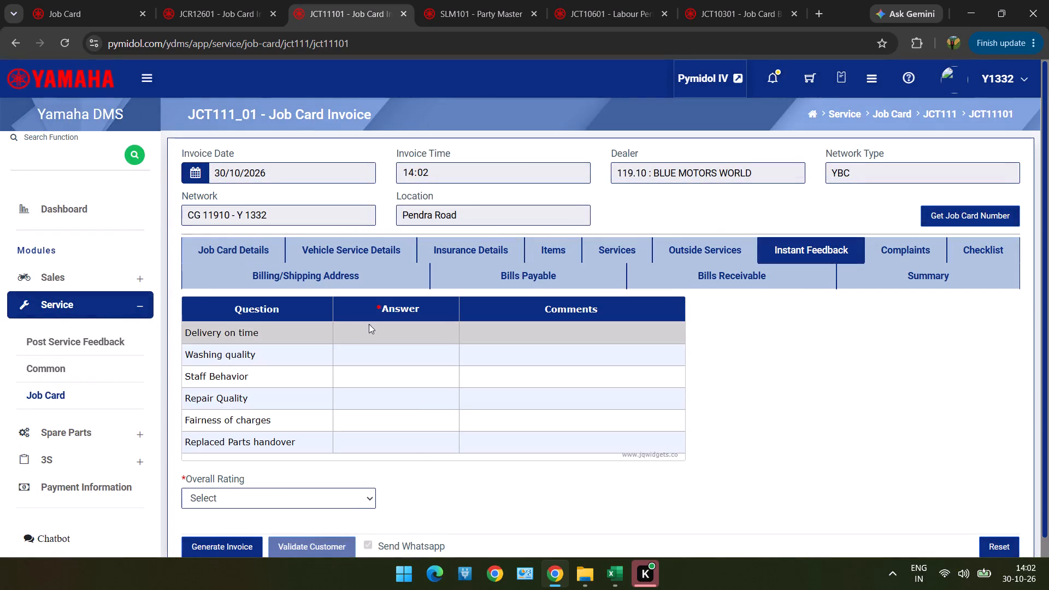
{"action": "double_click", "coordinate": [369, 324]}
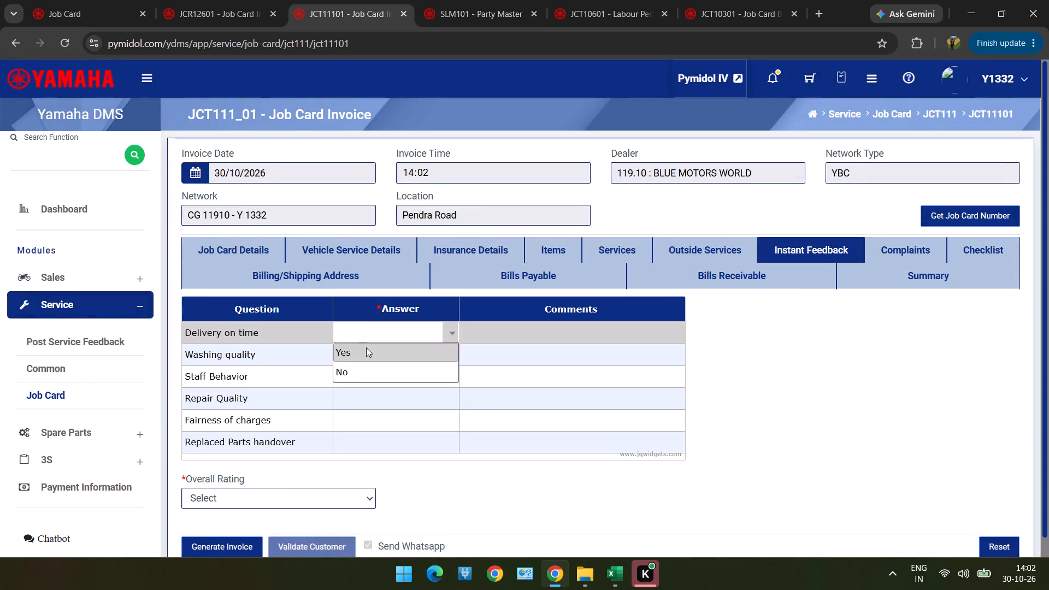
{"action": "left_click", "coordinate": [366, 347]}
{"action": "double_click", "coordinate": [366, 354]}
{"action": "triple_click", "coordinate": [364, 381]}
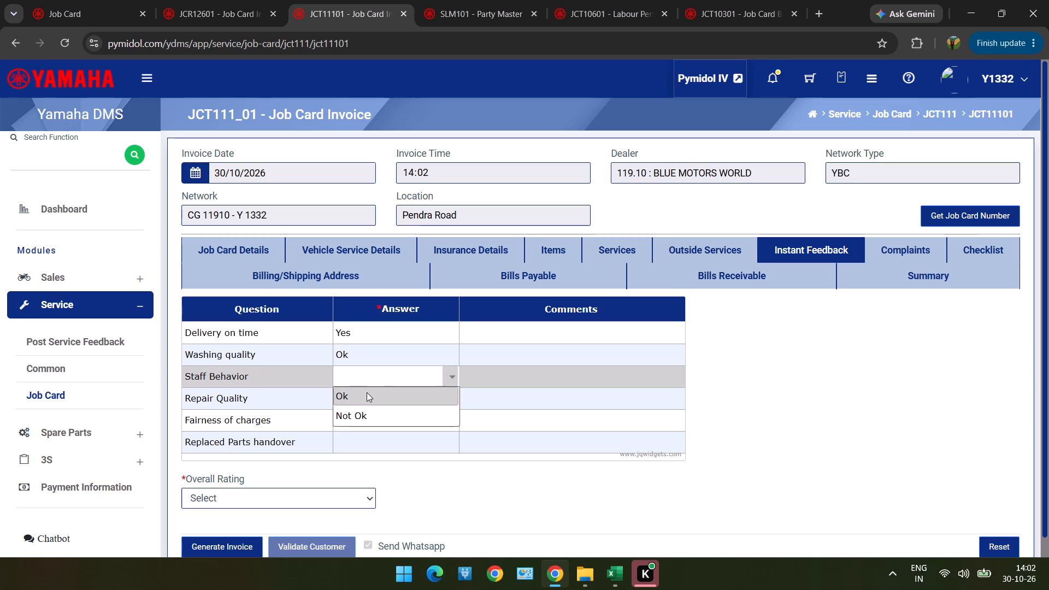
{"action": "left_click", "coordinate": [367, 392]}
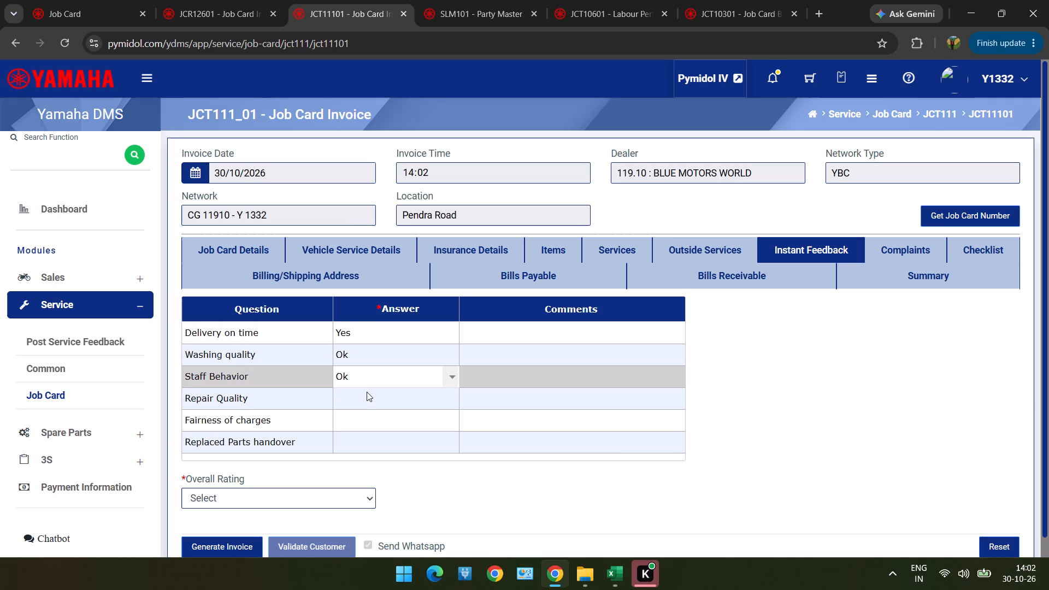
{"action": "double_click", "coordinate": [366, 403]}
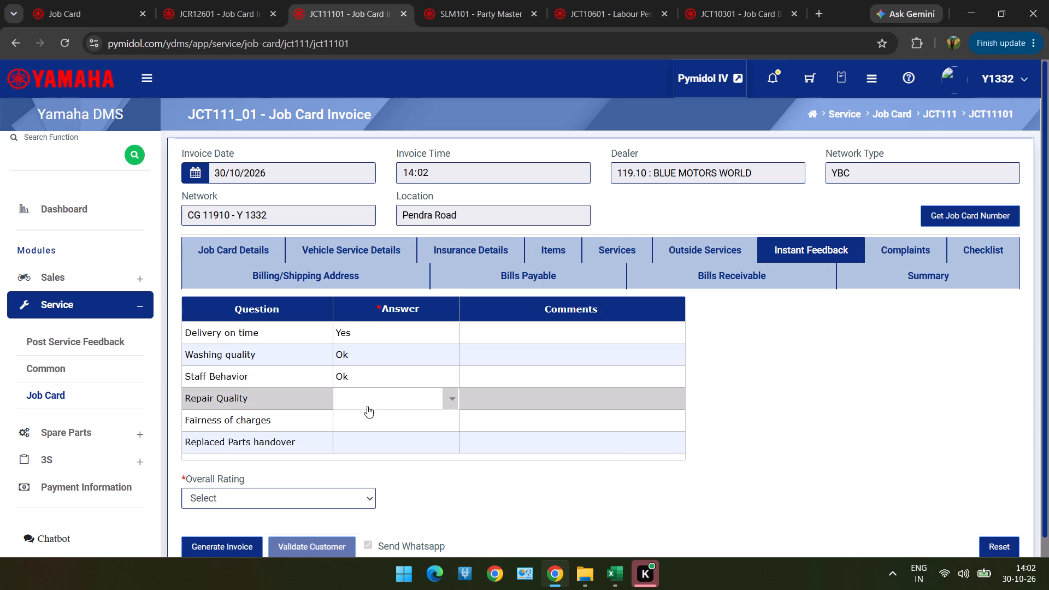
{"action": "left_click", "coordinate": [370, 422]}
{"action": "triple_click", "coordinate": [370, 422]}
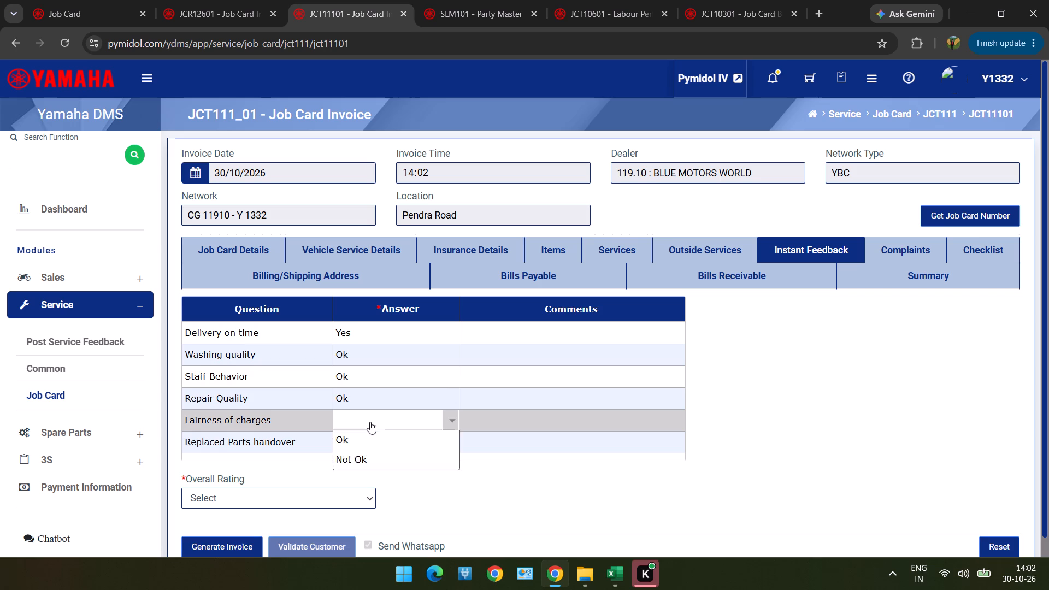
{"action": "triple_click", "coordinate": [366, 449]}
{"action": "left_click", "coordinate": [366, 449]}
{"action": "left_click", "coordinate": [358, 468]}
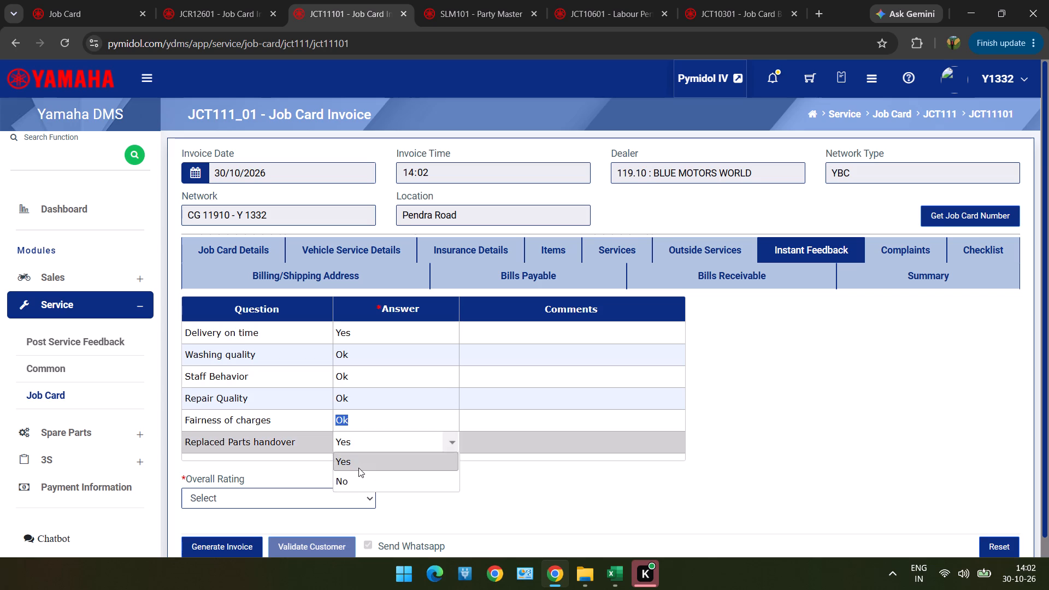
Set the instant feedback's overall rating to Excellent (5).
{"action": "left_click_drag", "start_coordinate": [334, 513], "coordinate": [334, 508]}
{"action": "left_click", "coordinate": [334, 508]}
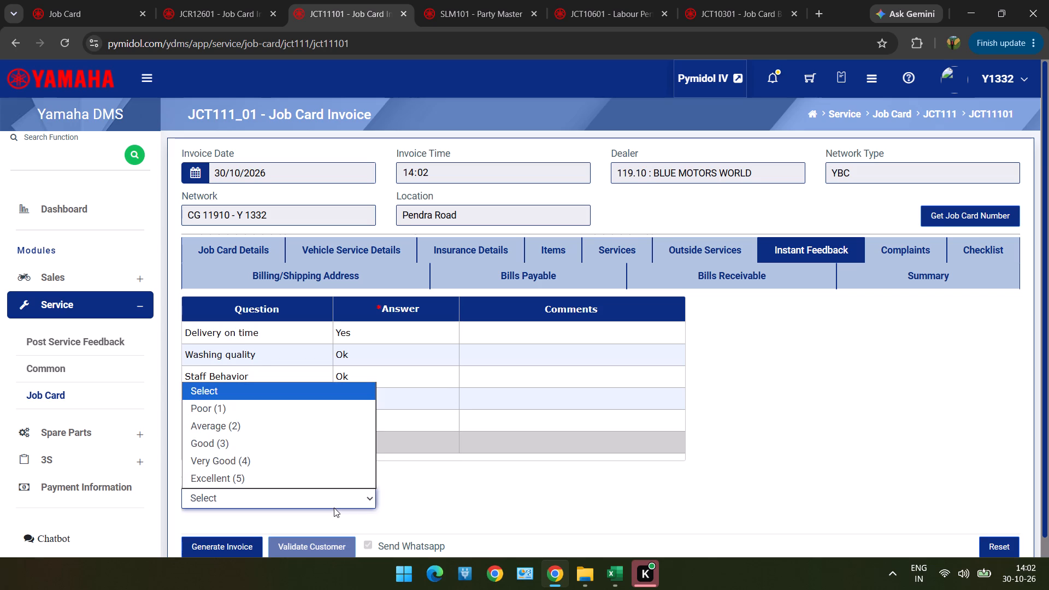
{"action": "left_click", "coordinate": [320, 474]}
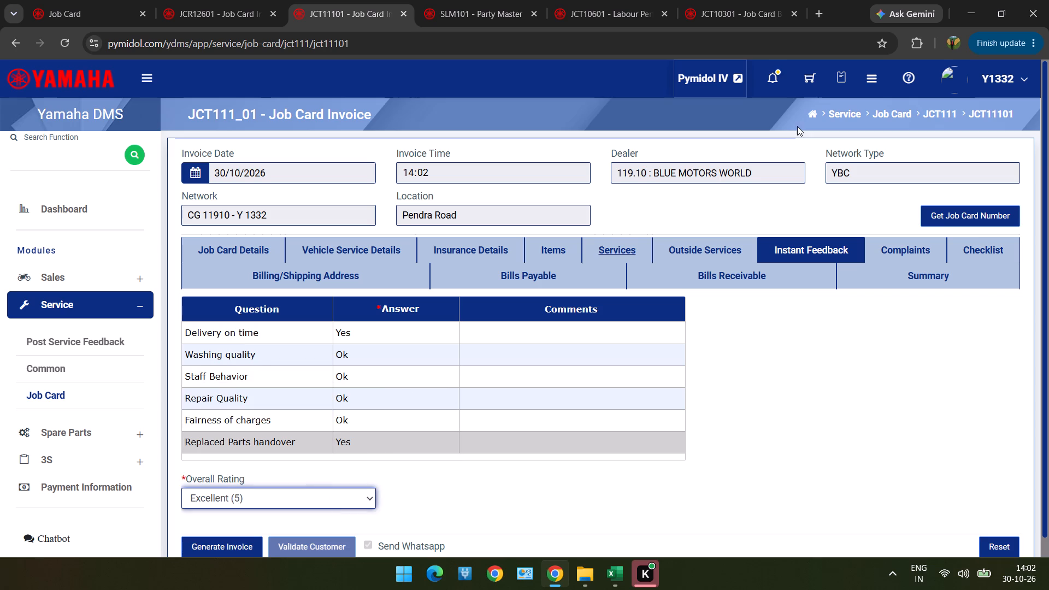
Mark the GENERAL SERVICE complaint as resolved with Yes.
{"action": "left_click", "coordinate": [896, 245]}
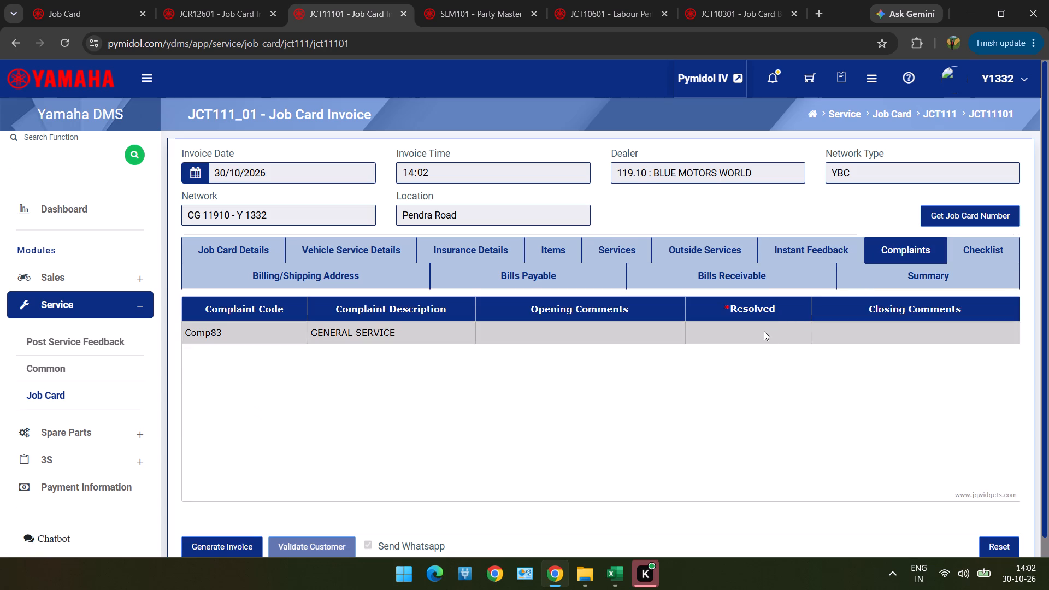
{"action": "double_click", "coordinate": [764, 331]}
{"action": "left_click", "coordinate": [759, 349]}
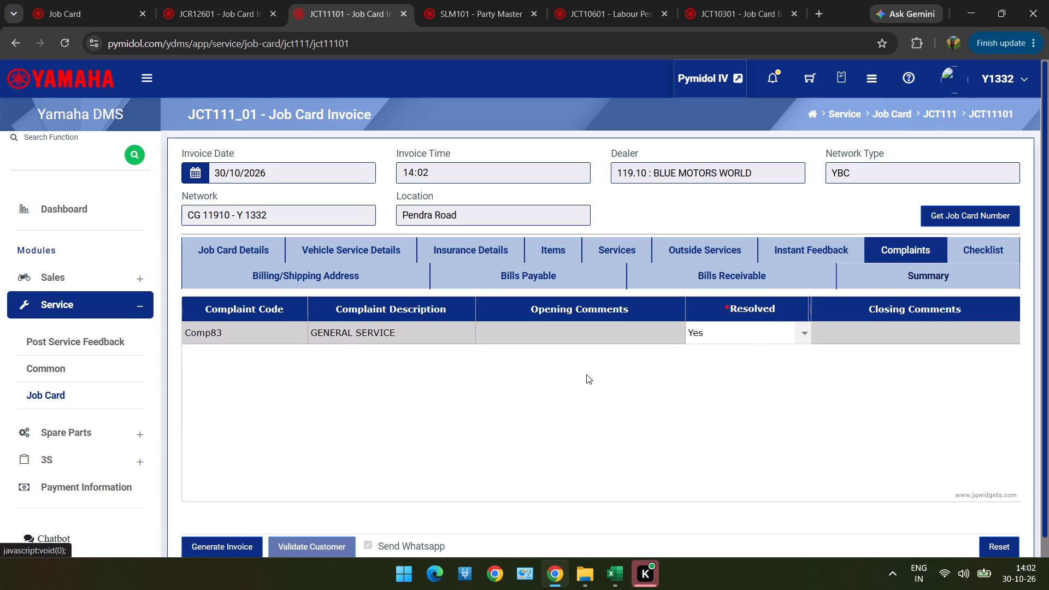
Set the division code in the invoice summary to 2355 SERVICE.
{"action": "scroll", "coordinate": [488, 447], "scroll_direction": "down", "scroll_amount": 3}
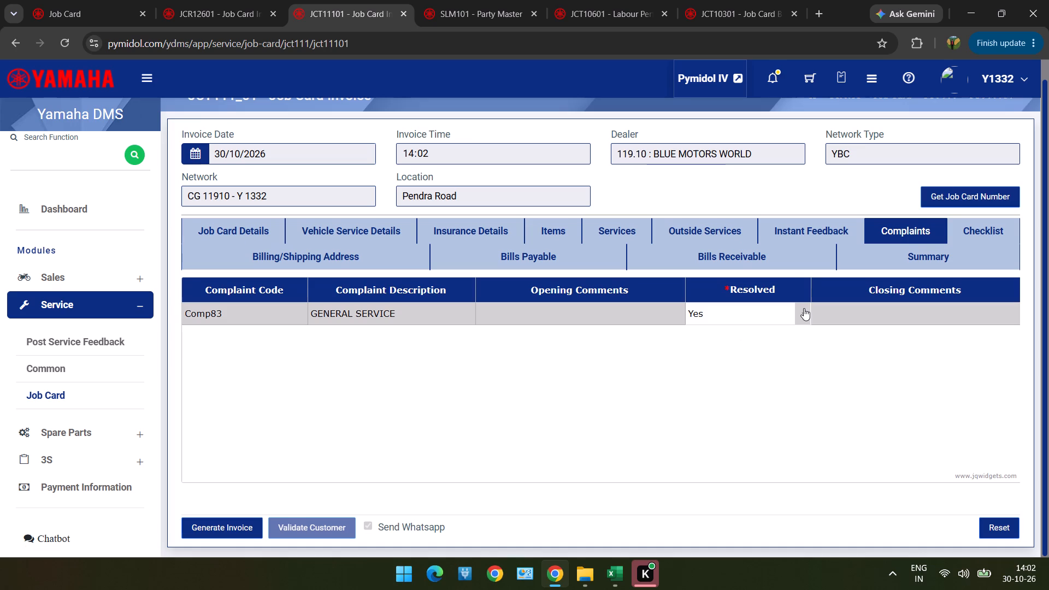
{"action": "left_click", "coordinate": [906, 263]}
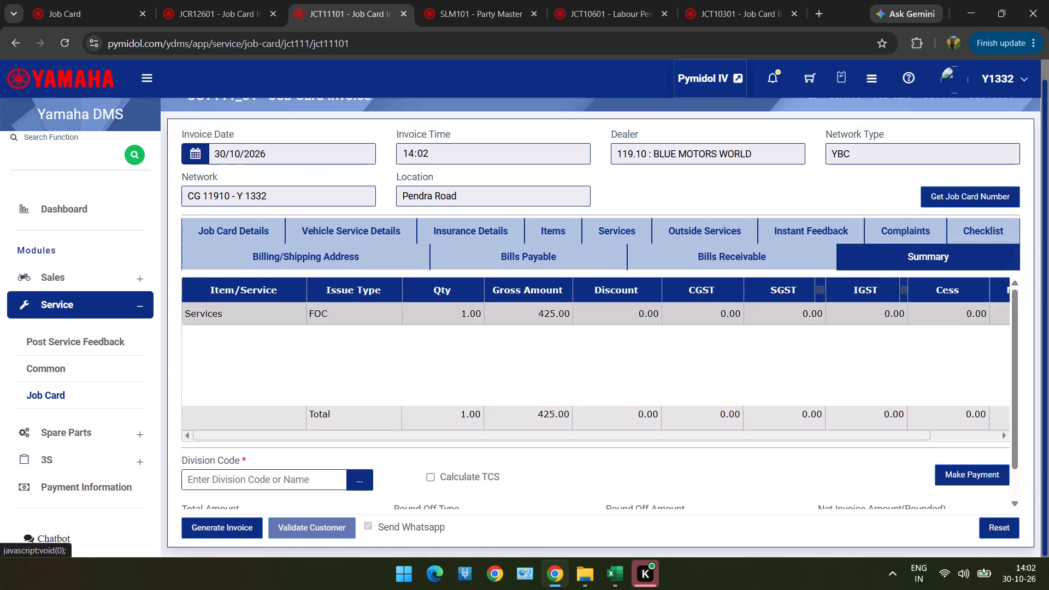
{"action": "scroll", "coordinate": [667, 360], "scroll_direction": "down", "scroll_amount": 5}
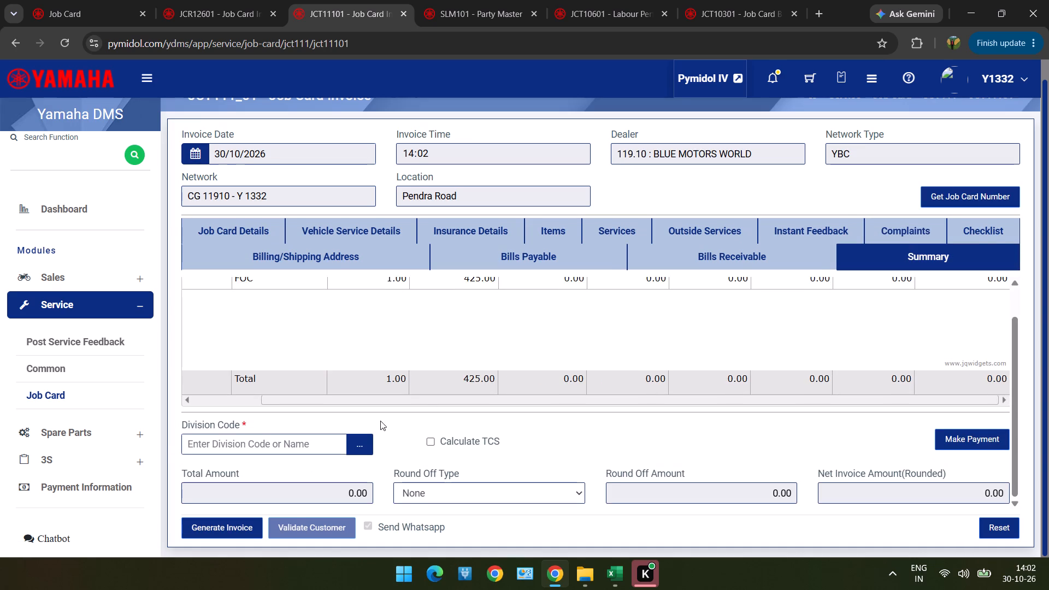
{"action": "left_click", "coordinate": [365, 447]}
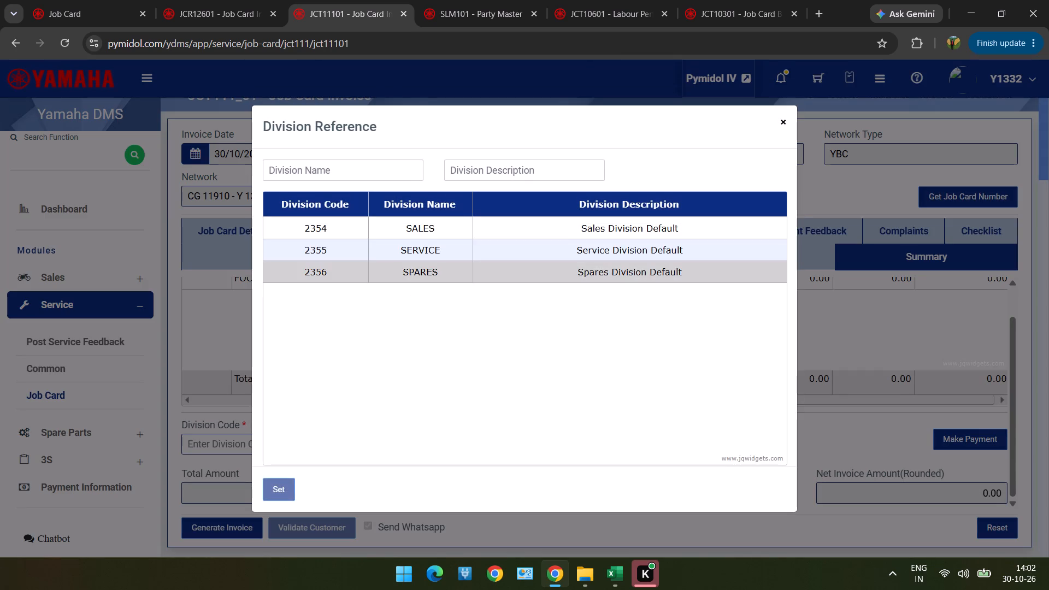
{"action": "double_click", "coordinate": [439, 250]}
Generate the job card invoice and confirm proceeding.
{"action": "scroll", "coordinate": [439, 250], "scroll_direction": "down", "scroll_amount": 2}
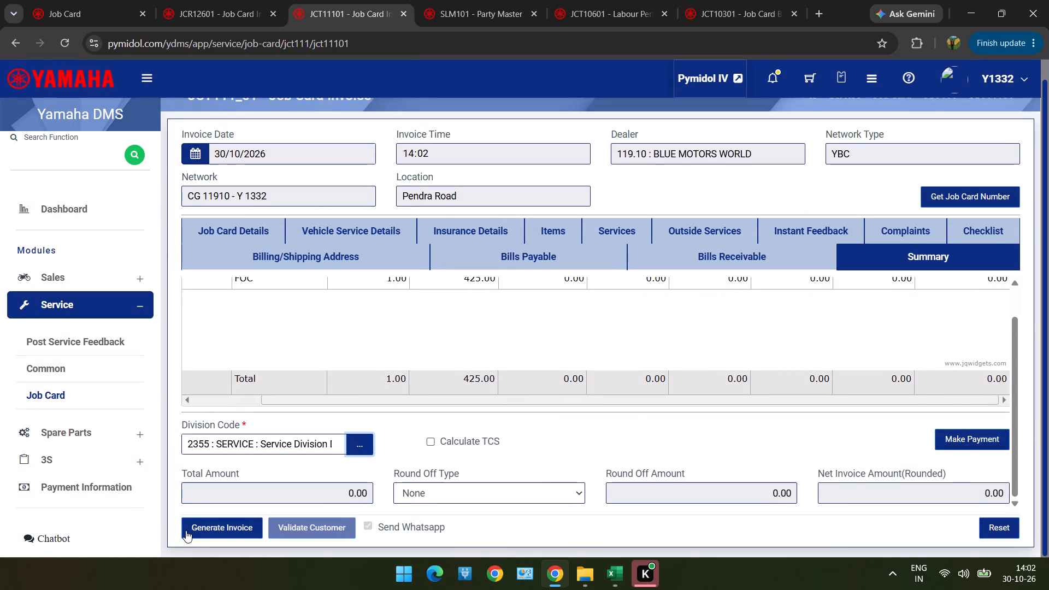
{"action": "left_click", "coordinate": [202, 522]}
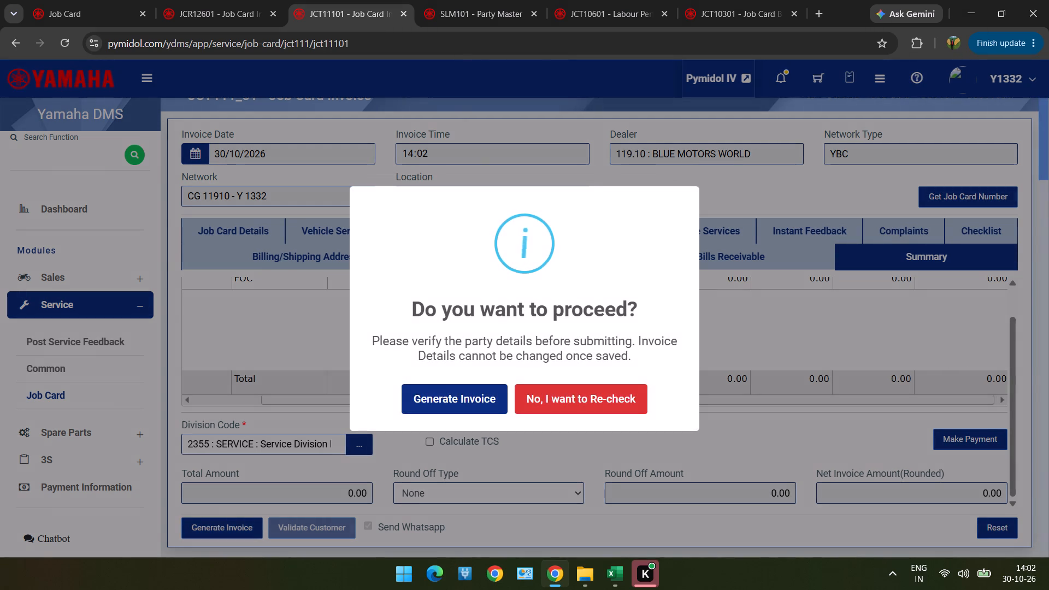
{"action": "left_click", "coordinate": [475, 382]}
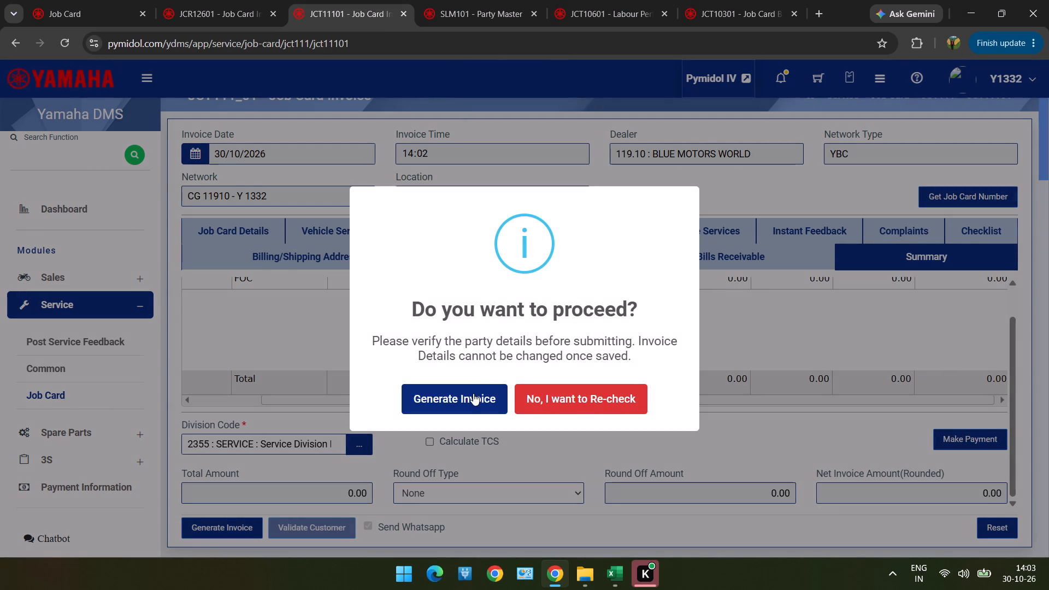
{"action": "left_click", "coordinate": [473, 394]}
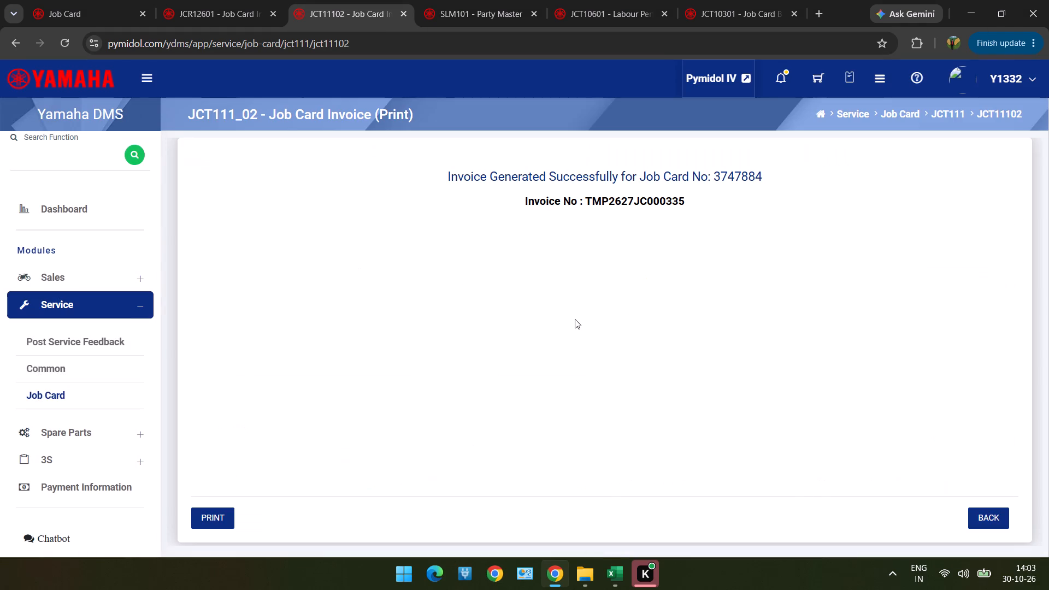
Retrieve the Job Card Invoice Report again for 01/10/2026 to 30/10/2026.
{"action": "left_click", "coordinate": [189, 22]}
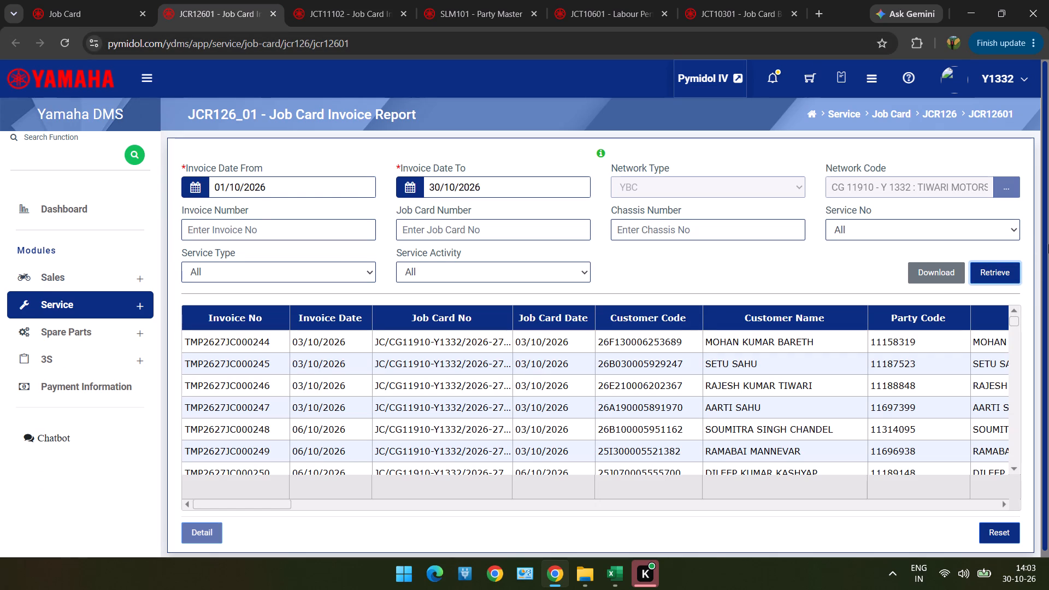
{"action": "left_click", "coordinate": [1005, 274]}
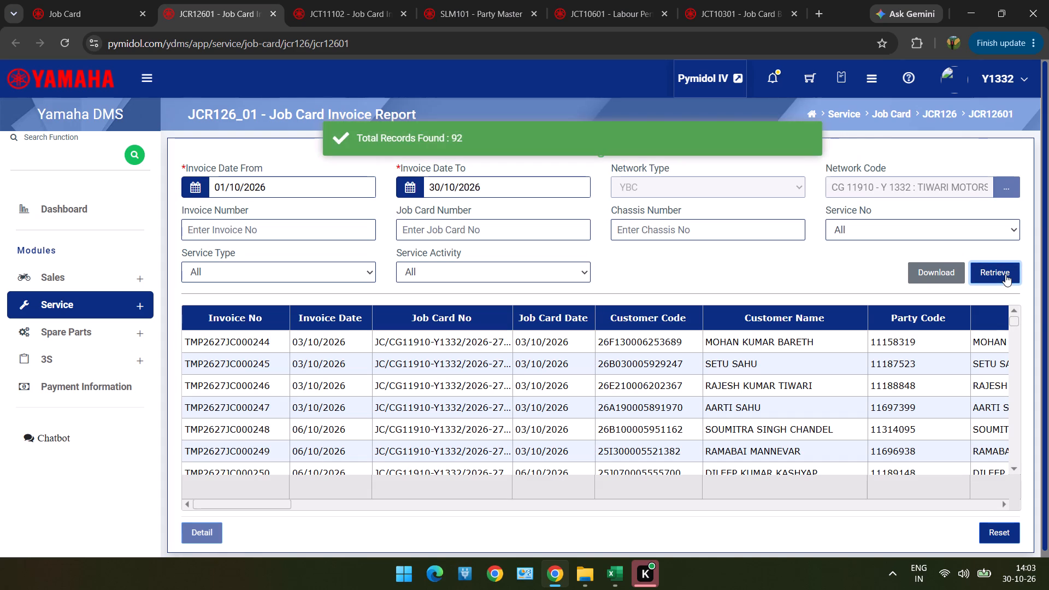
Switch to Book1 in Excel and go to the customer name cell in row 20.
{"action": "key", "text": "alt+Tab"}
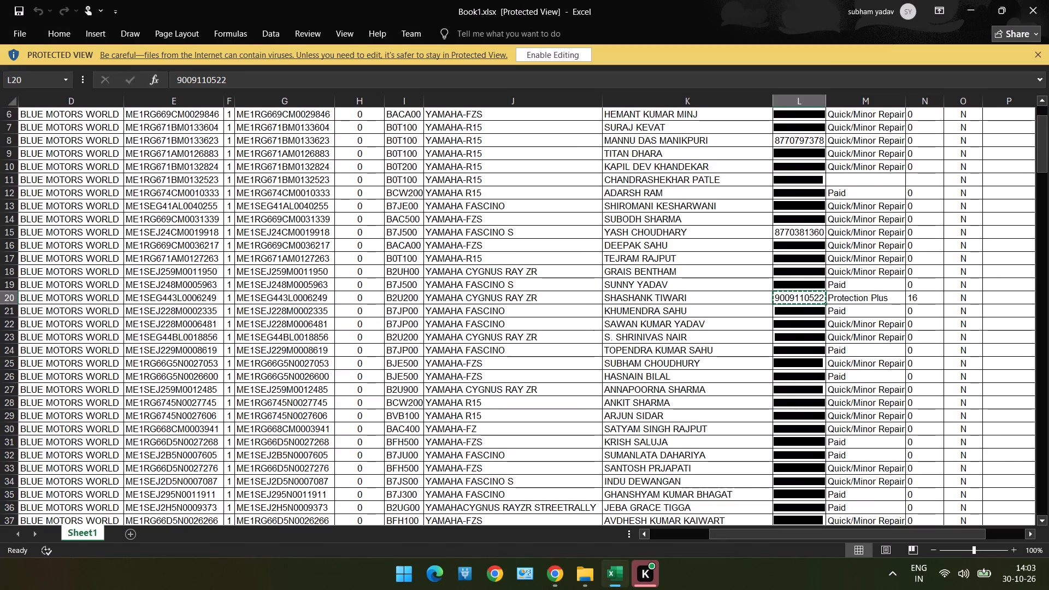
{"action": "key", "text": "Right"}
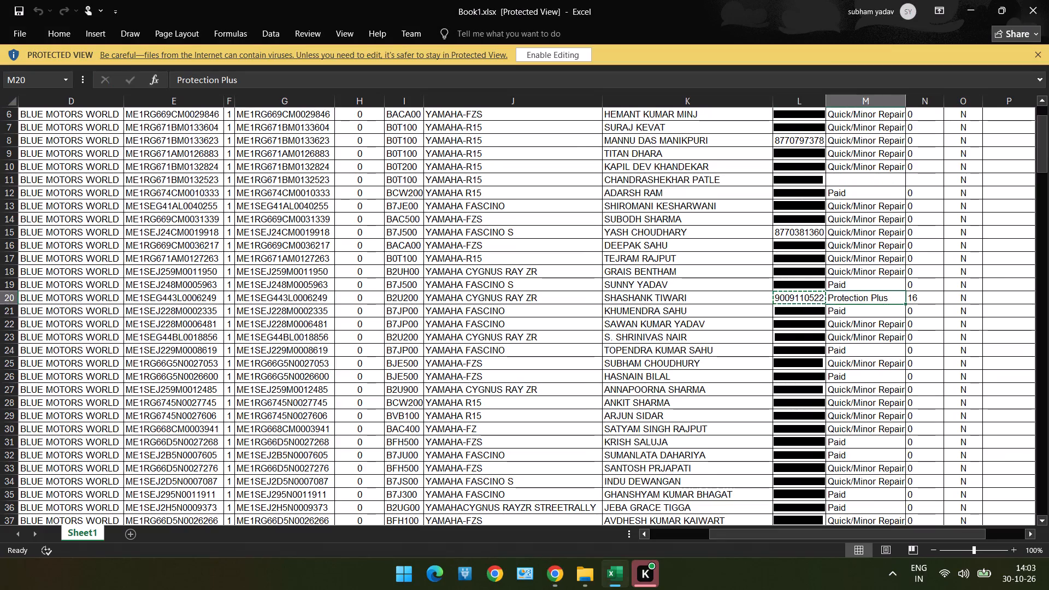
{"action": "key", "text": "Left"}
{"action": "key", "text": "Left"}
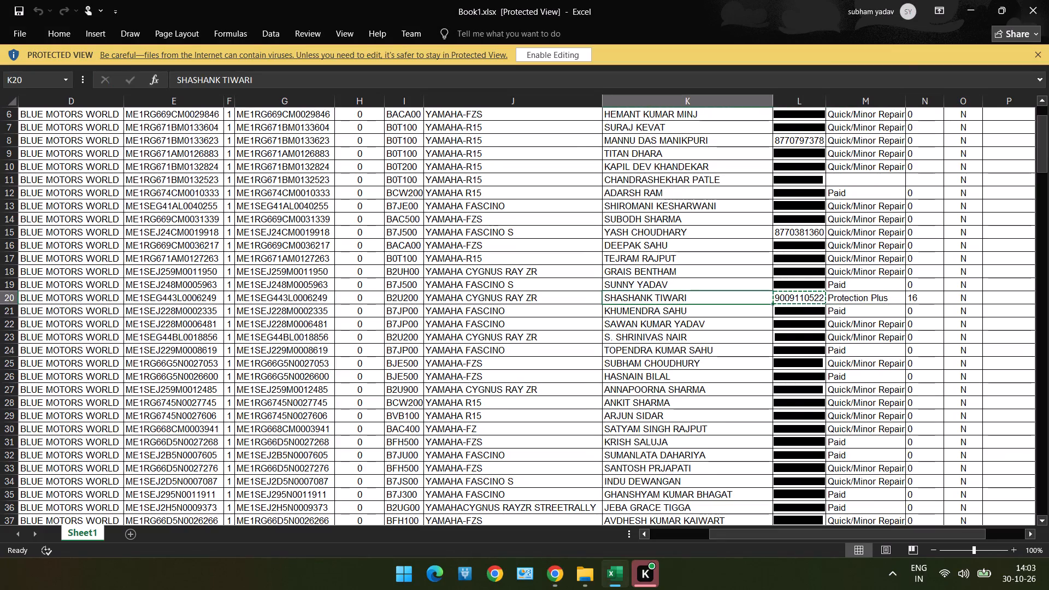
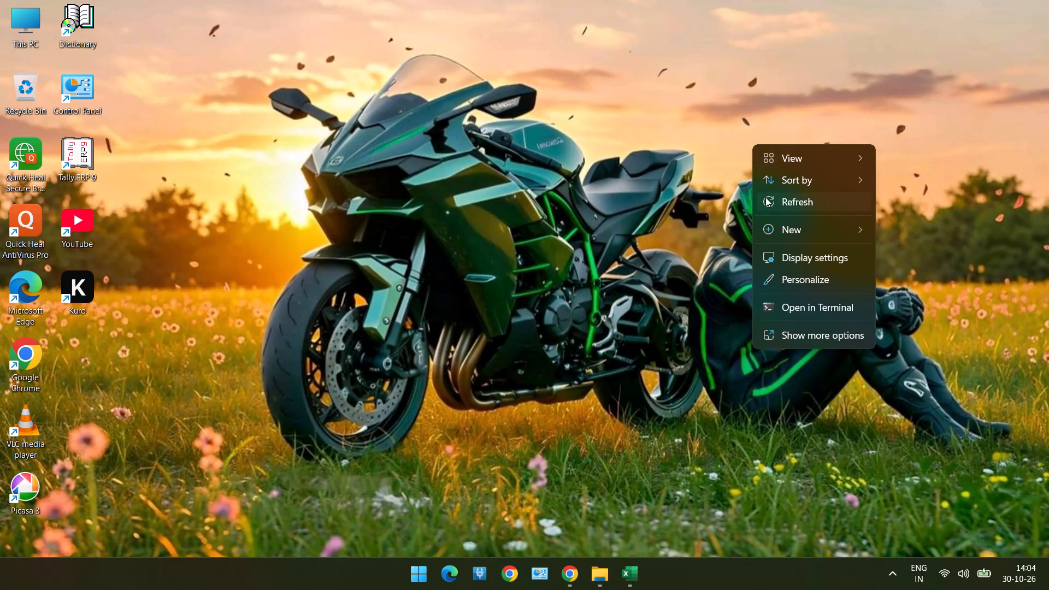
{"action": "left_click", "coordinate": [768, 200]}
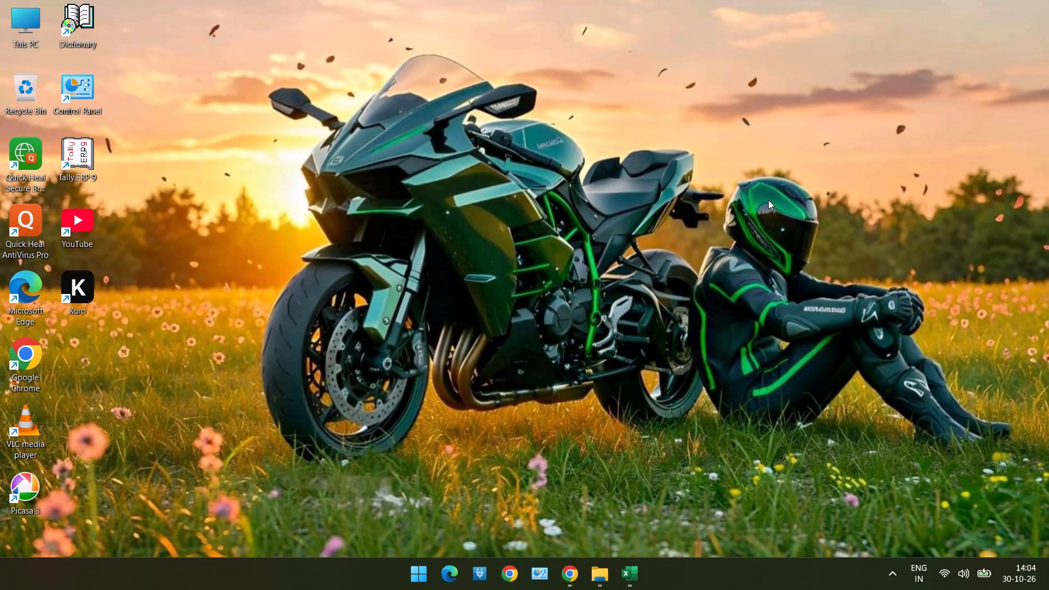